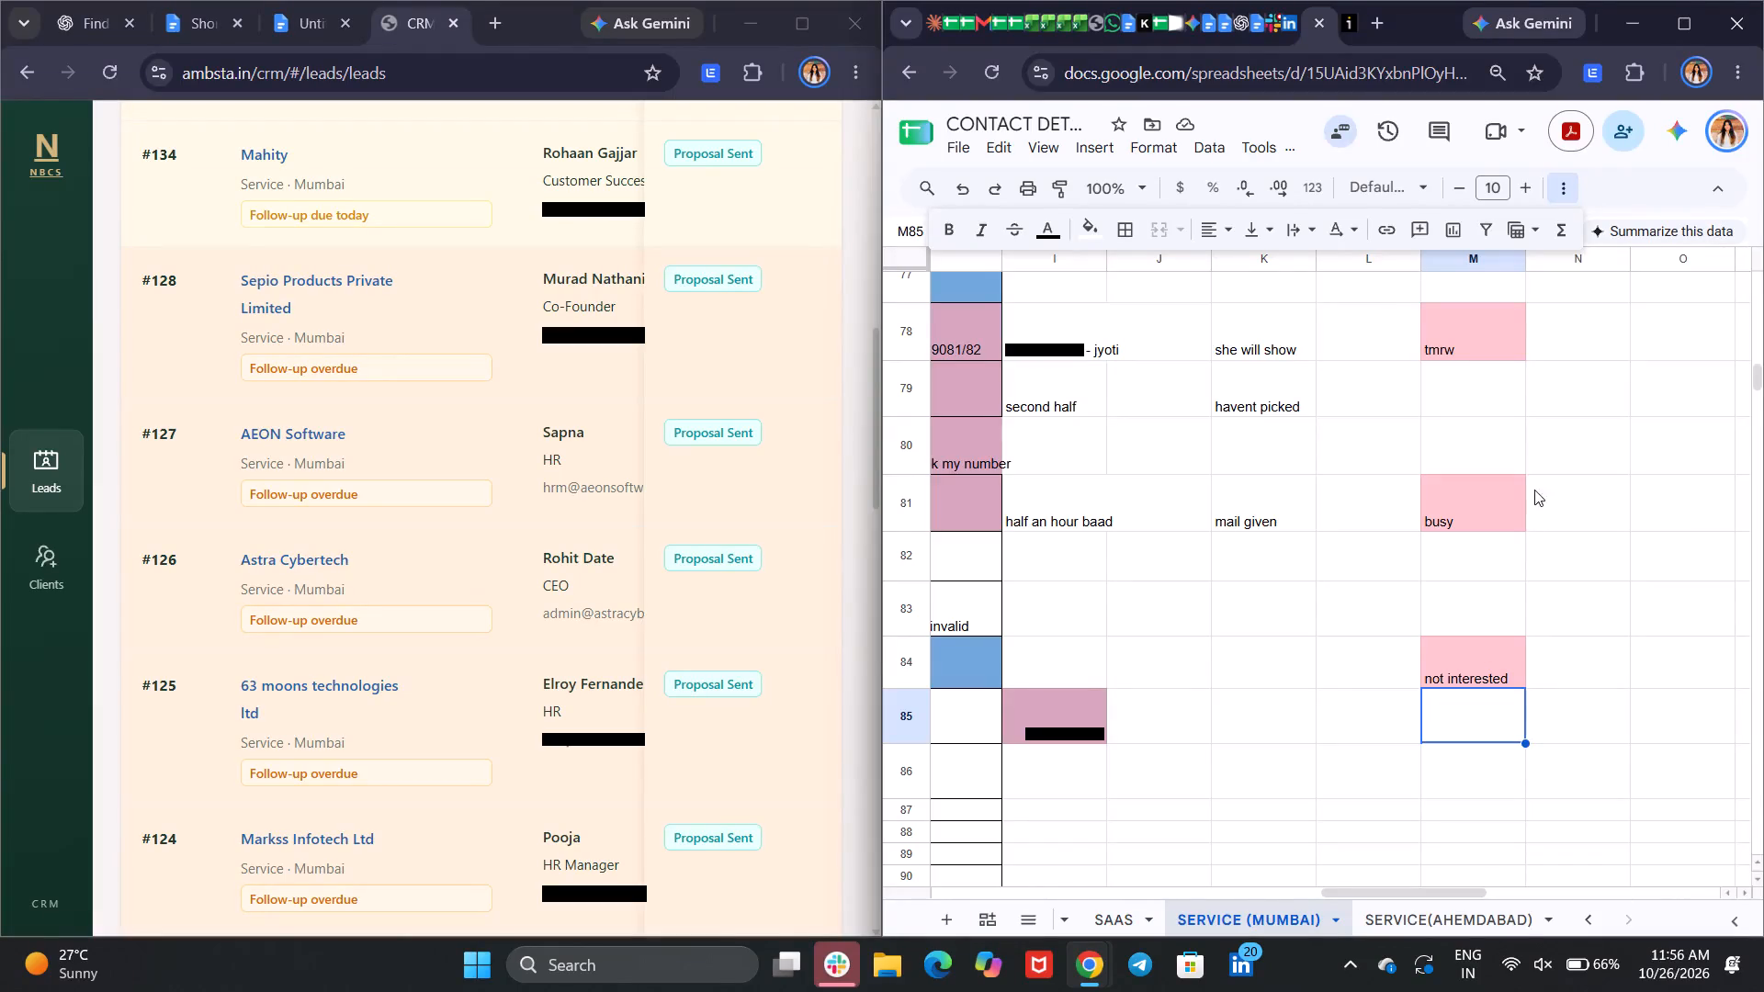
# Review the 23/10 and 26/10 call notes in the SERVICE (MUMBAI) sheet of the contact details spreadsheet.
pyautogui.click(1374, 603)
pyautogui.hscroll(-1, 1374, 603)
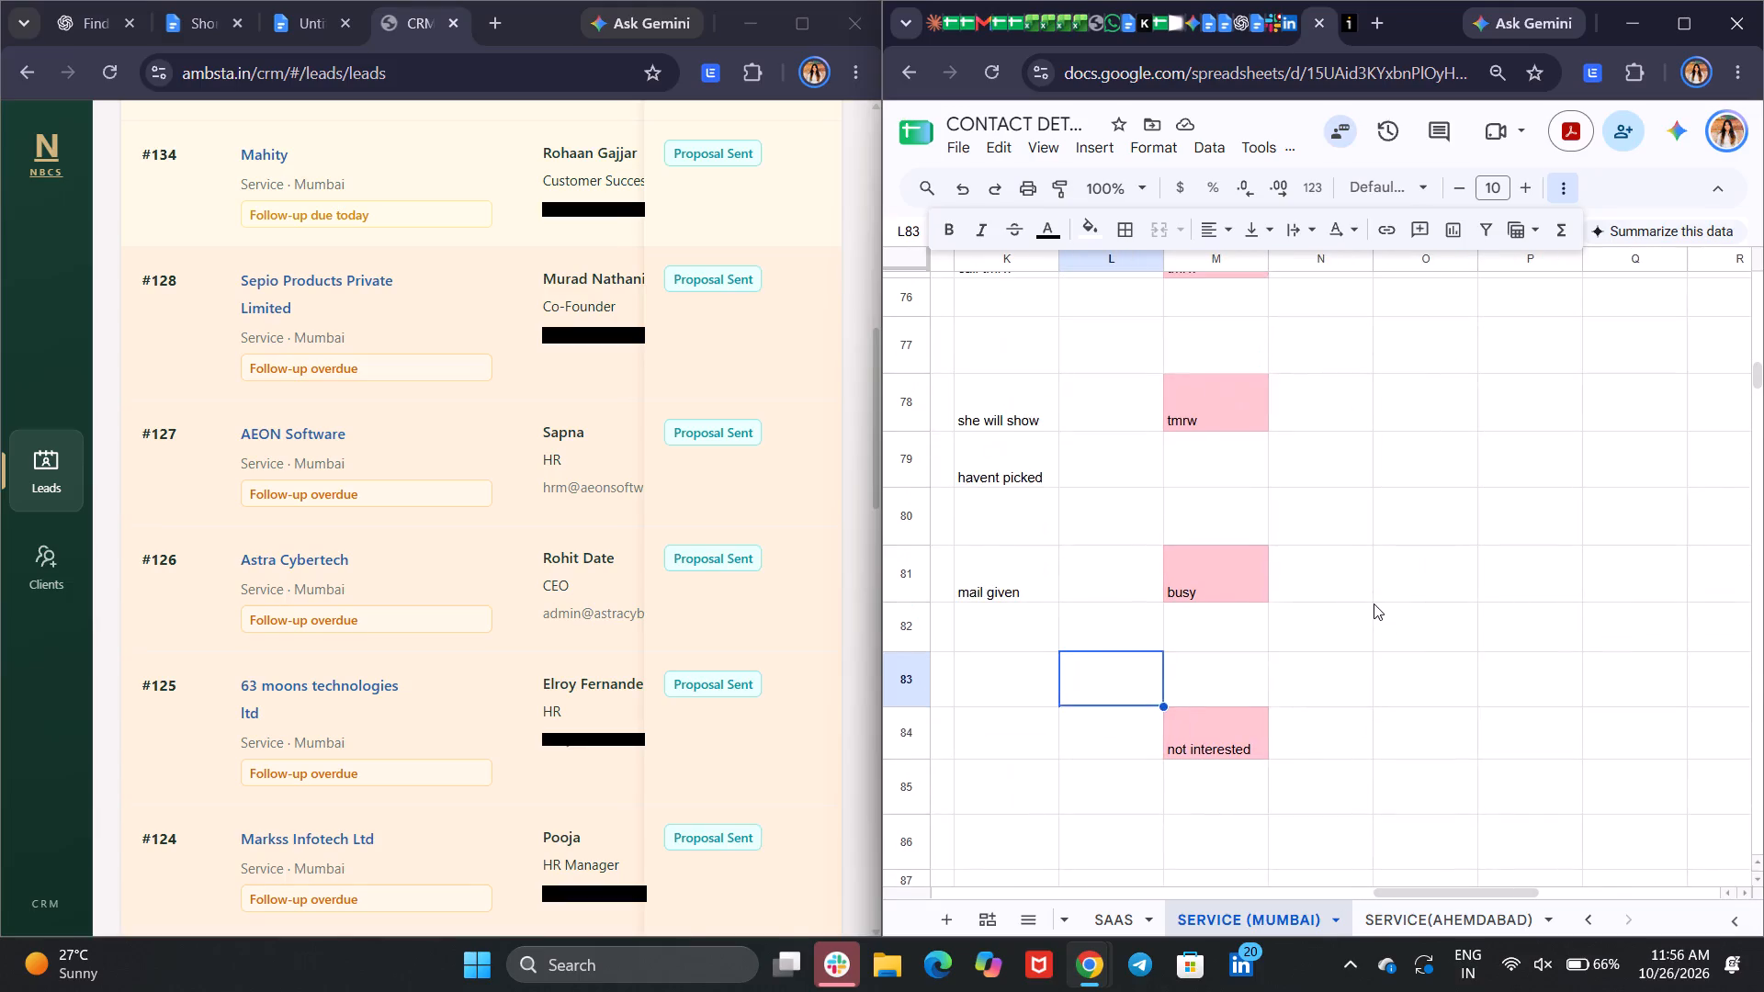
pyautogui.scroll(4, 1374, 603)
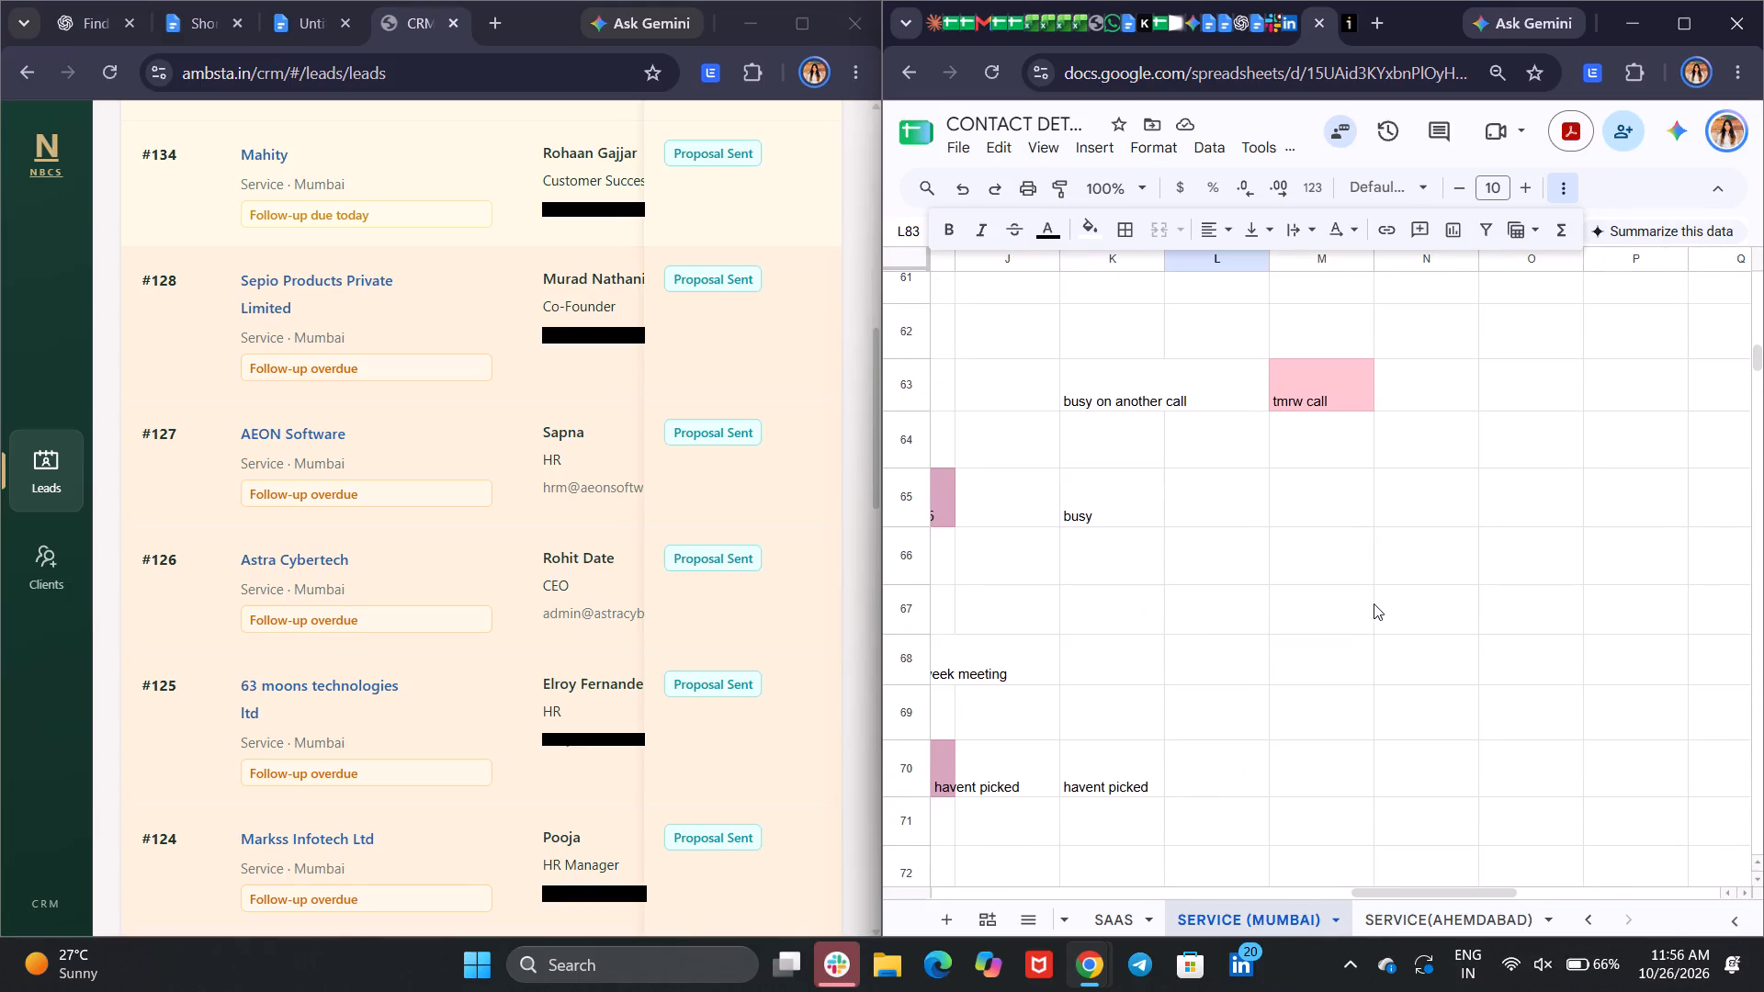
pyautogui.scroll(2, 1374, 603)
pyautogui.scroll(-5, 1374, 603)
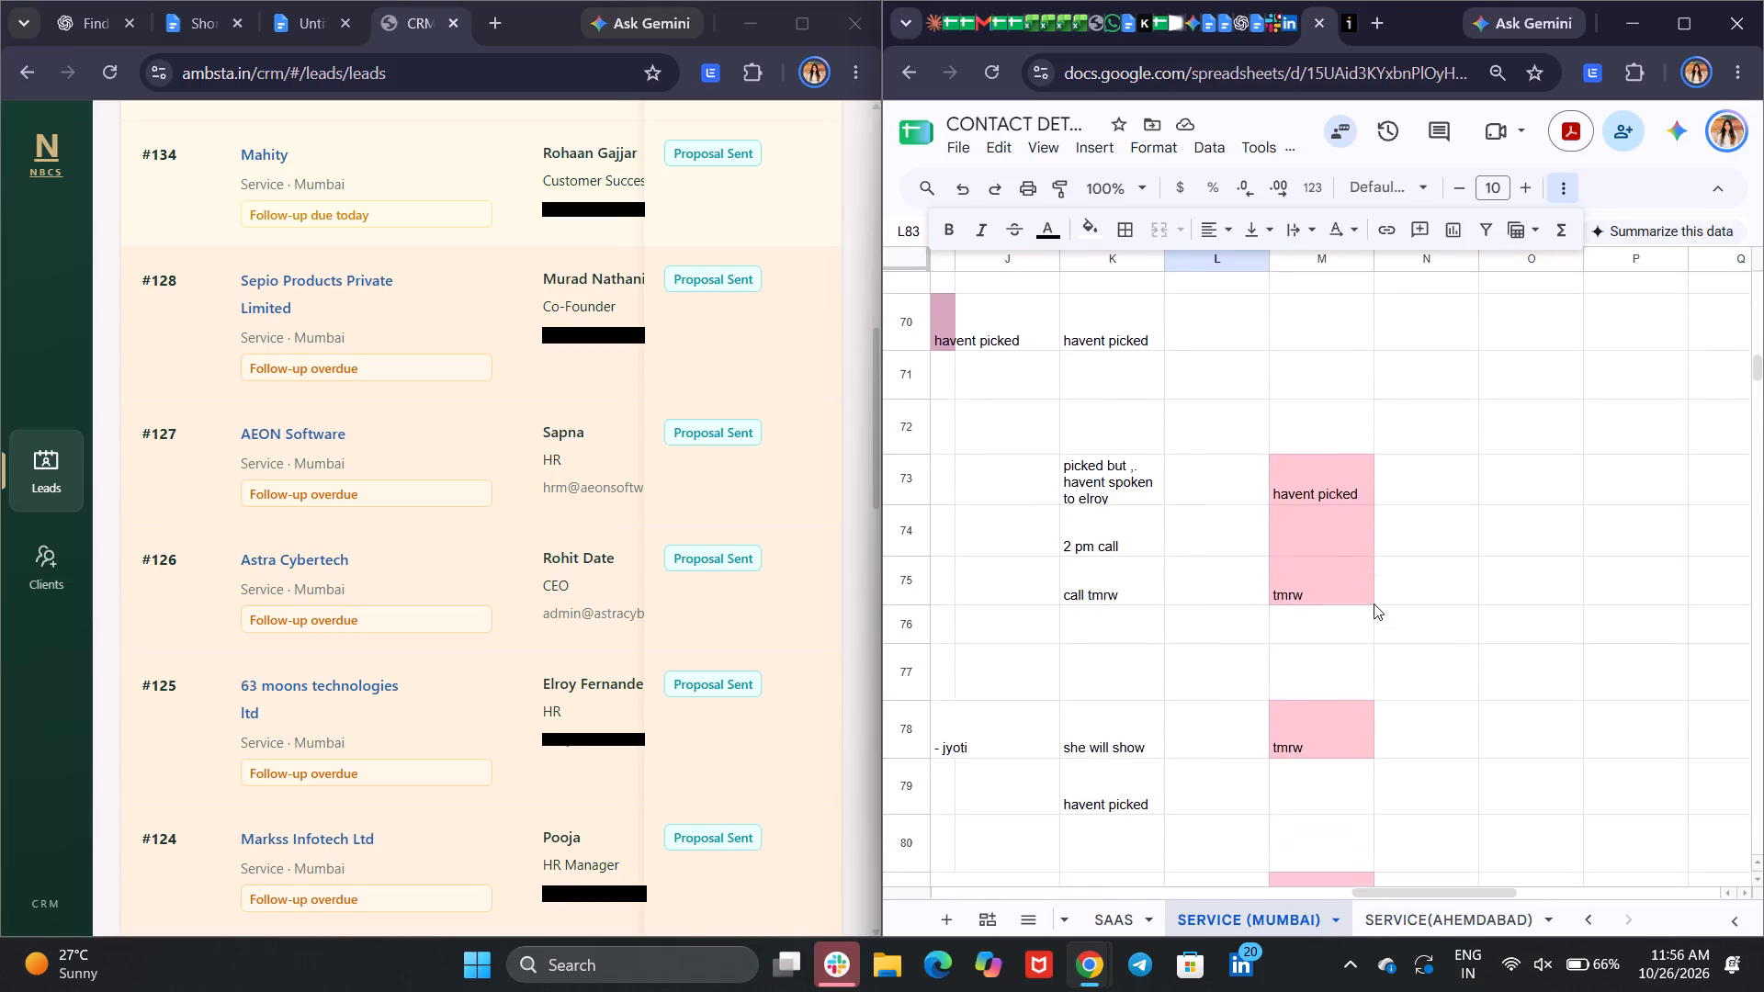
pyautogui.scroll(-5, 1374, 603)
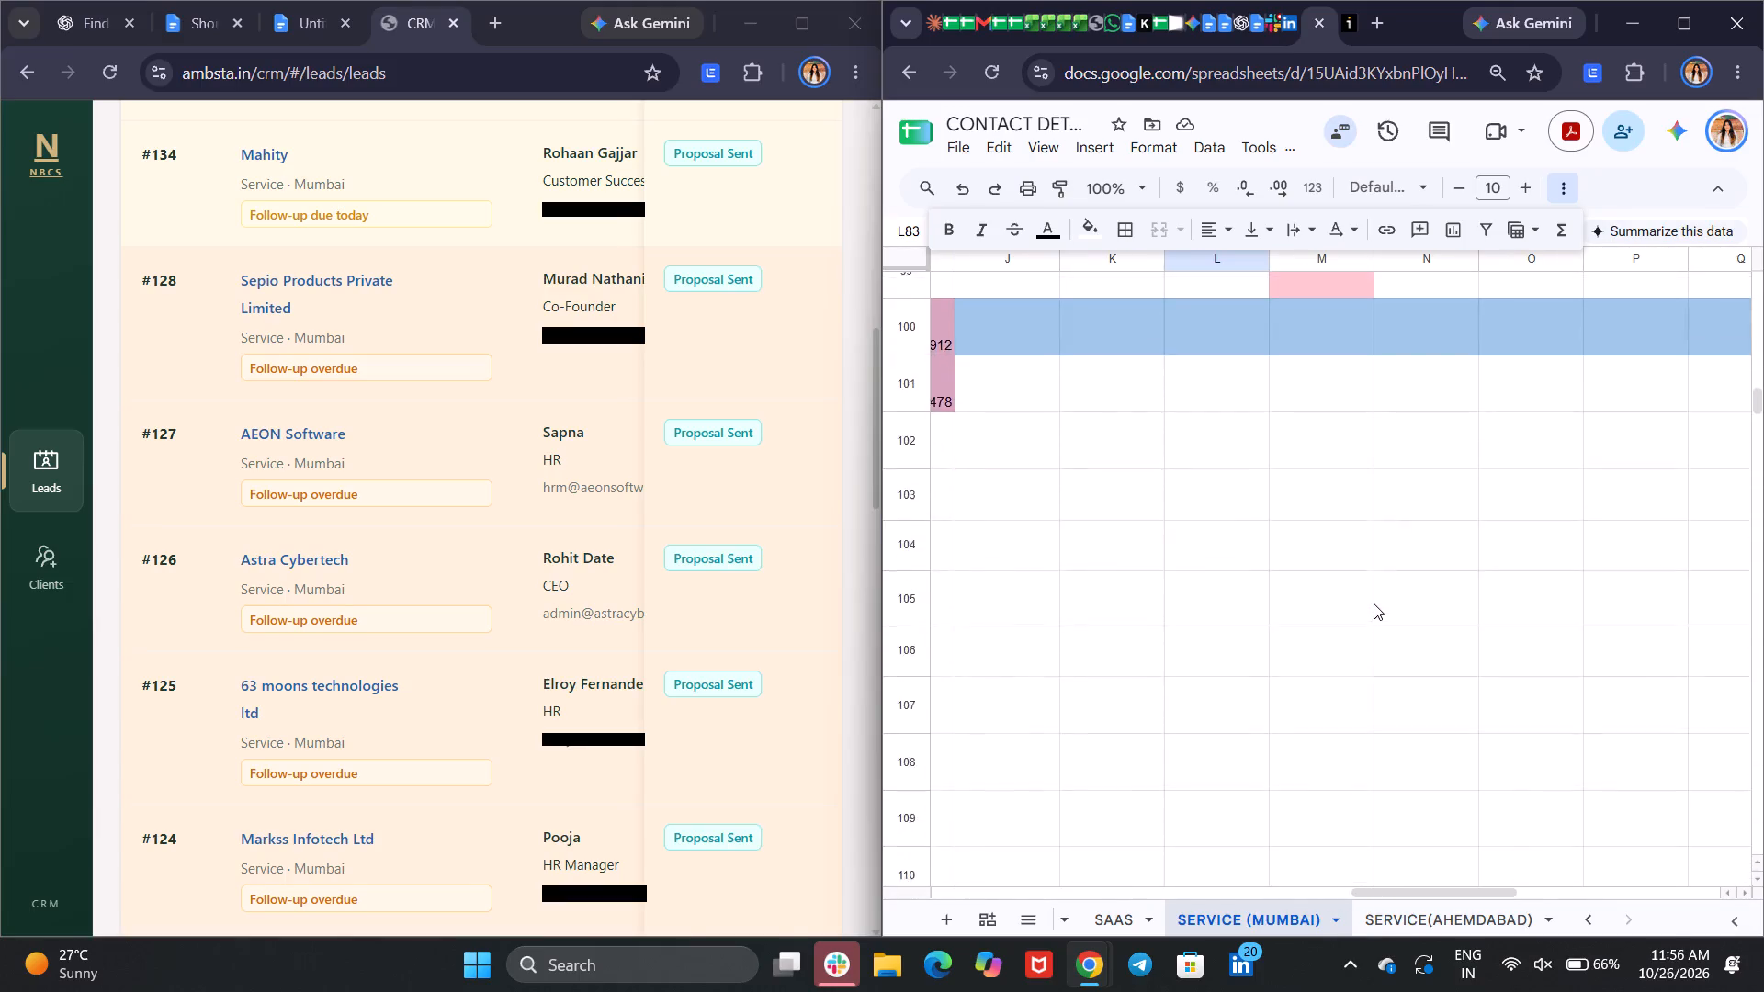
pyautogui.scroll(3, 1374, 603)
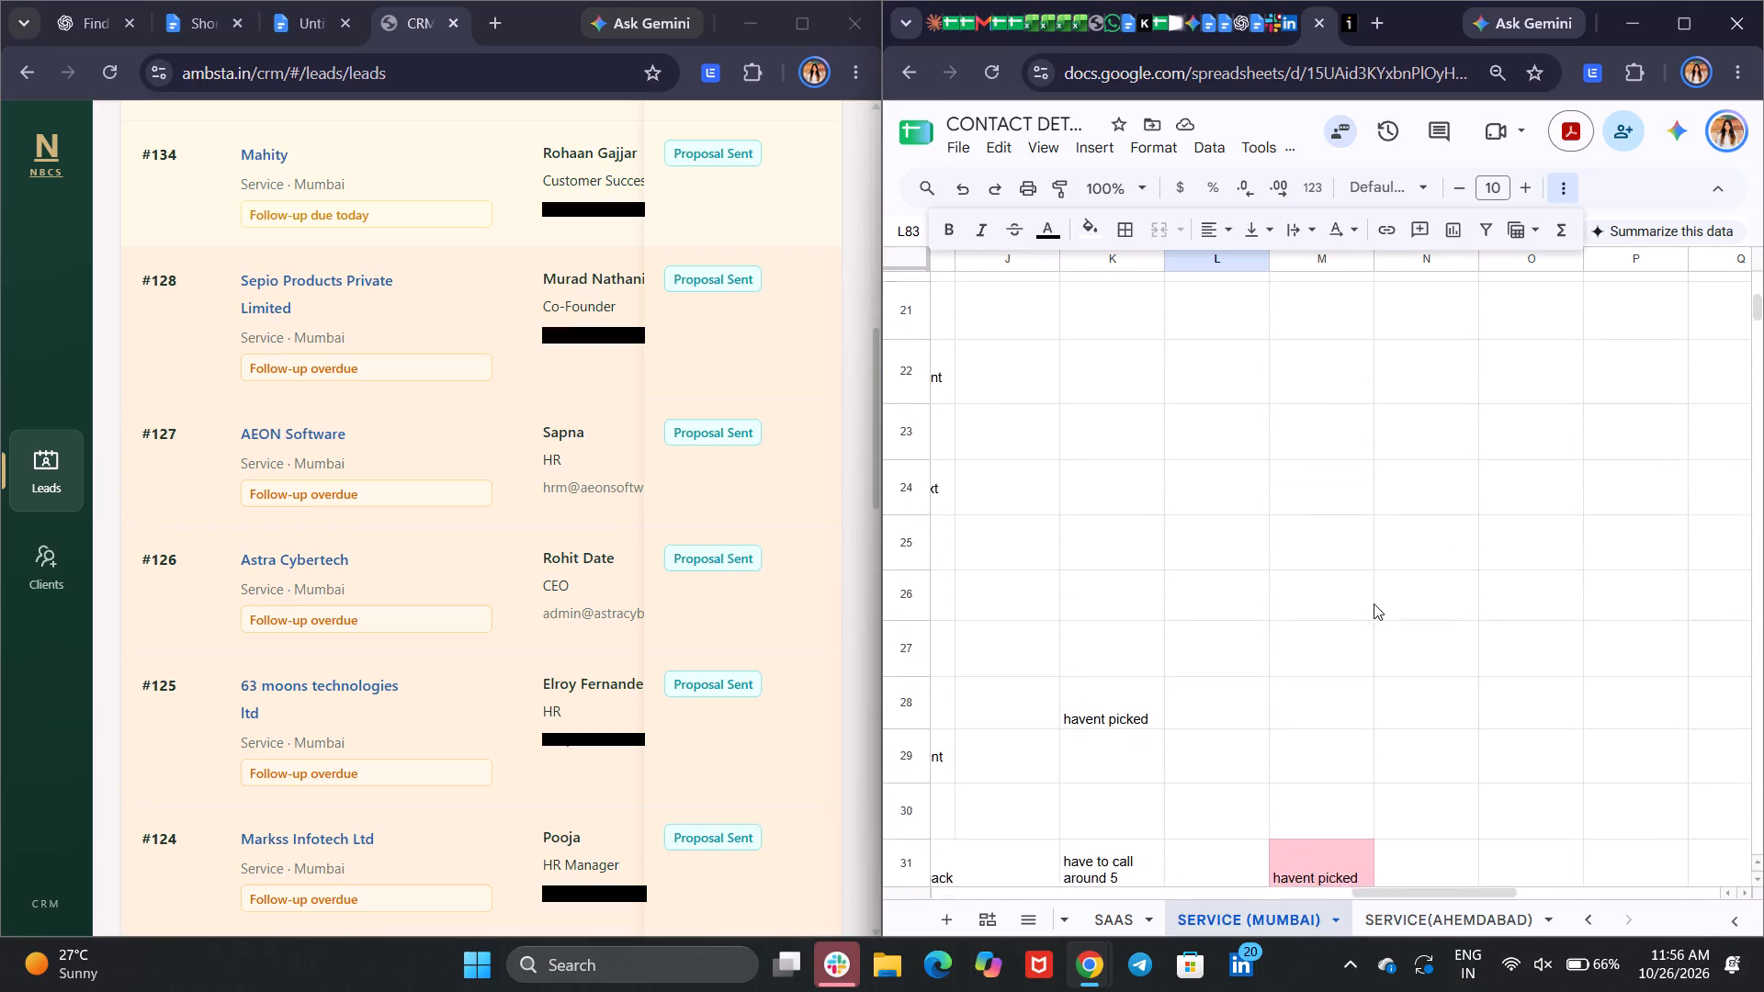
pyautogui.scroll(7, 1374, 603)
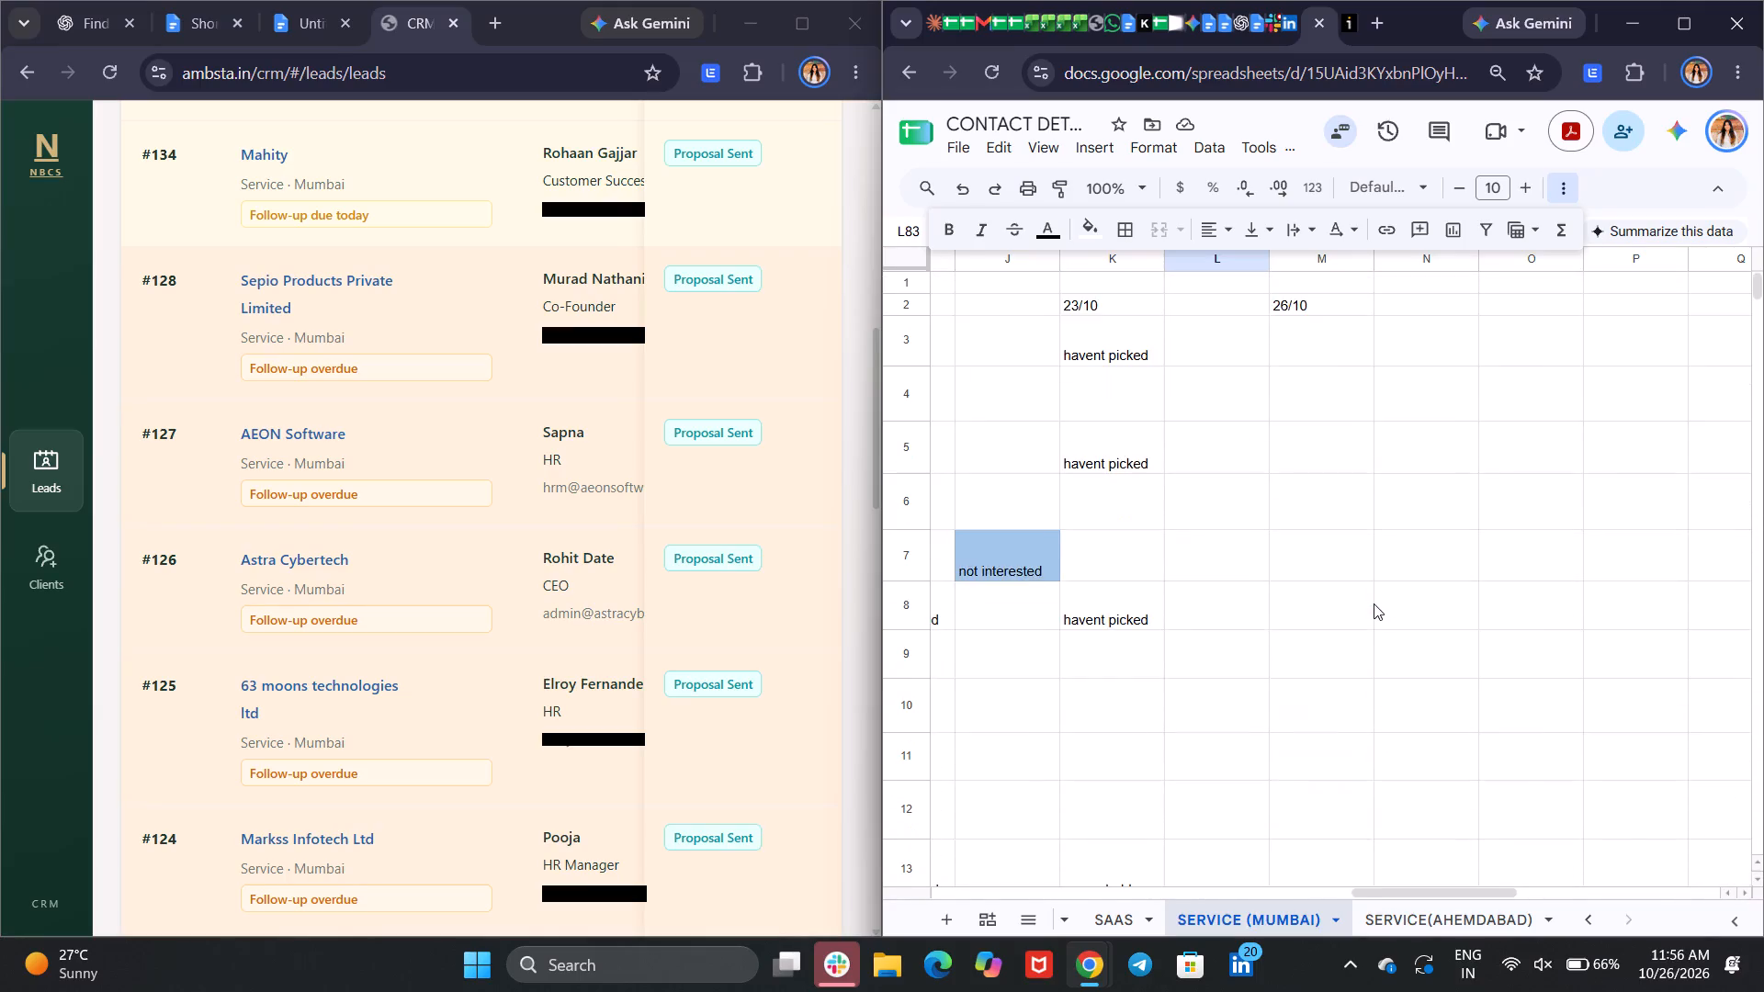
pyautogui.hscroll(-4, 1374, 603)
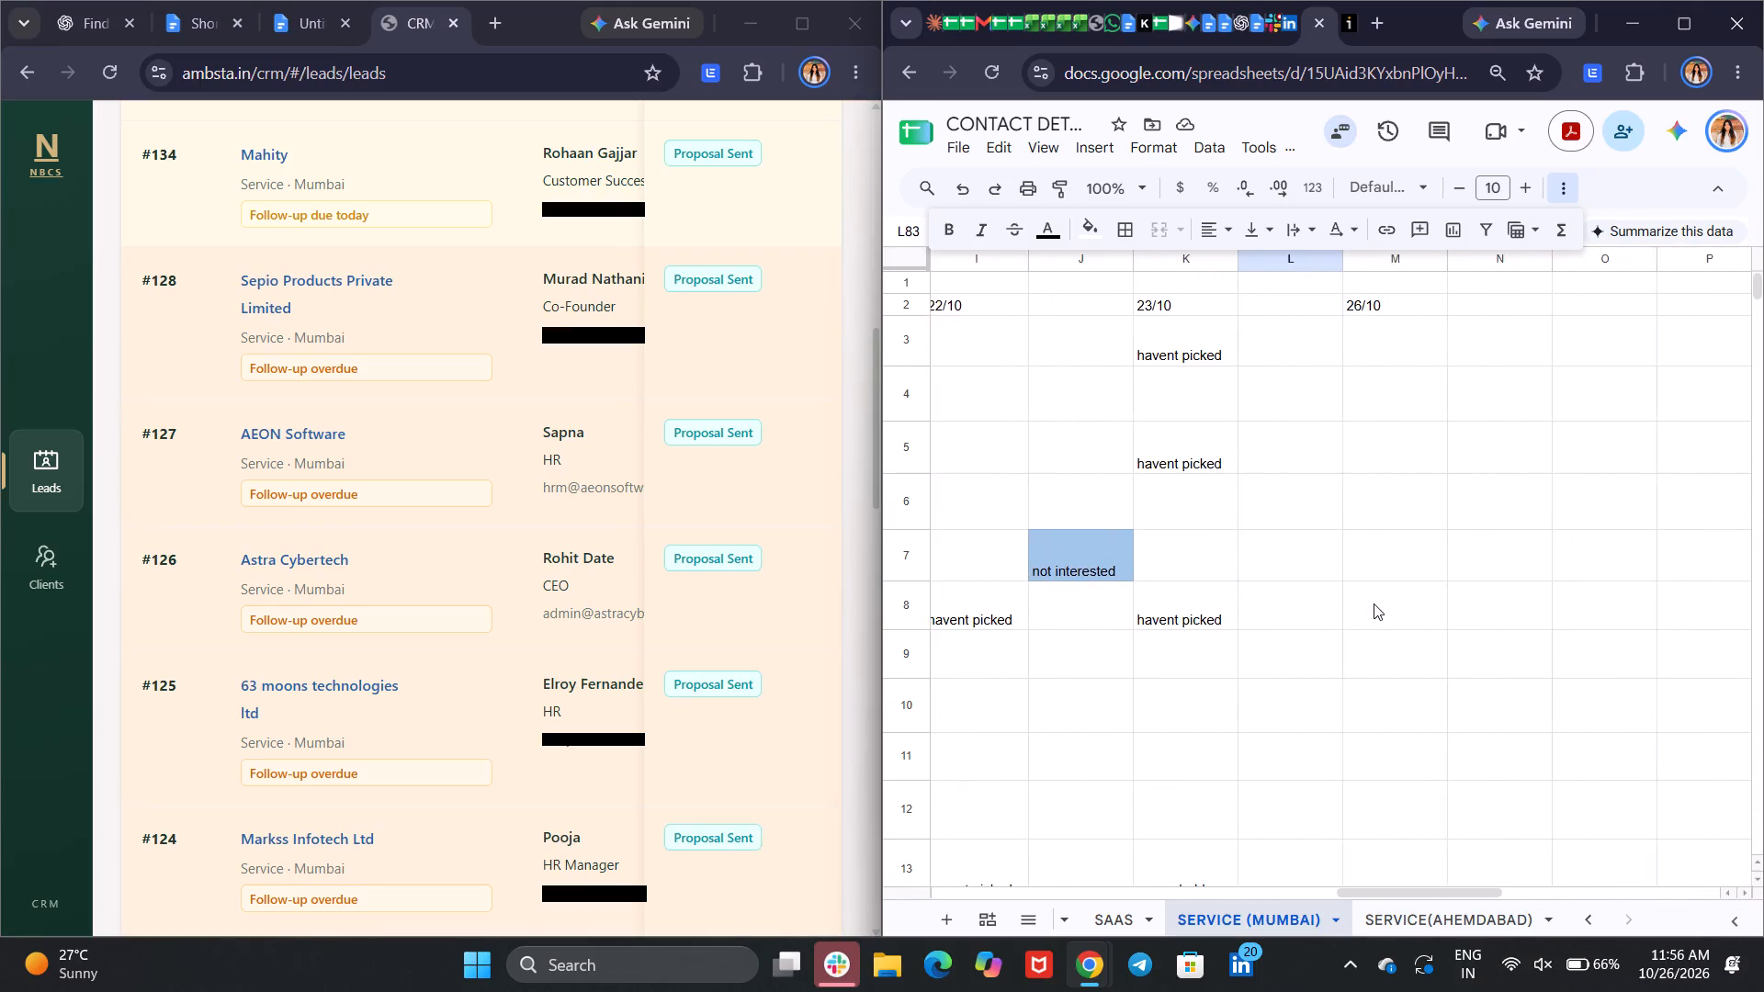
pyautogui.scroll(-1, 1374, 603)
pyautogui.click(1374, 603)
pyautogui.scroll(-3, 1374, 603)
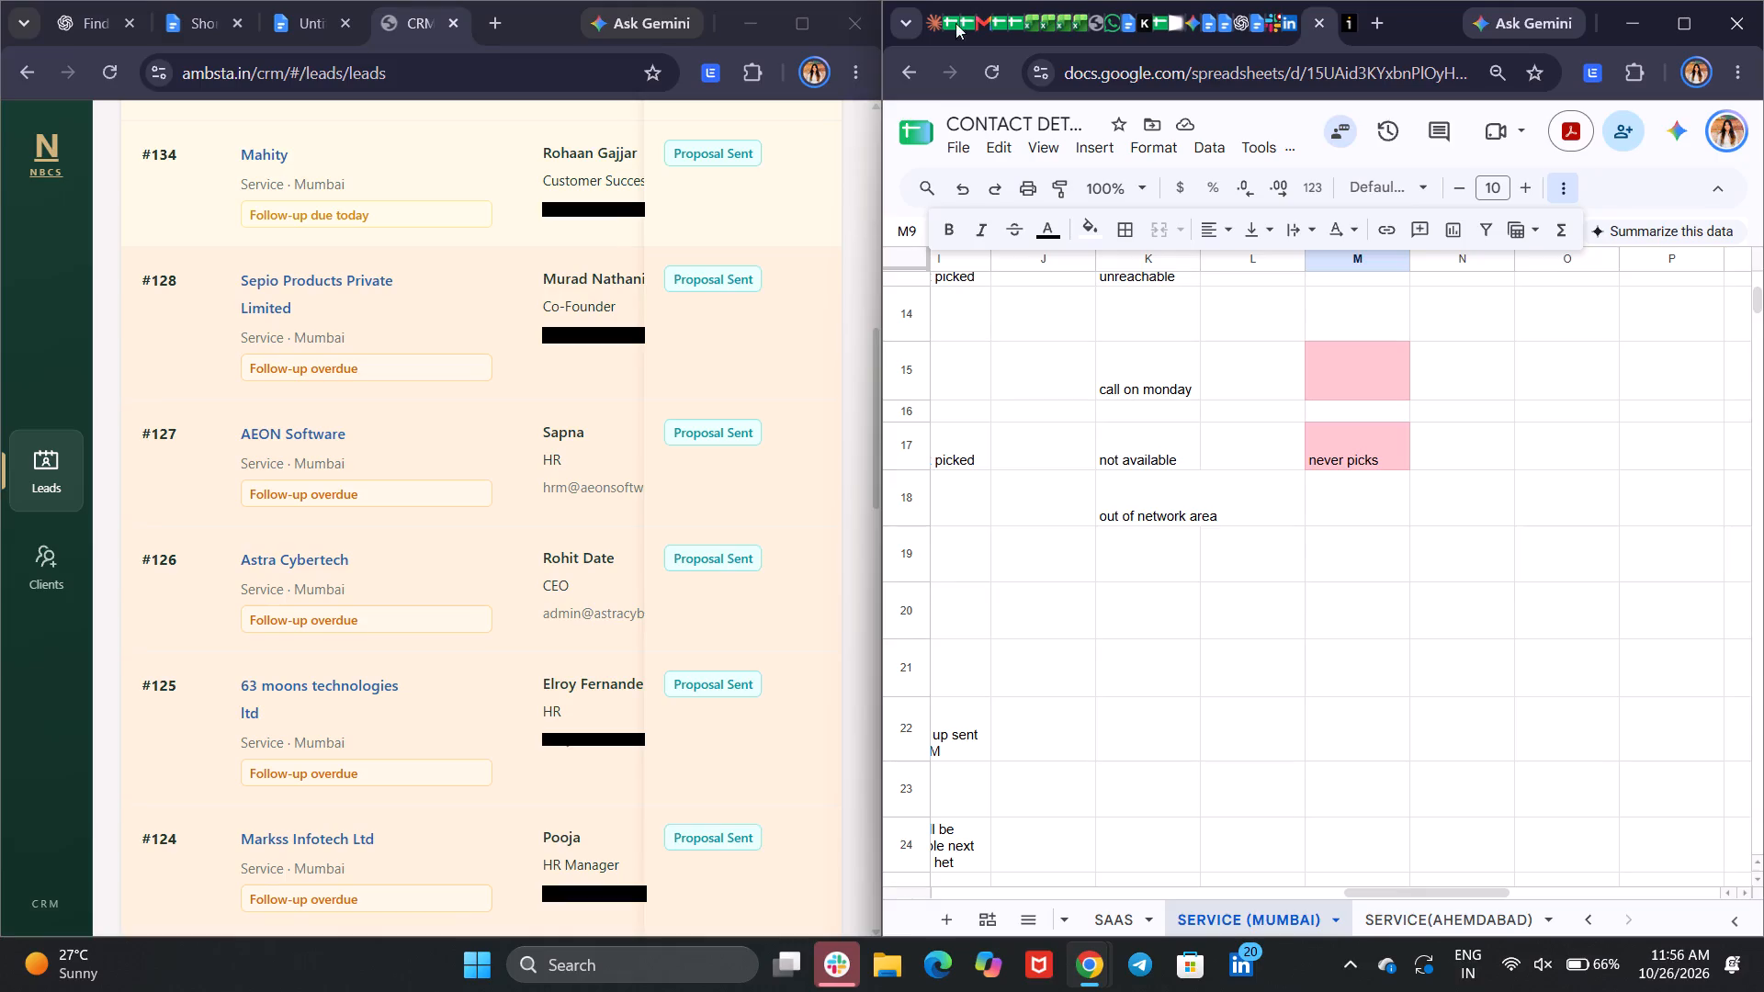
# Examine the CRM Leads list from its newest entries, checking the columns beside each company and the follow-up flags.
pyautogui.hscroll(-1, 584, 177)
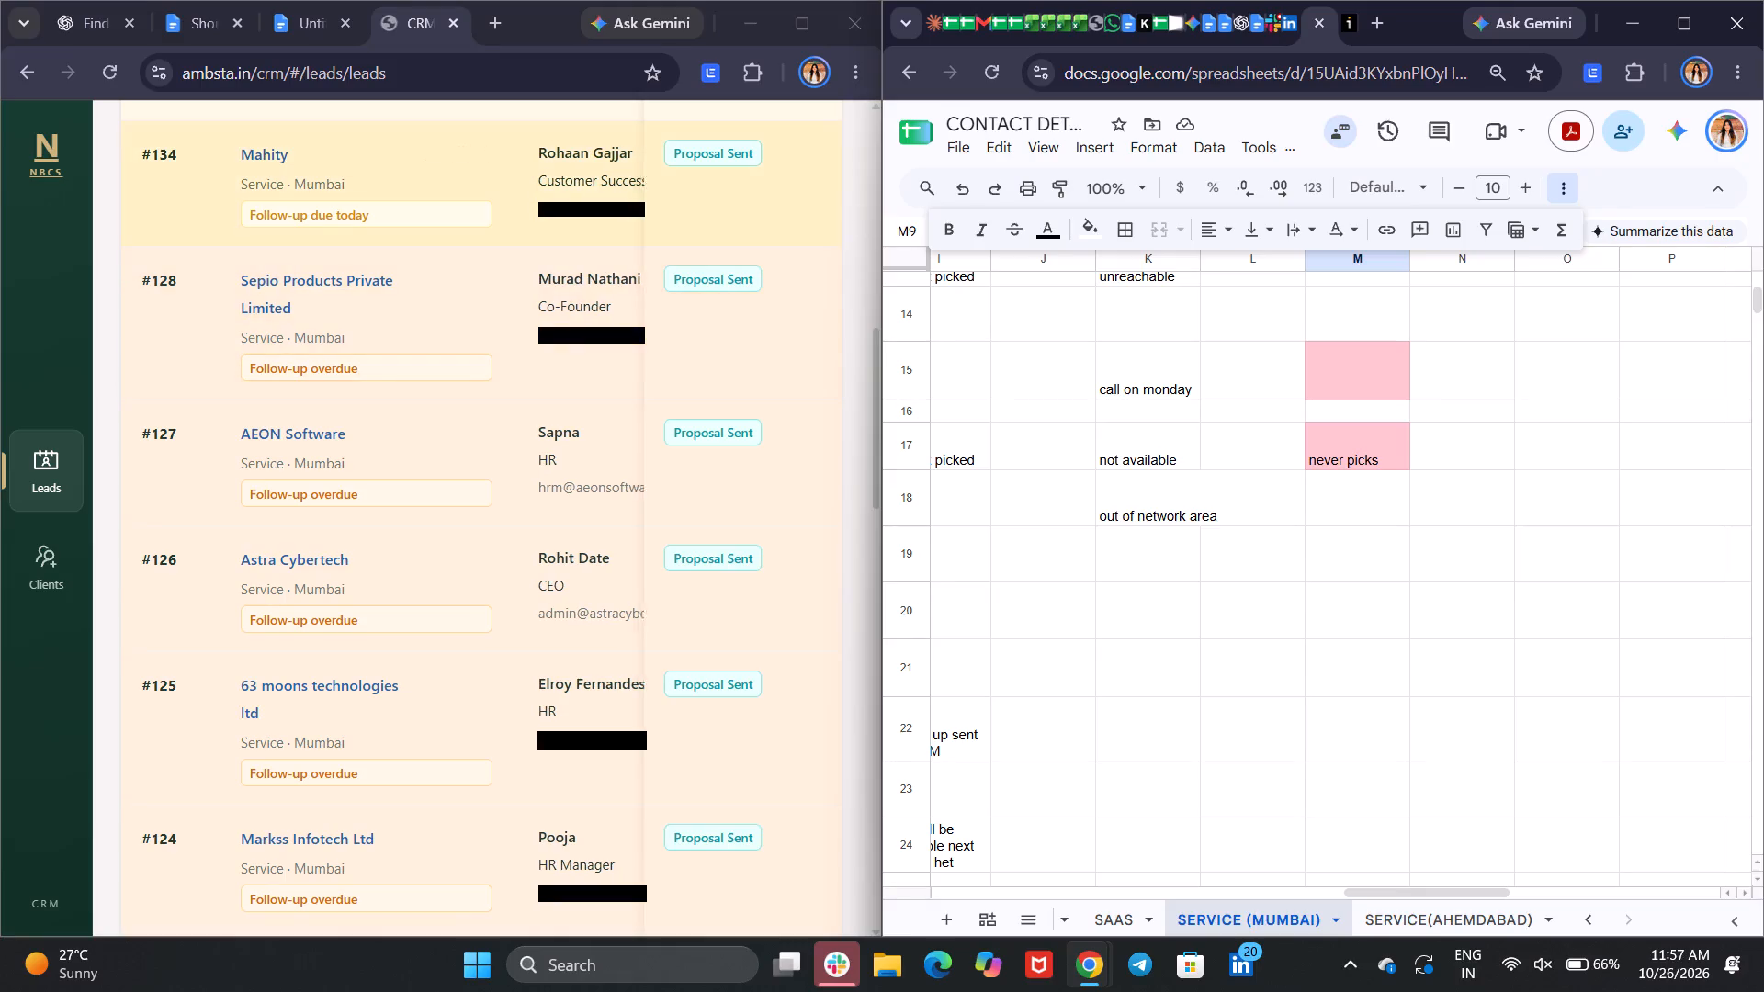
pyautogui.hscroll(-4, 584, 177)
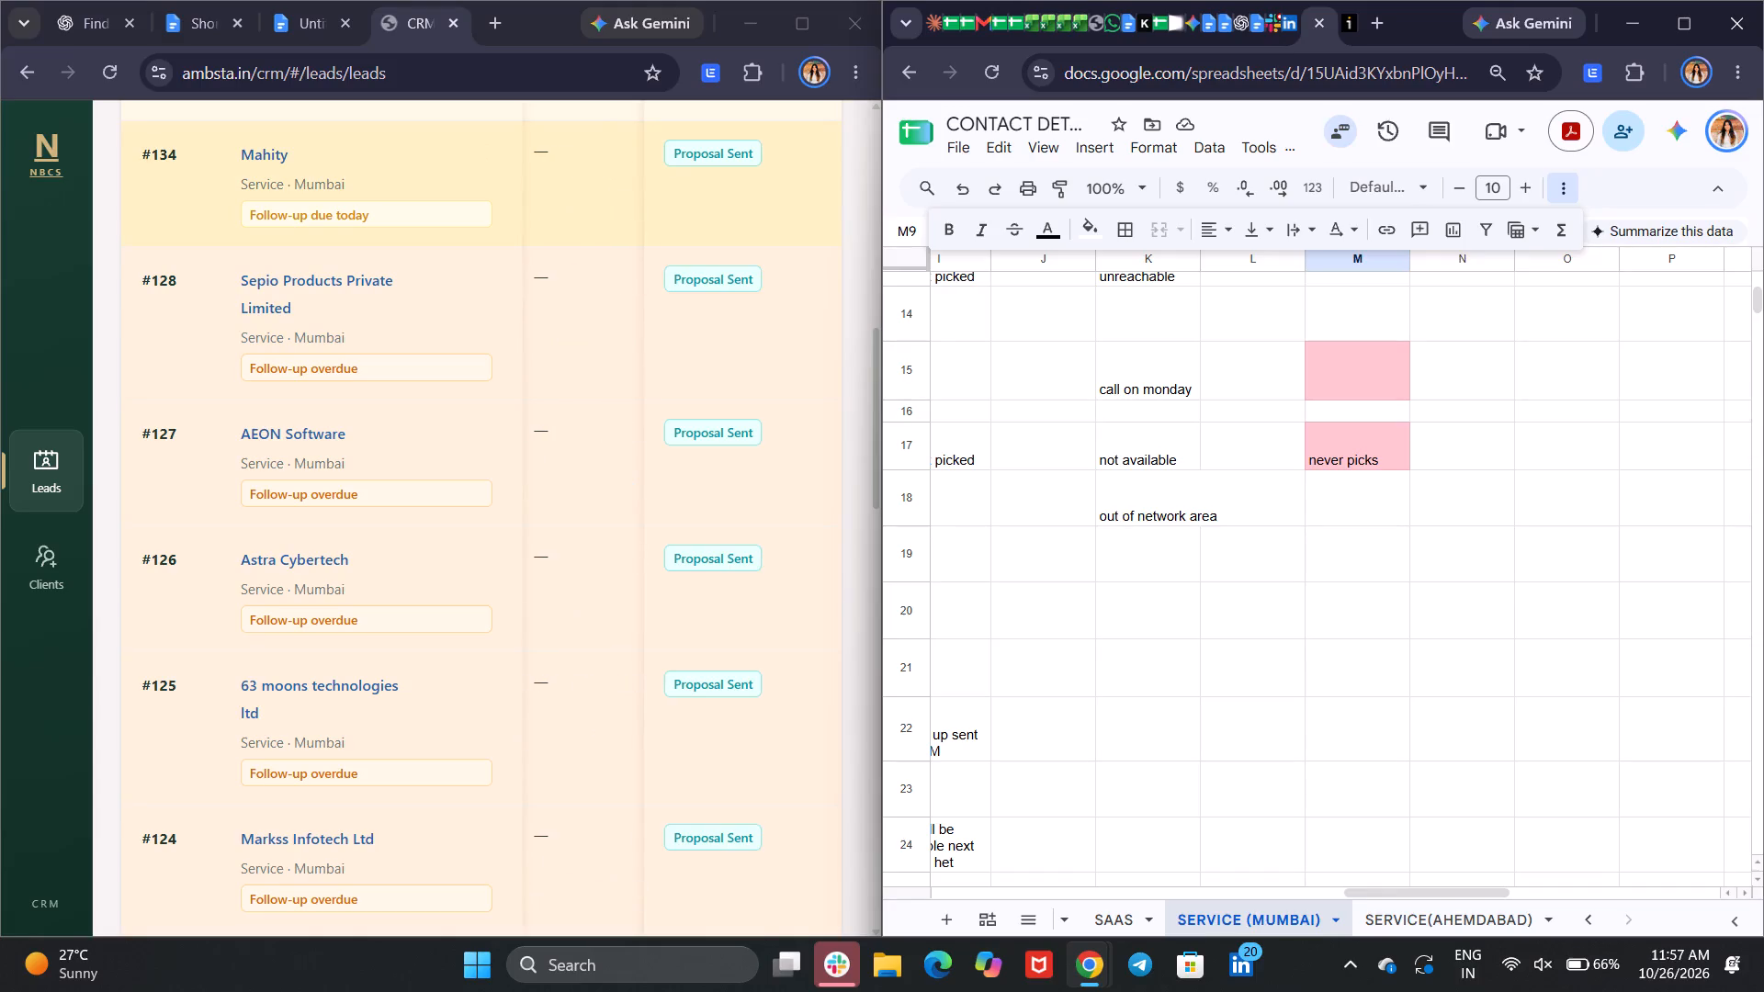
pyautogui.hscroll(-7, 584, 177)
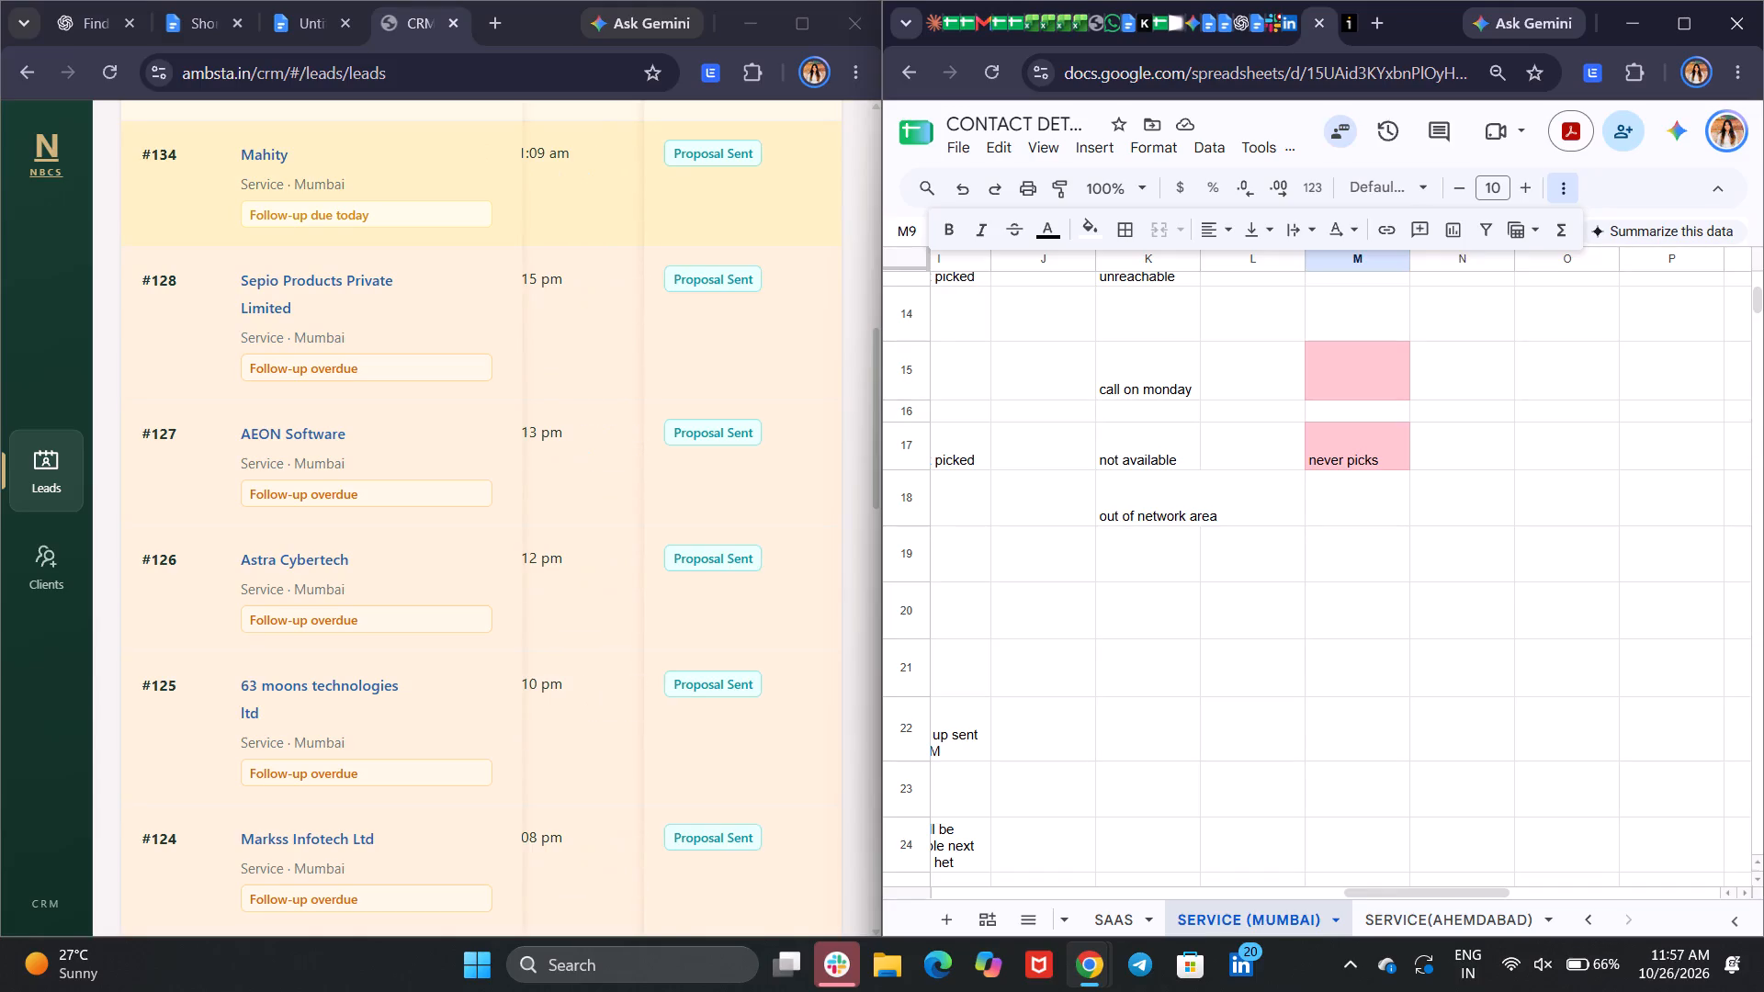
pyautogui.scroll(7, 584, 177)
pyautogui.scroll(-1, 584, 177)
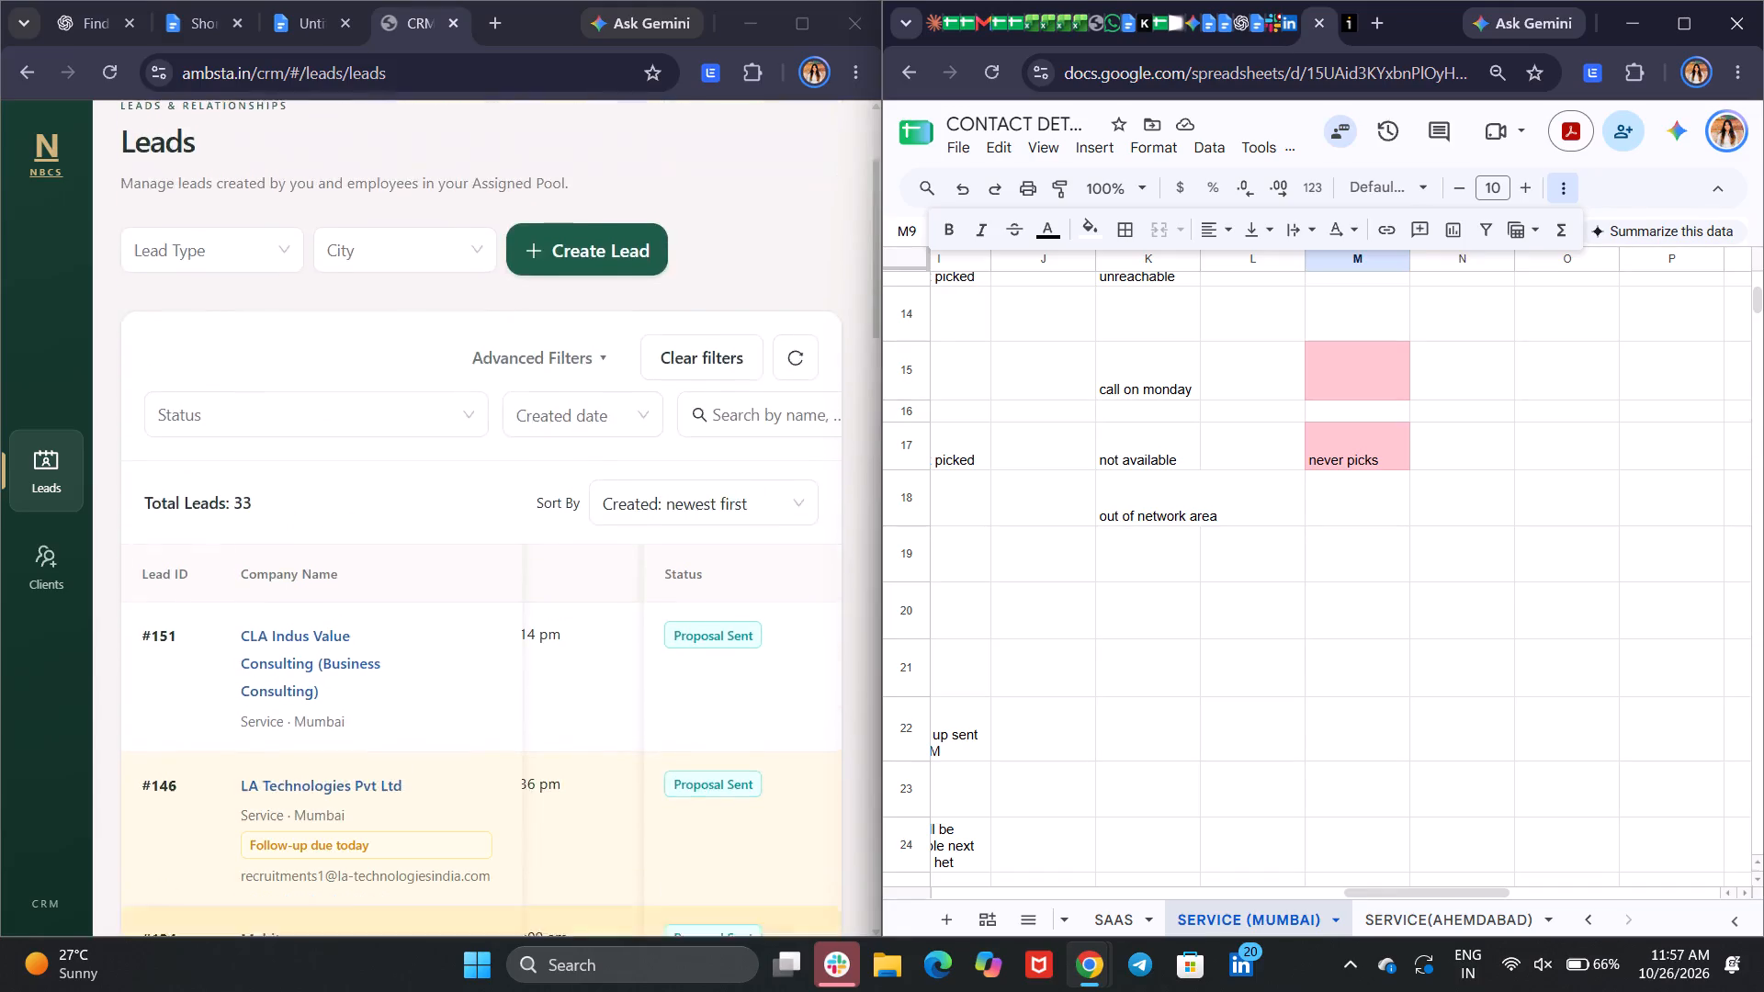
pyautogui.scroll(-2, 584, 177)
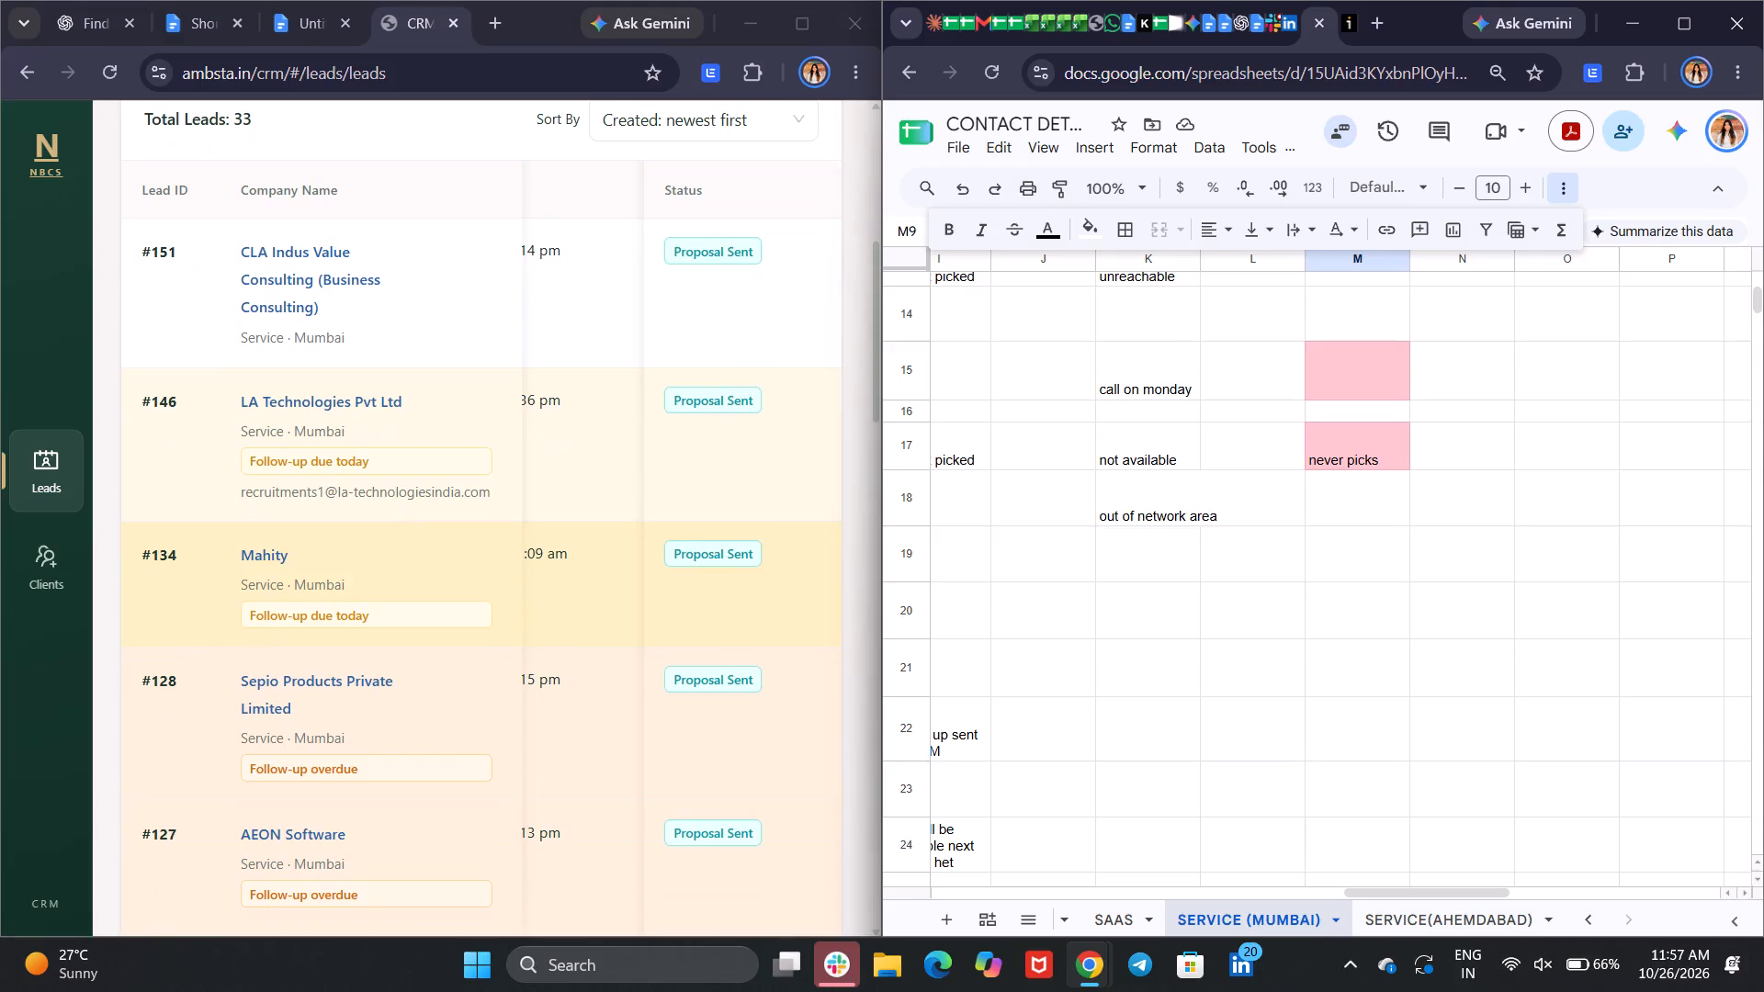
# Look through the SERVICE (MUMBAI) sheet down to row 115, checking the pink-highlighted 26/10 cells, company names and call notes.
pyautogui.scroll(-3, 1485, 570)
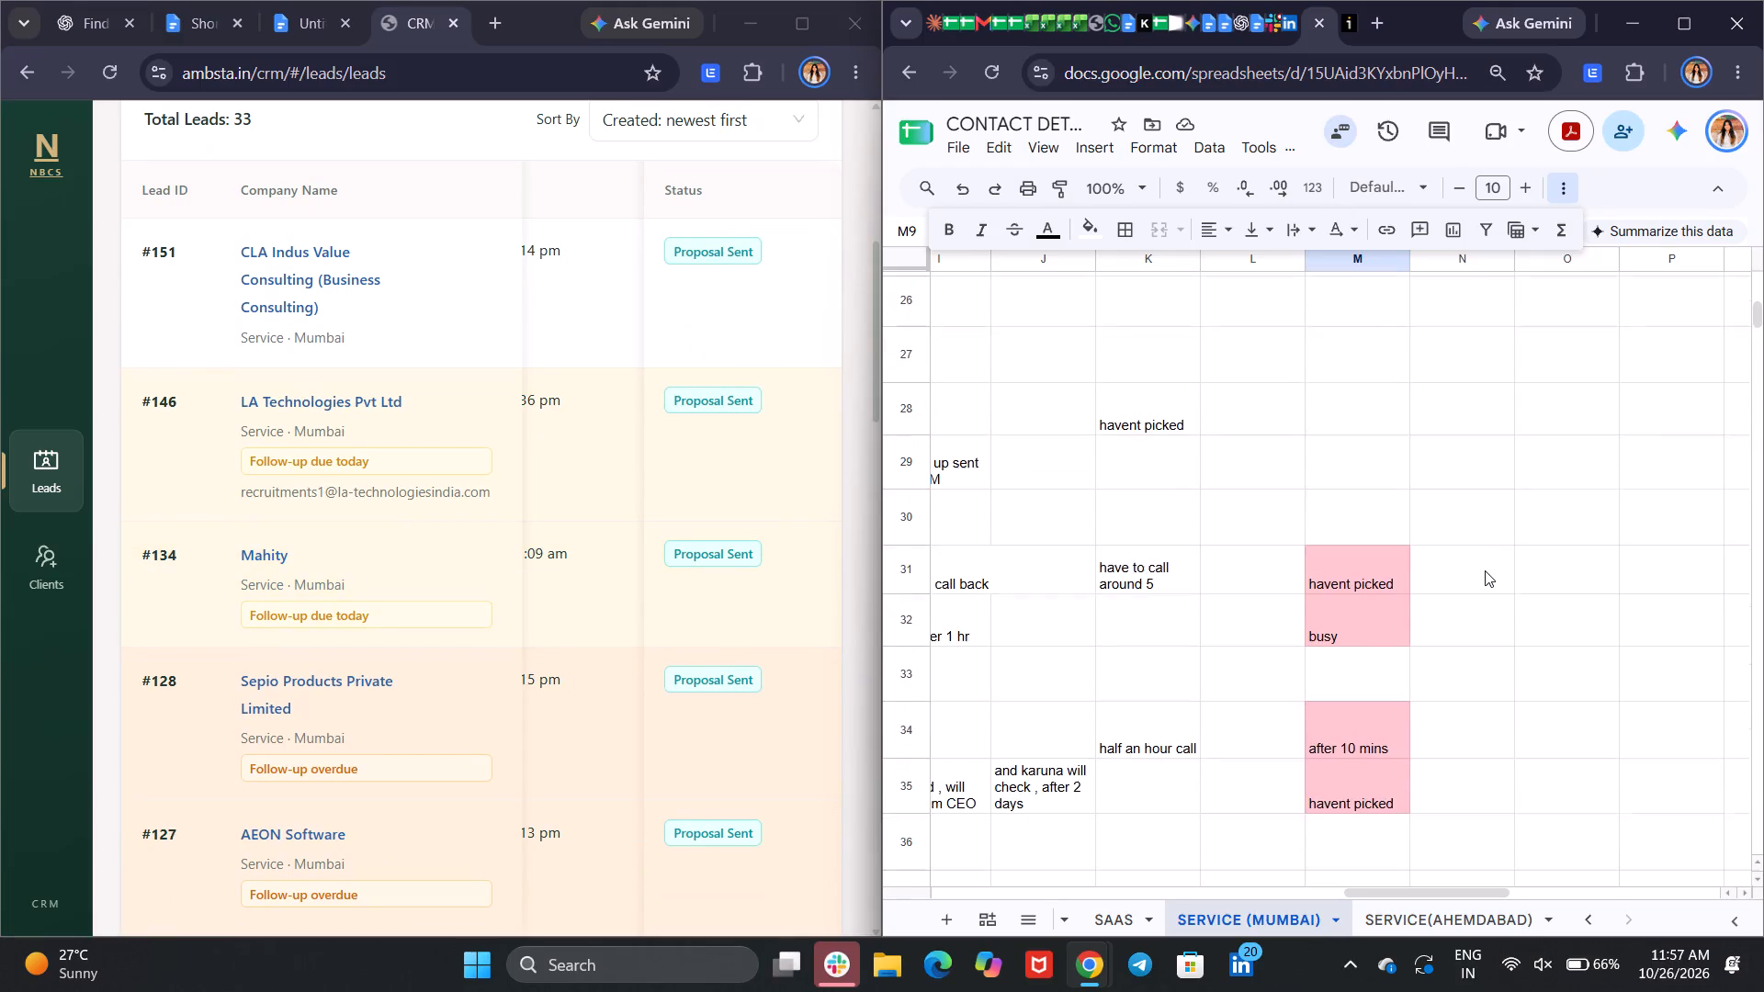
pyautogui.scroll(-10, 1485, 570)
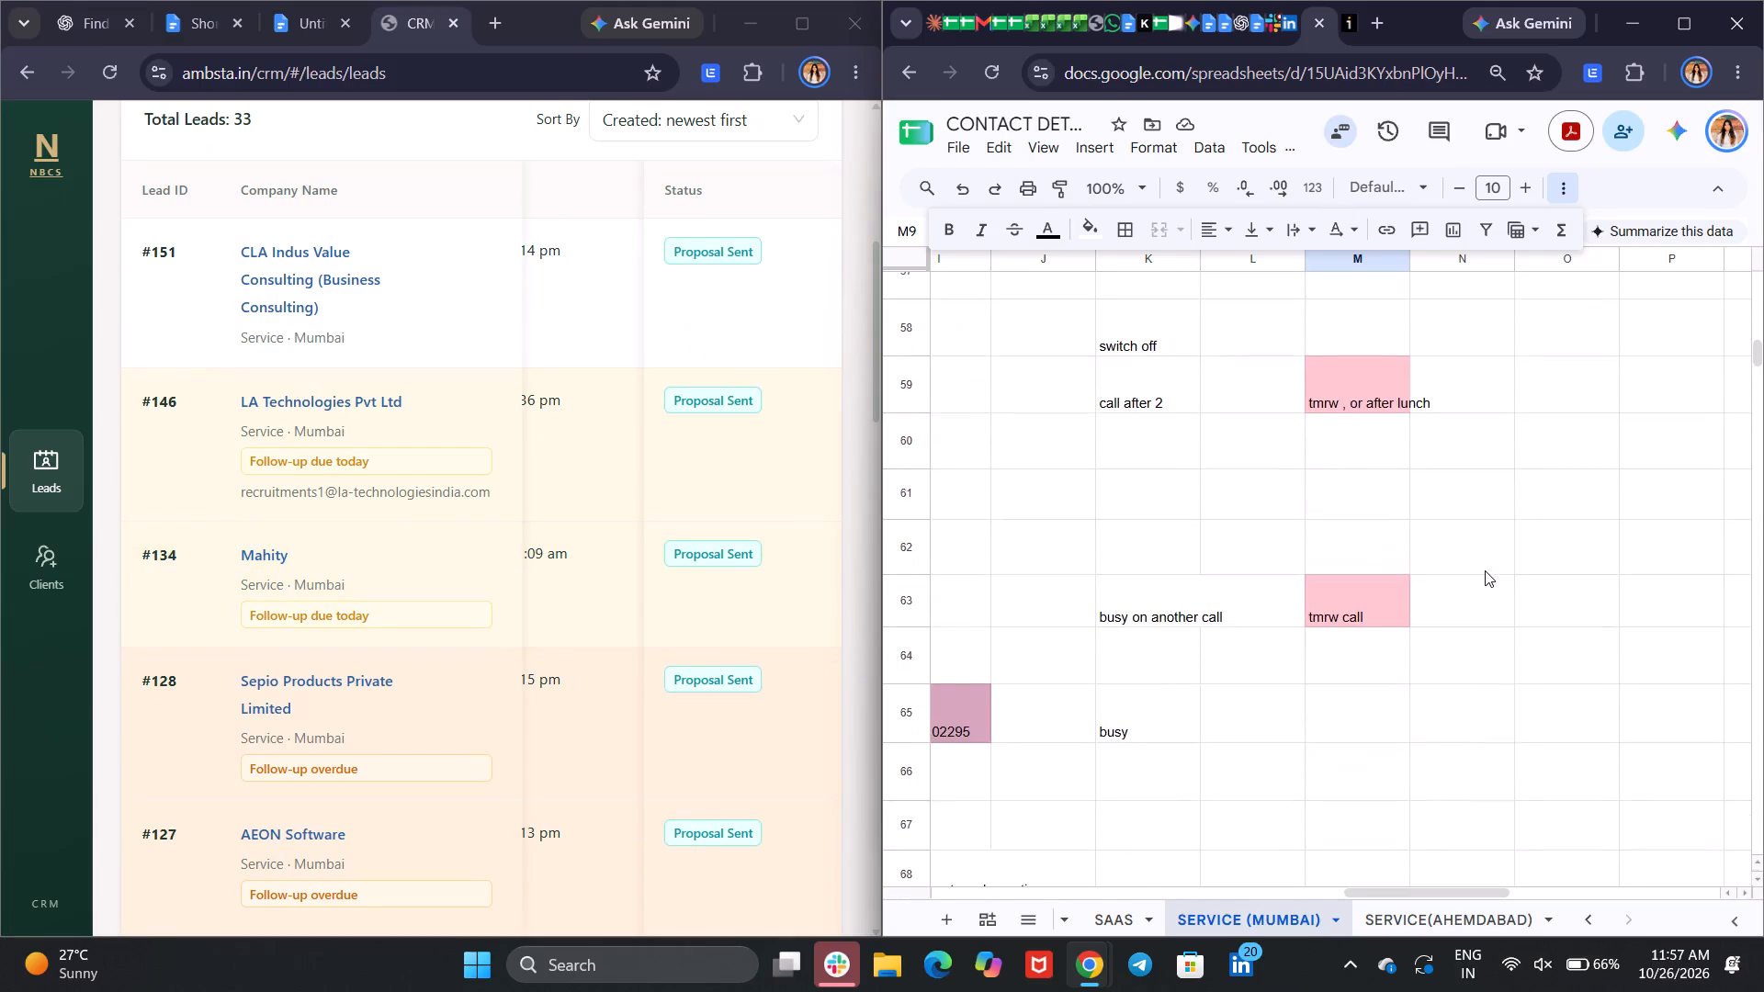
pyautogui.scroll(-9, 1485, 570)
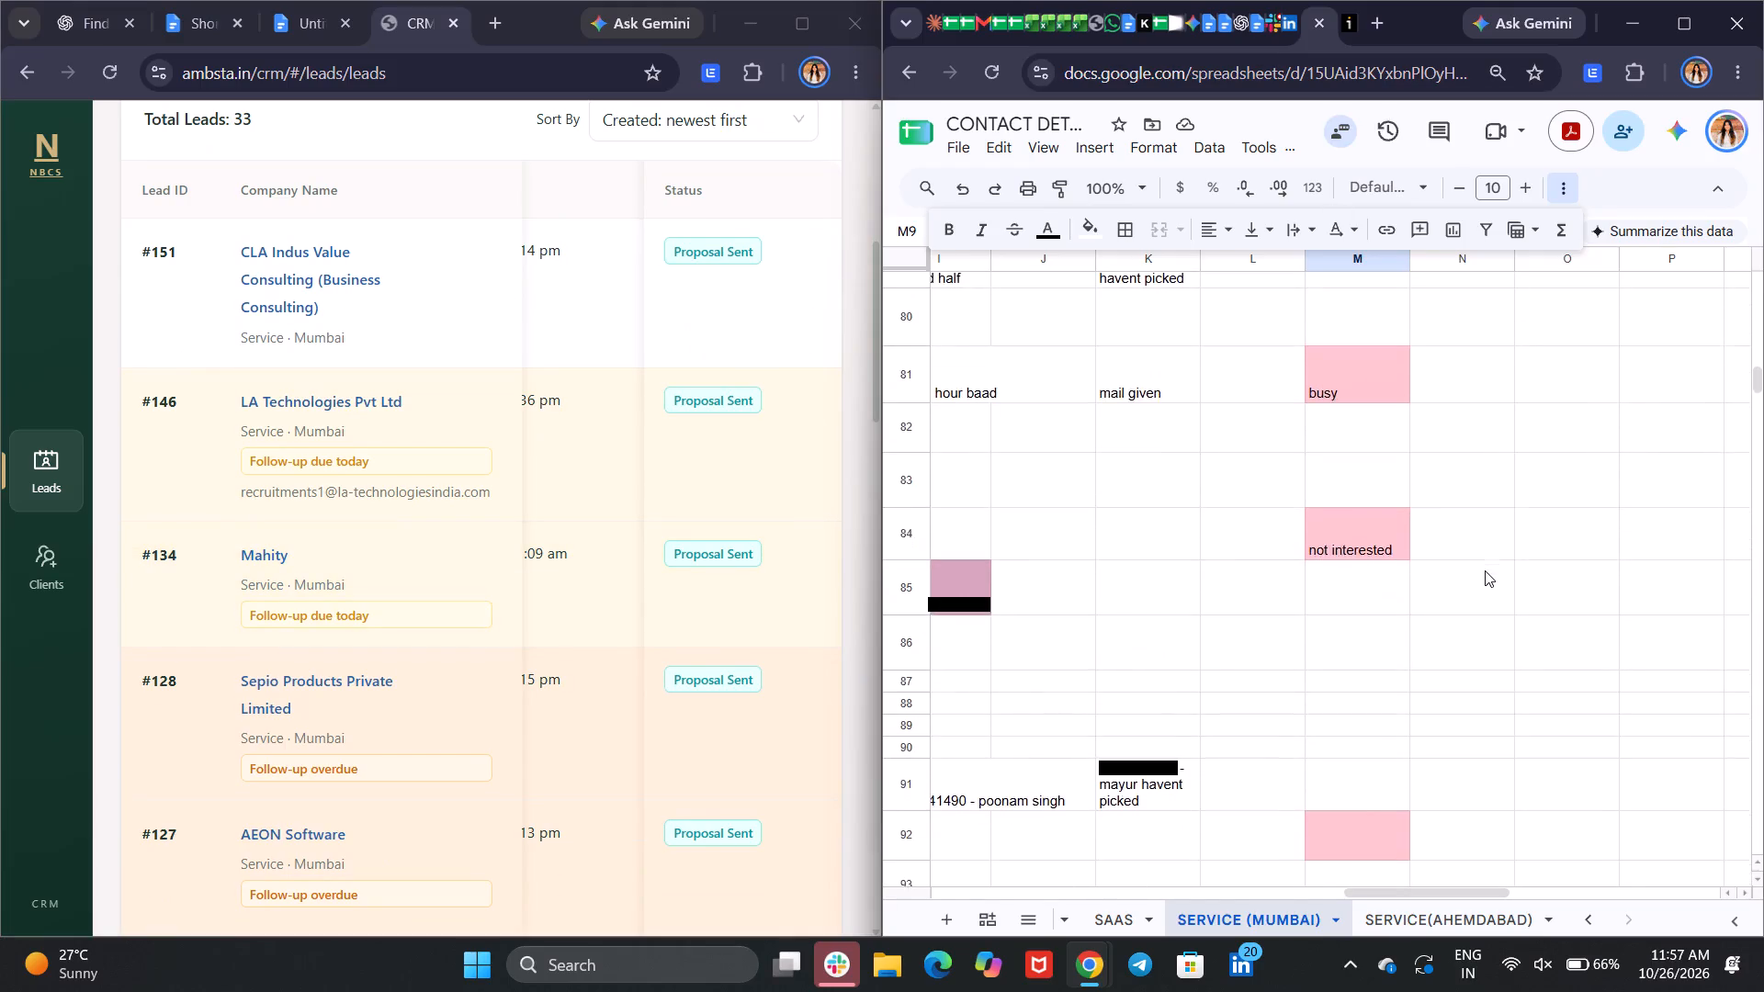
pyautogui.scroll(-4, 1485, 570)
pyautogui.hscroll(7, 1485, 570)
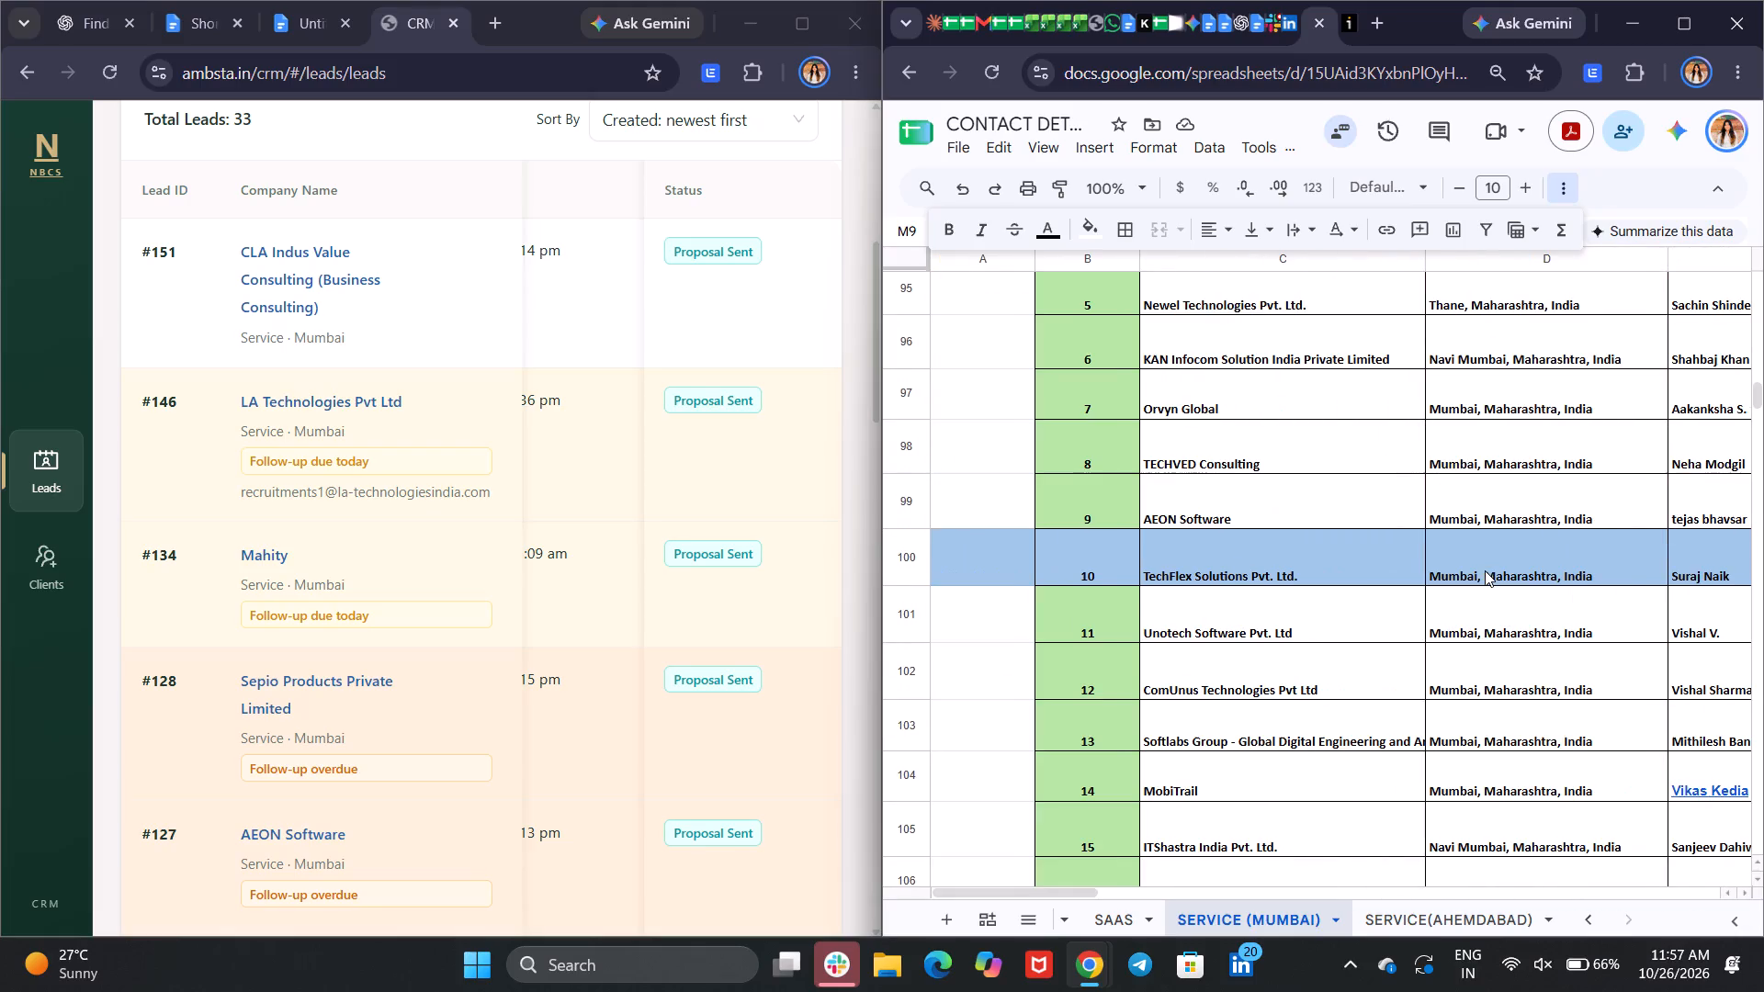
pyautogui.scroll(-13, 1485, 570)
pyautogui.scroll(1, 1485, 570)
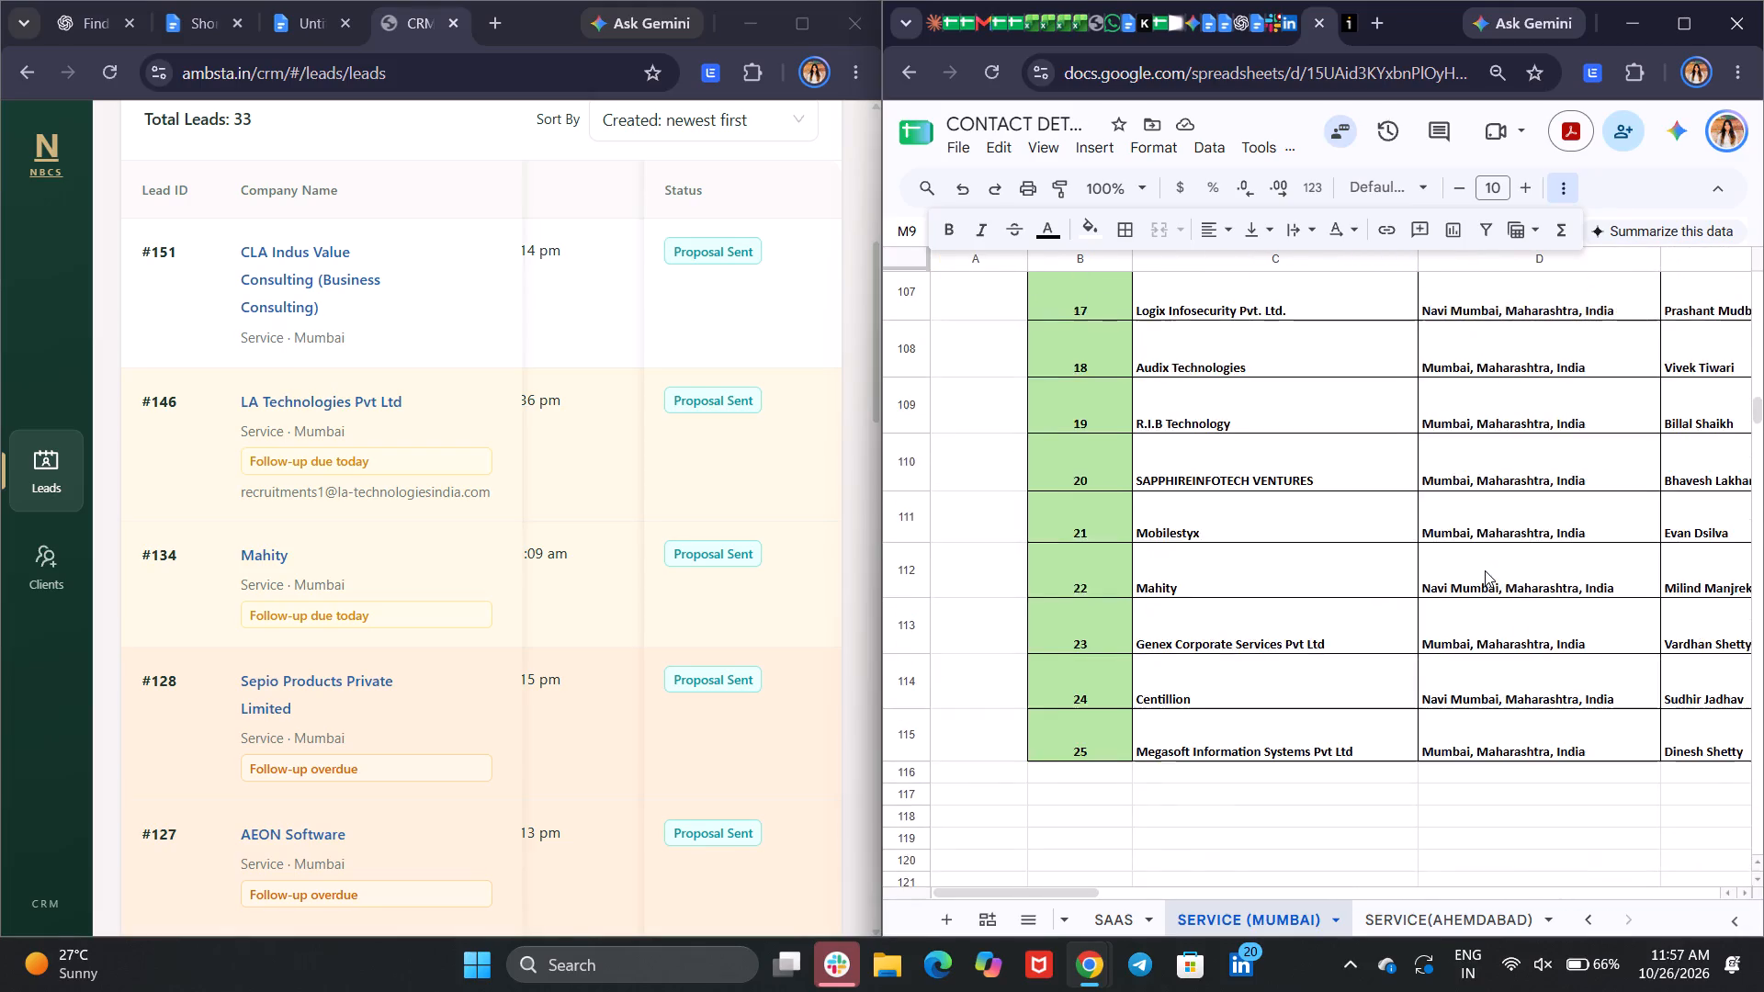
pyautogui.scroll(1, 1485, 570)
pyautogui.hscroll(2, 1485, 570)
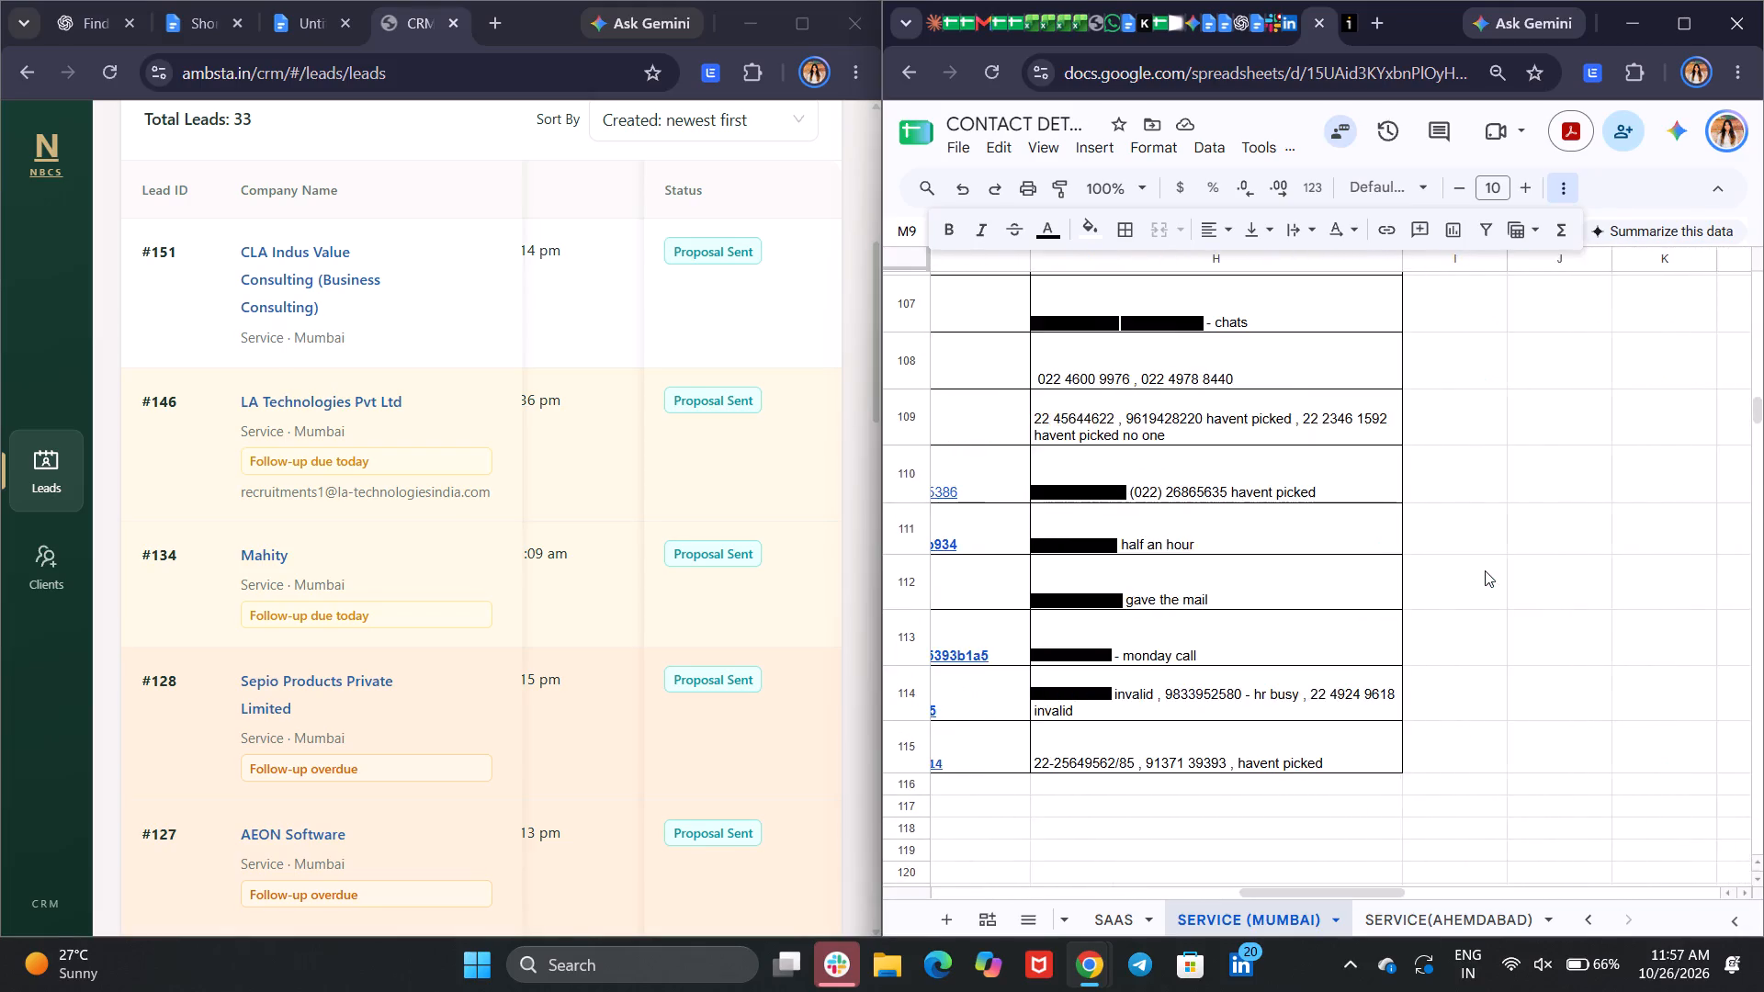
pyautogui.scroll(5, 1485, 570)
pyautogui.scroll(-1, 1485, 570)
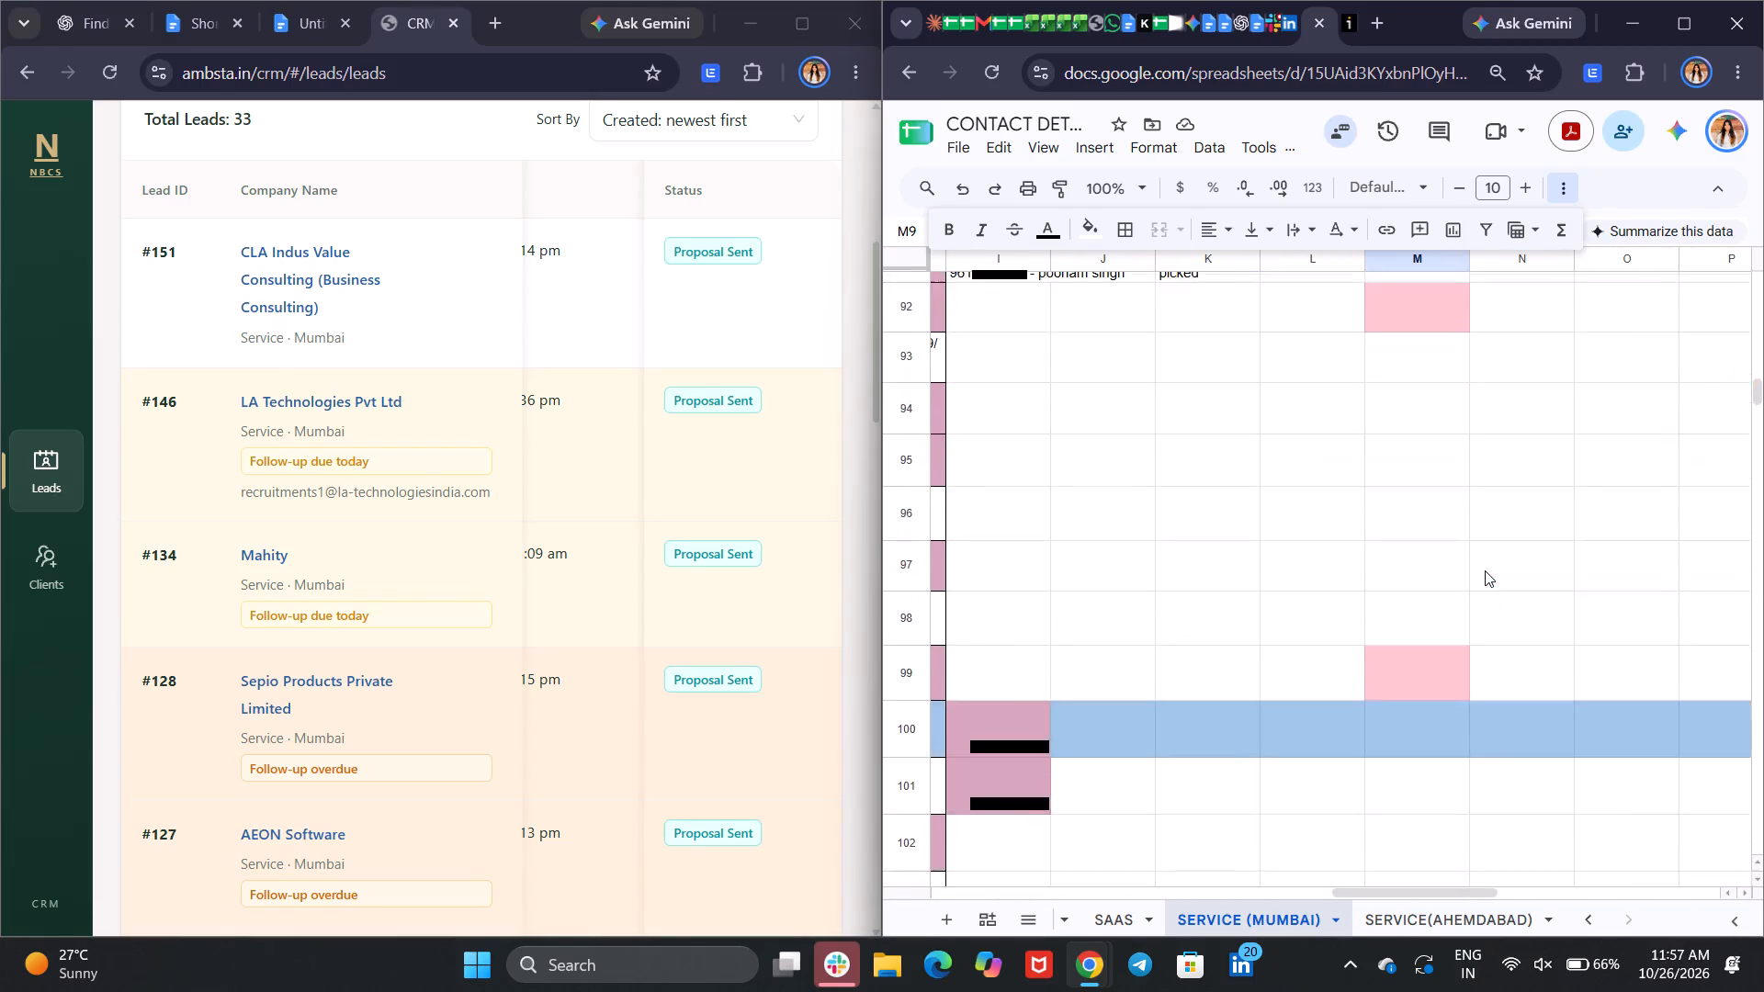
pyautogui.scroll(-1, 1485, 570)
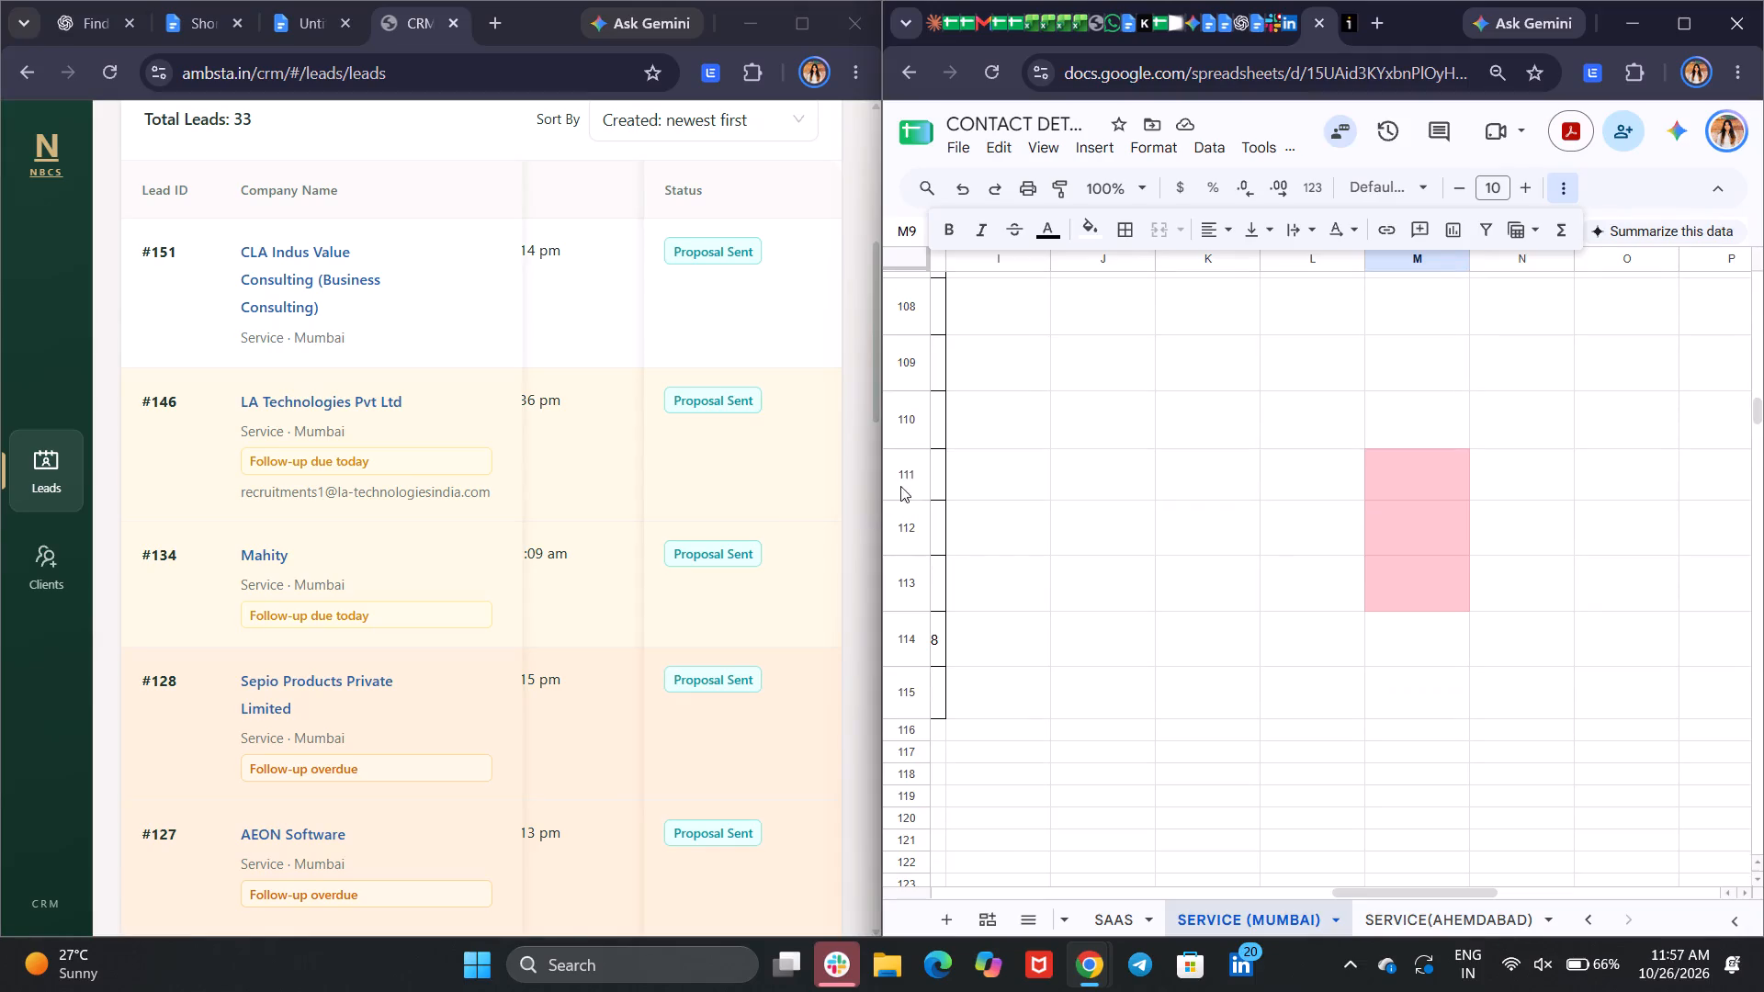
# Select row 111 of the SERVICE (MUMBAI) sheet and examine its company, contact and call-note columns.
pyautogui.click(900, 476)
pyautogui.hscroll(11, 1335, 484)
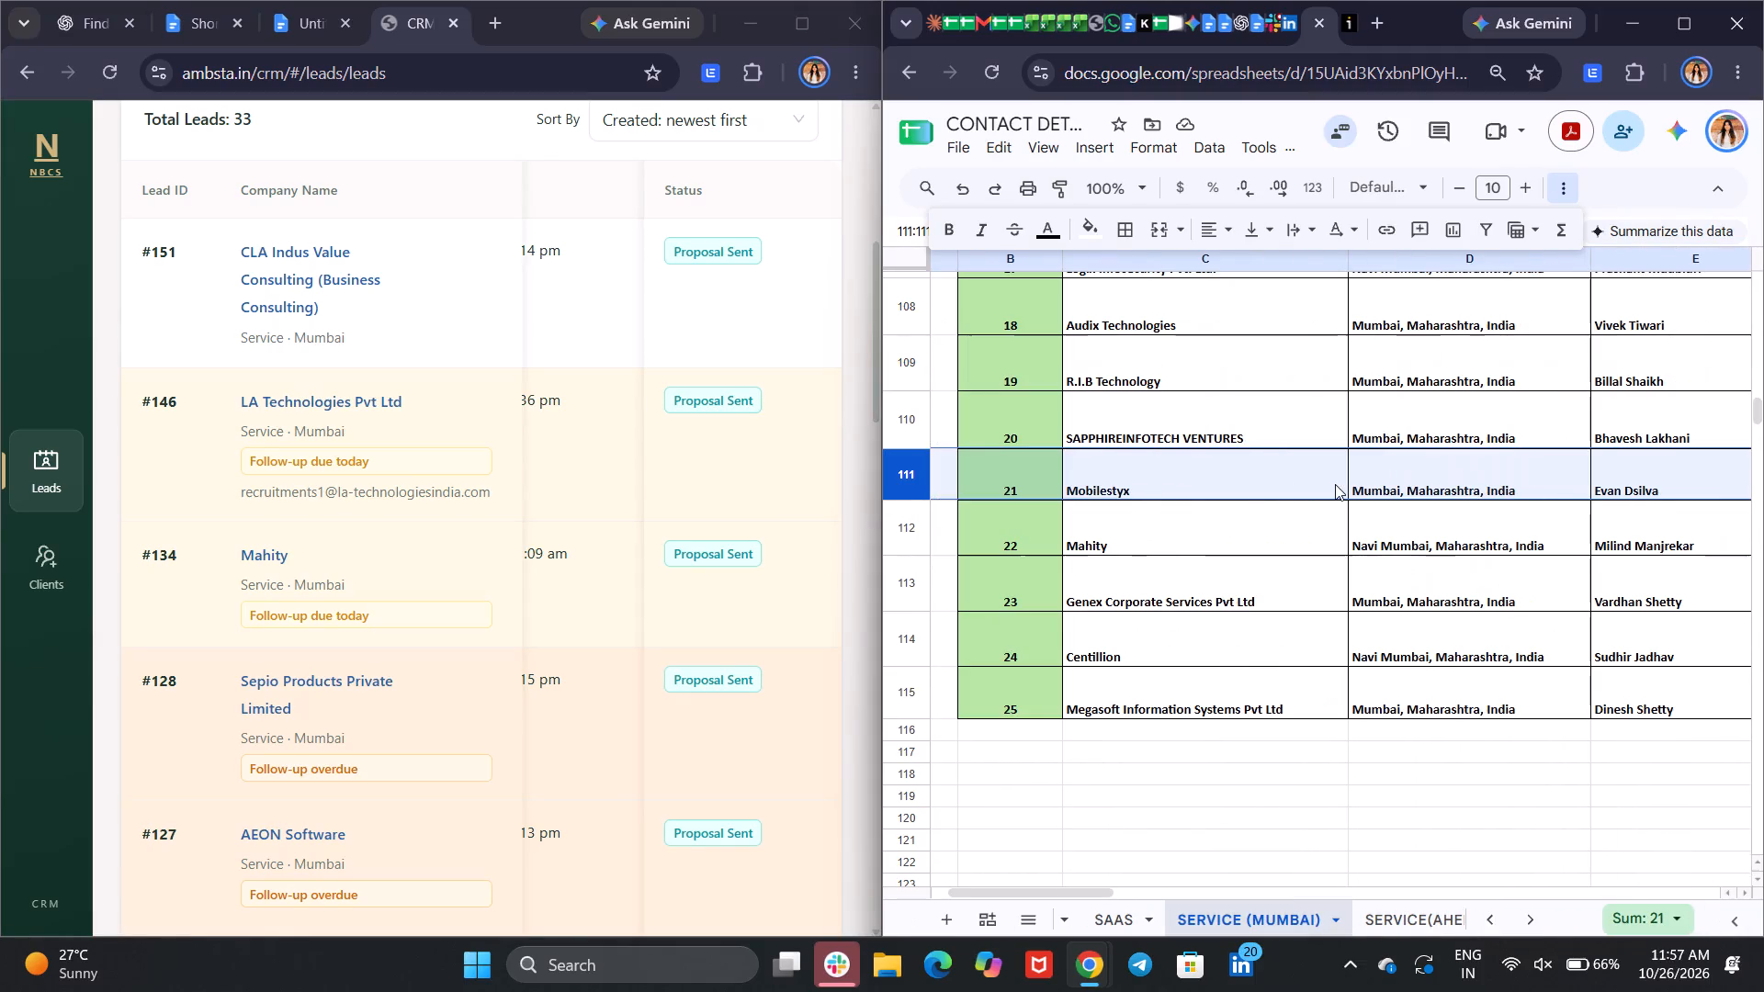
pyautogui.hscroll(-6, 1335, 484)
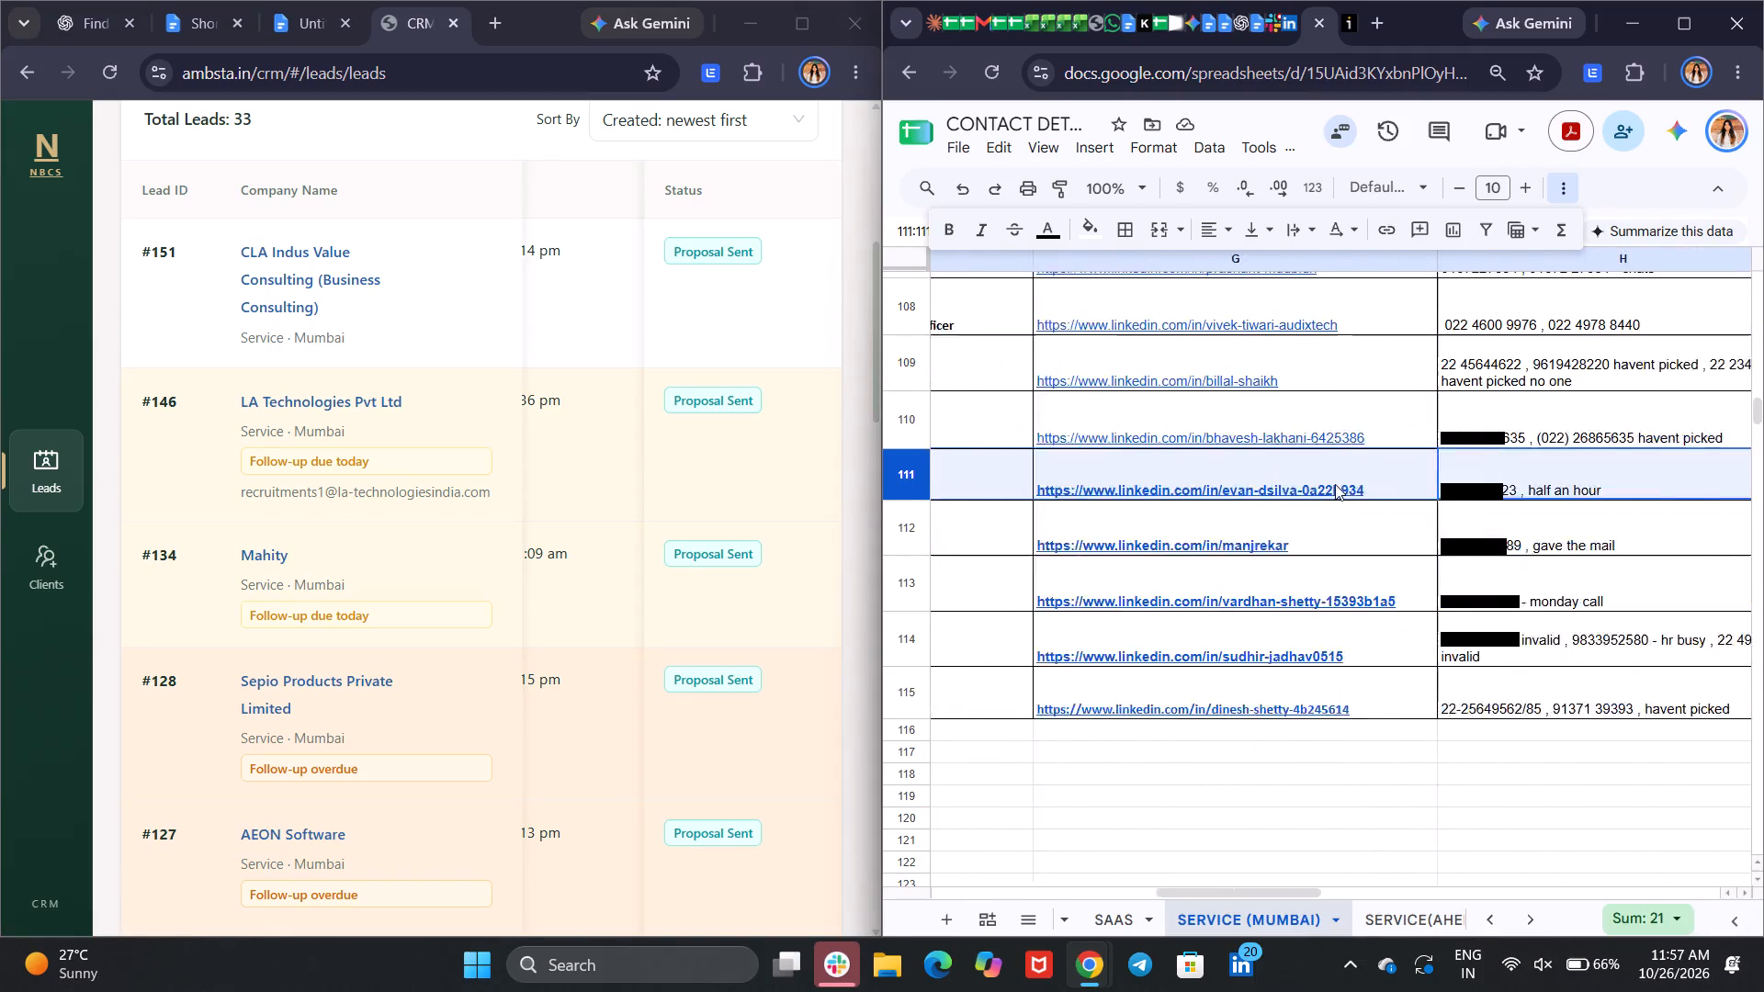
pyautogui.hscroll(-7, 1335, 484)
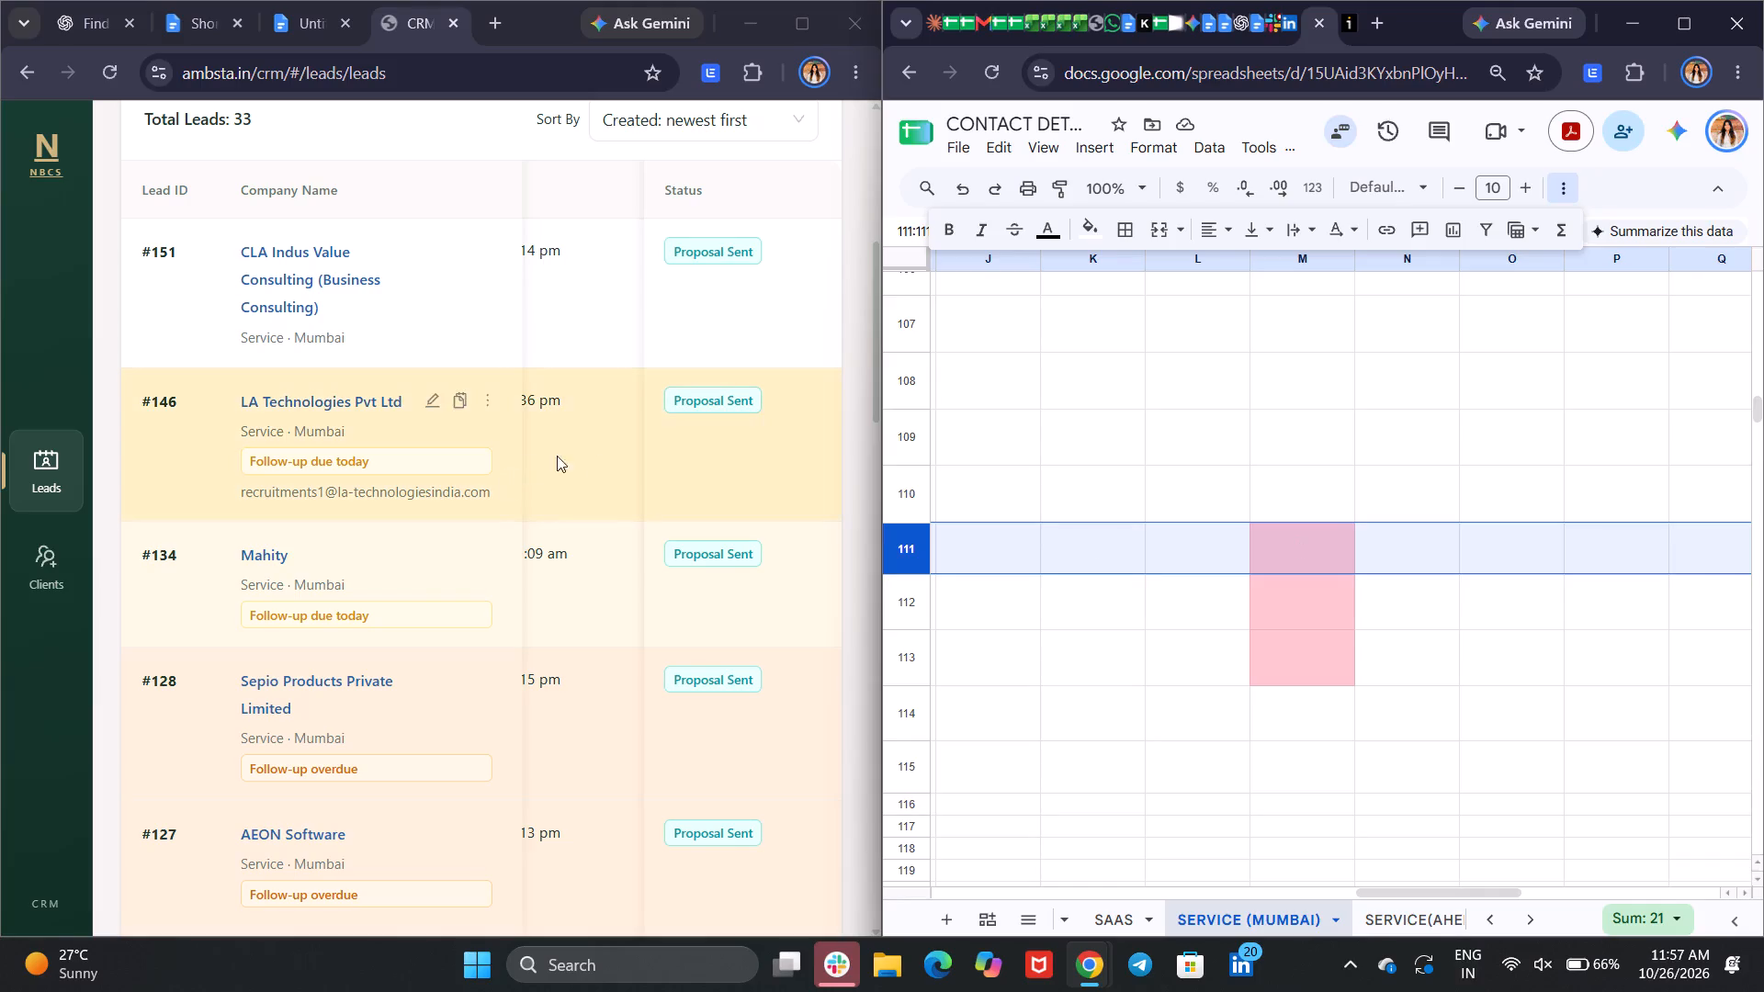
# Examine the To Contact details of the newest leads in the CRM list, including LA Technologies Pvt Ltd and Mahity.
pyautogui.hscroll(6, 612, 458)
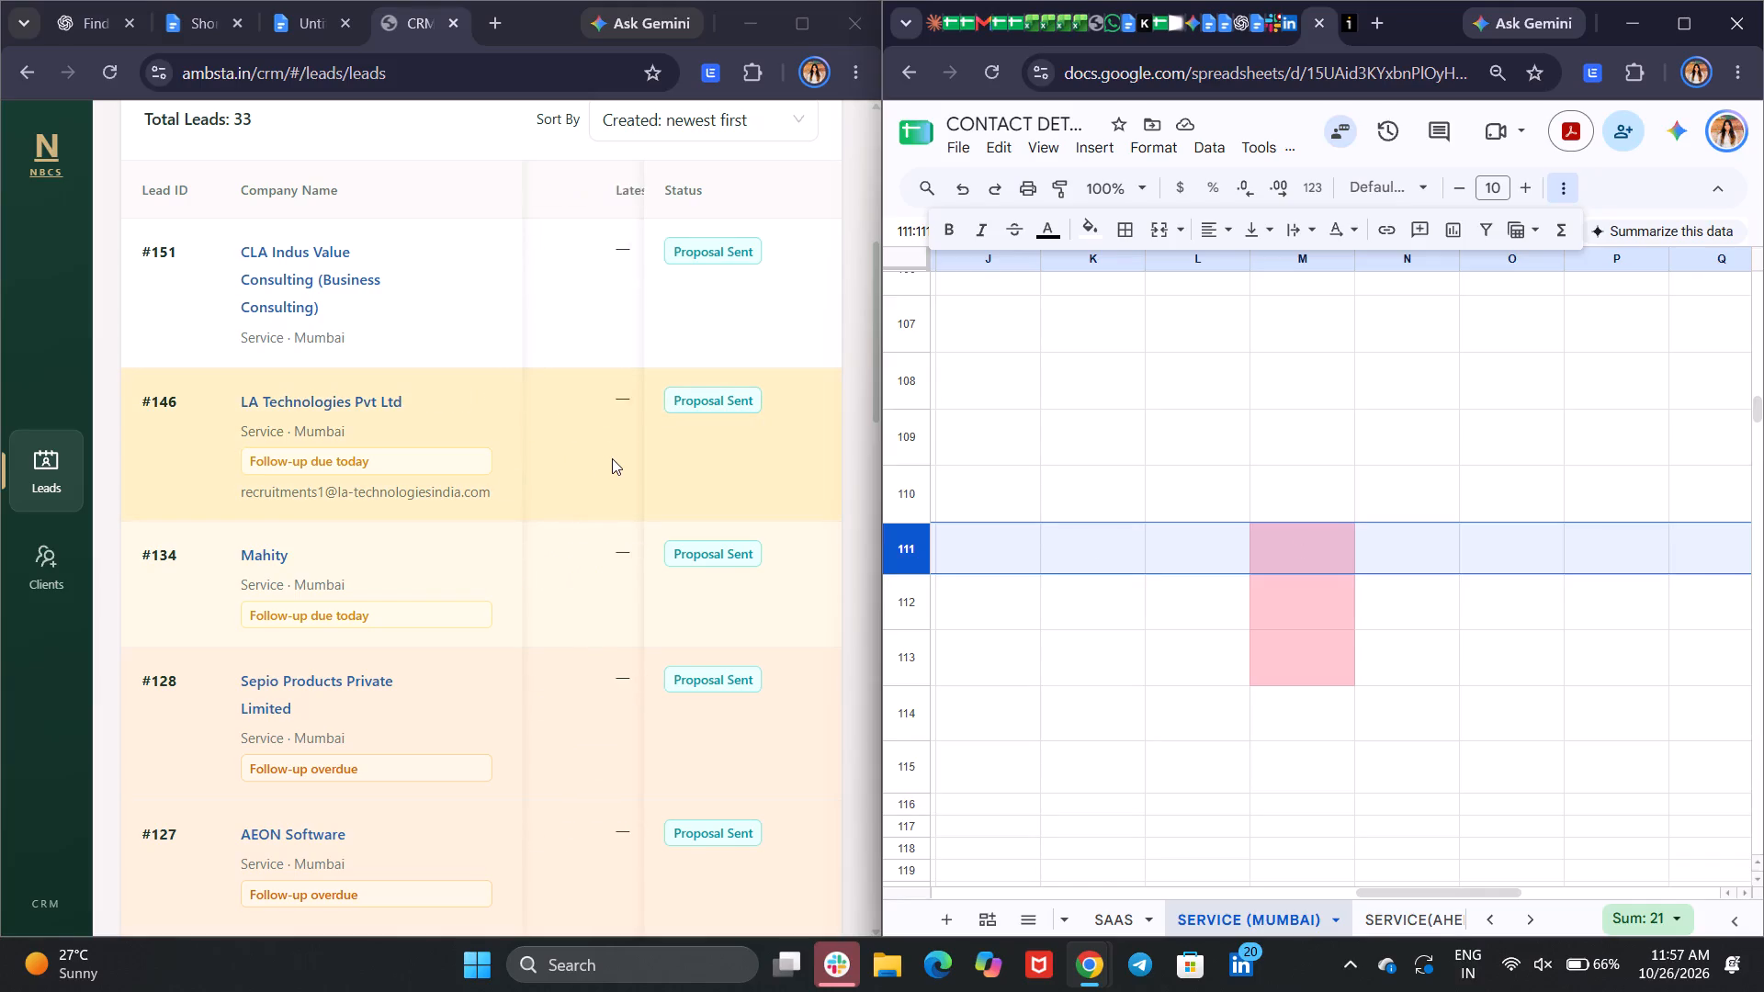
pyautogui.hscroll(3, 612, 458)
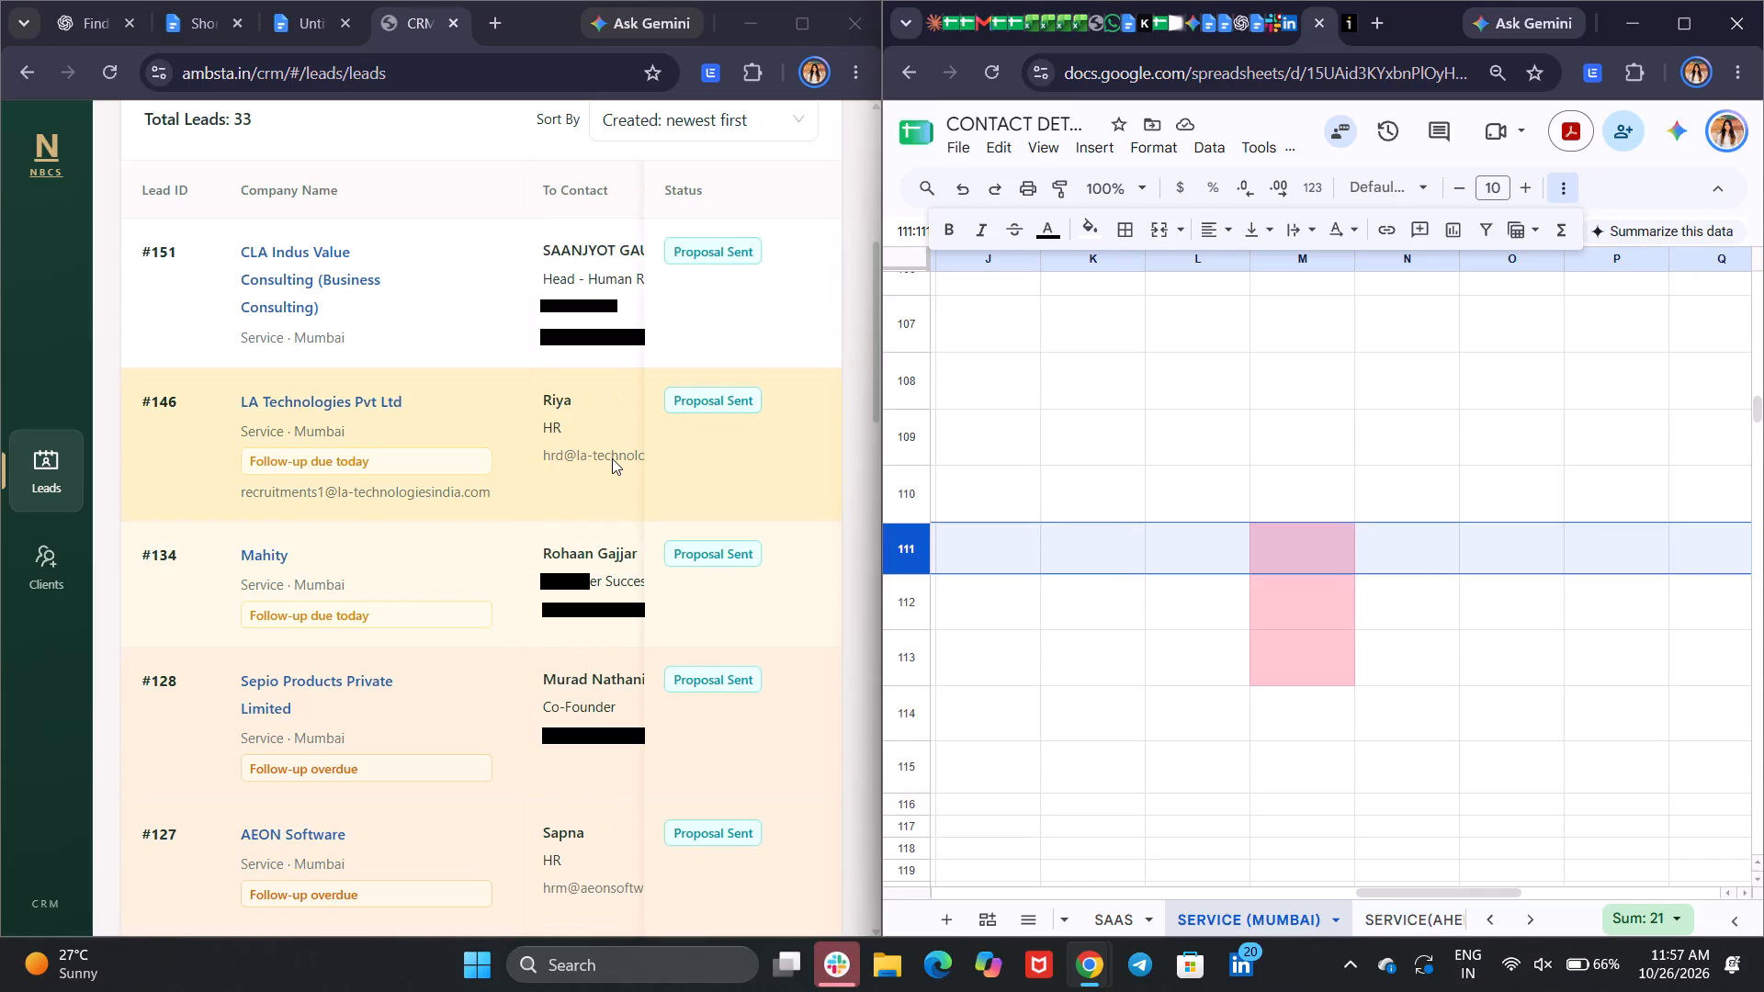
pyautogui.hscroll(-1, 612, 458)
pyautogui.hscroll(2, 612, 458)
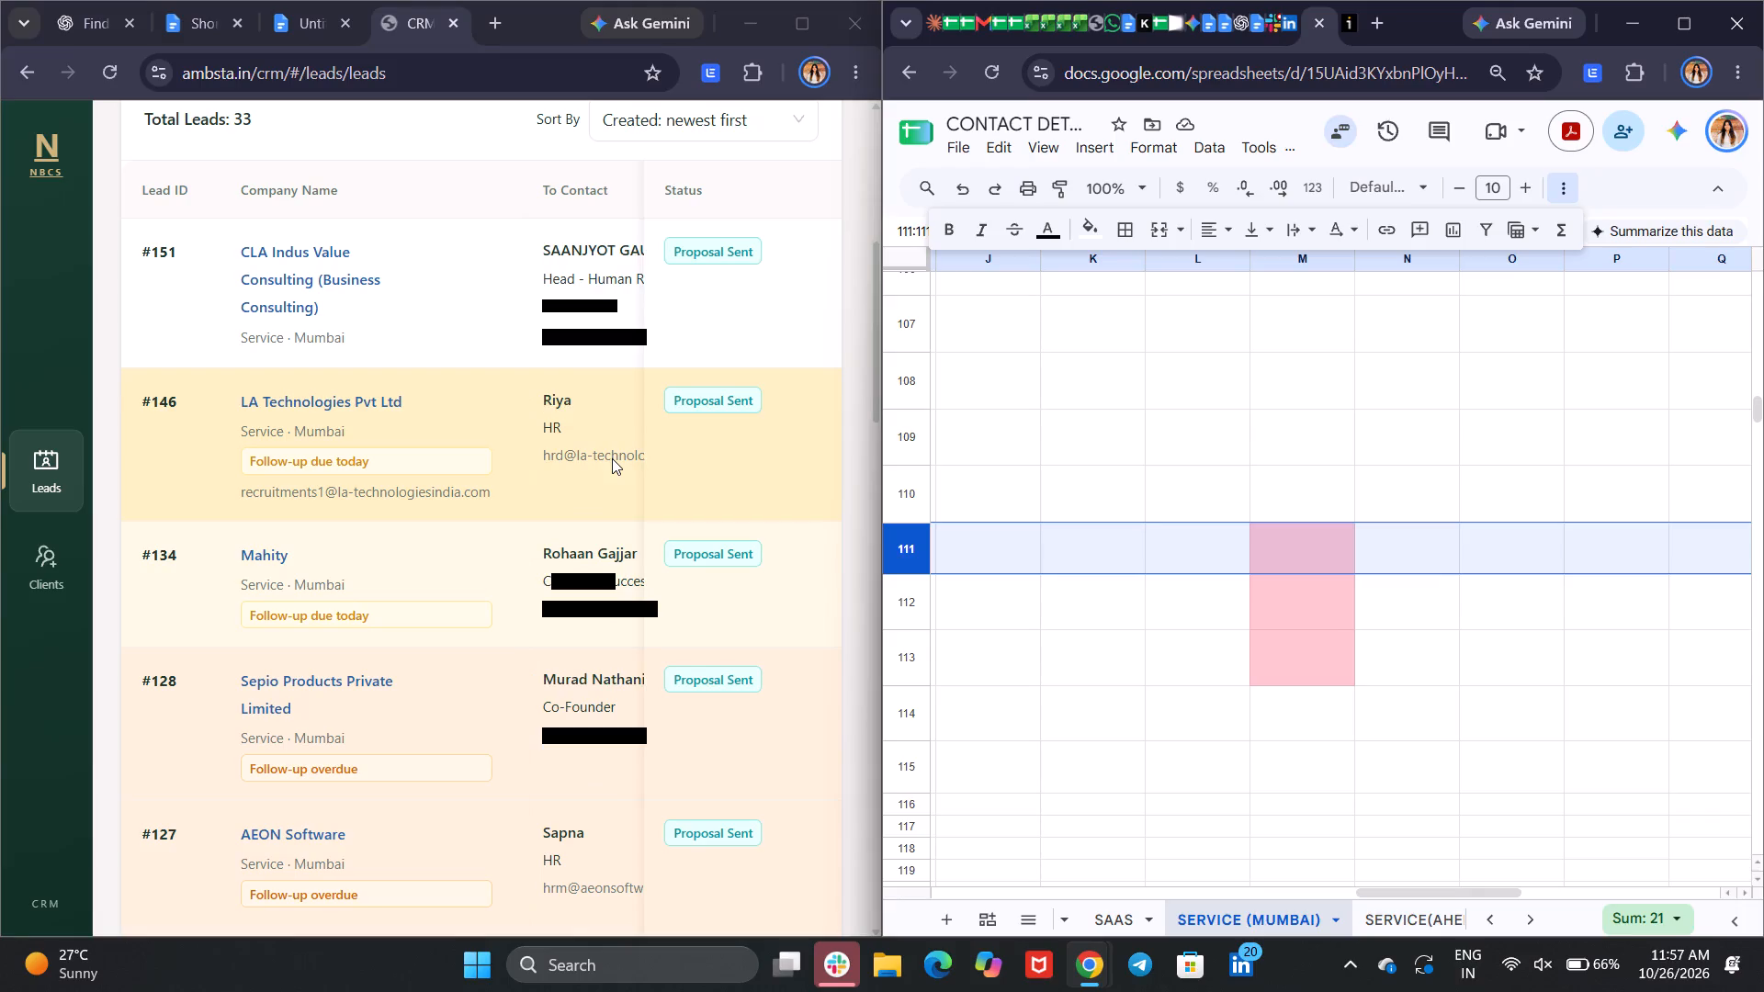
pyautogui.hscroll(-1, 612, 458)
pyautogui.hscroll(1, 612, 458)
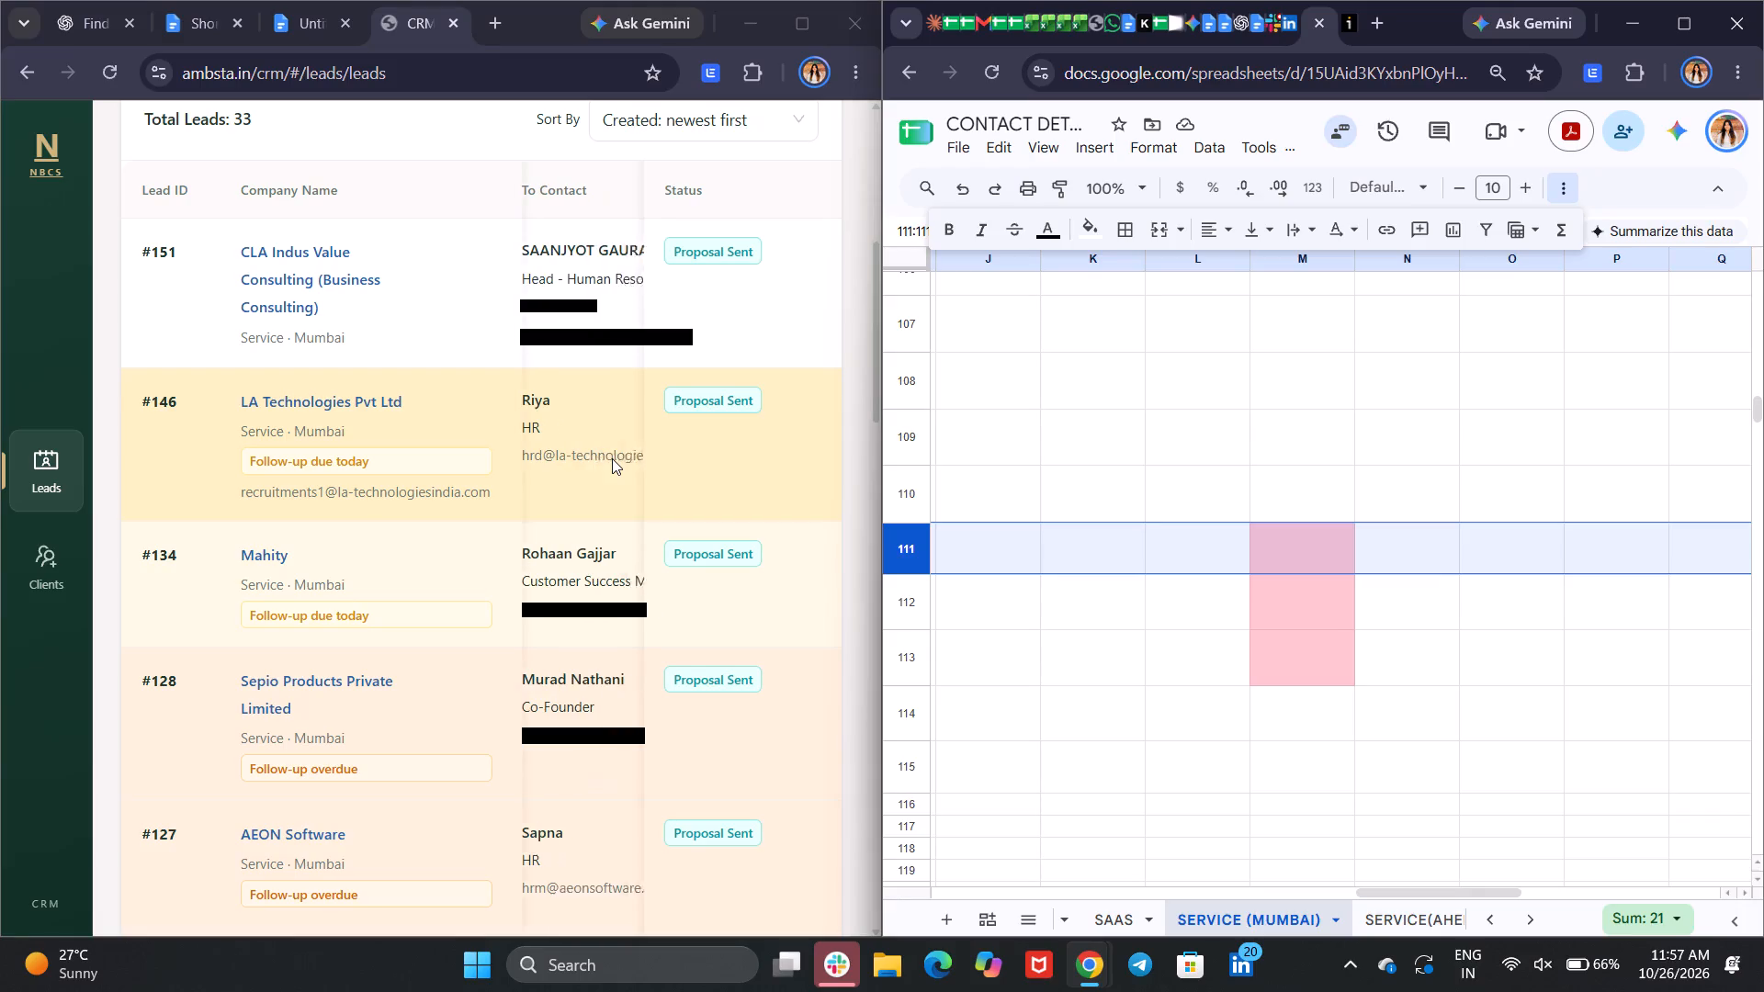
pyautogui.hscroll(1, 612, 458)
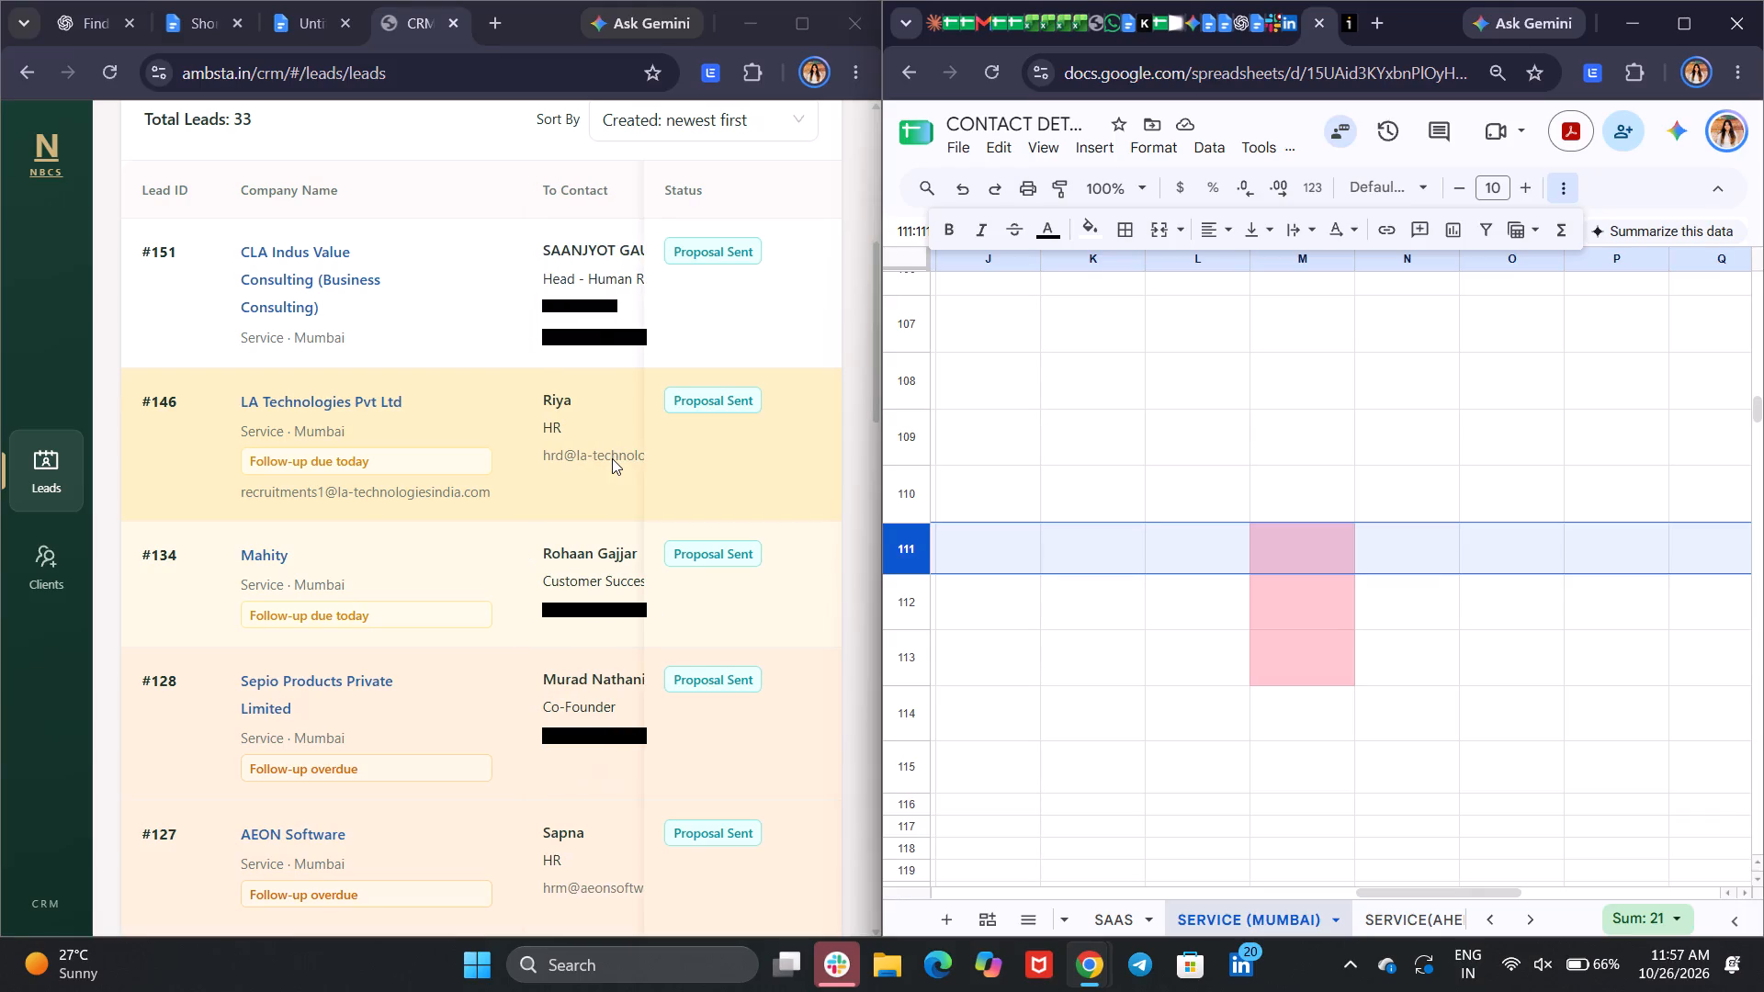
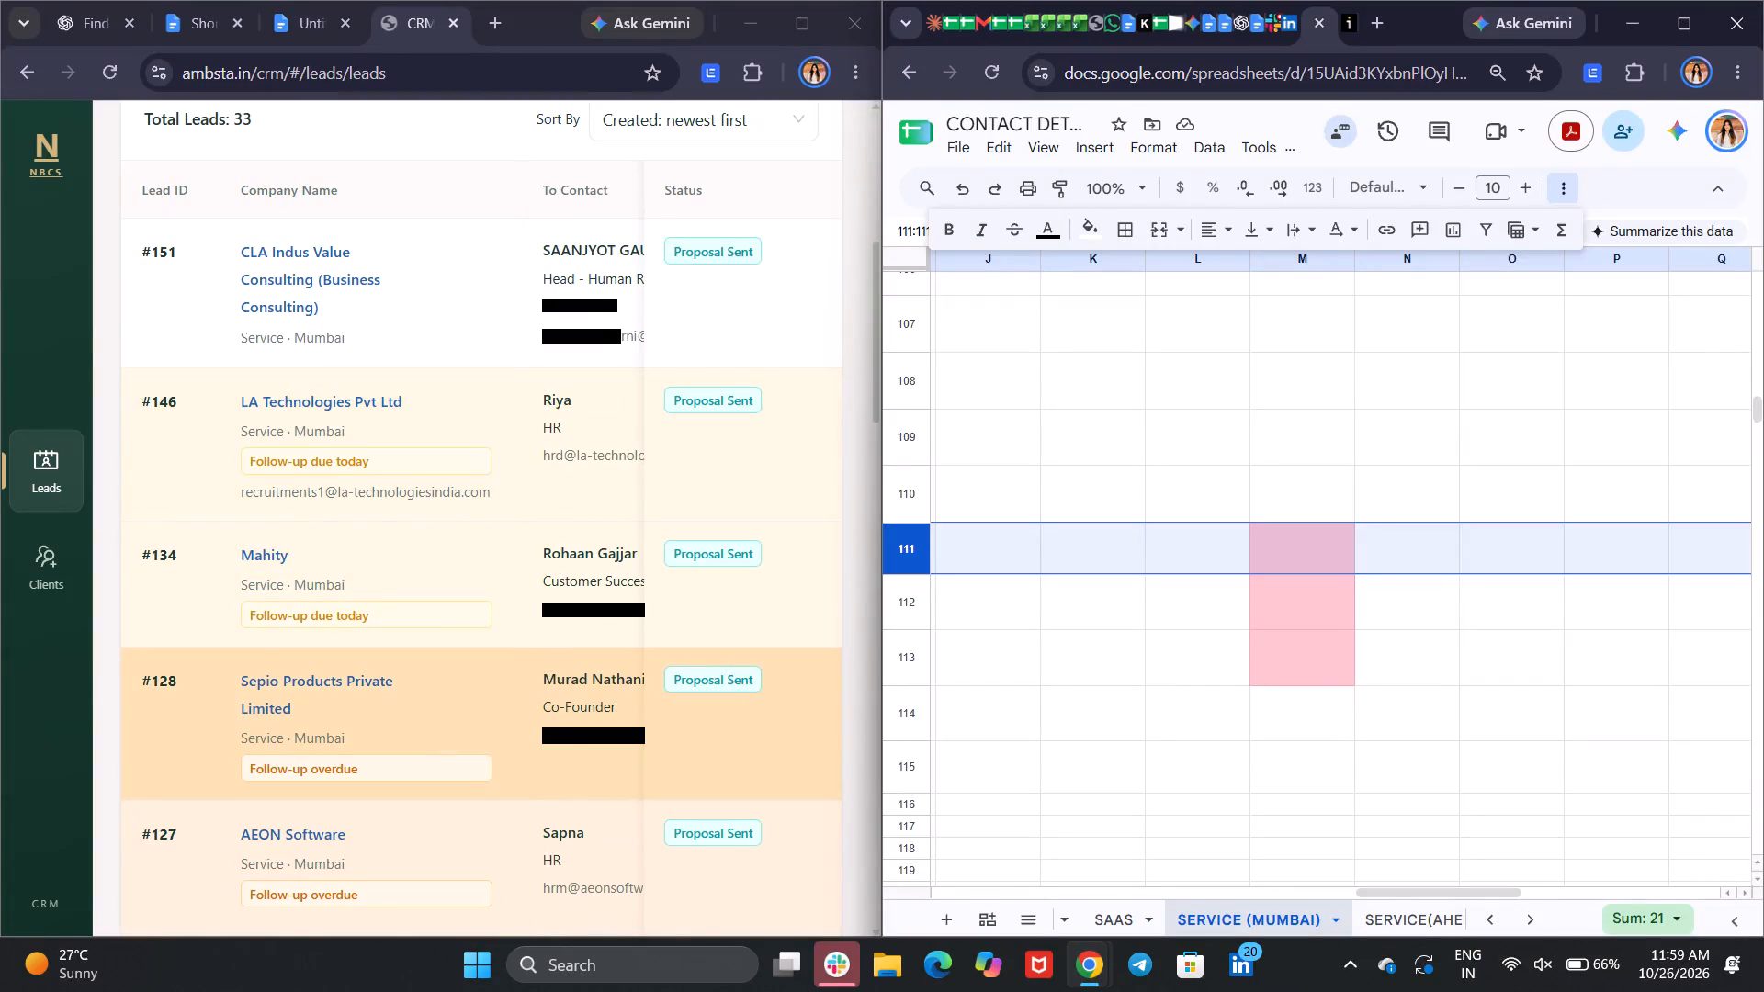
# Check the Last Updated dates of the newest CRM leads, from CLA Indus Value Consulting to AEON Software.
pyautogui.hscroll(-7, 569, 671)
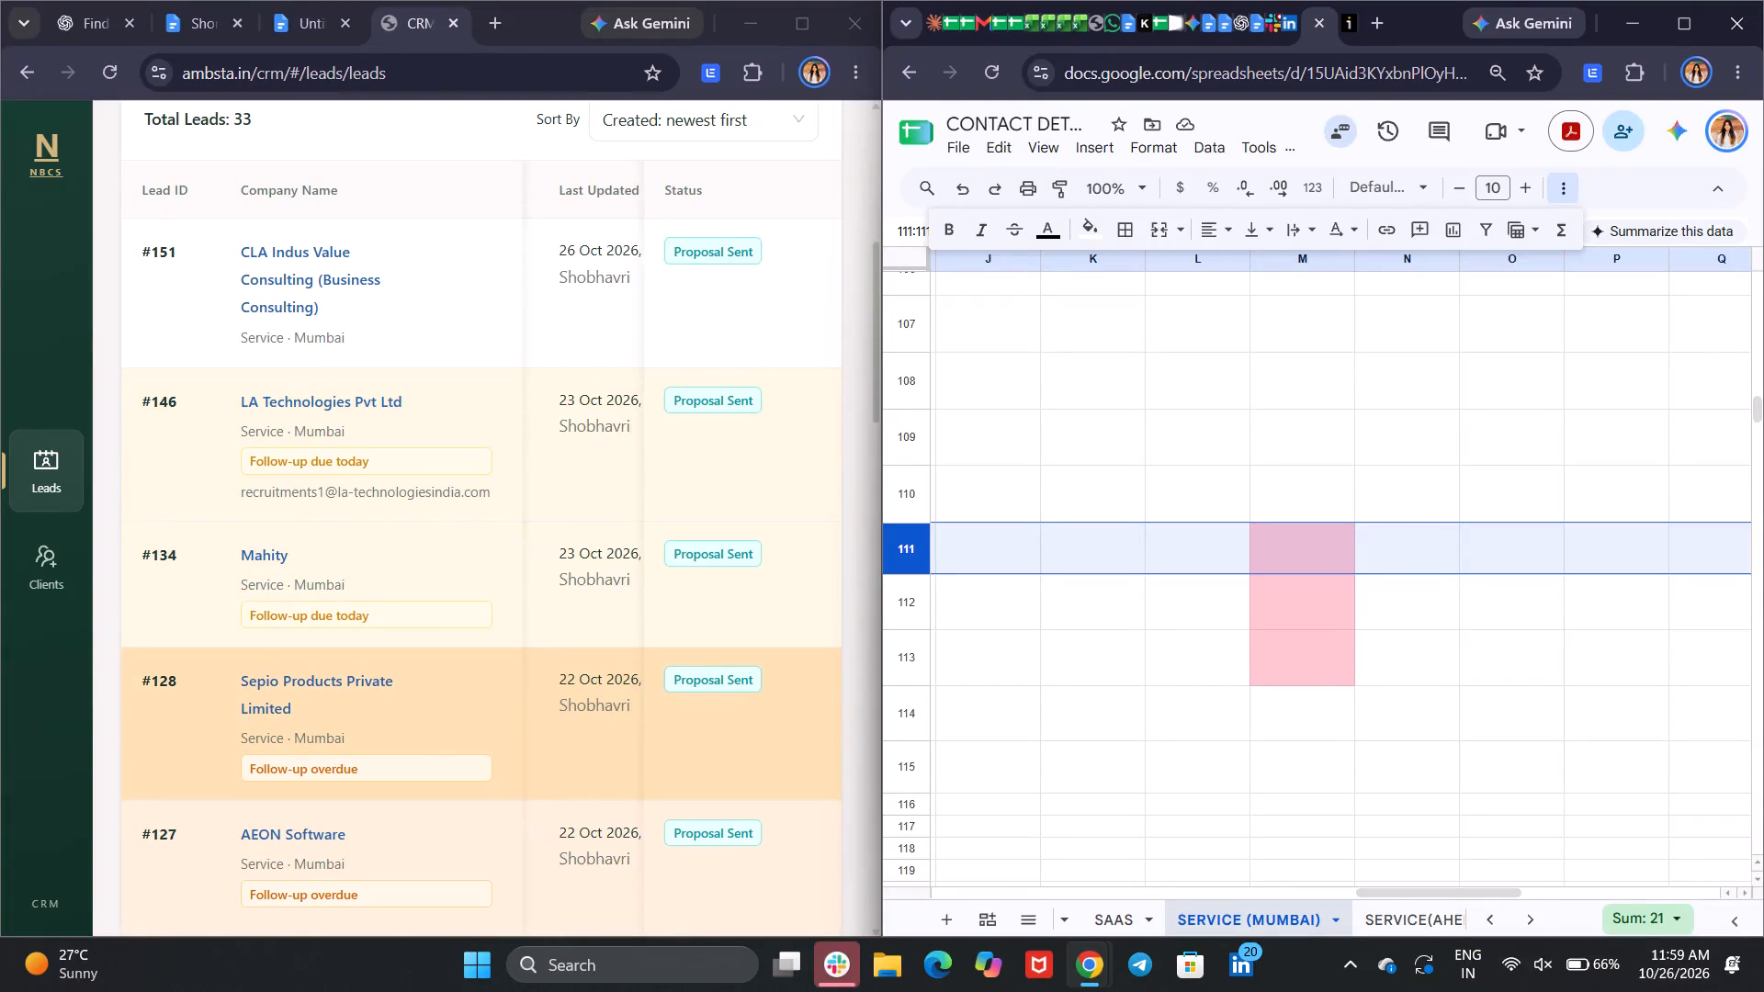
pyautogui.hscroll(-4, 569, 671)
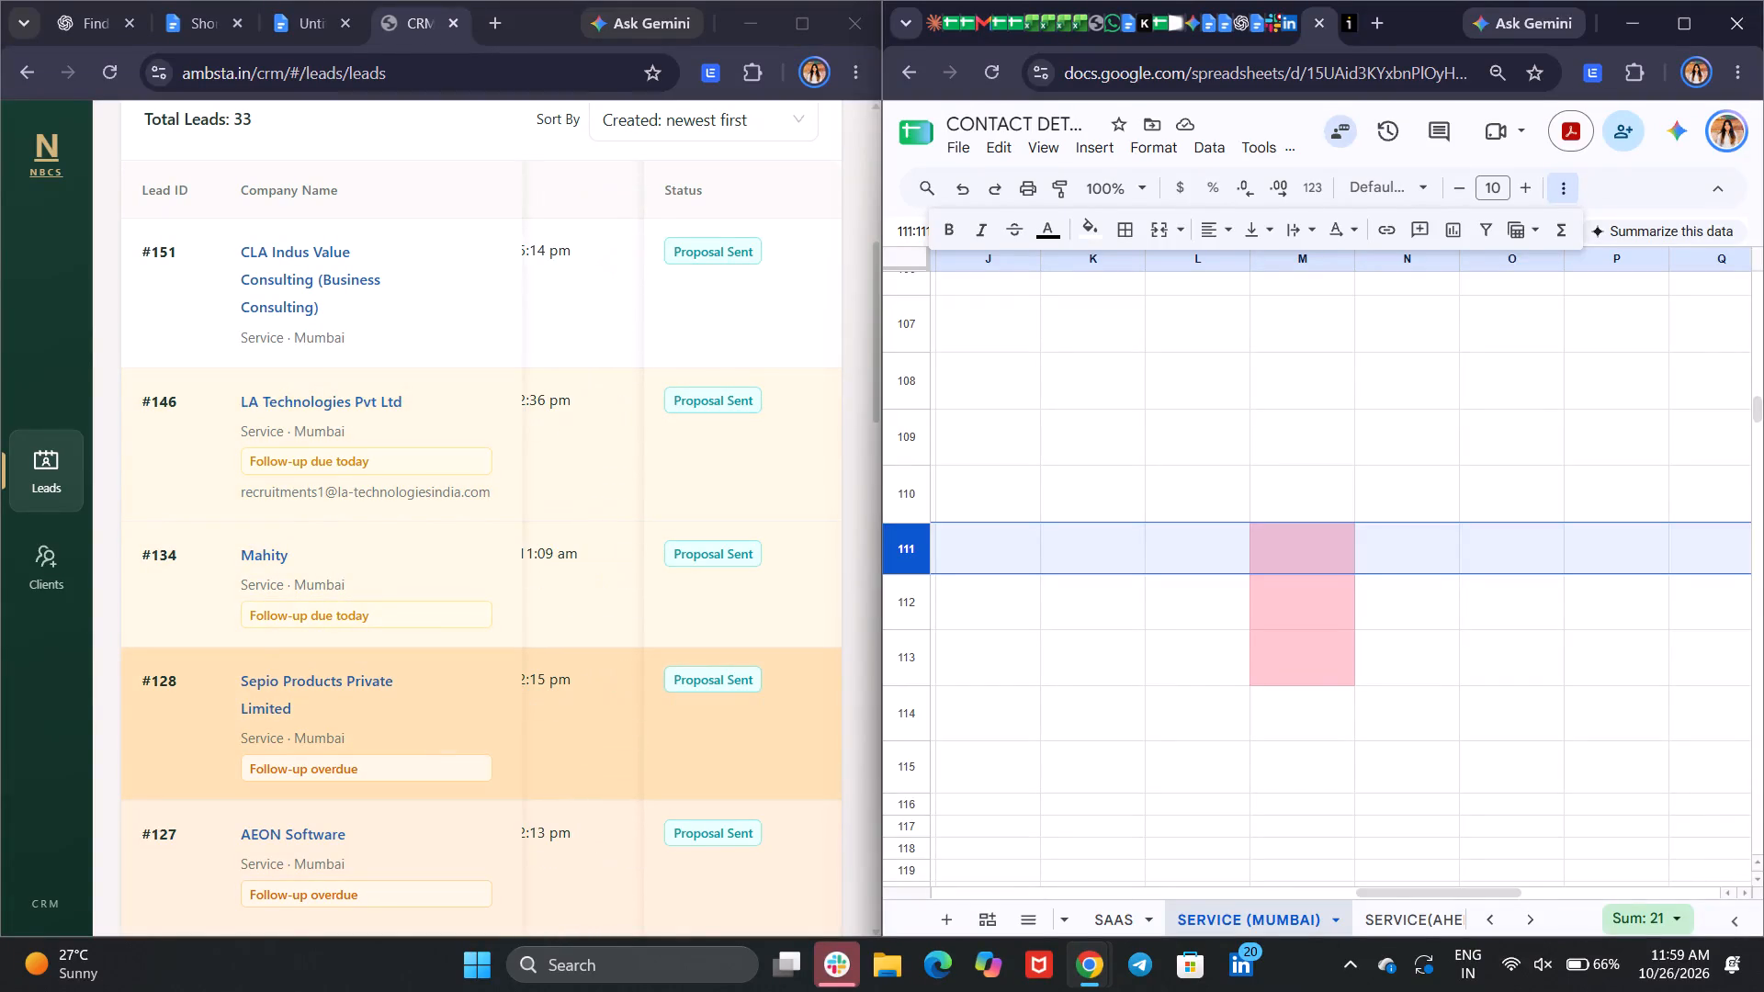
pyautogui.hscroll(-1, 569, 671)
pyautogui.hscroll(8, 569, 671)
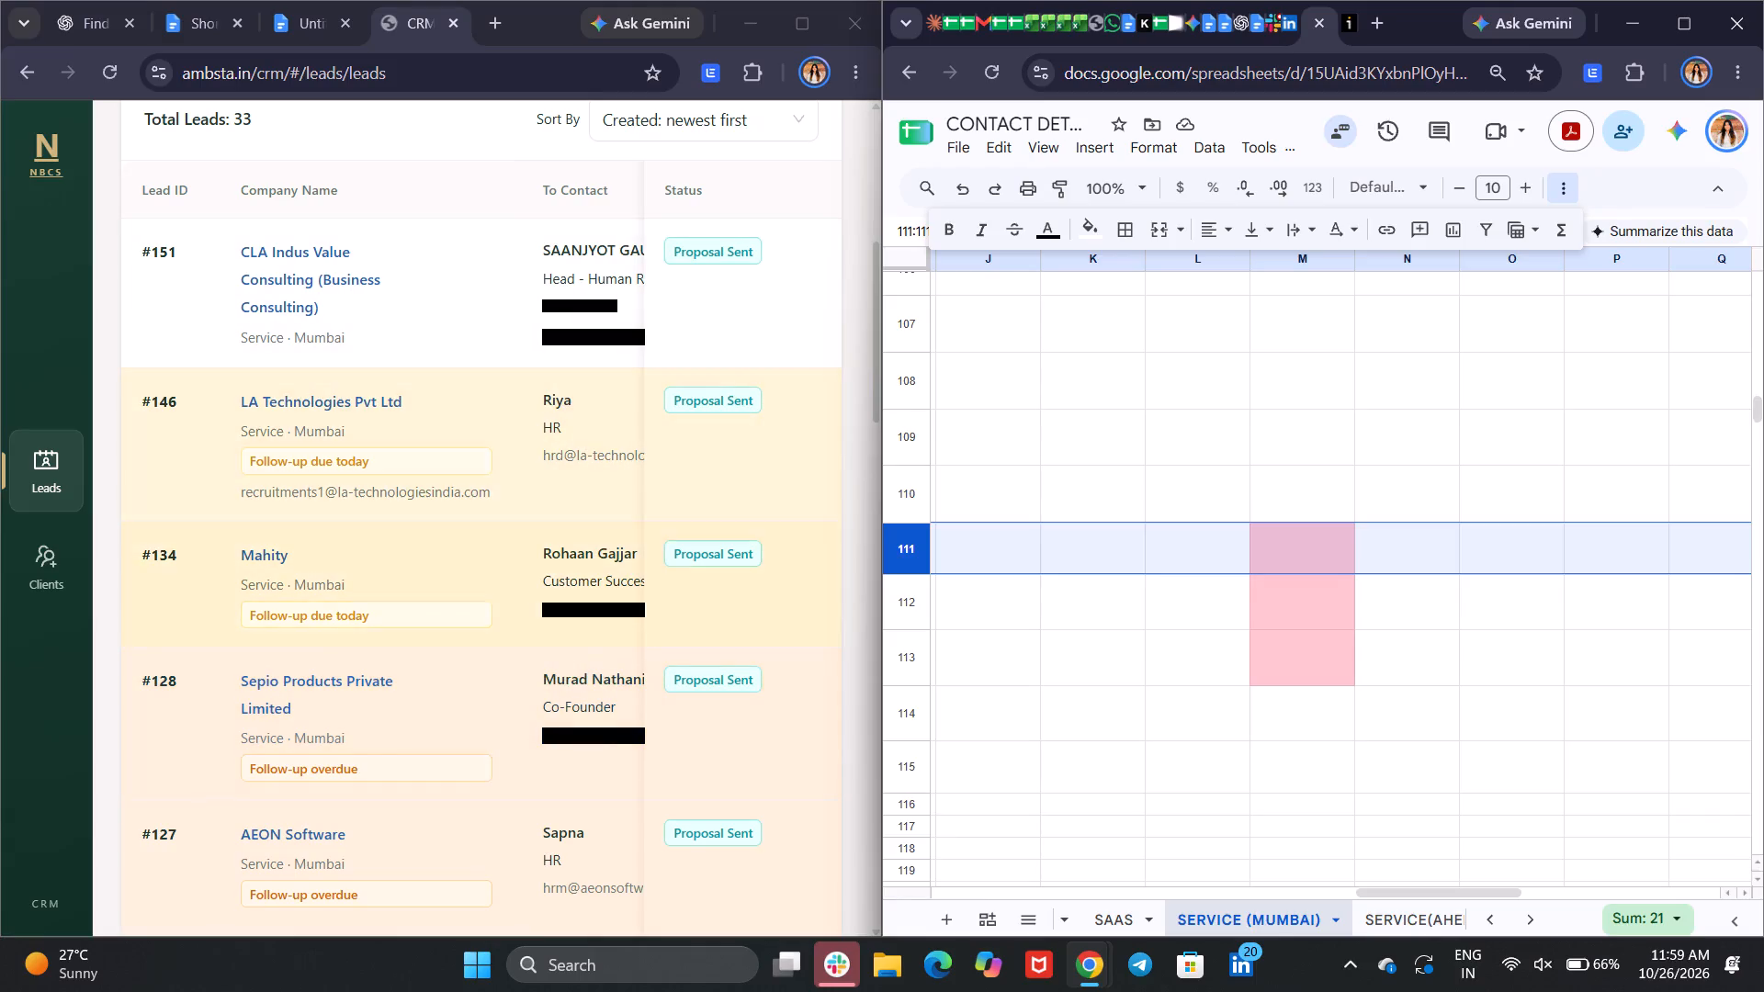
# Open page 2 of the CRM leads list and examine its oldest entries down to Disprz, including the contact columns.
pyautogui.scroll(-13, 547, 695)
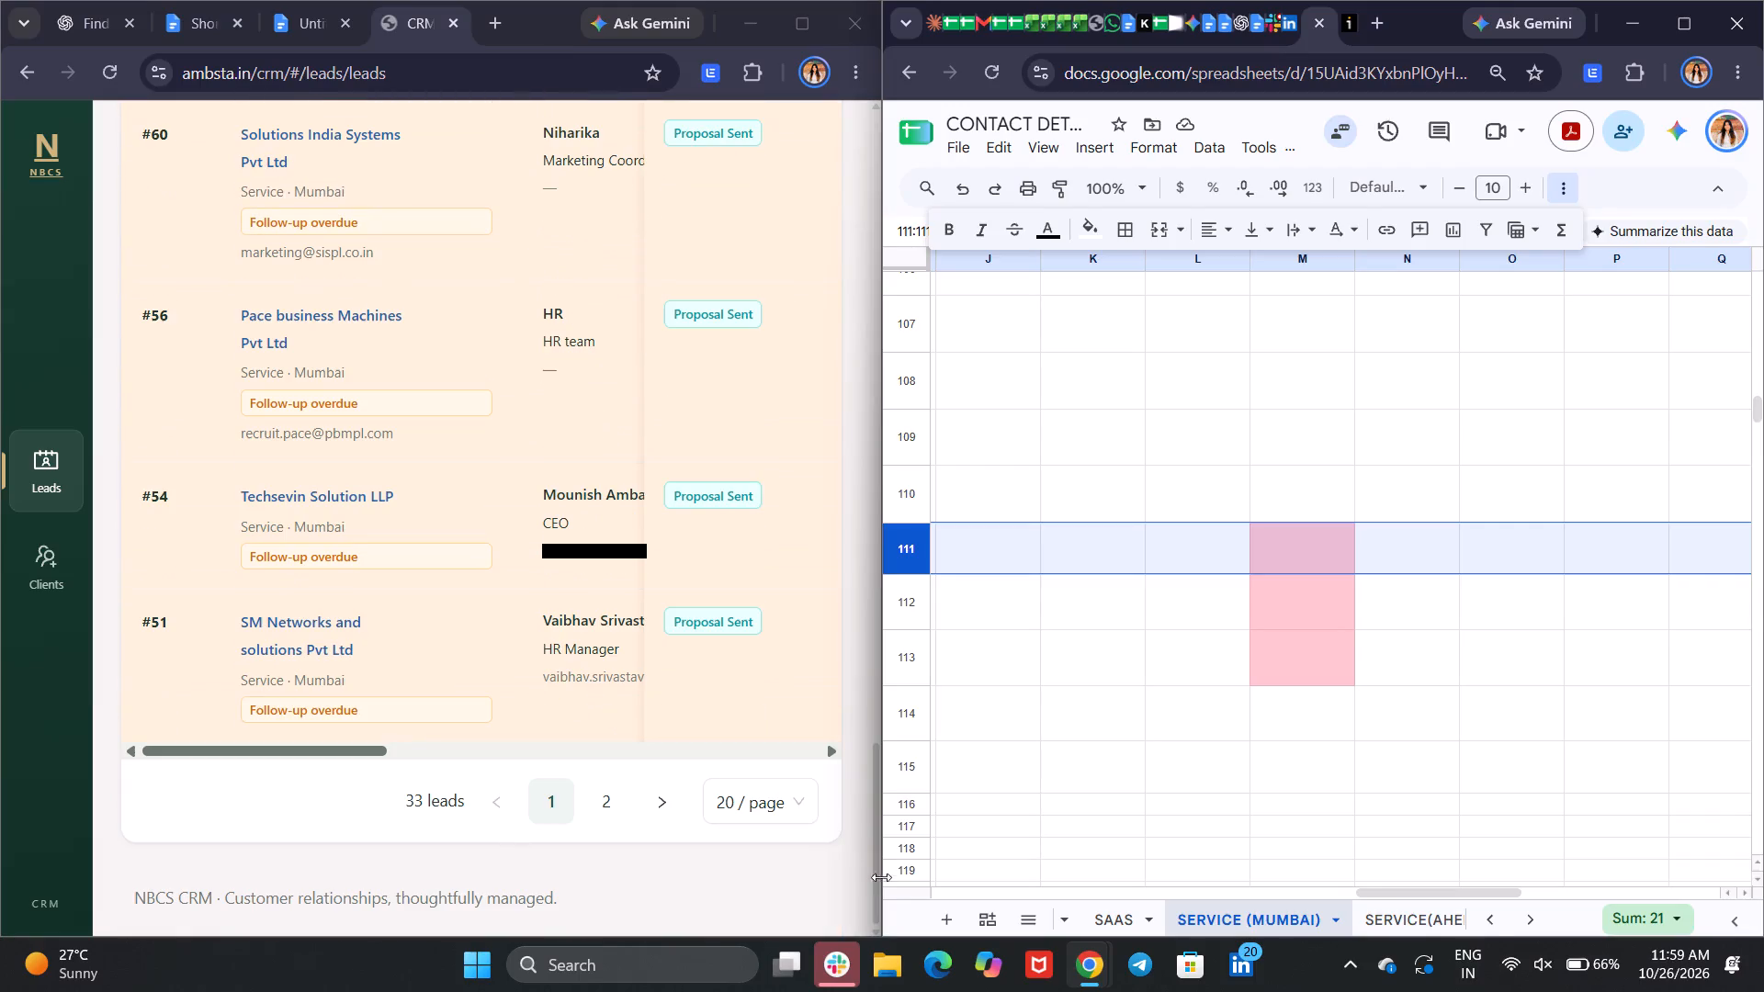
pyautogui.click(609, 806)
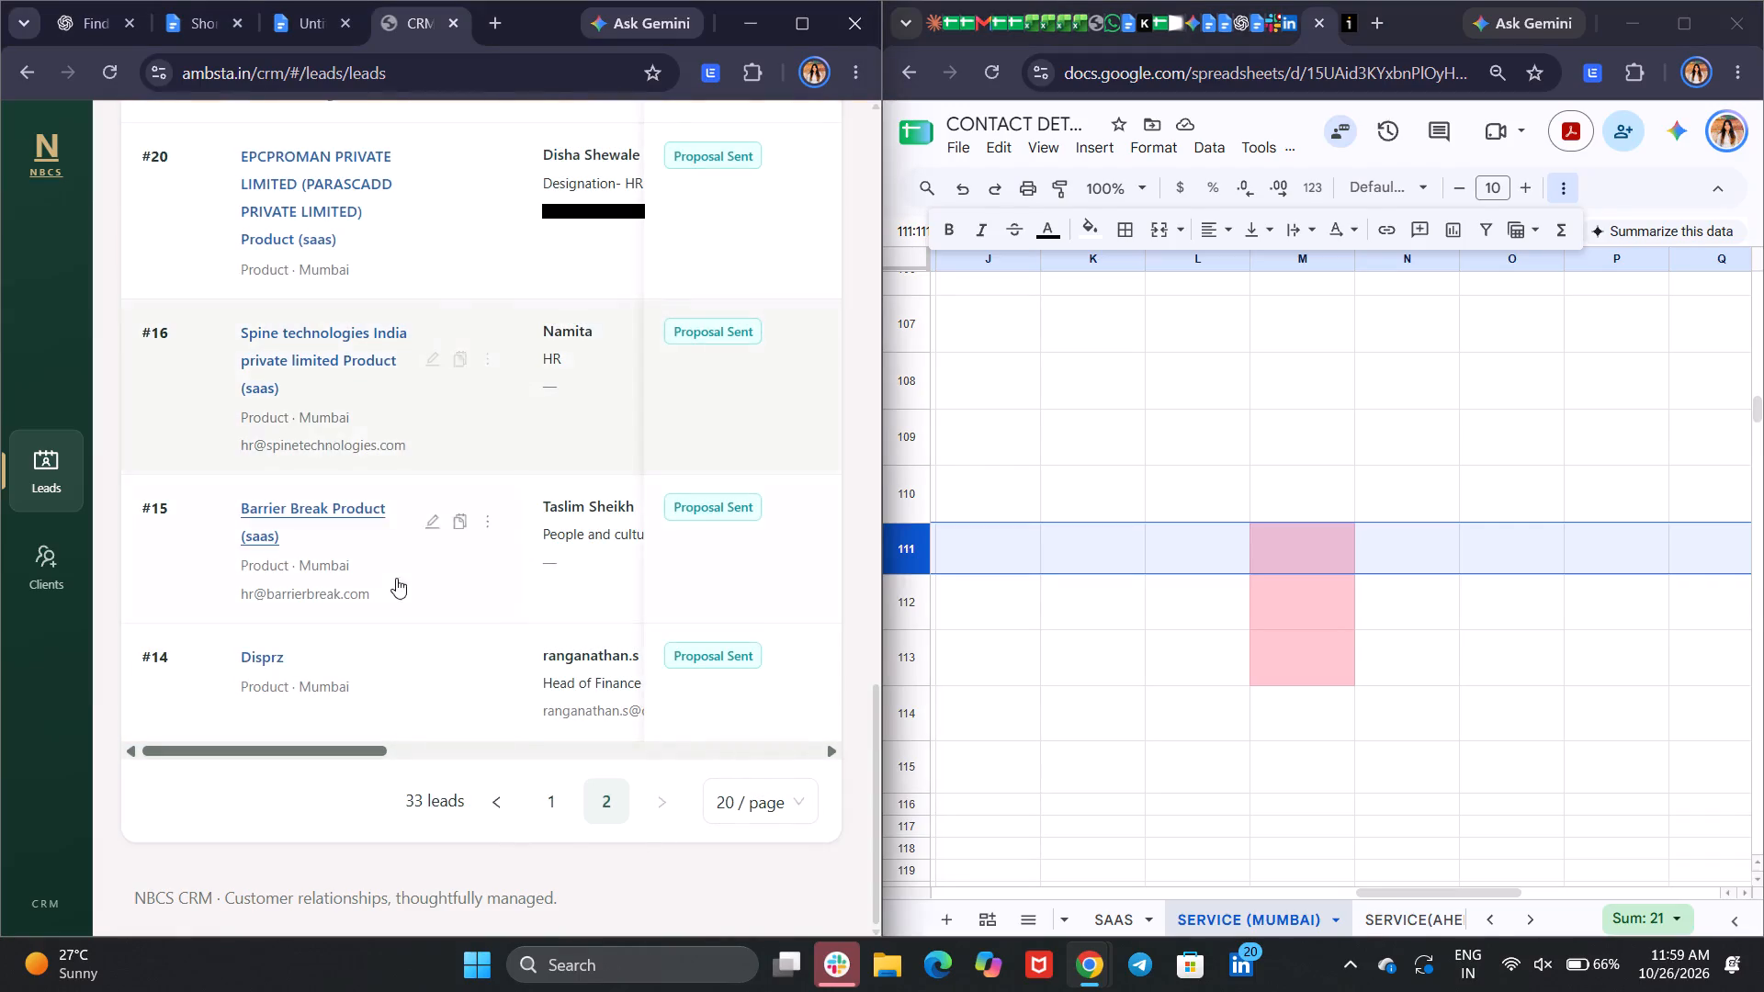
pyautogui.scroll(3, 396, 578)
pyautogui.scroll(-1, 396, 578)
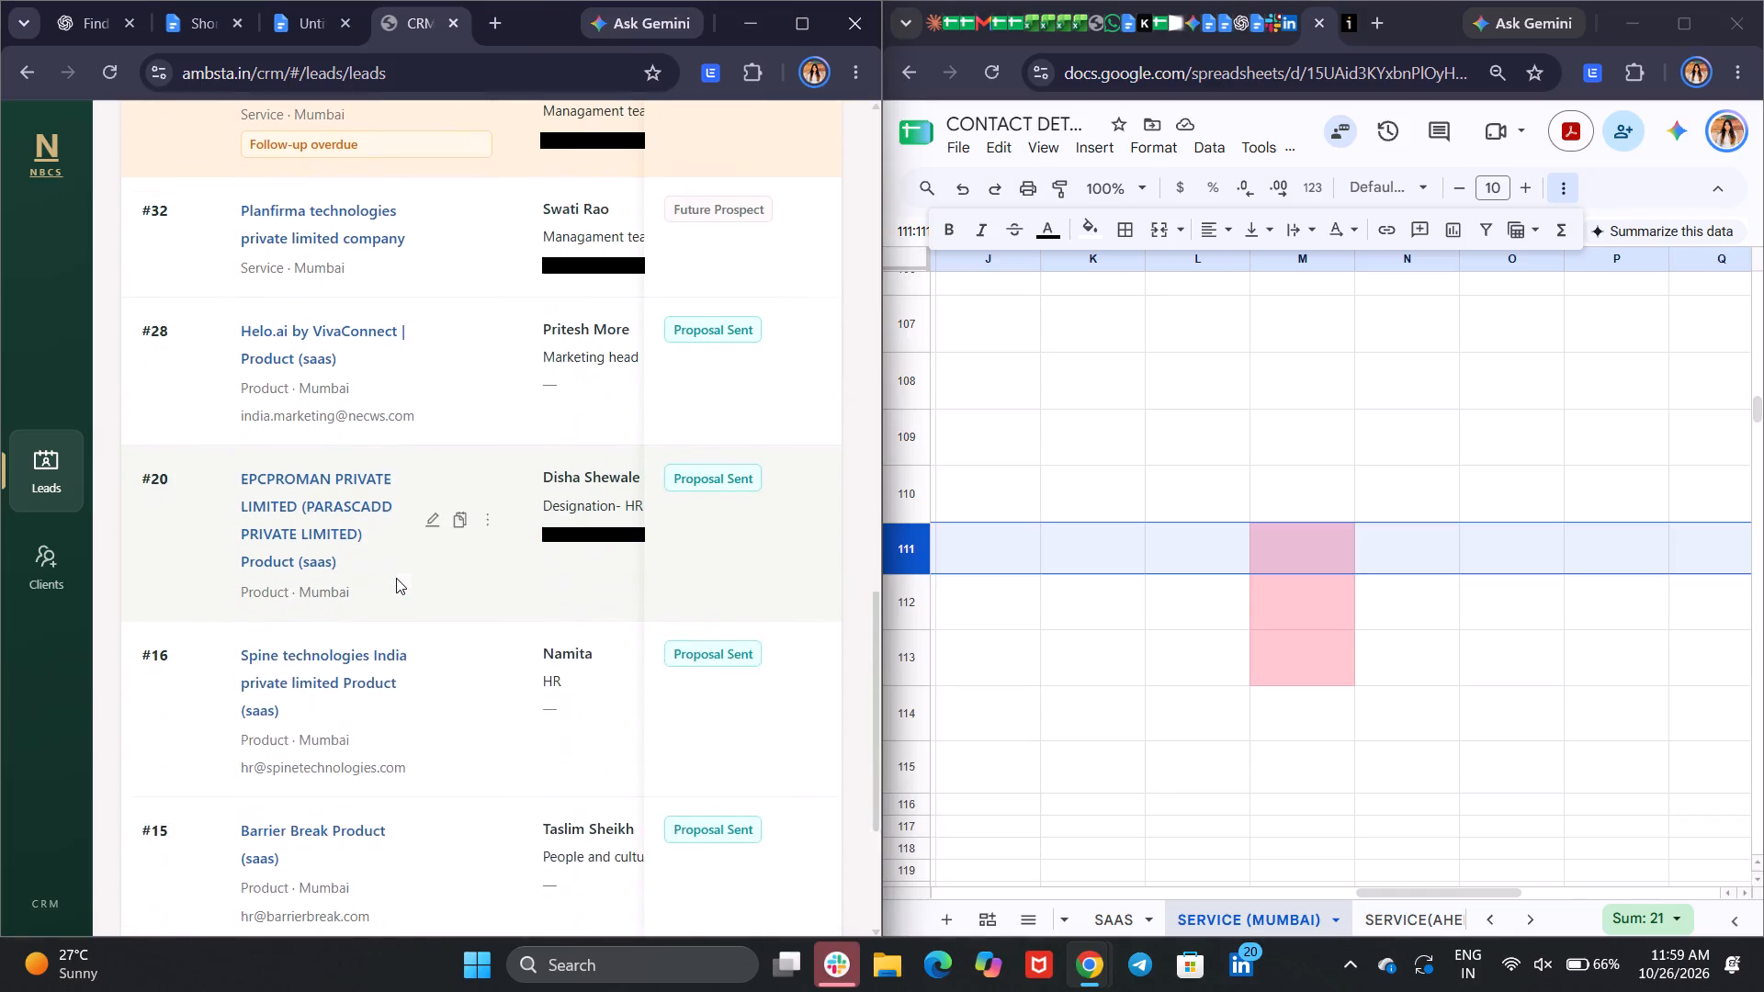
pyautogui.scroll(-1, 396, 578)
pyautogui.hscroll(-6, 396, 578)
pyautogui.hscroll(4, 396, 578)
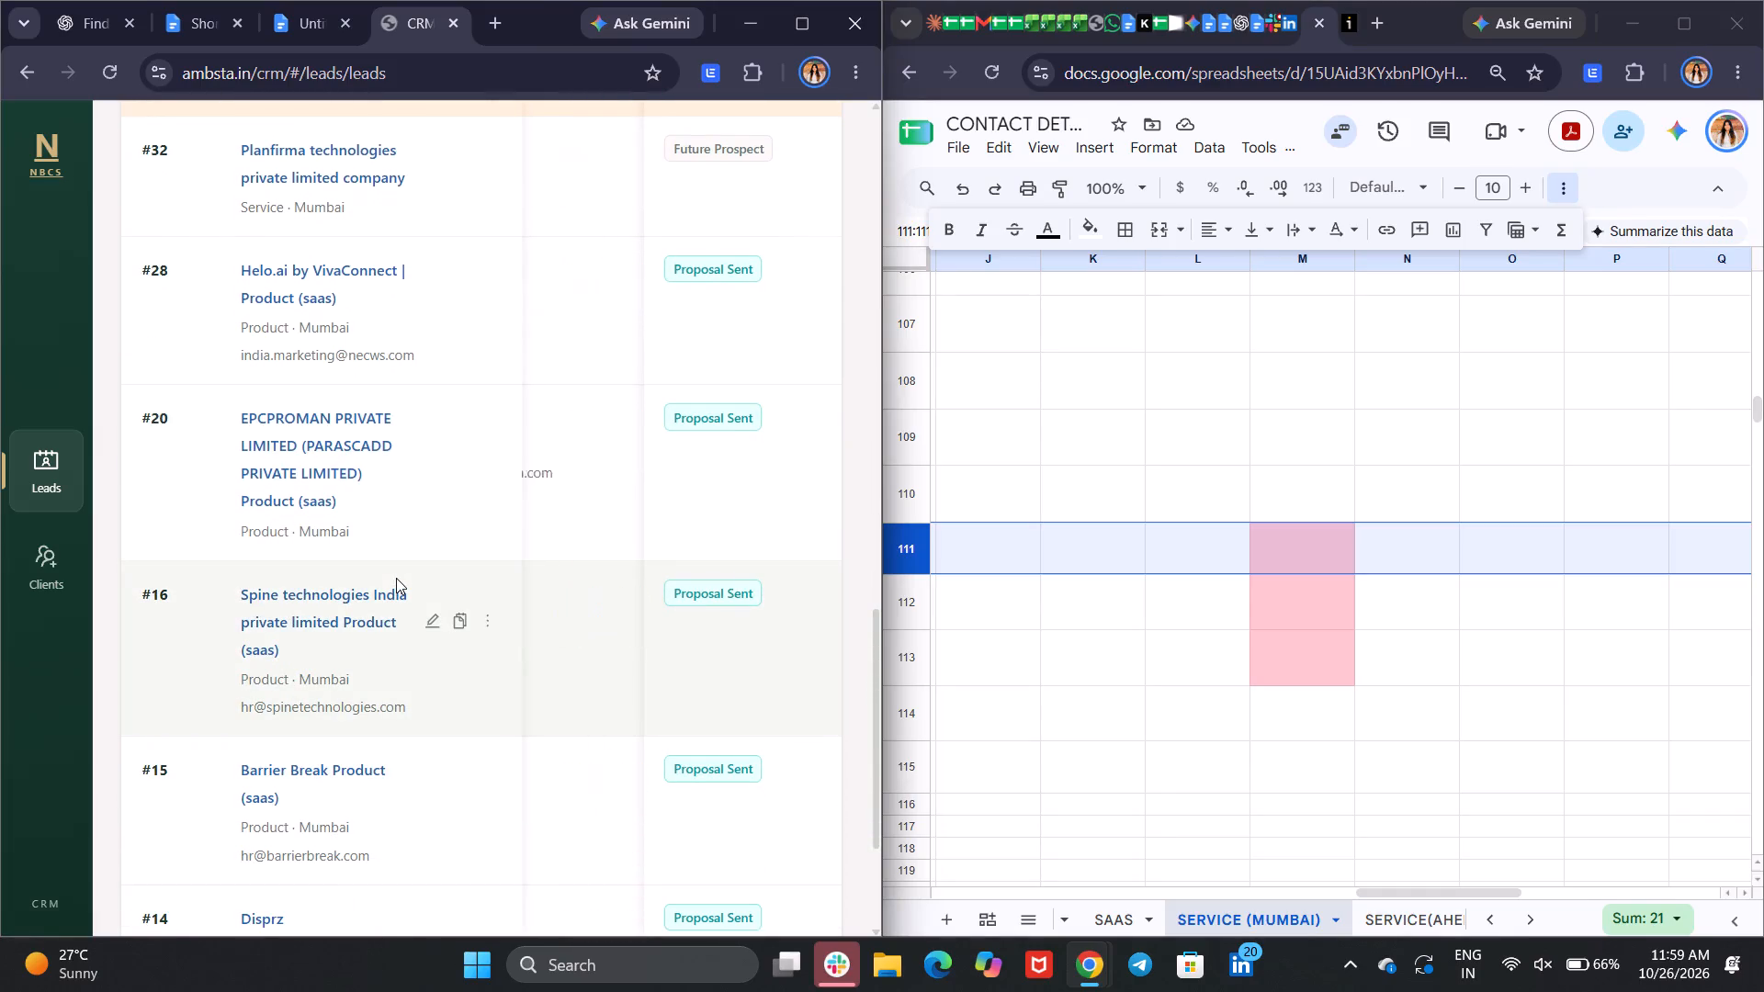
pyautogui.hscroll(3, 396, 578)
pyautogui.scroll(-4, 396, 578)
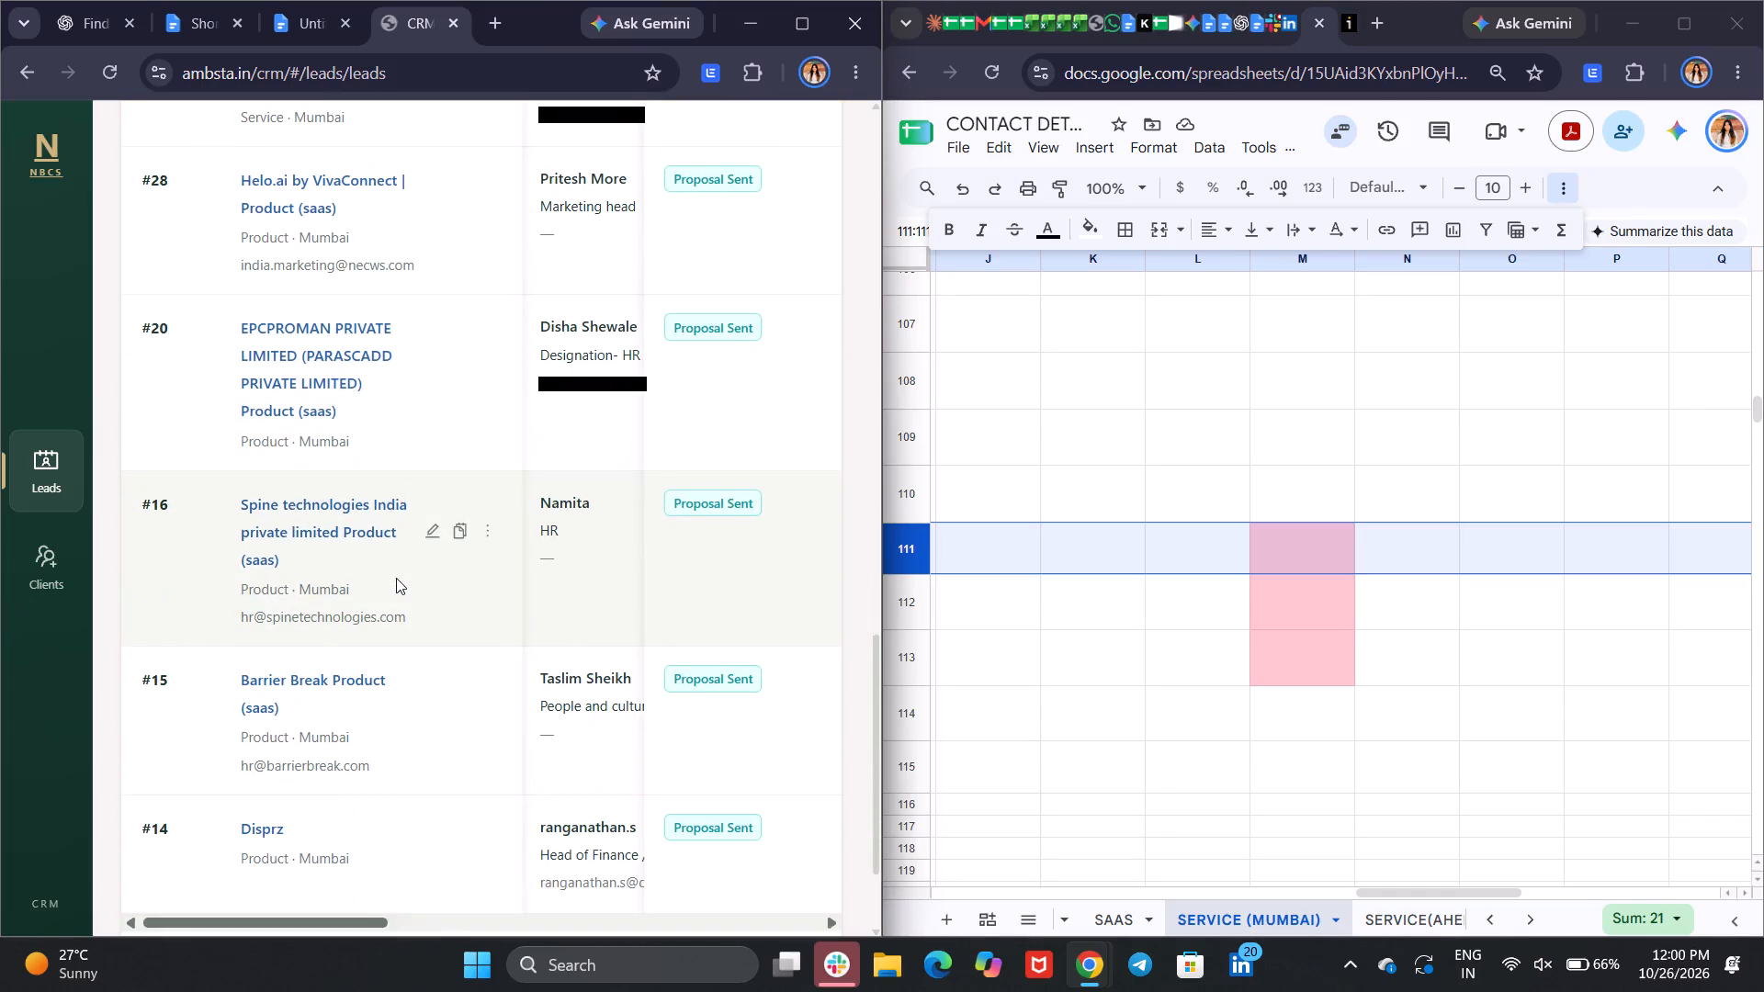
pyautogui.scroll(-1, 396, 578)
# Examine the leads around LDS infotech and Enhanced Software Solution on page 2, checking their follow-up flags and contact columns.
pyautogui.scroll(3, 432, 468)
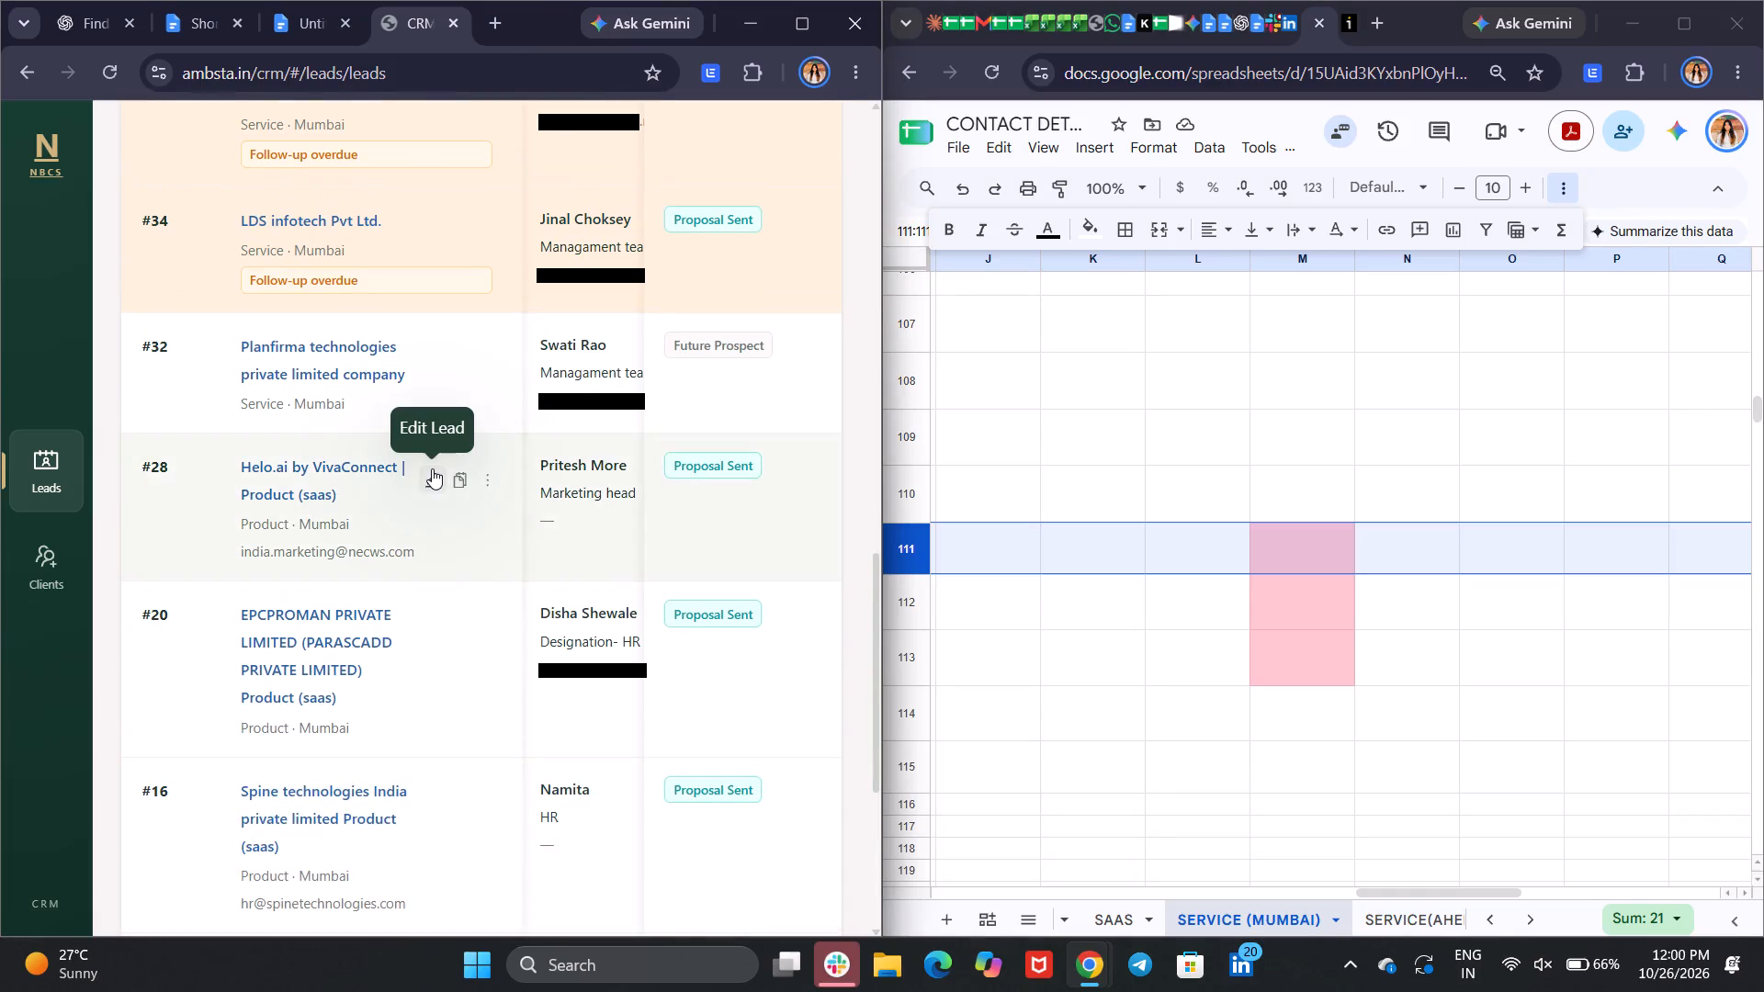
pyautogui.scroll(3, 308, 684)
pyautogui.scroll(-1, 308, 684)
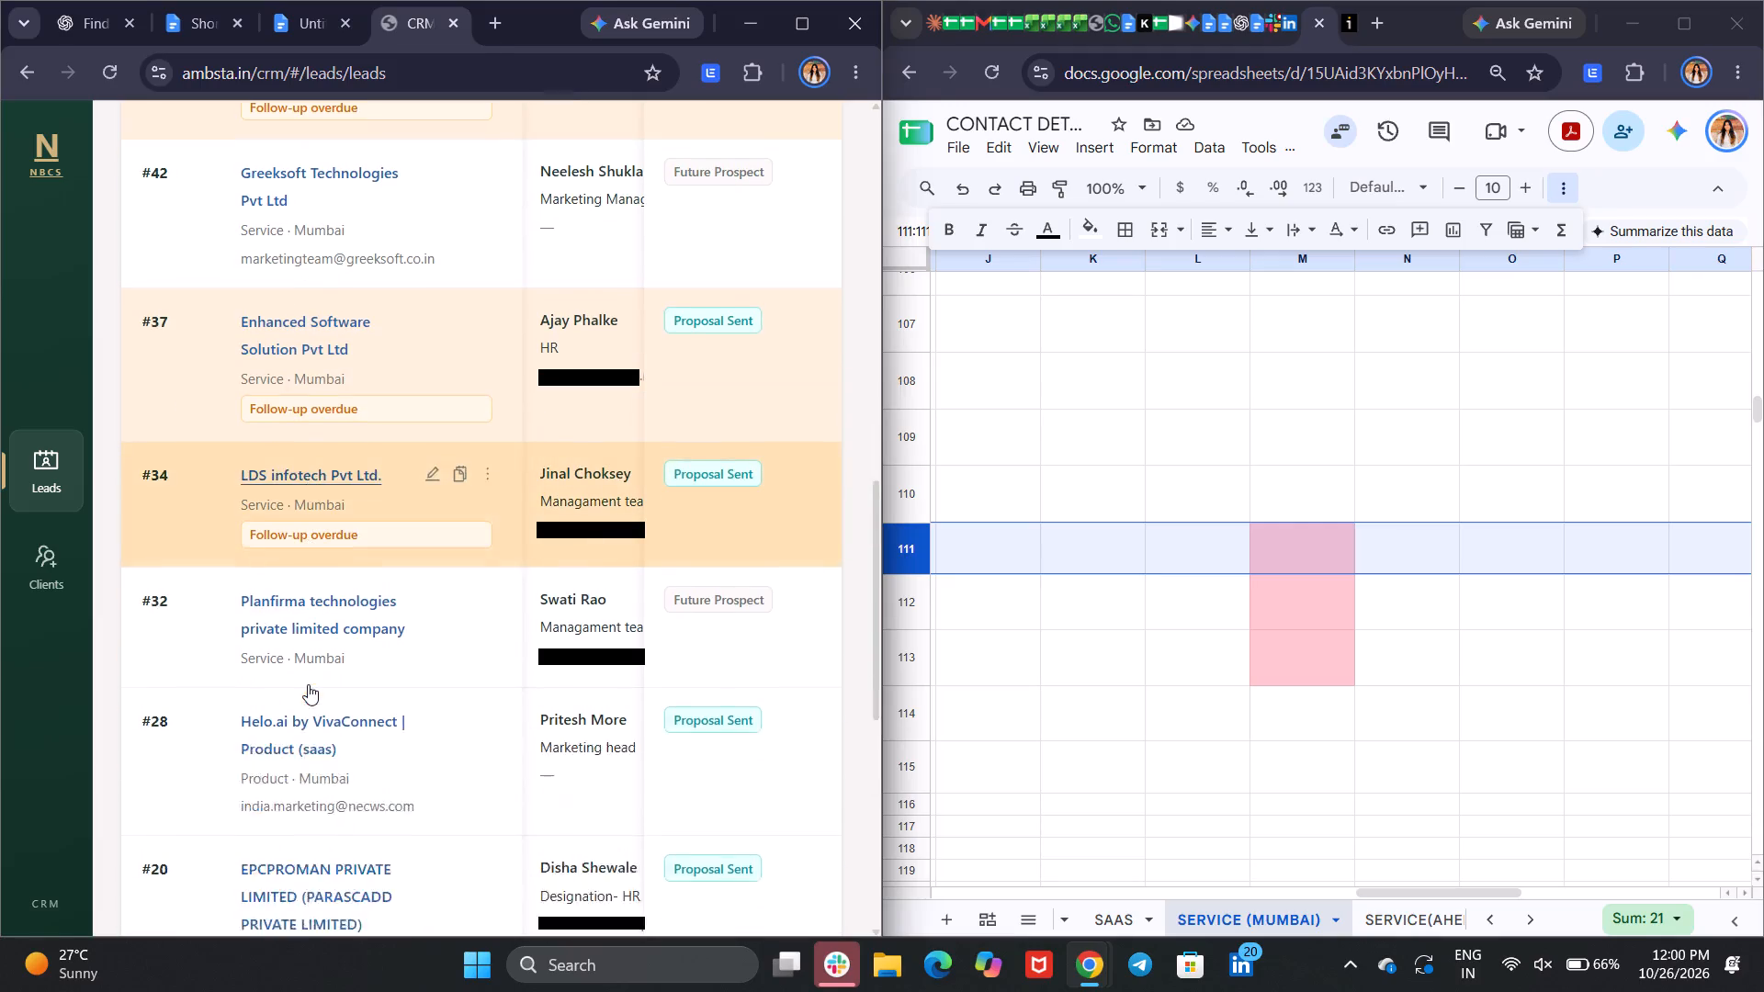
pyautogui.scroll(-1, 308, 684)
pyautogui.hscroll(-1, 582, 507)
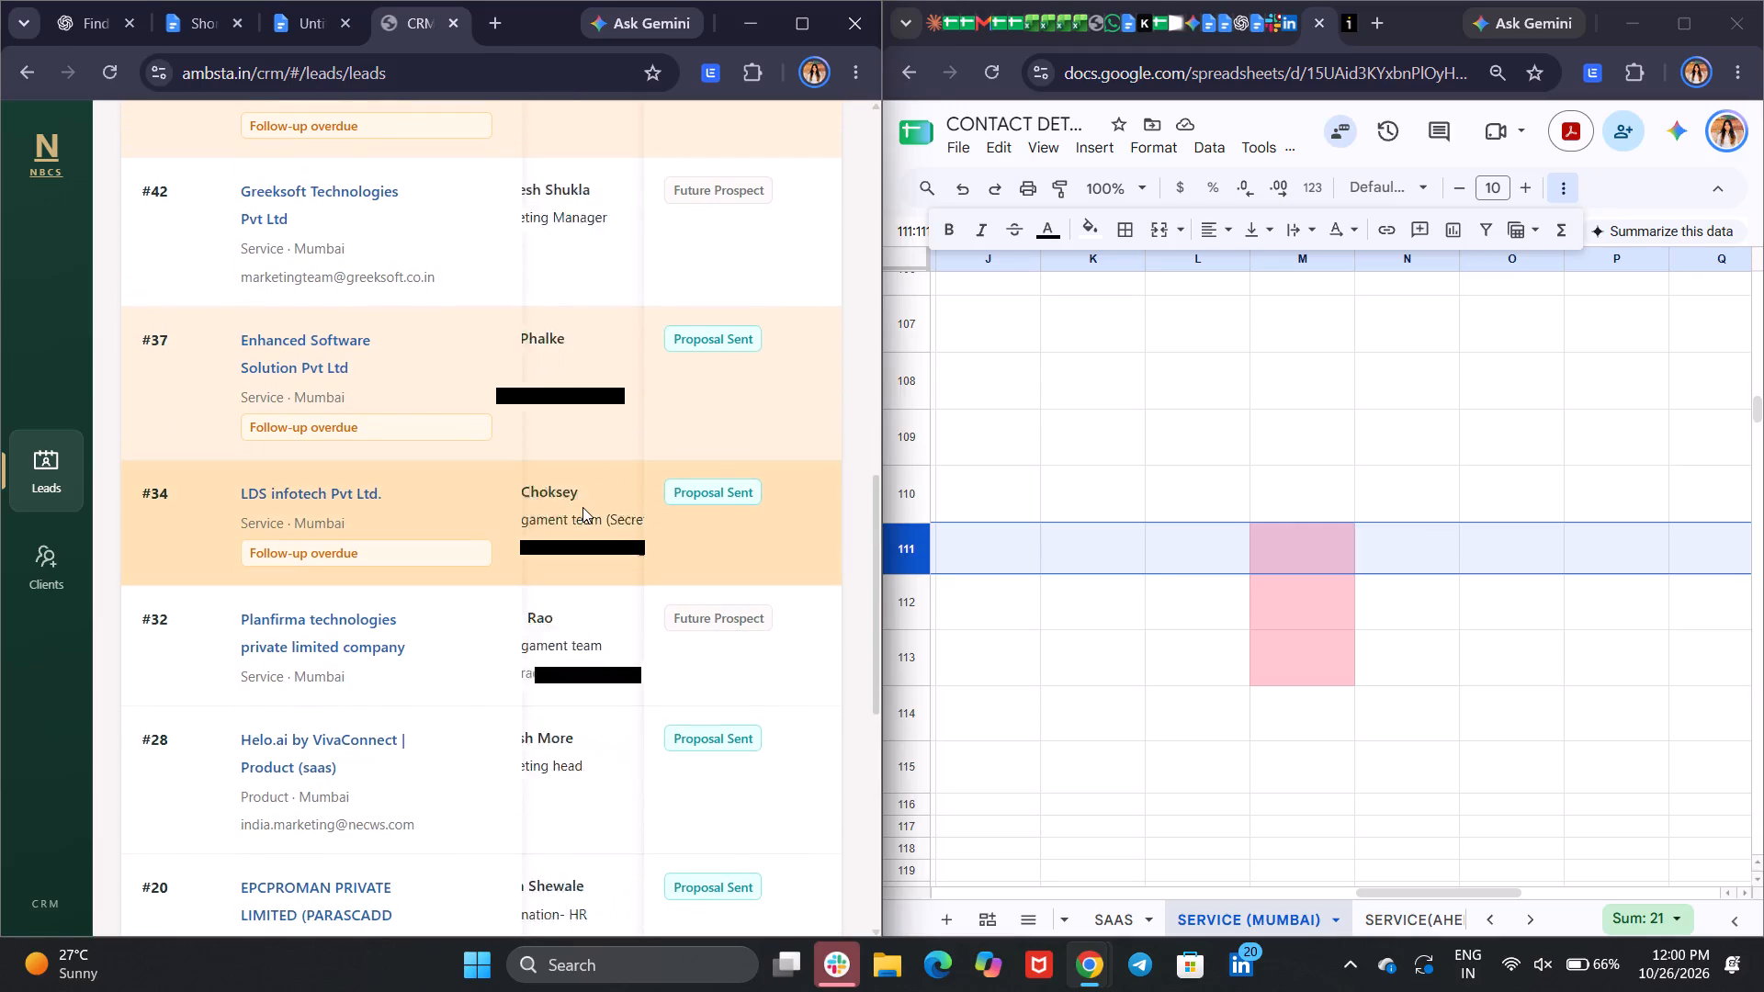
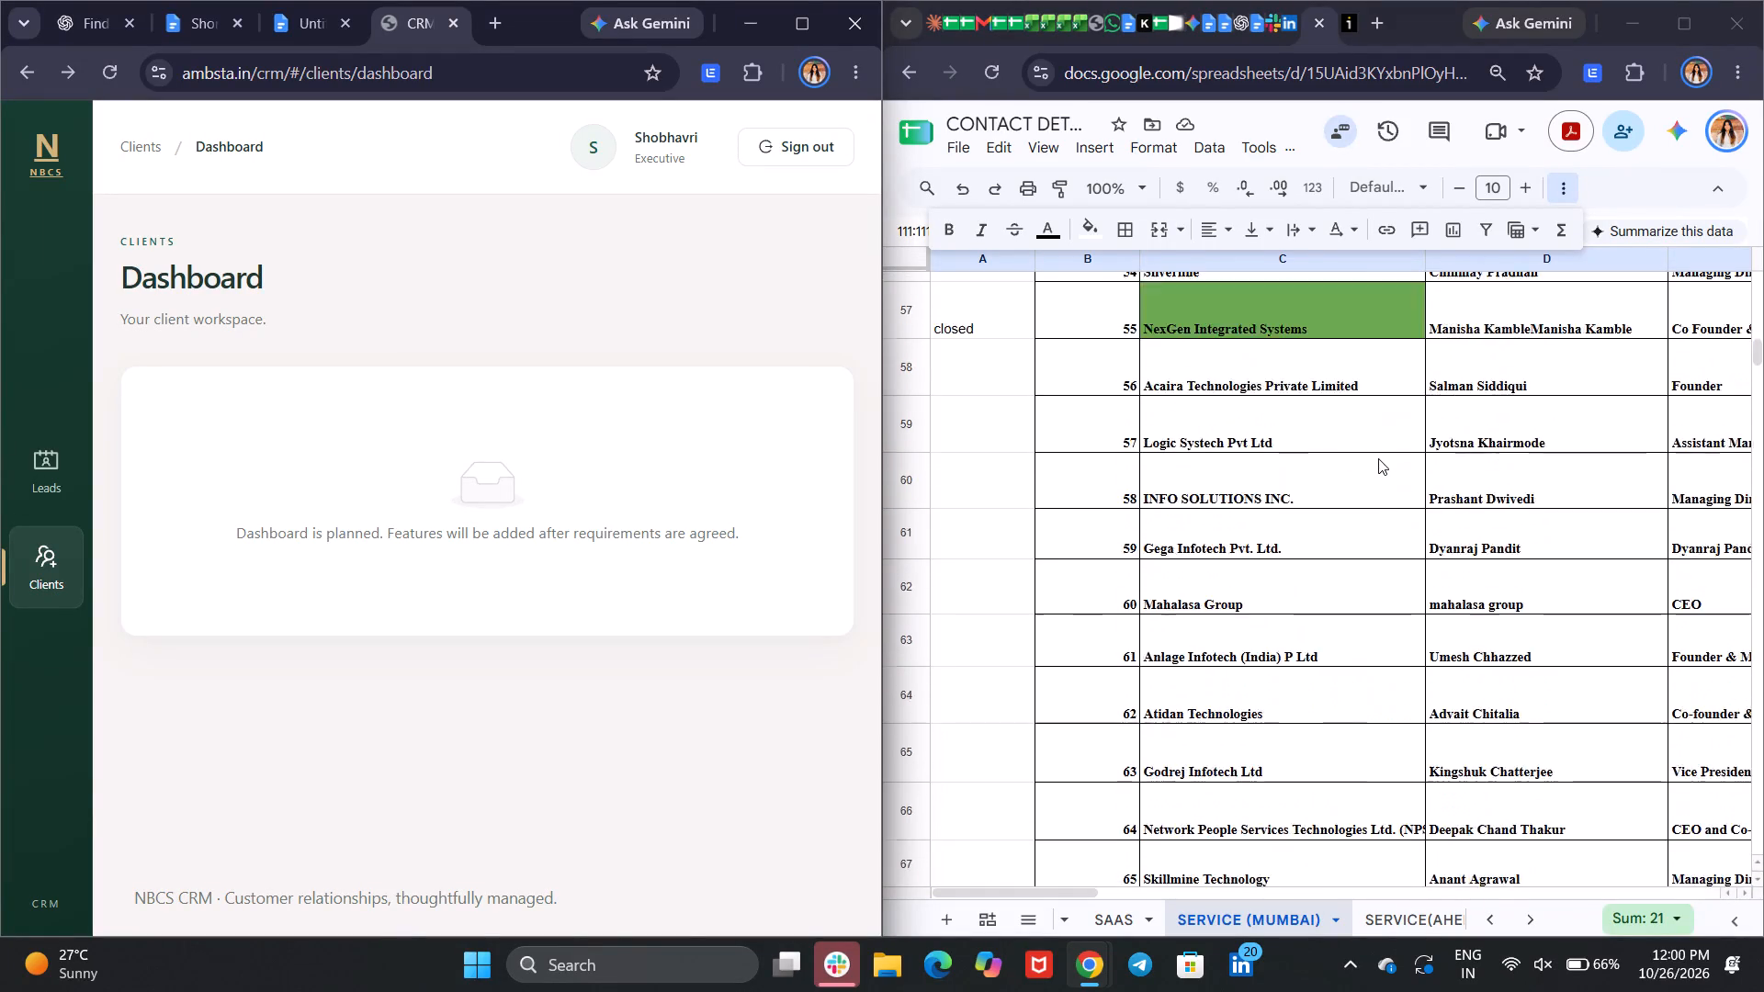
# Look back up through the company rows of the Mumbai service sheet to find LDS Infotech Pvt Ltd.
pyautogui.scroll(5, 1378, 458)
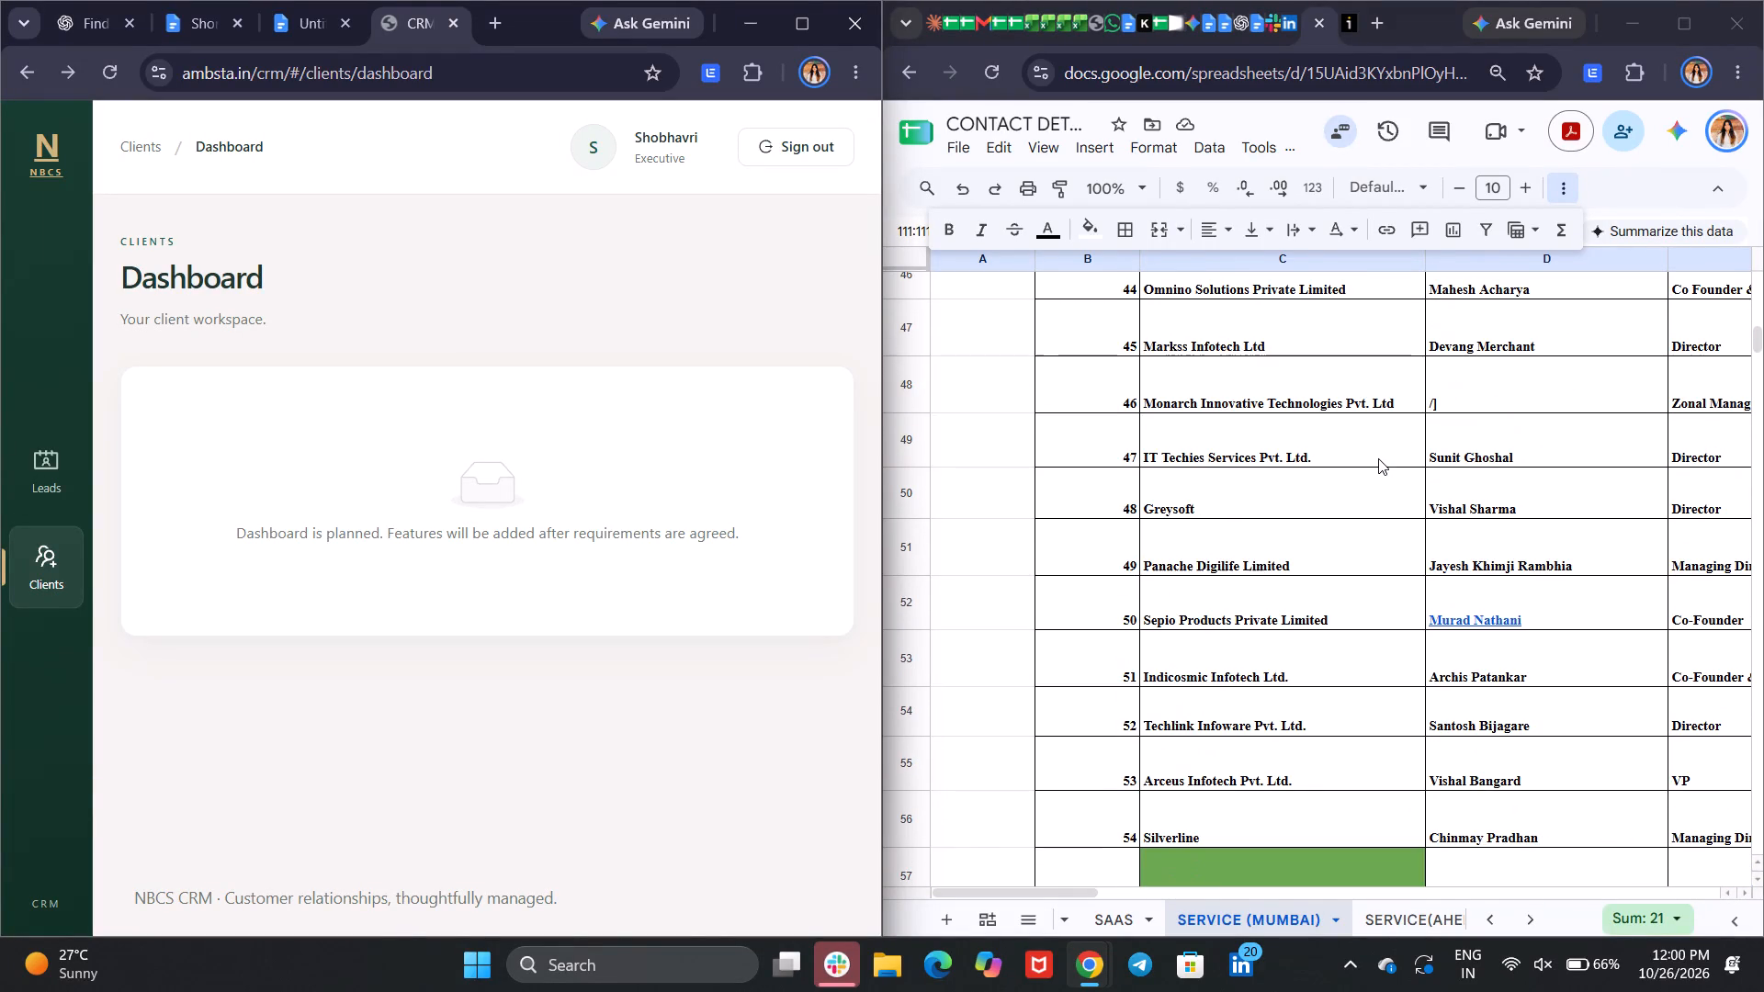
pyautogui.scroll(5, 1378, 458)
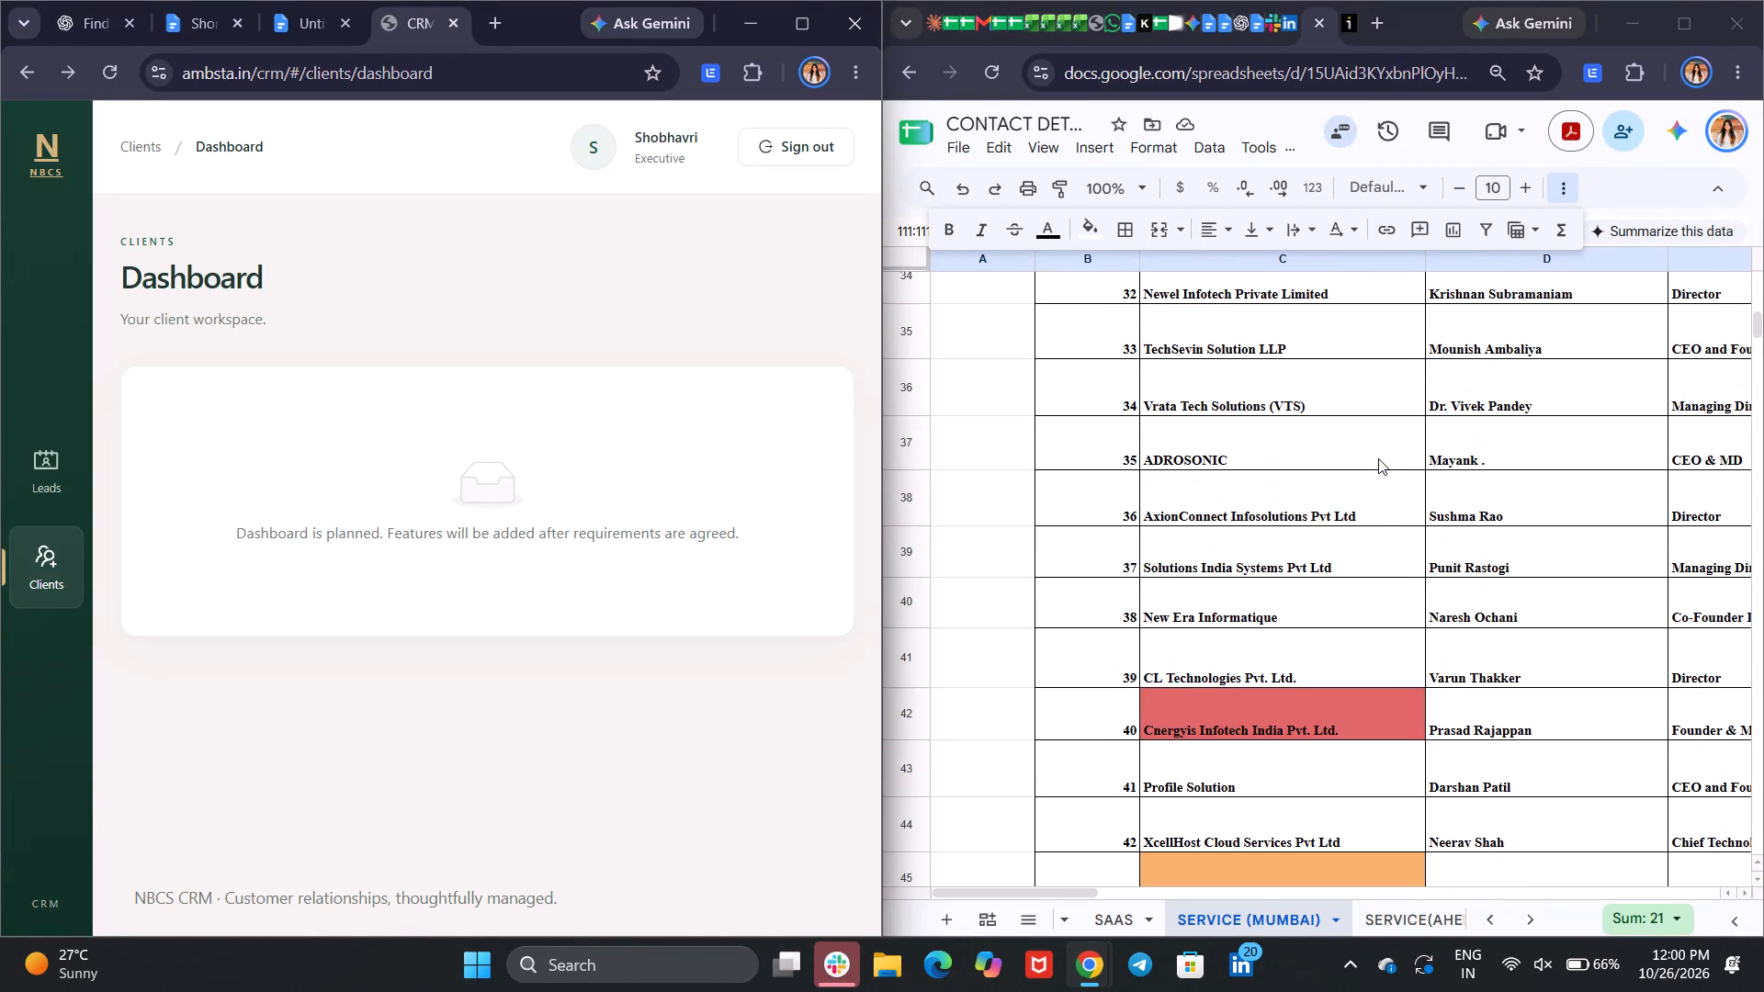
pyautogui.scroll(10, 1378, 458)
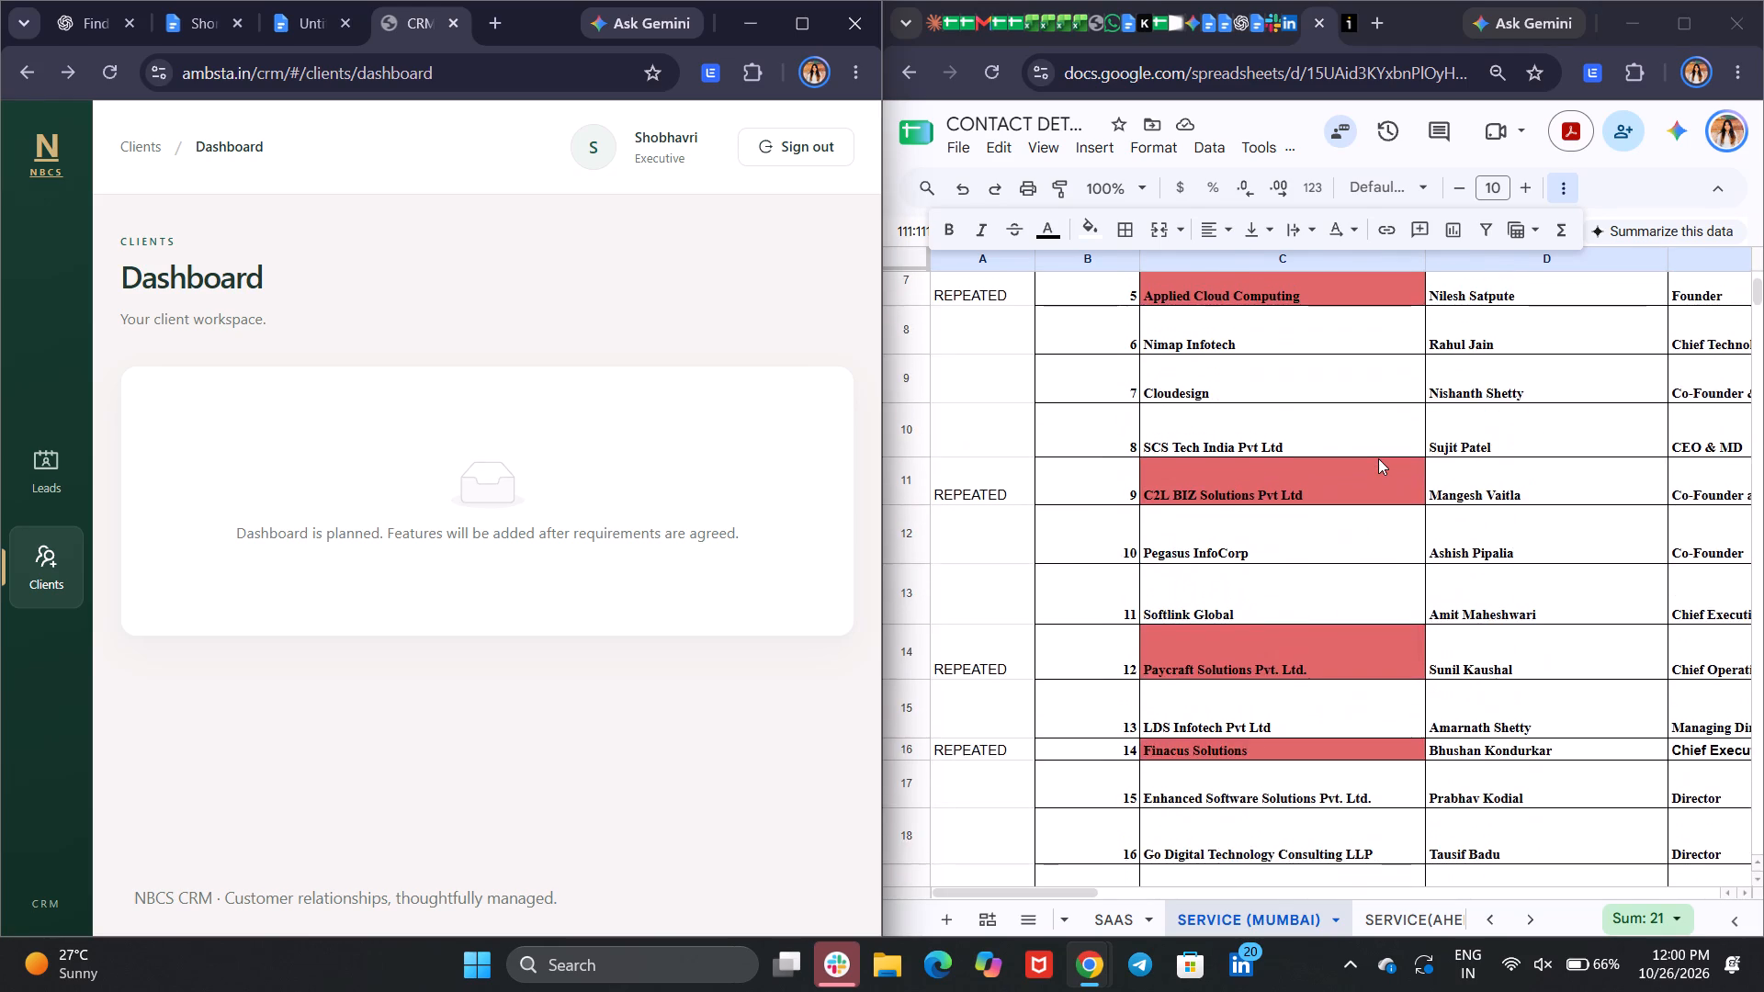
pyautogui.scroll(2, 1378, 458)
pyautogui.scroll(-4, 1378, 458)
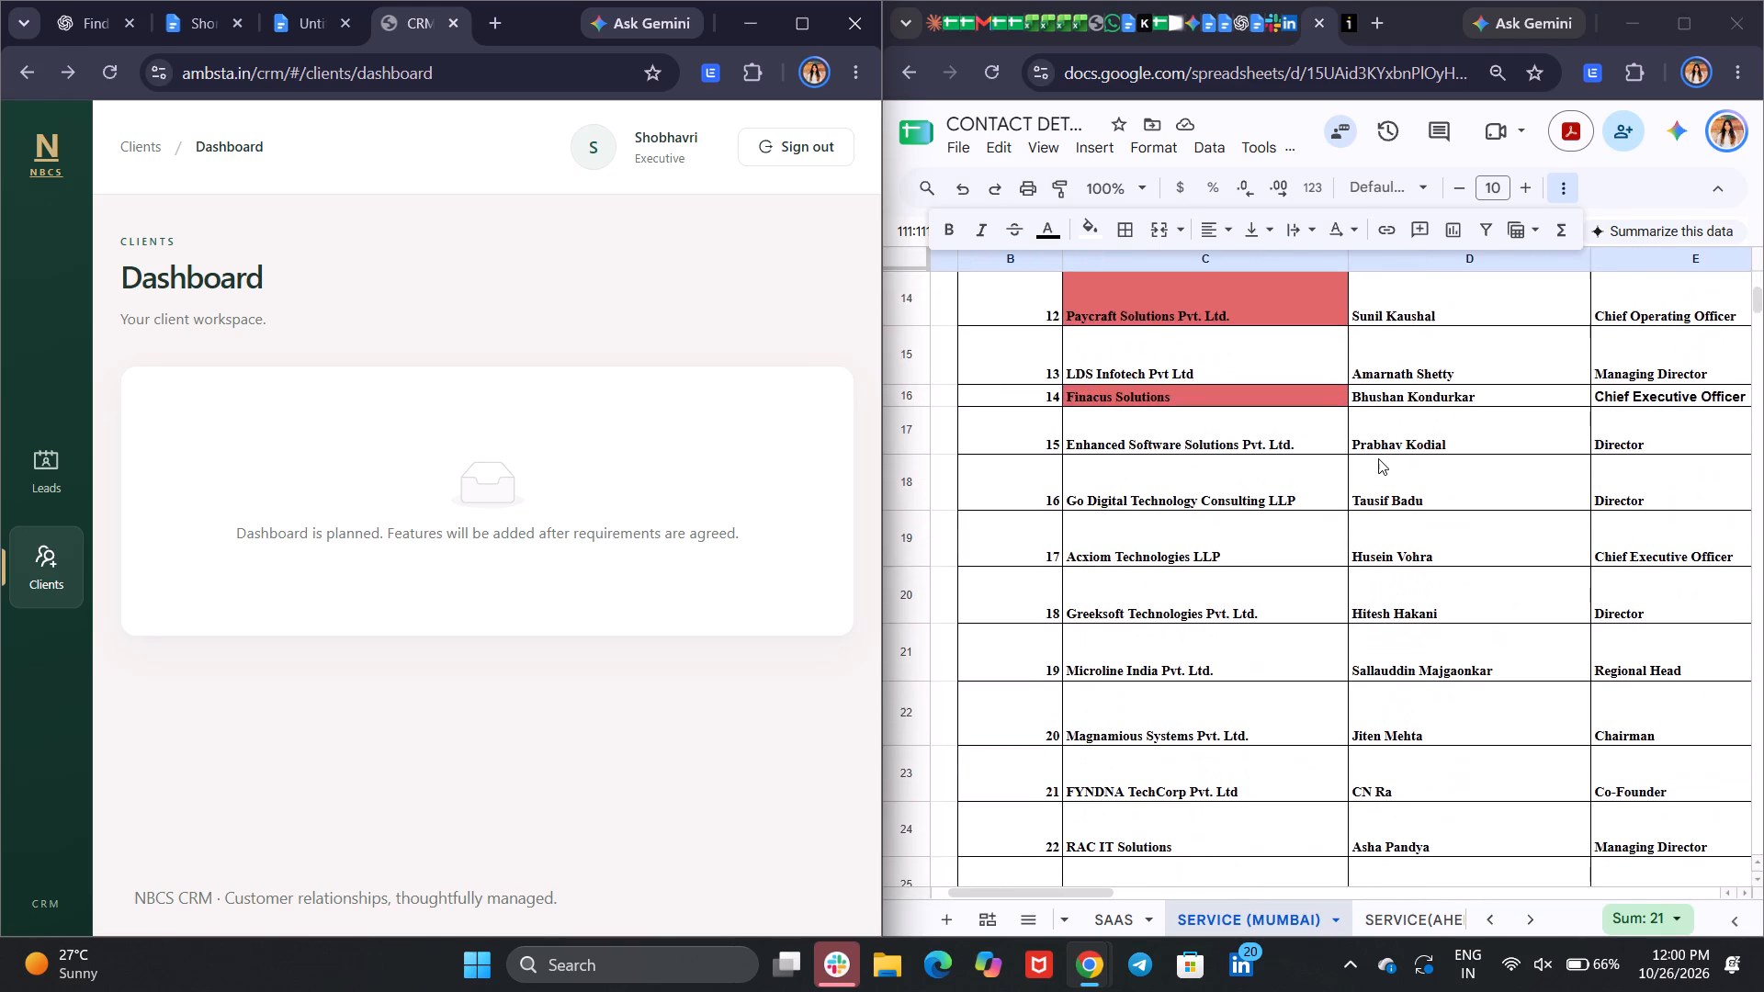
pyautogui.scroll(1, 1378, 458)
# Select the LDS Infotech Pvt Ltd row and examine its contact details and call notes across the columns.
pyautogui.click(1448, 457)
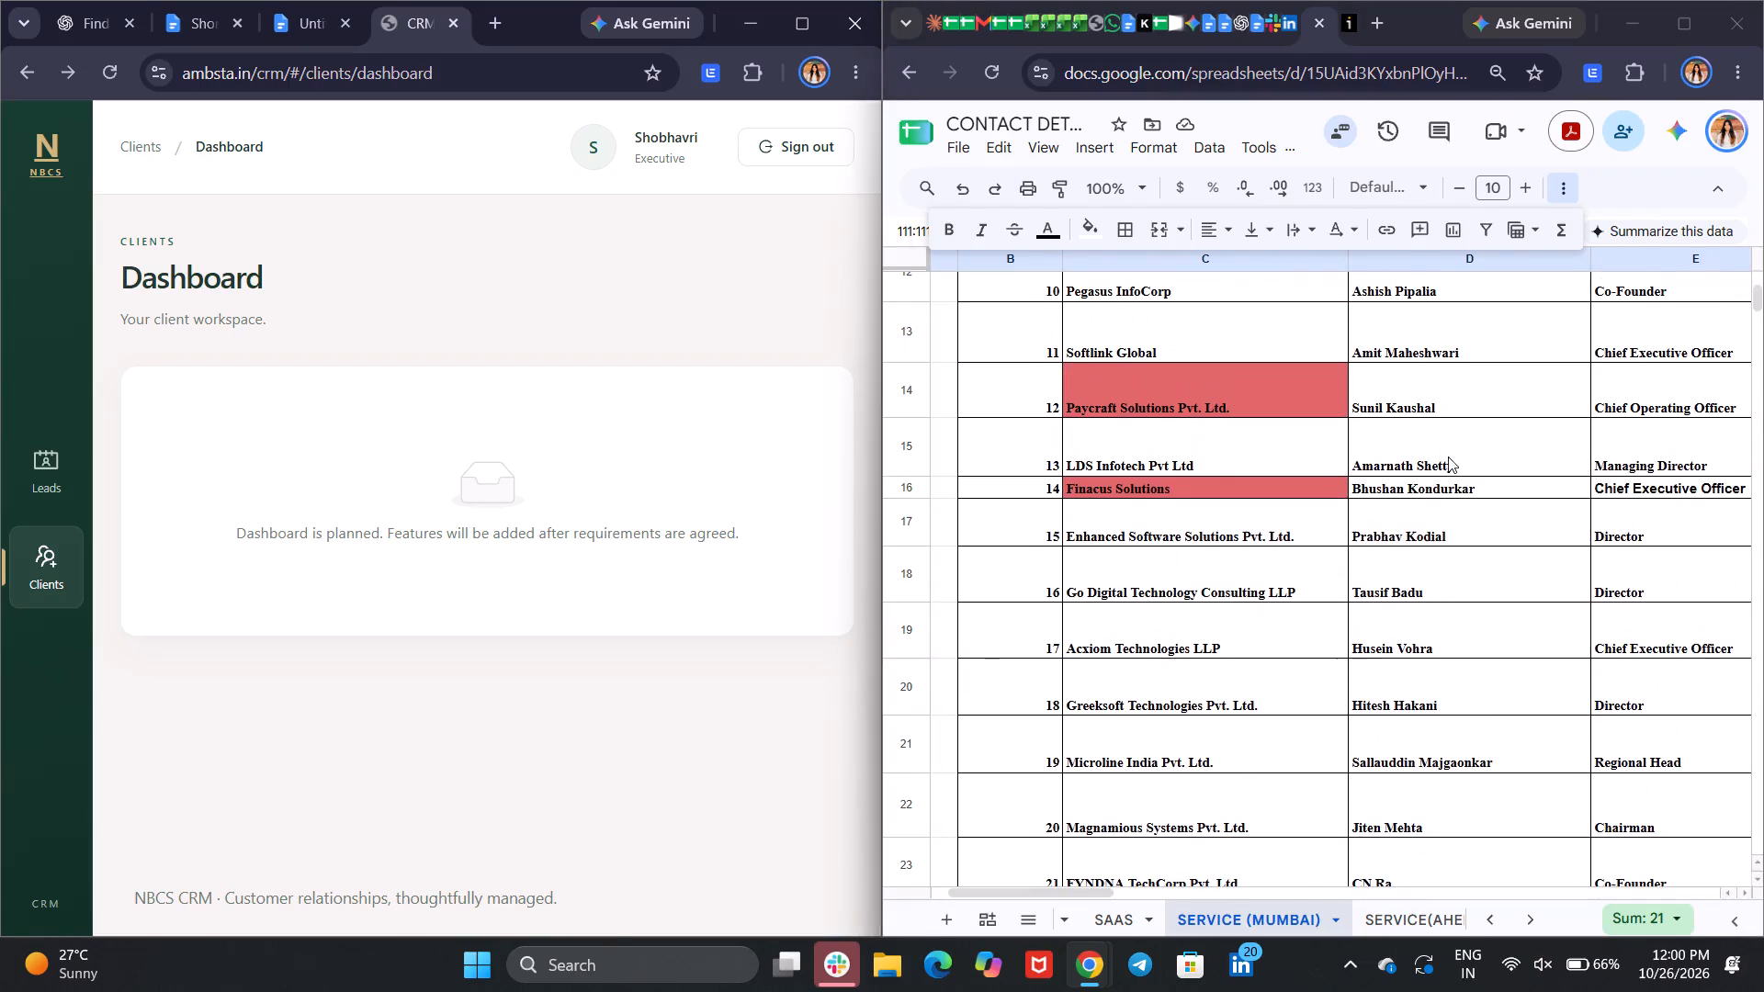
pyautogui.hscroll(-7, 1448, 457)
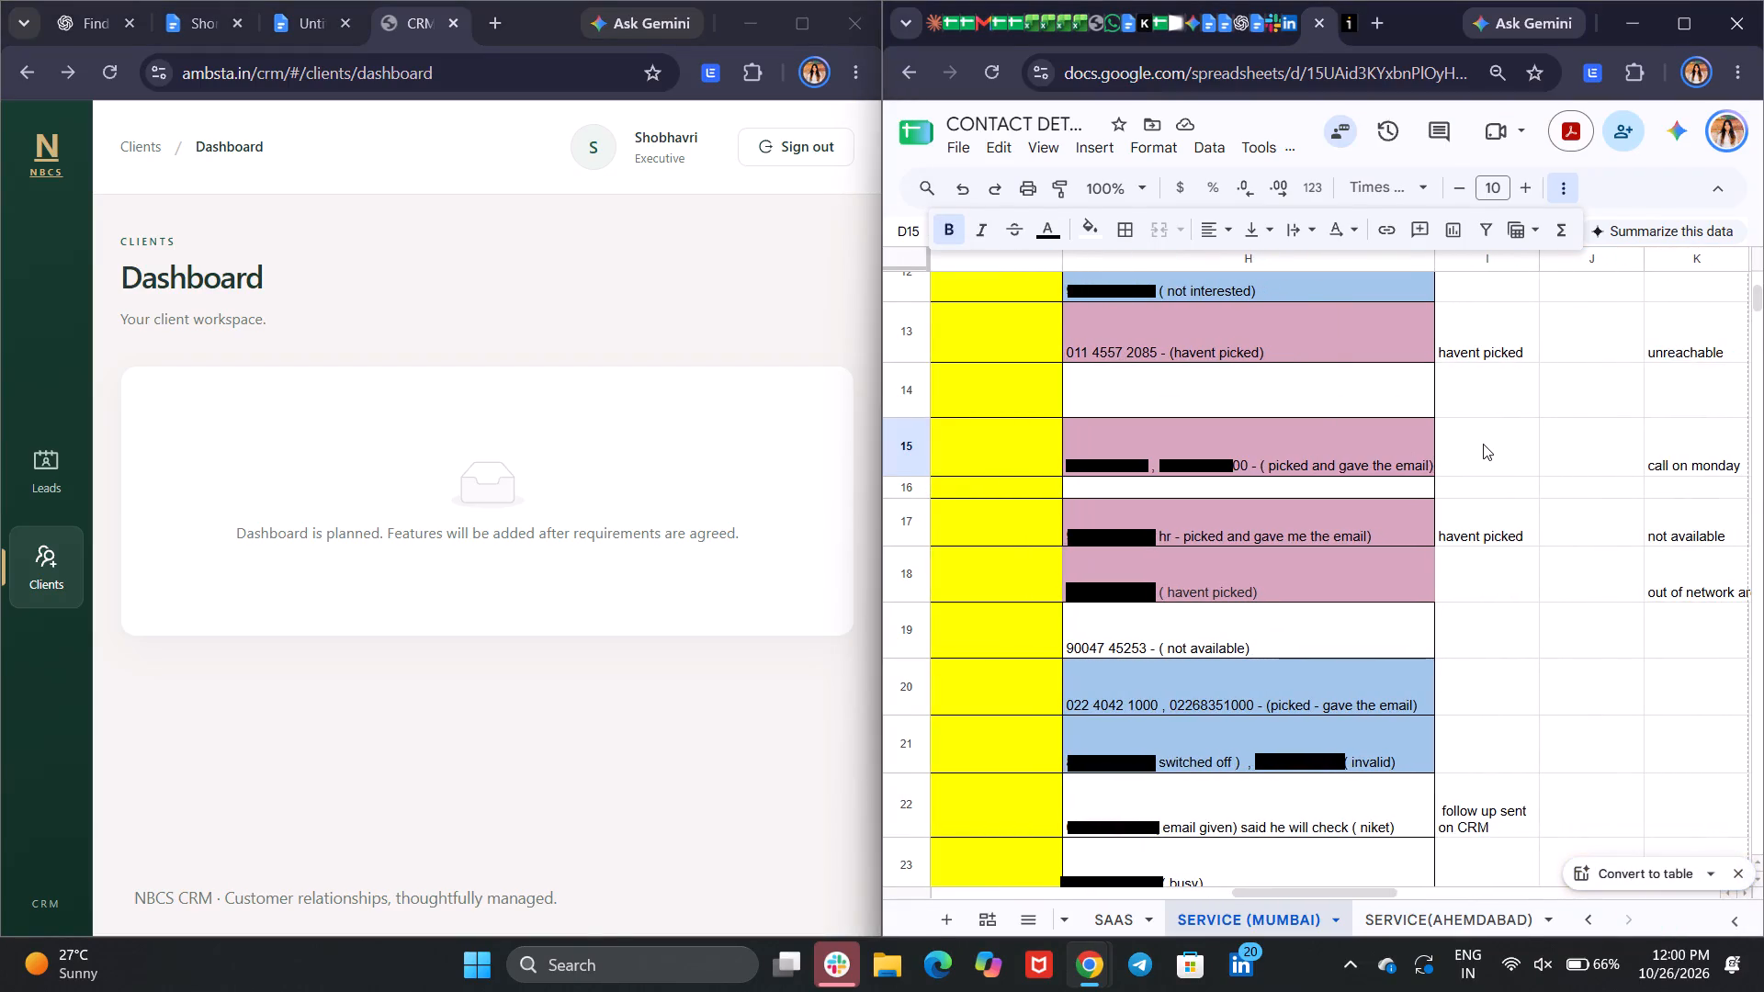
pyautogui.click(1483, 444)
pyautogui.hscroll(-2, 1483, 444)
pyautogui.click(1402, 456)
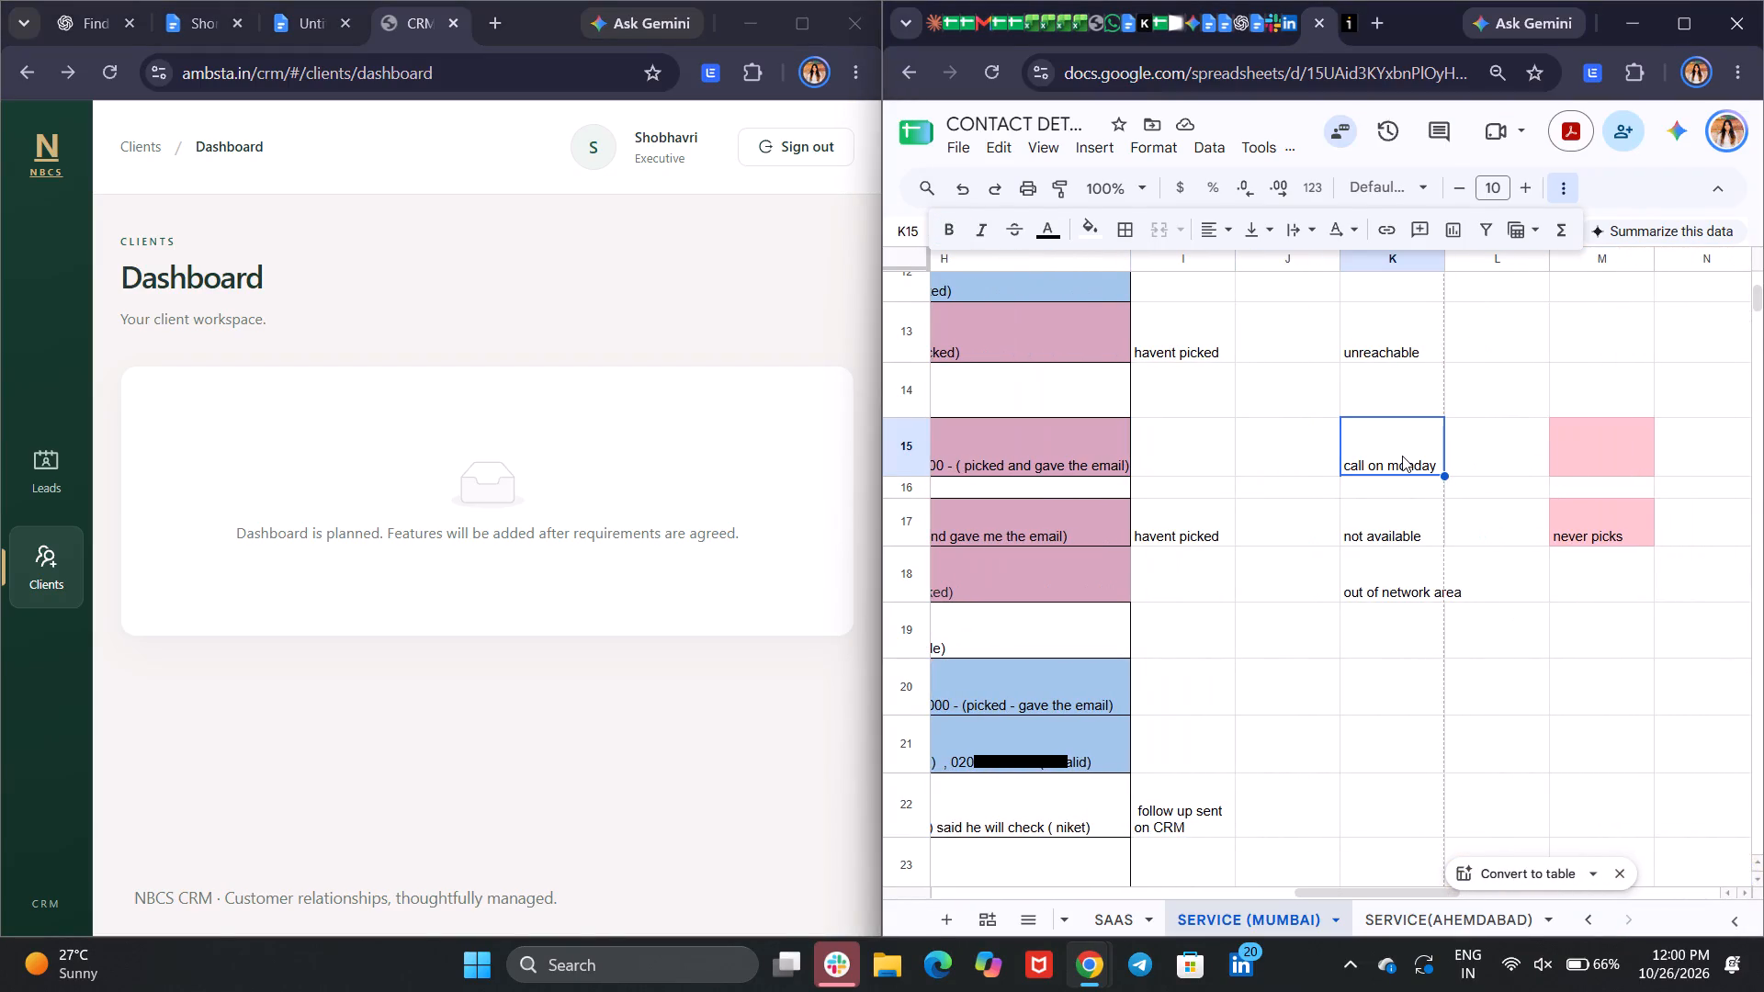
pyautogui.click(1592, 460)
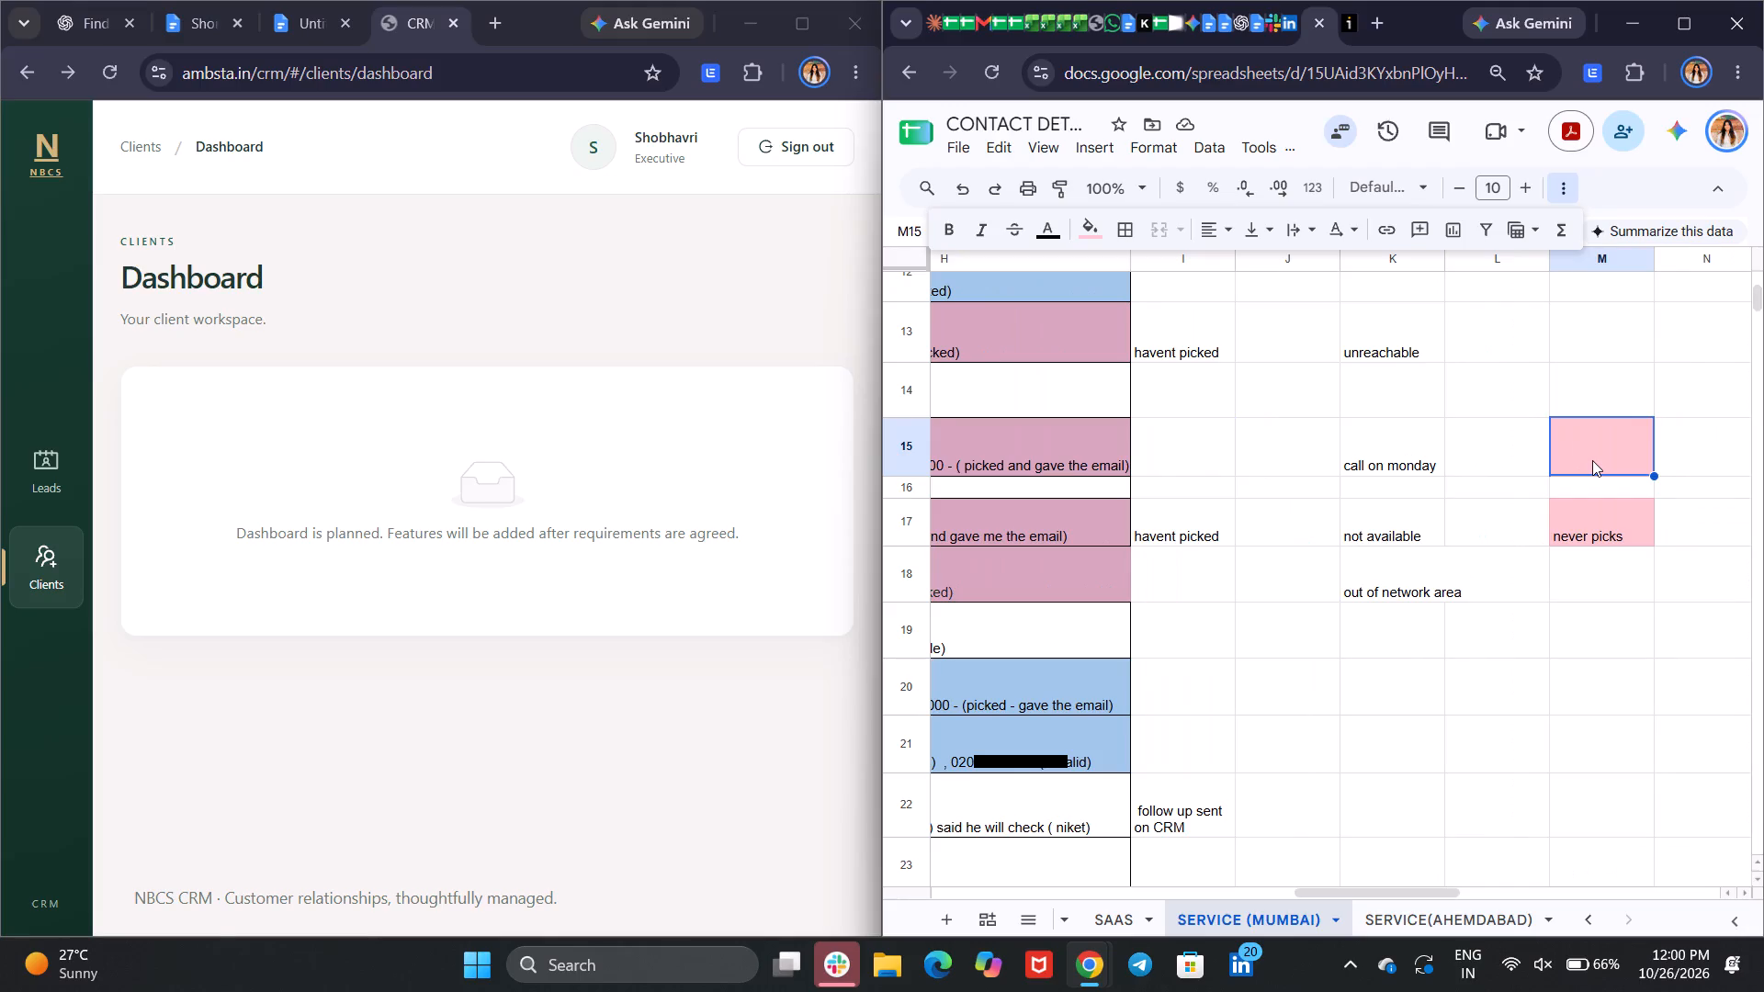
pyautogui.click(918, 429)
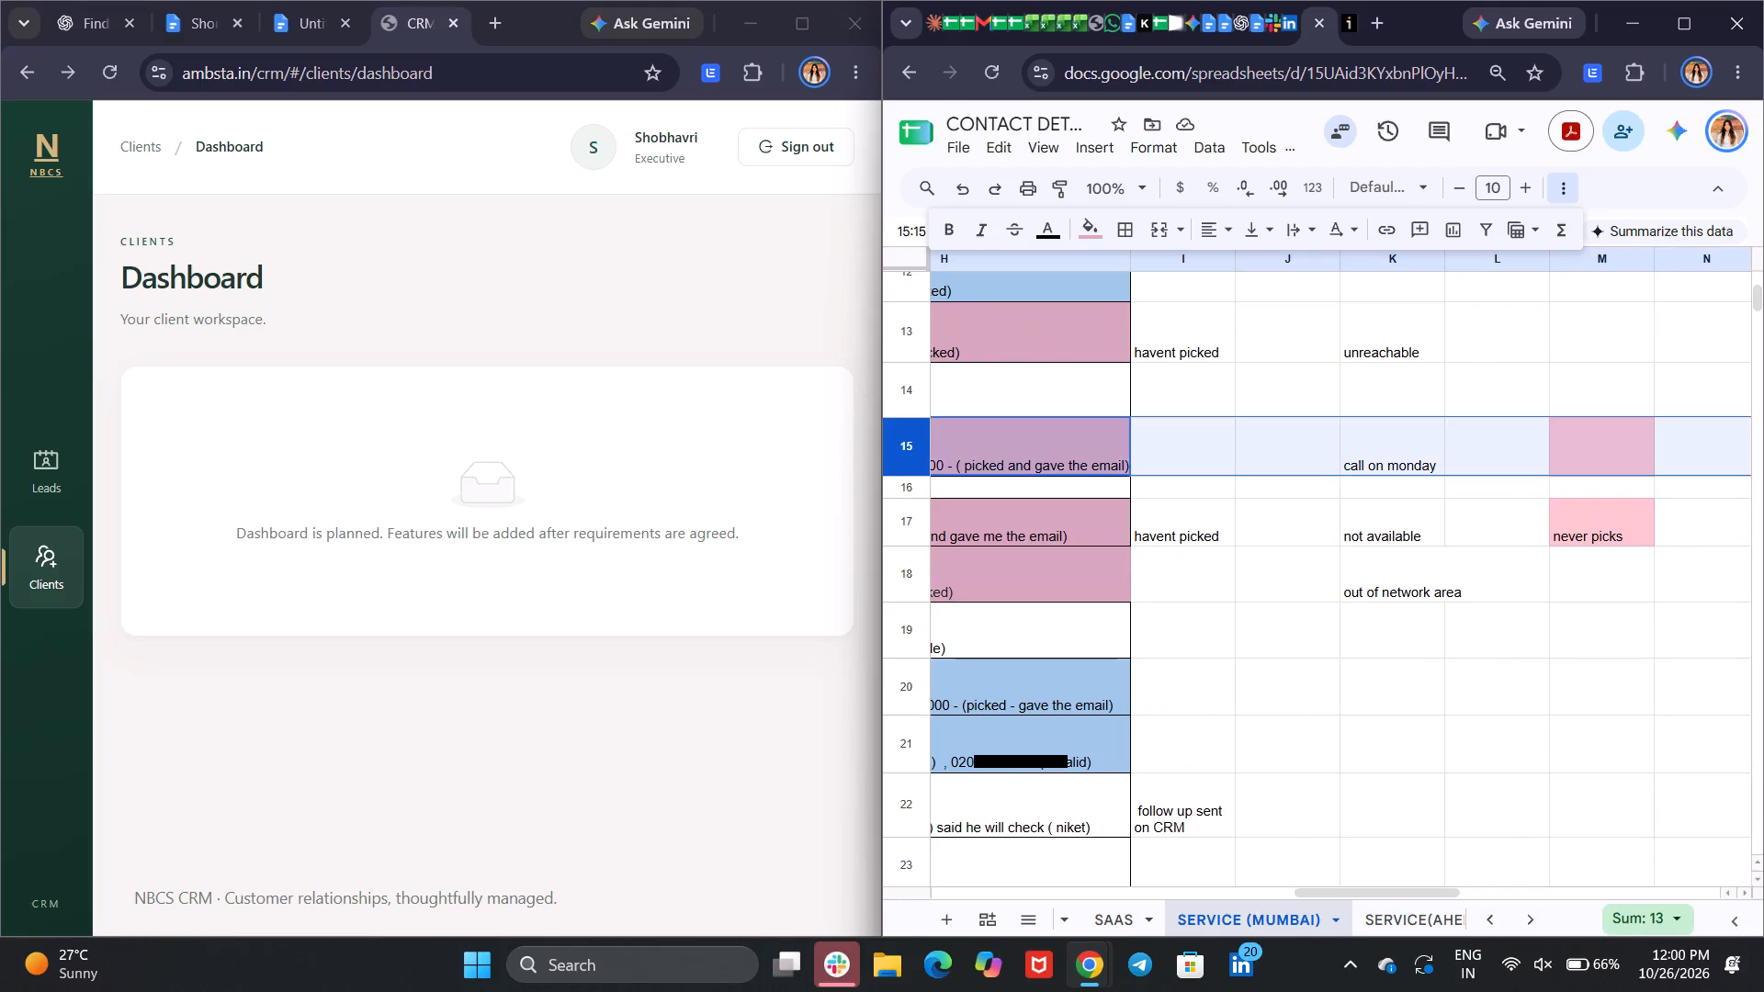
pyautogui.hscroll(11, 1317, 430)
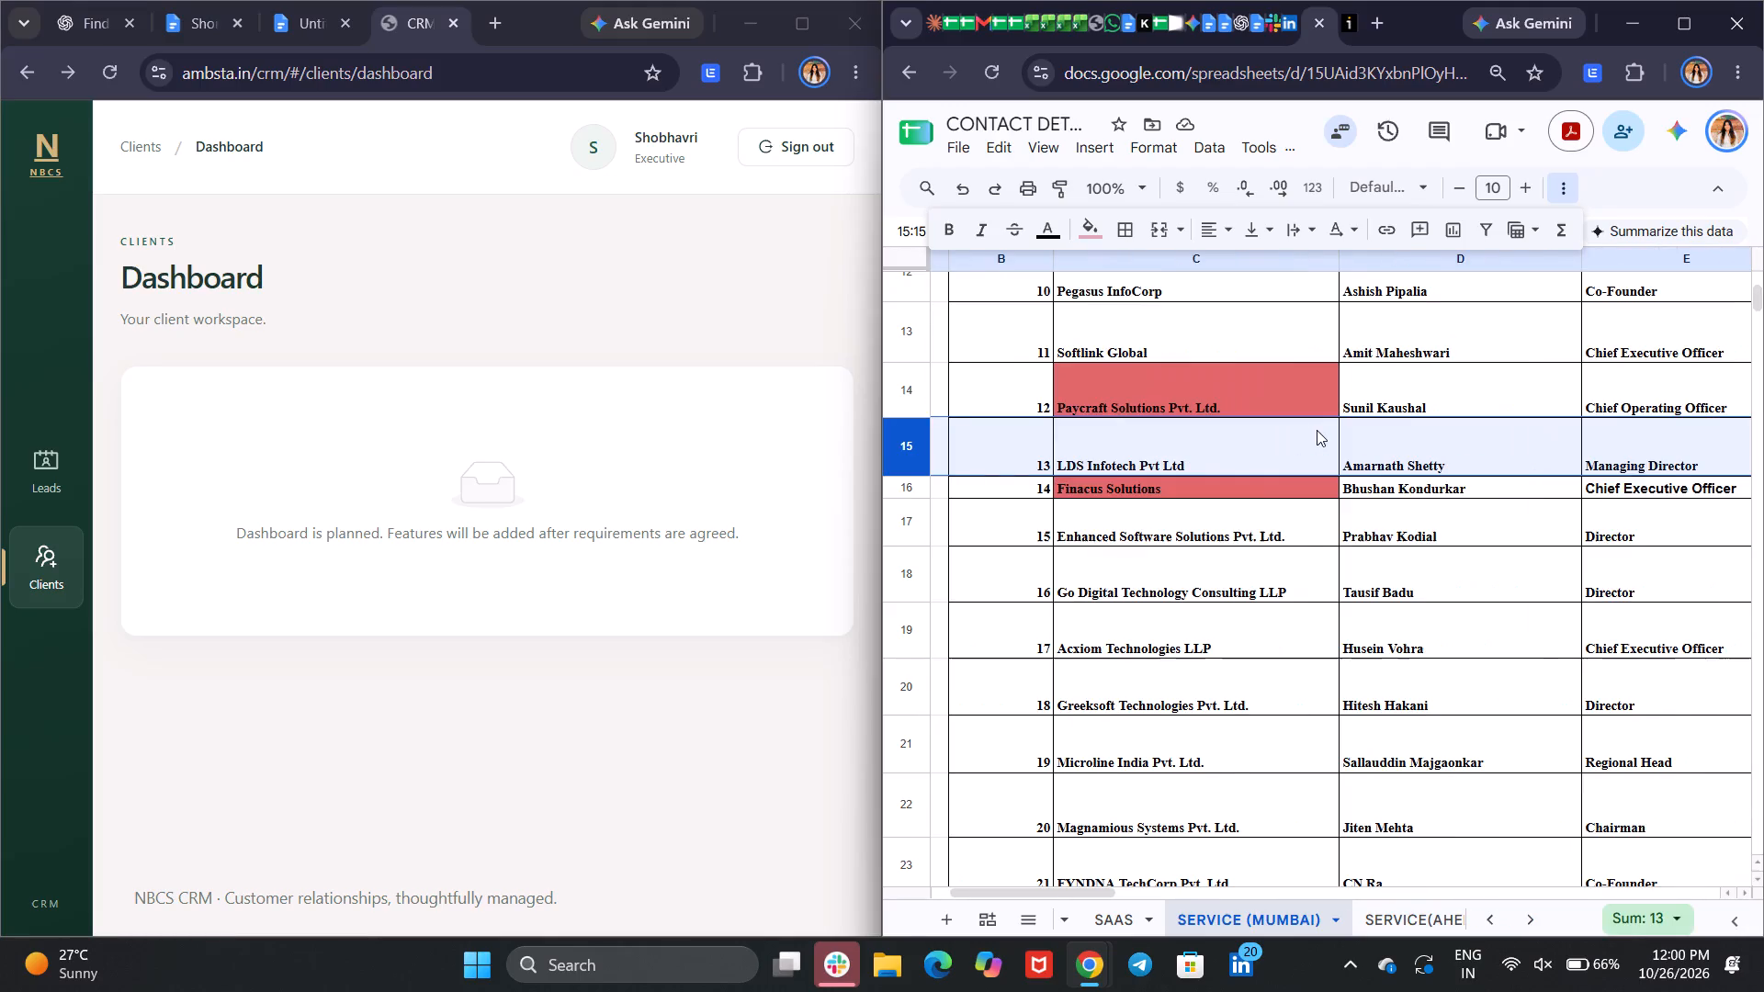
pyautogui.hscroll(-10, 1317, 430)
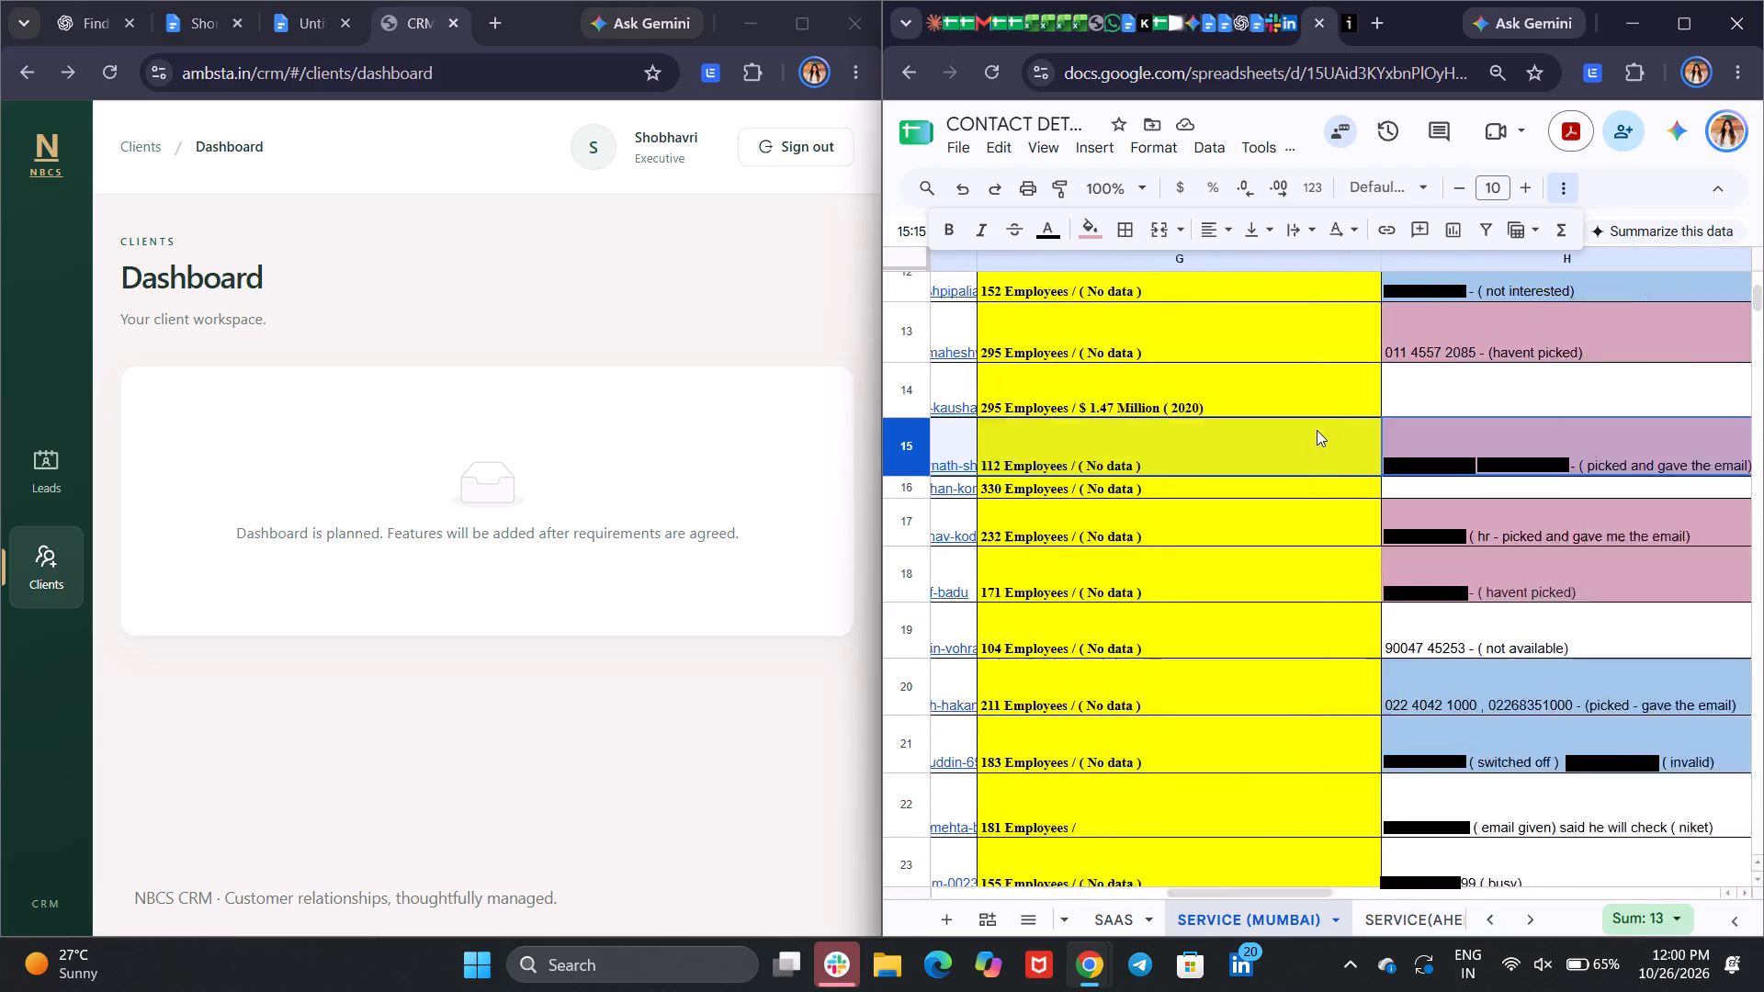
pyautogui.hscroll(2, 1317, 430)
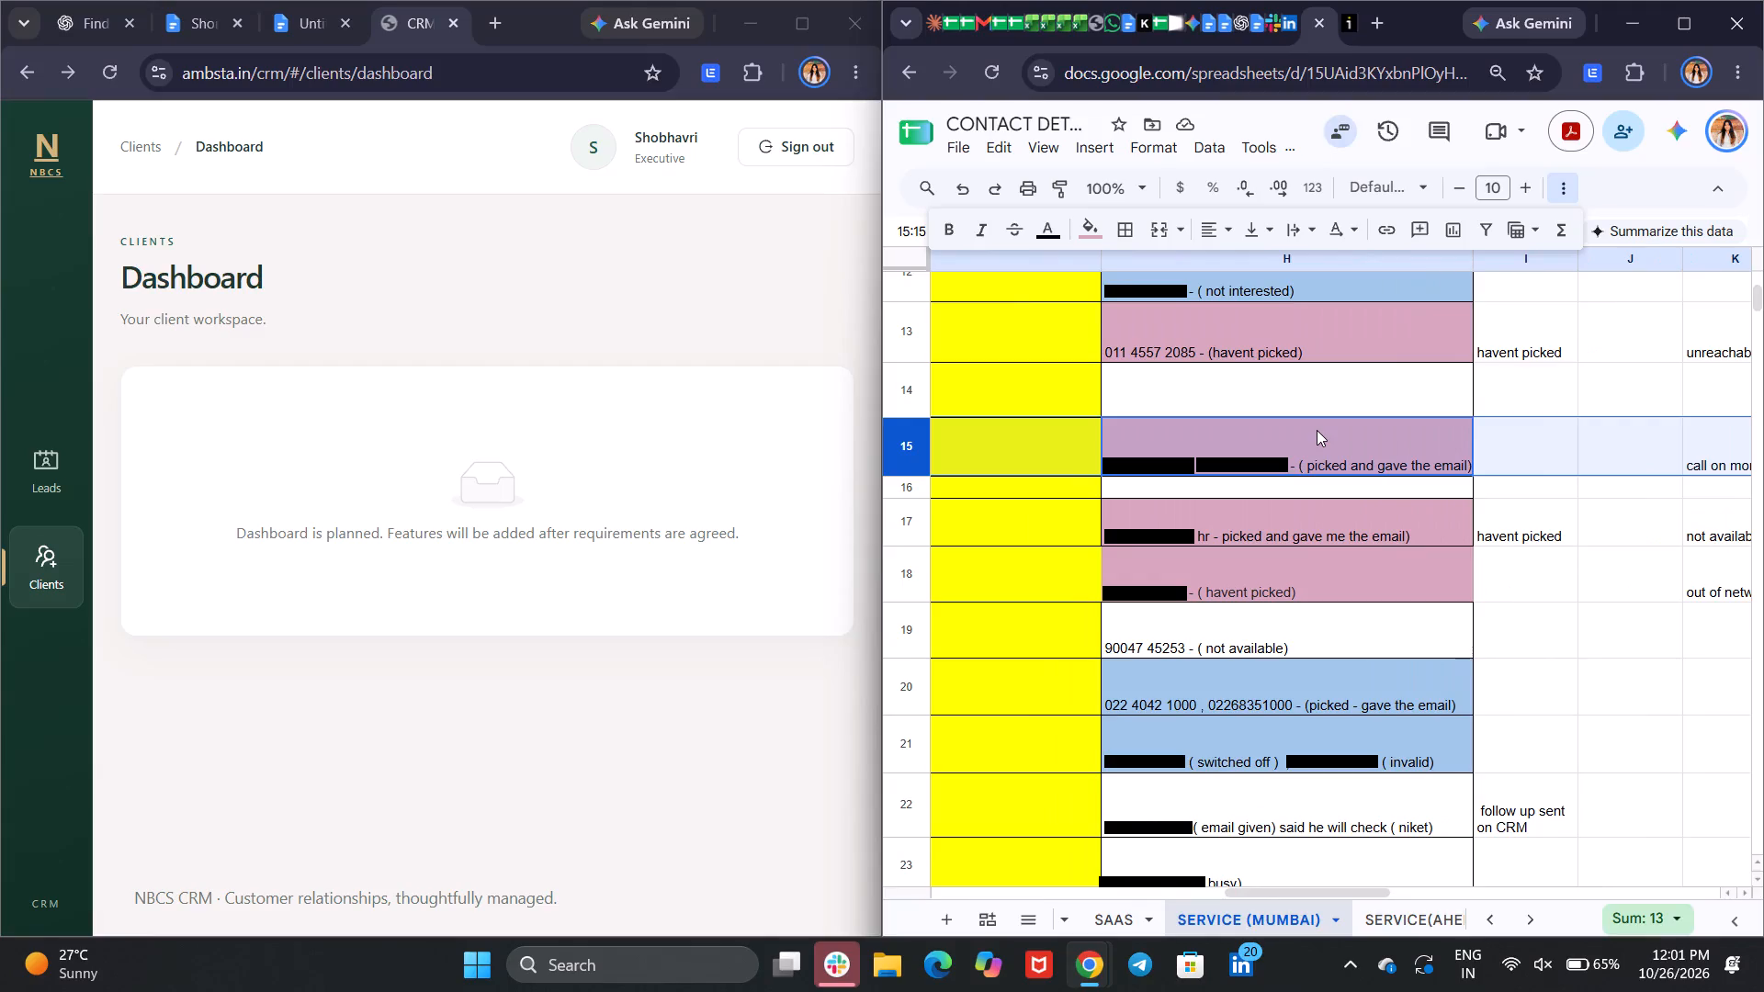
# Open the untitled document at the follow-up call script for contacts whose email was shared.
pyautogui.click(290, 28)
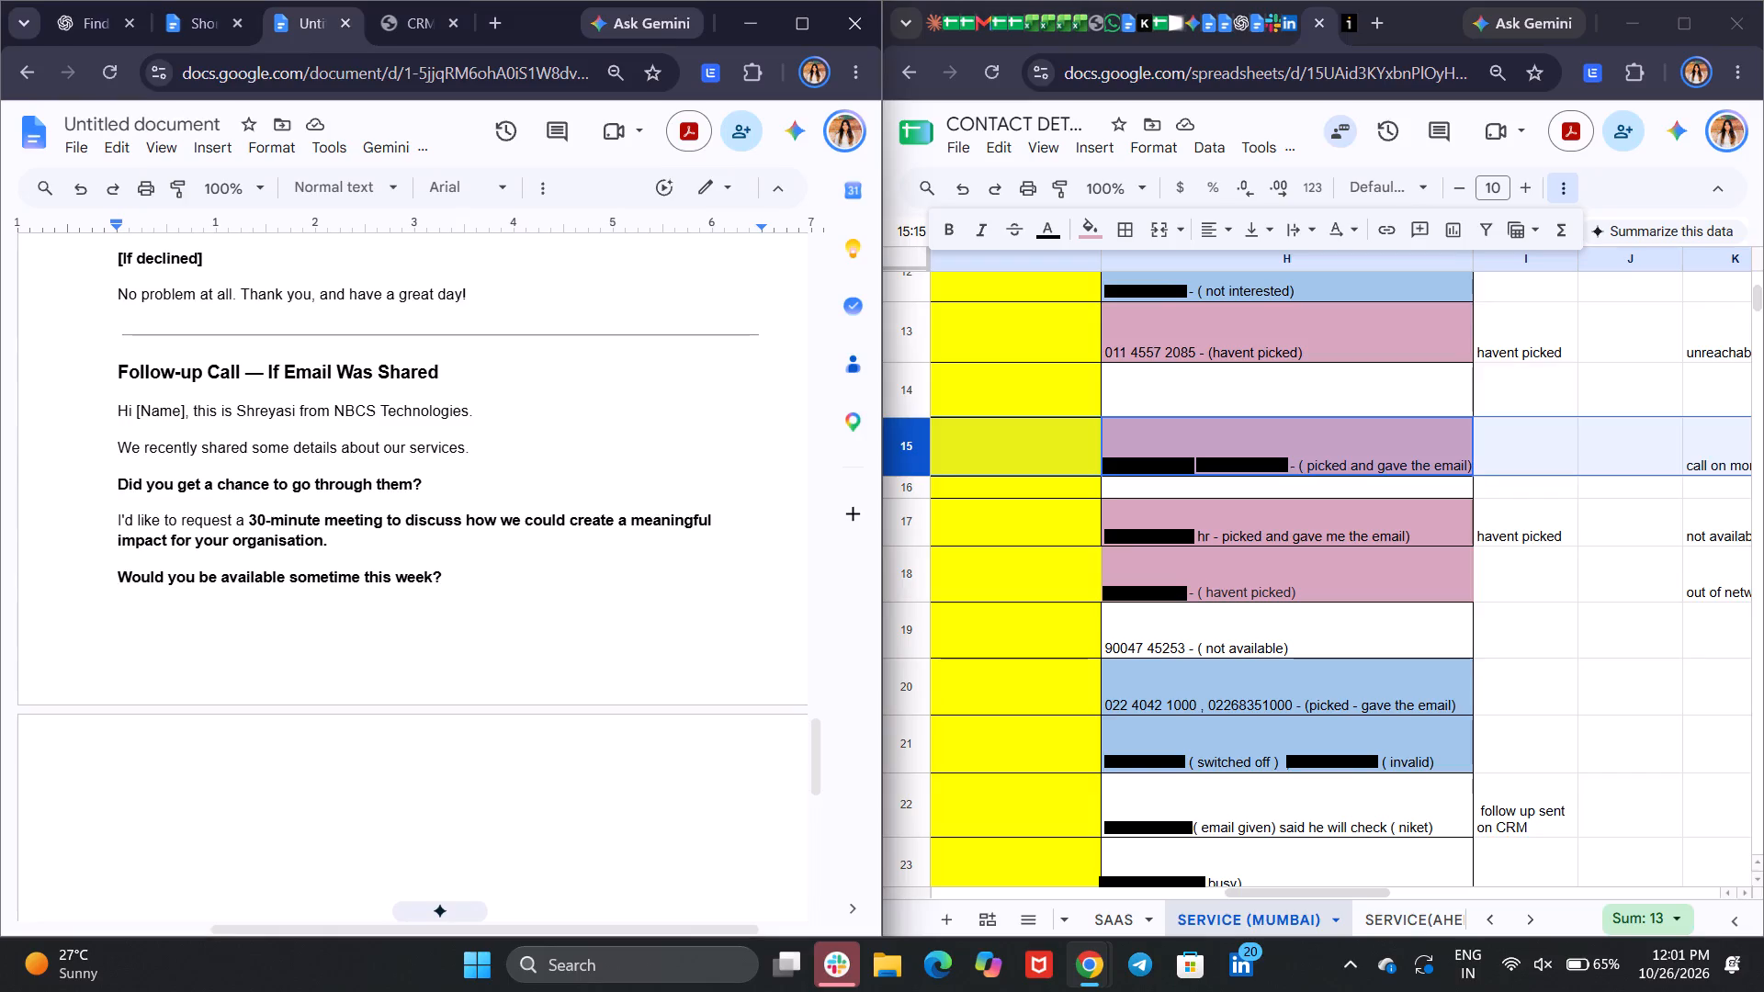
# Open the CRM leads list and examine the contact and referral columns of the LDS infotech Pvt Ltd. lead.
pyautogui.click(396, 17)
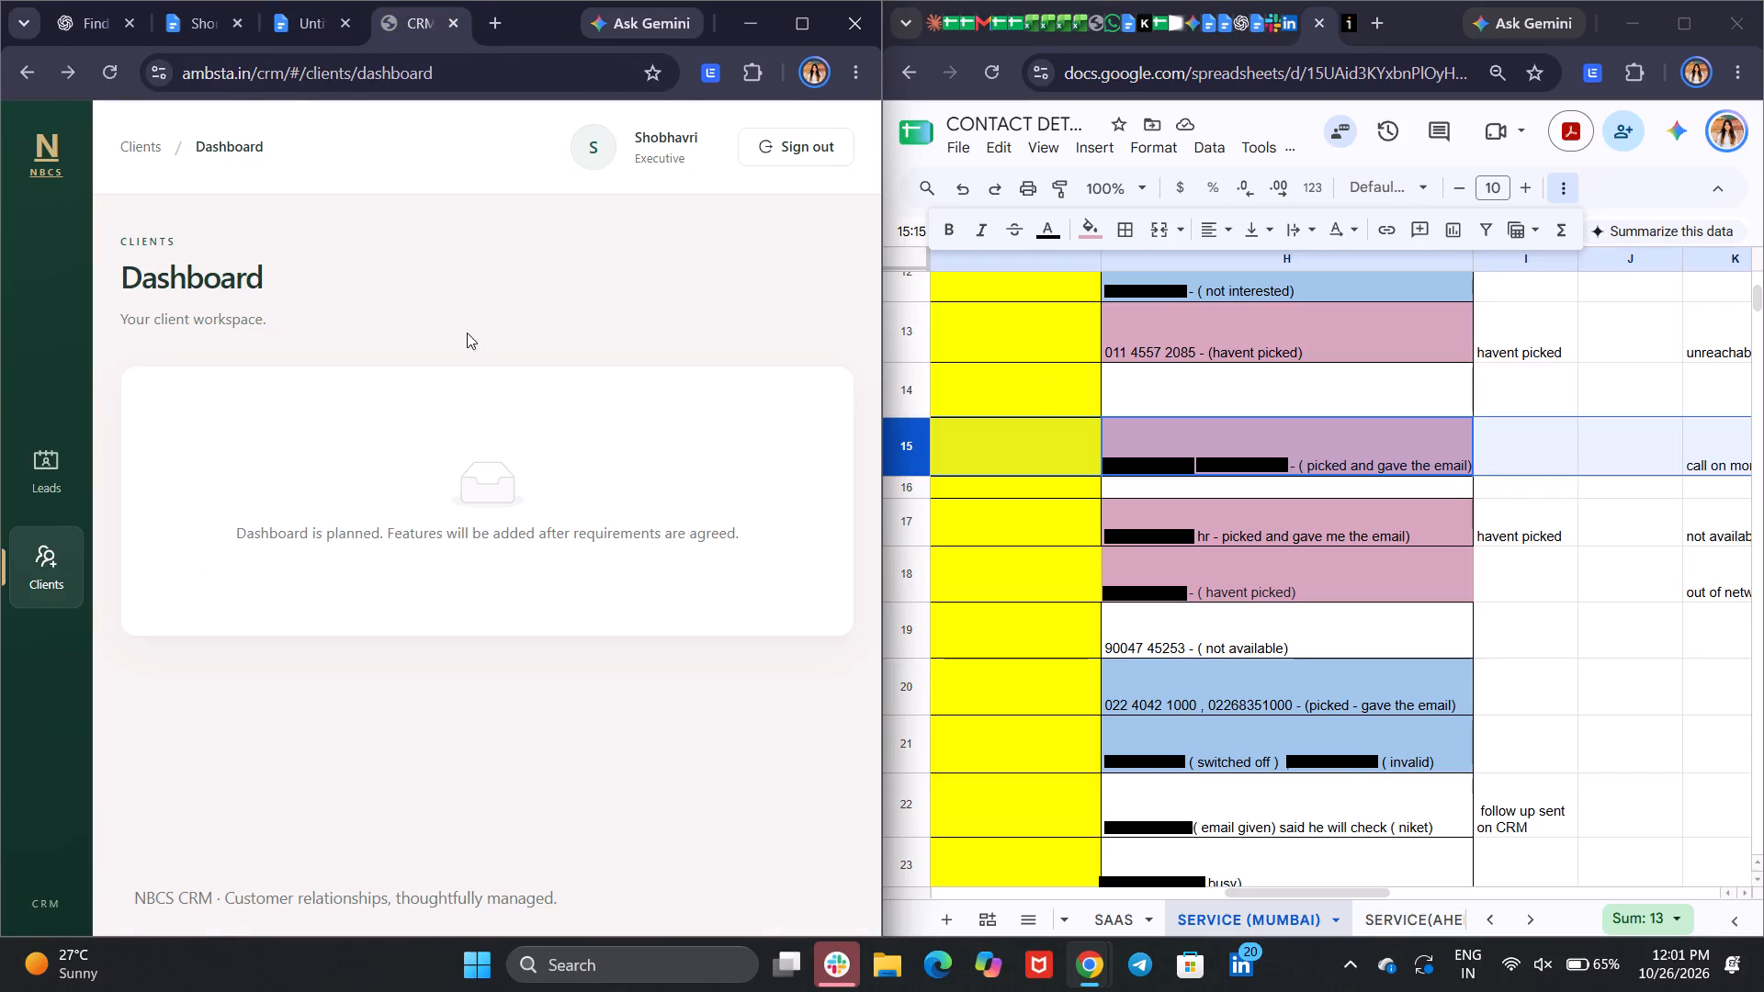
pyautogui.click(43, 459)
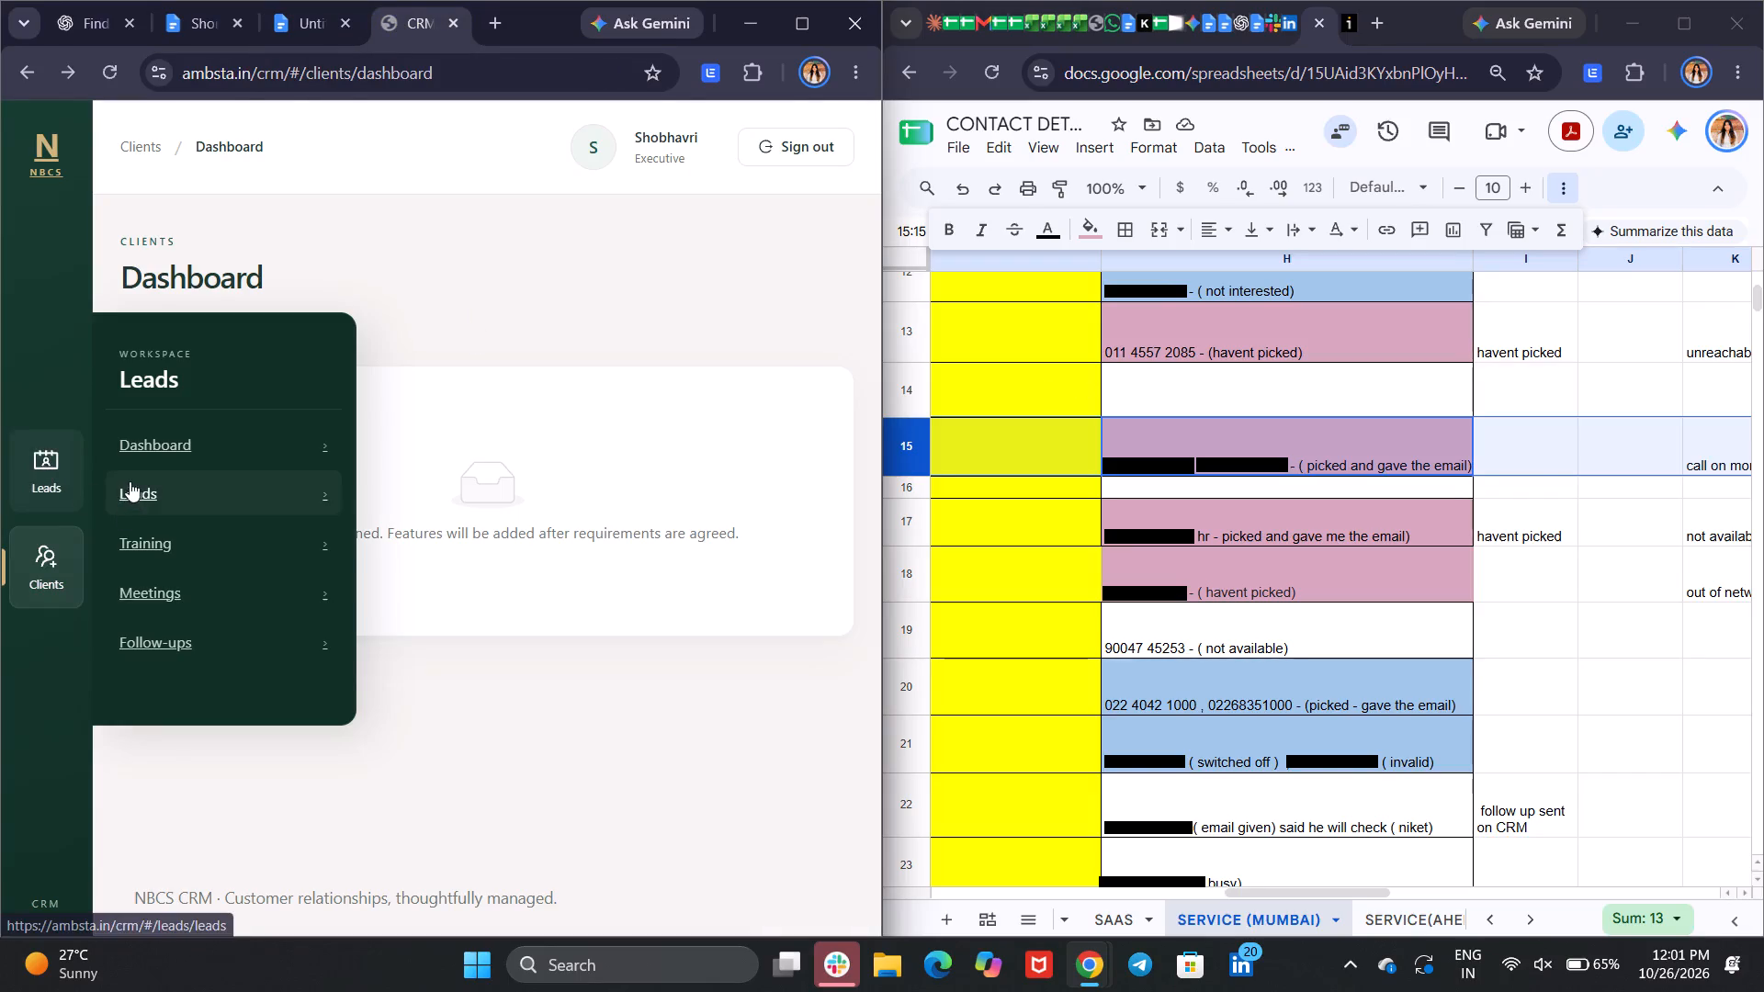
pyautogui.click(130, 481)
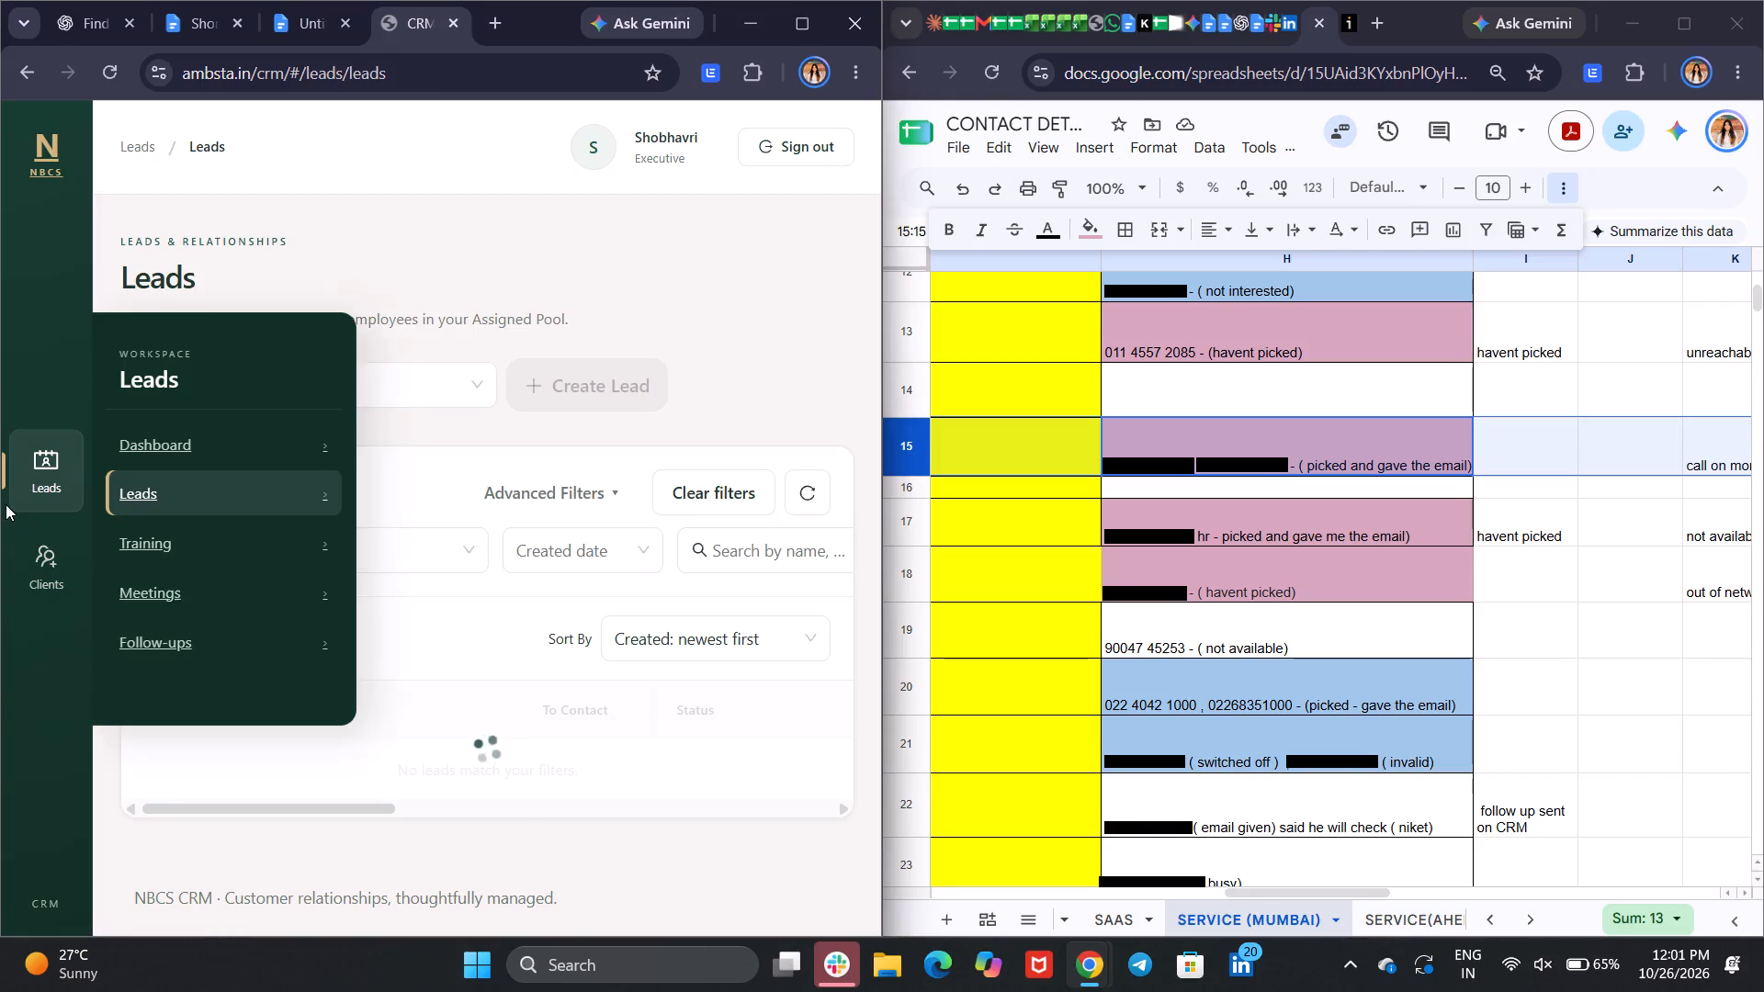
pyautogui.scroll(-1, 469, 745)
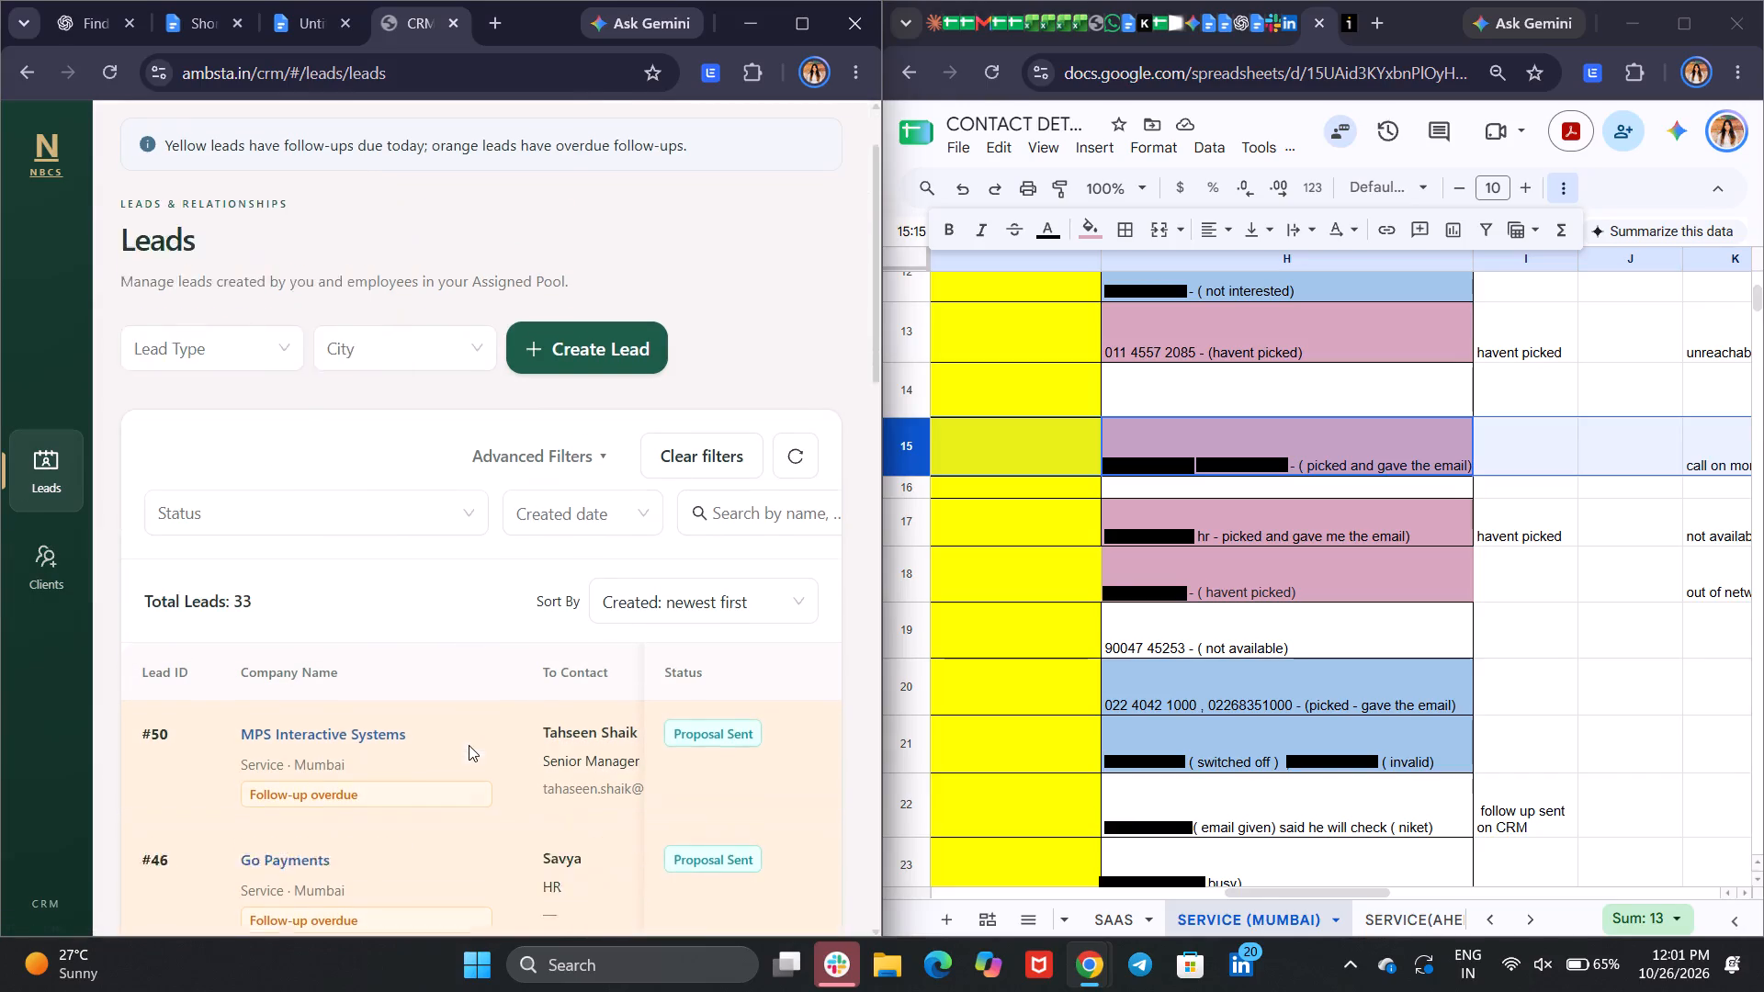
pyautogui.scroll(-11, 469, 745)
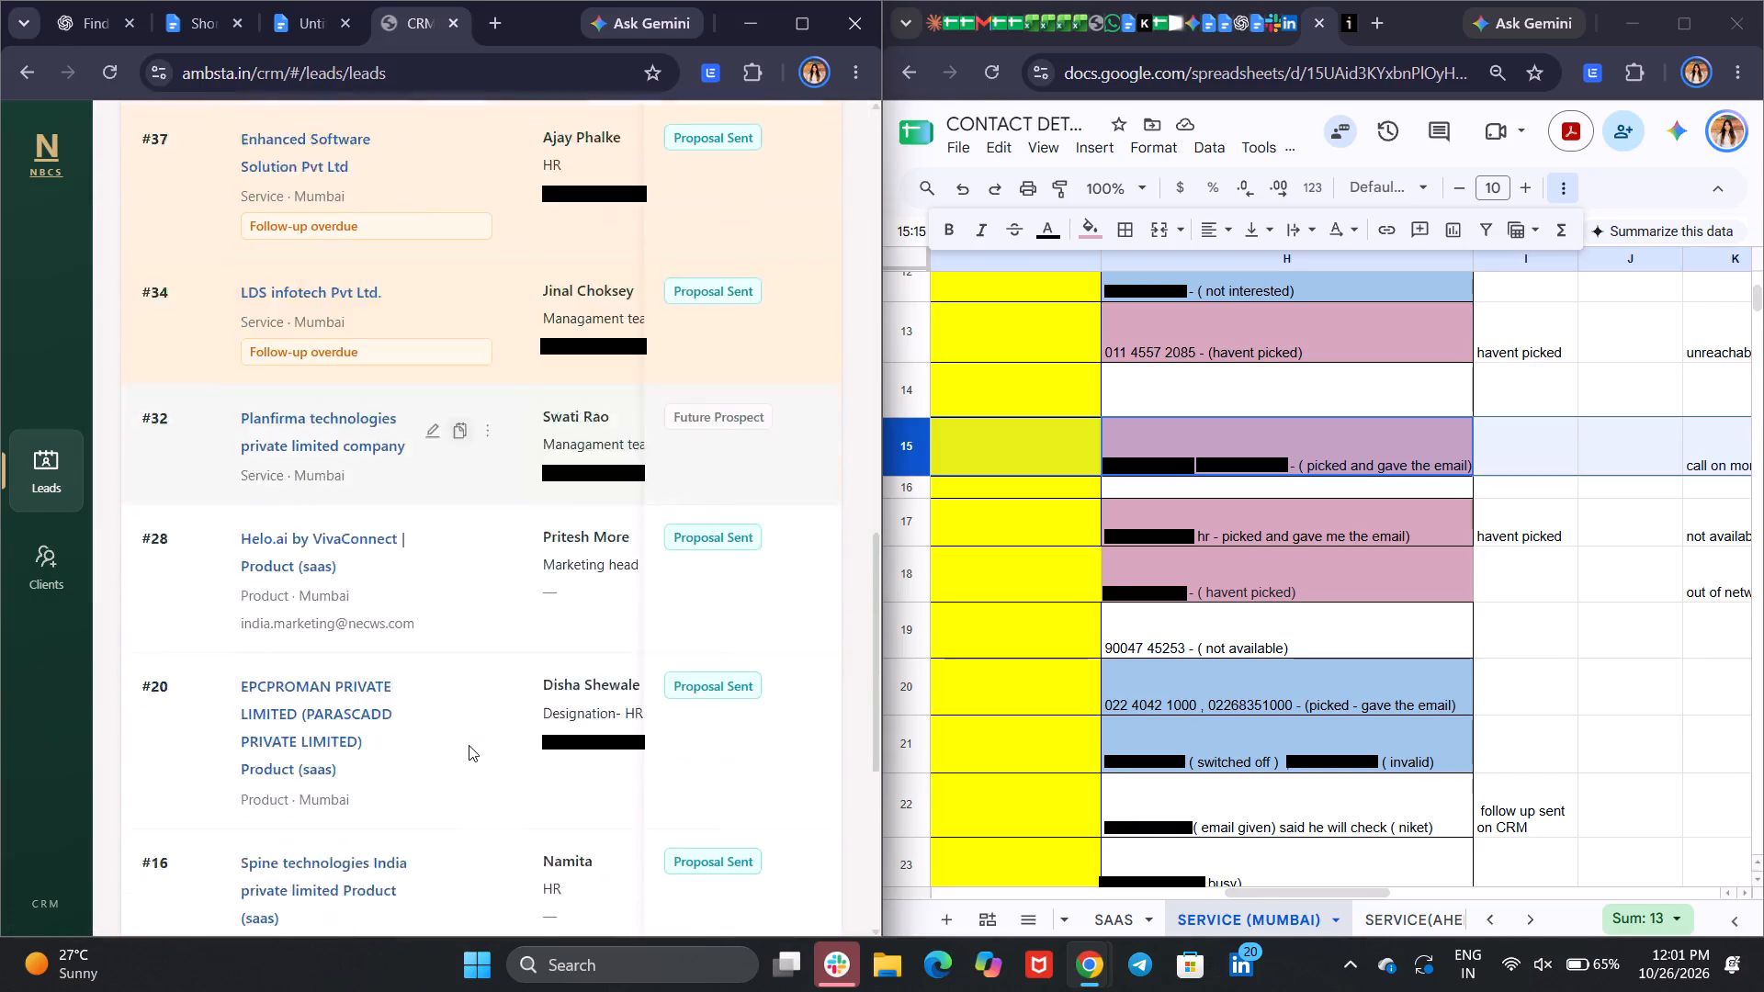
pyautogui.scroll(-4, 469, 745)
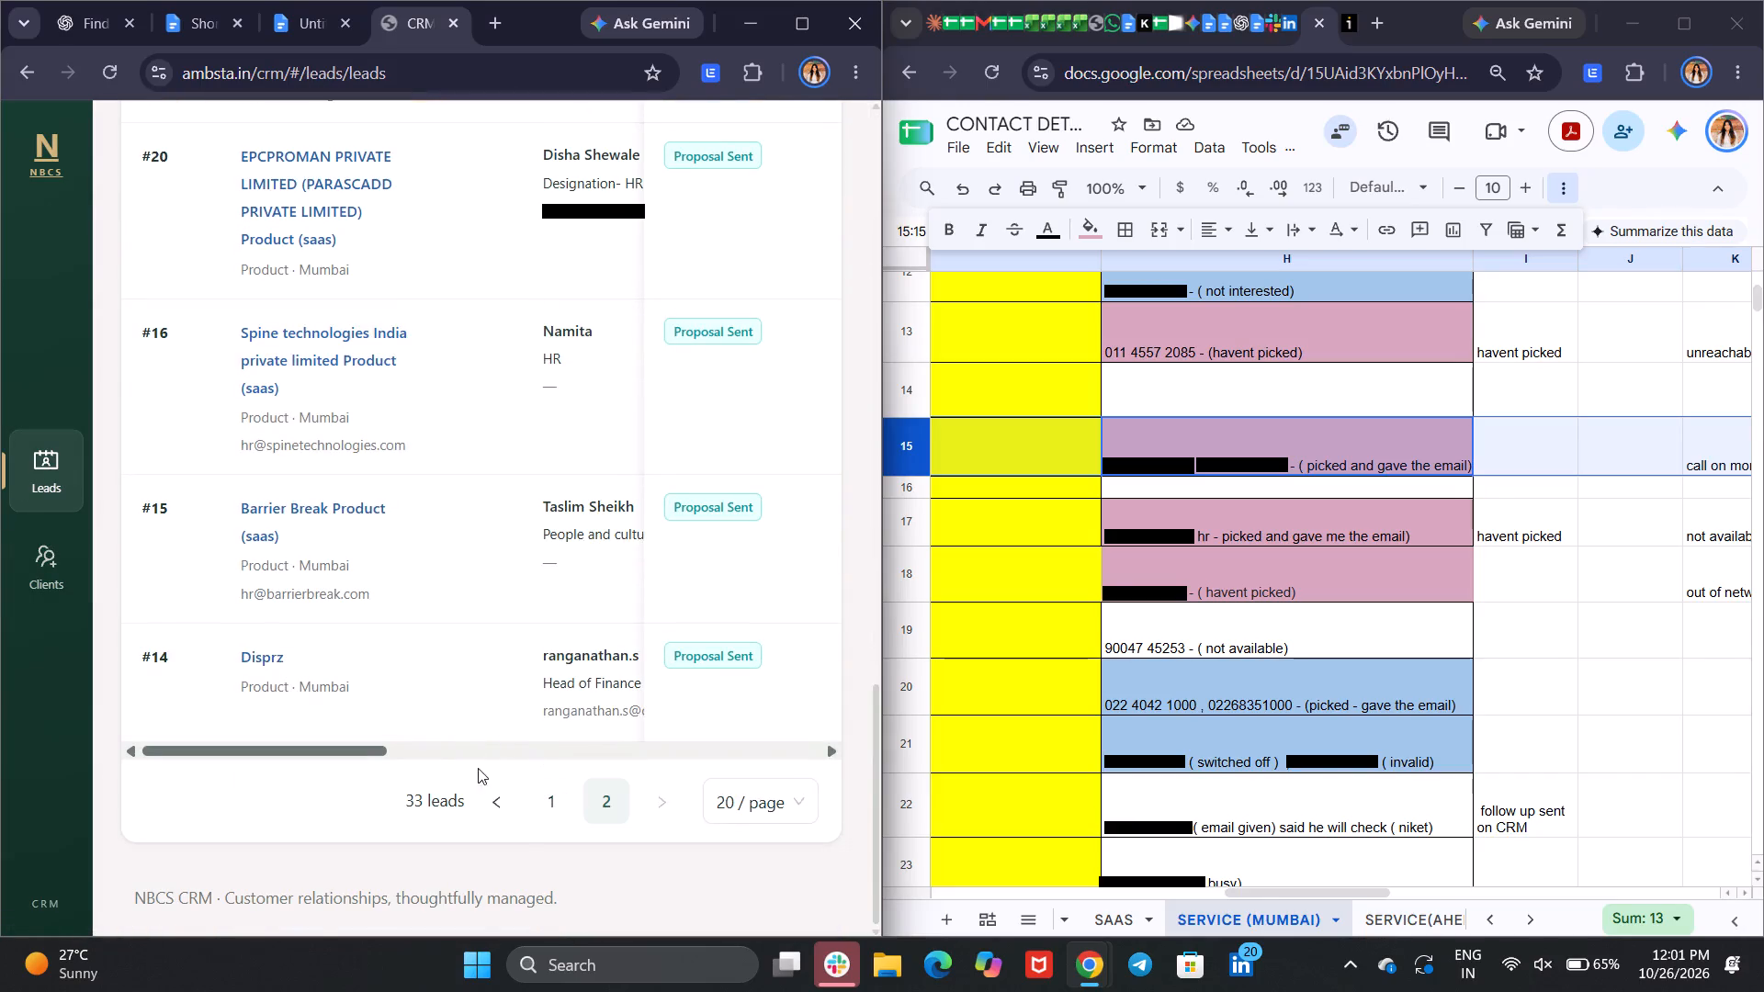
pyautogui.scroll(6, 391, 495)
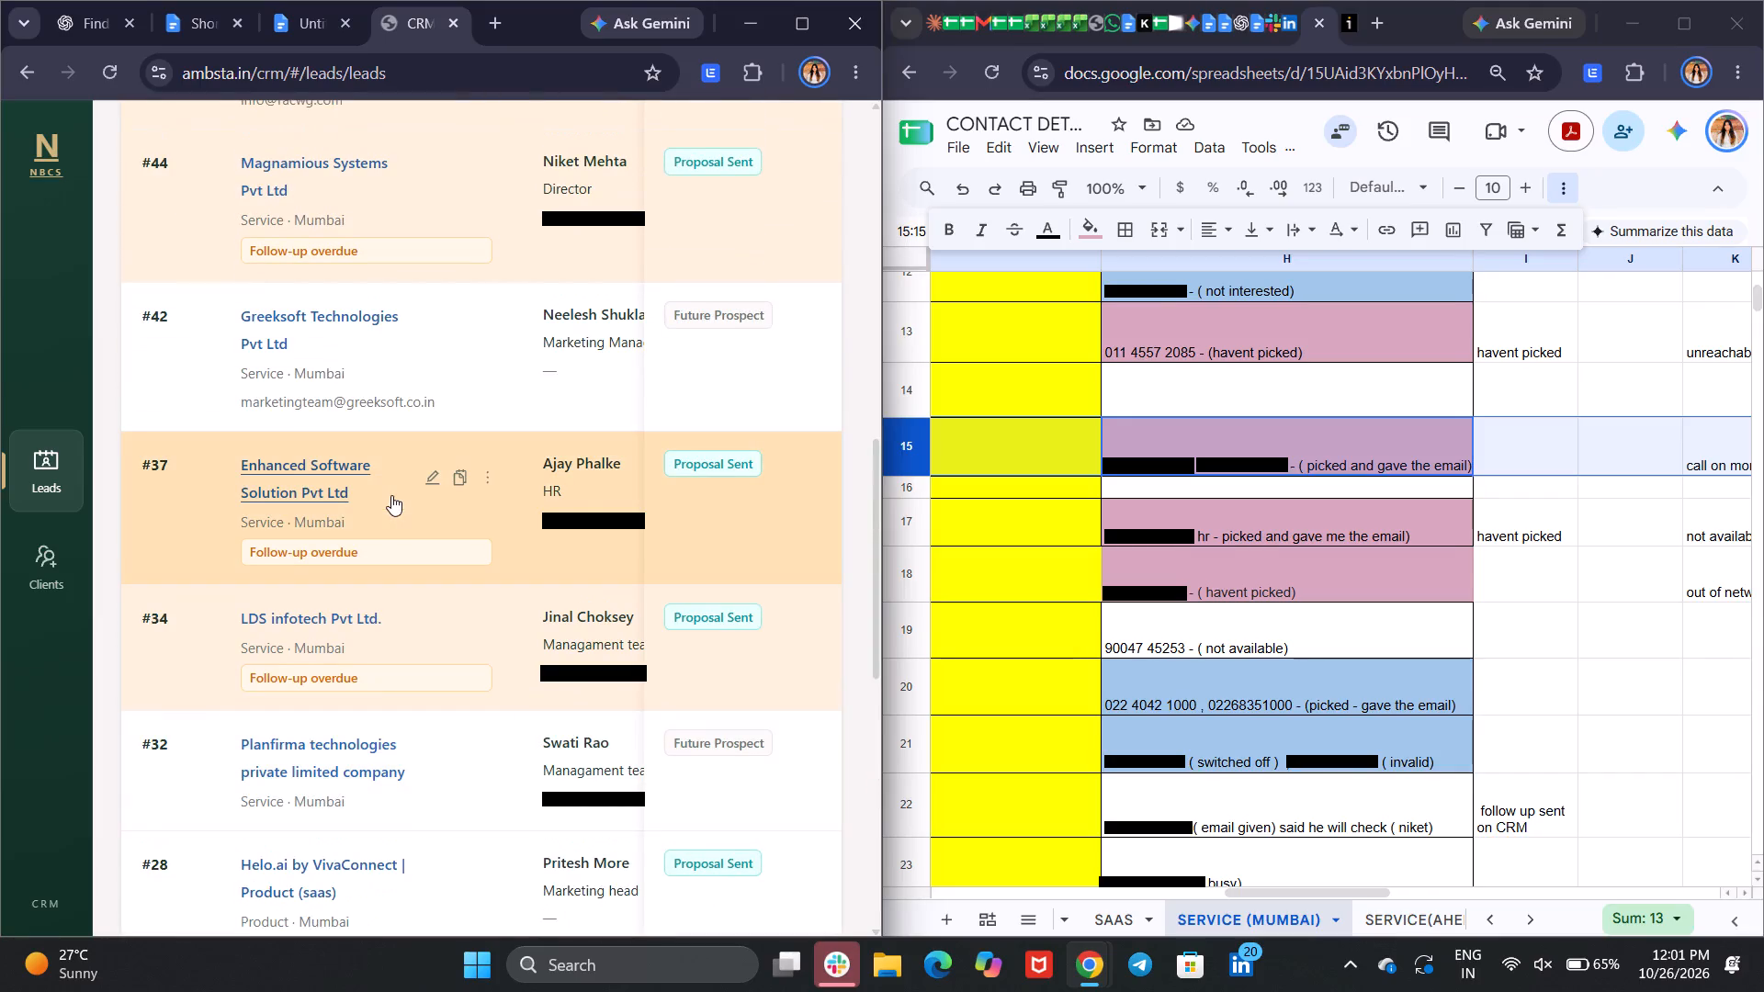
pyautogui.hscroll(-1, 581, 581)
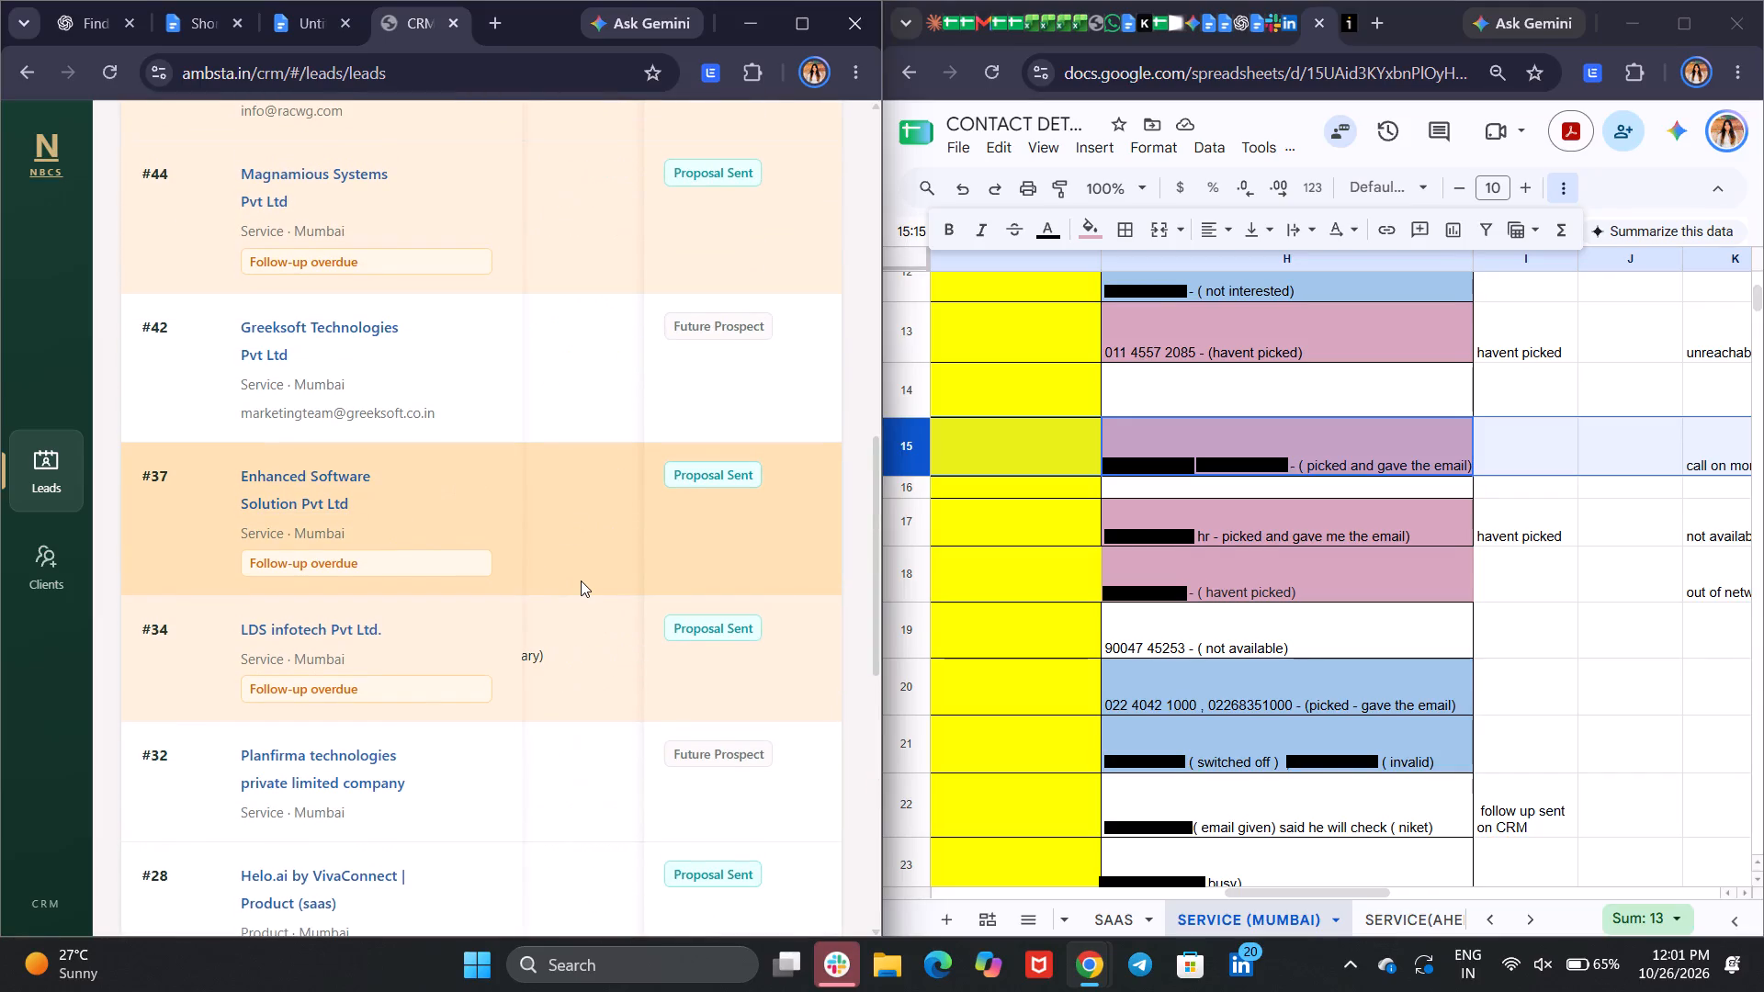
pyautogui.hscroll(-1, 581, 581)
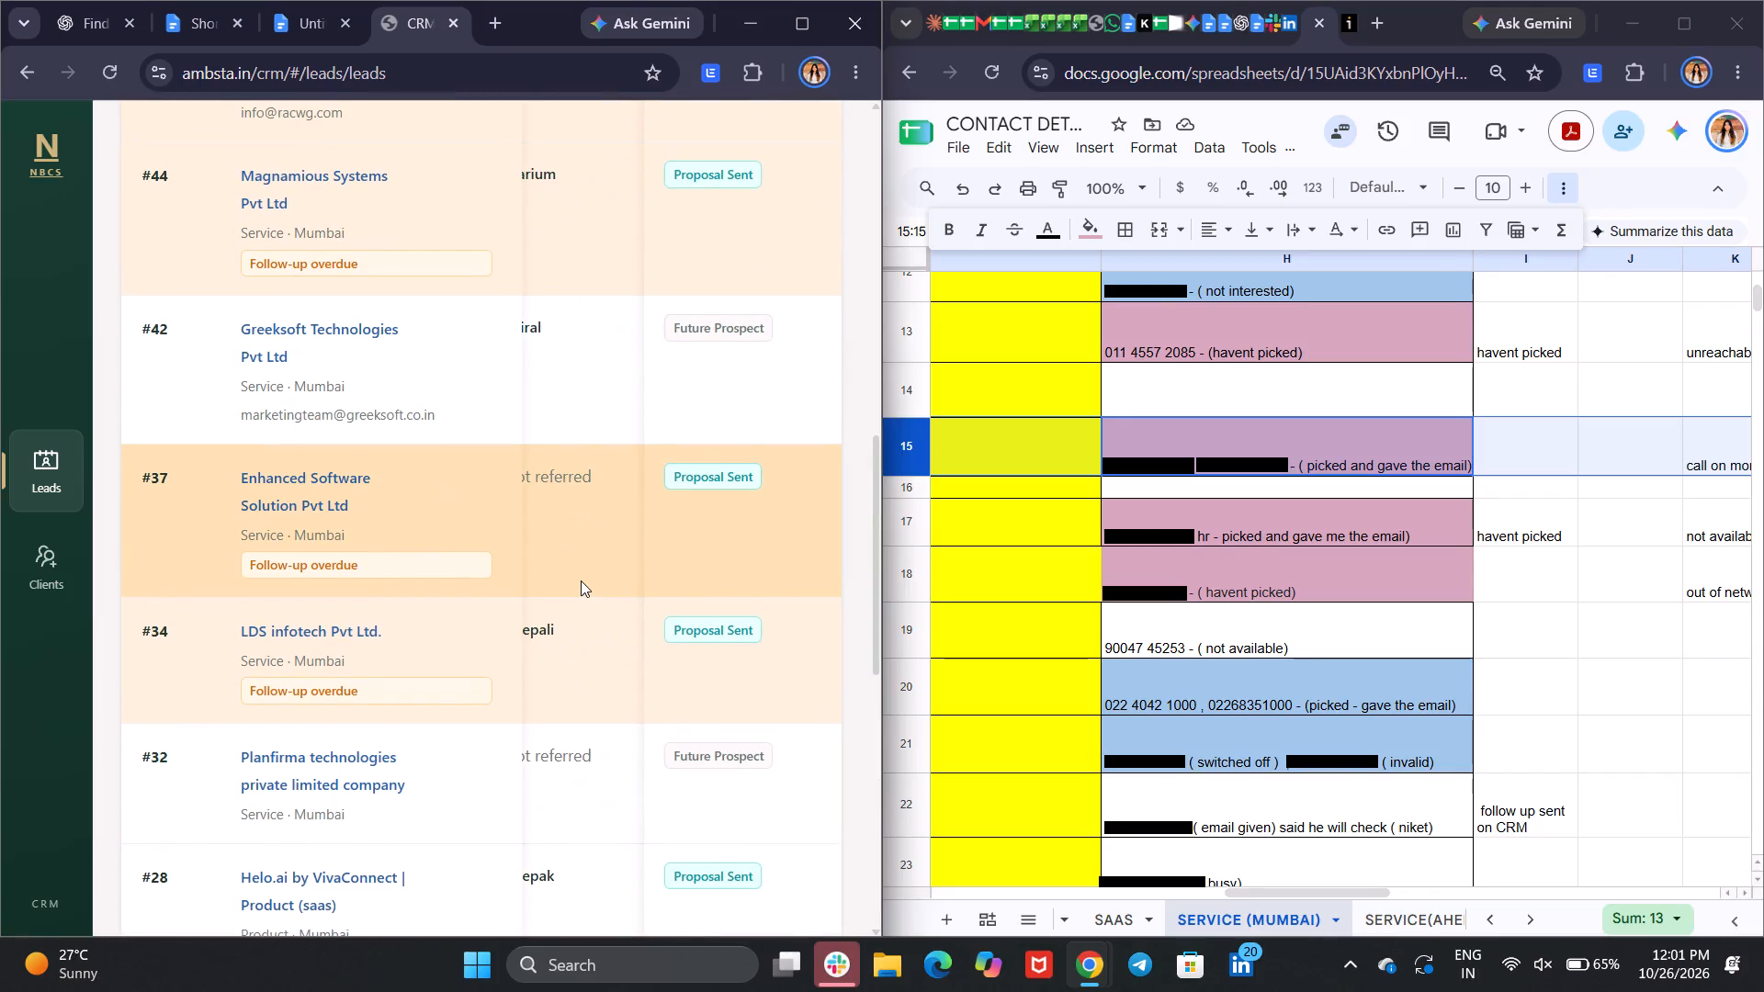
pyautogui.hscroll(1, 581, 581)
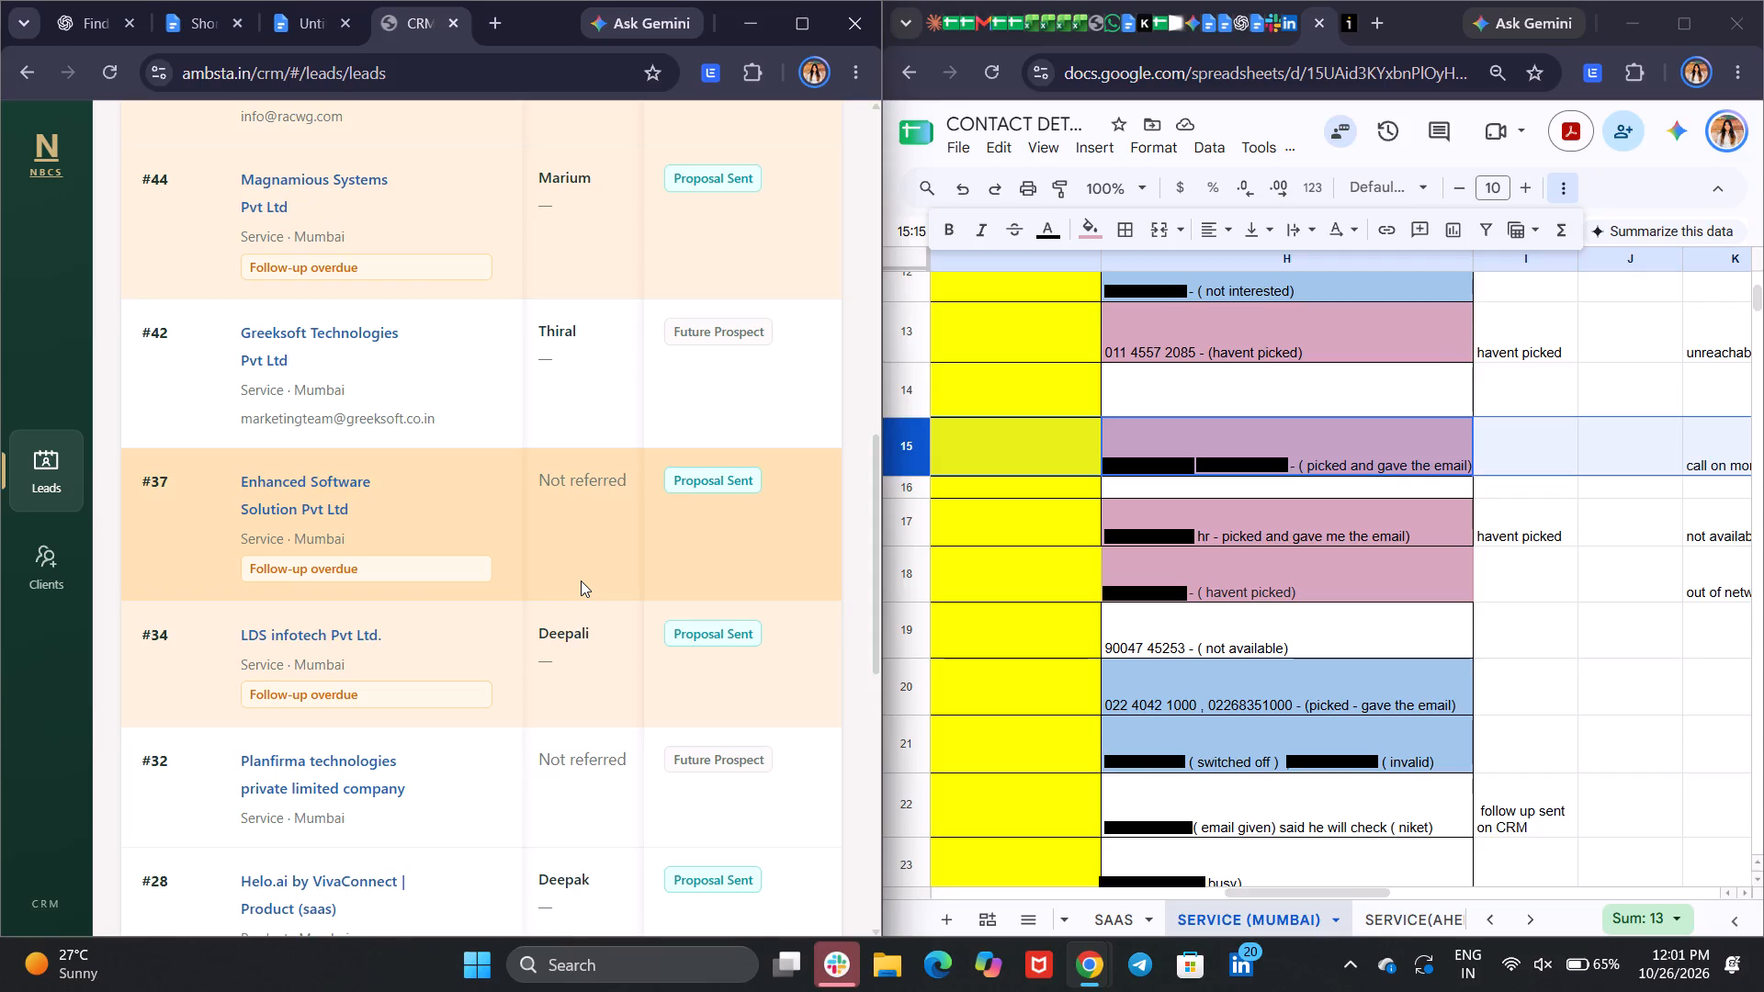
pyautogui.hscroll(3, 581, 581)
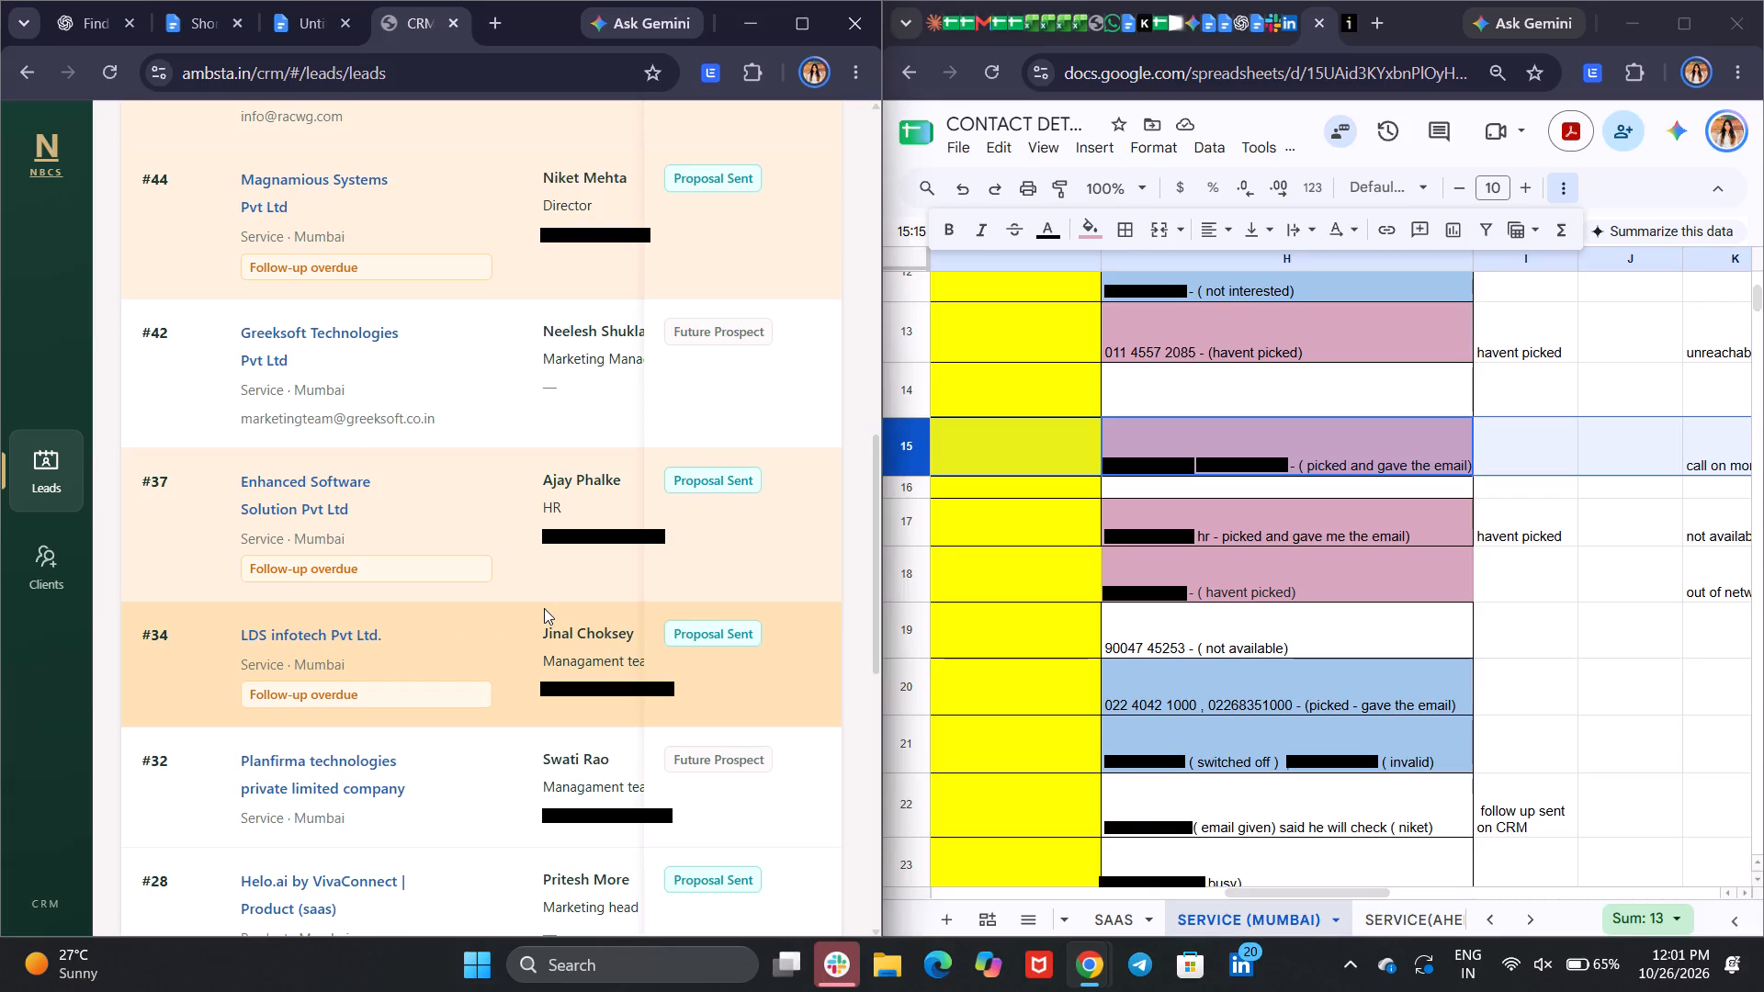
pyautogui.hscroll(-3, 544, 608)
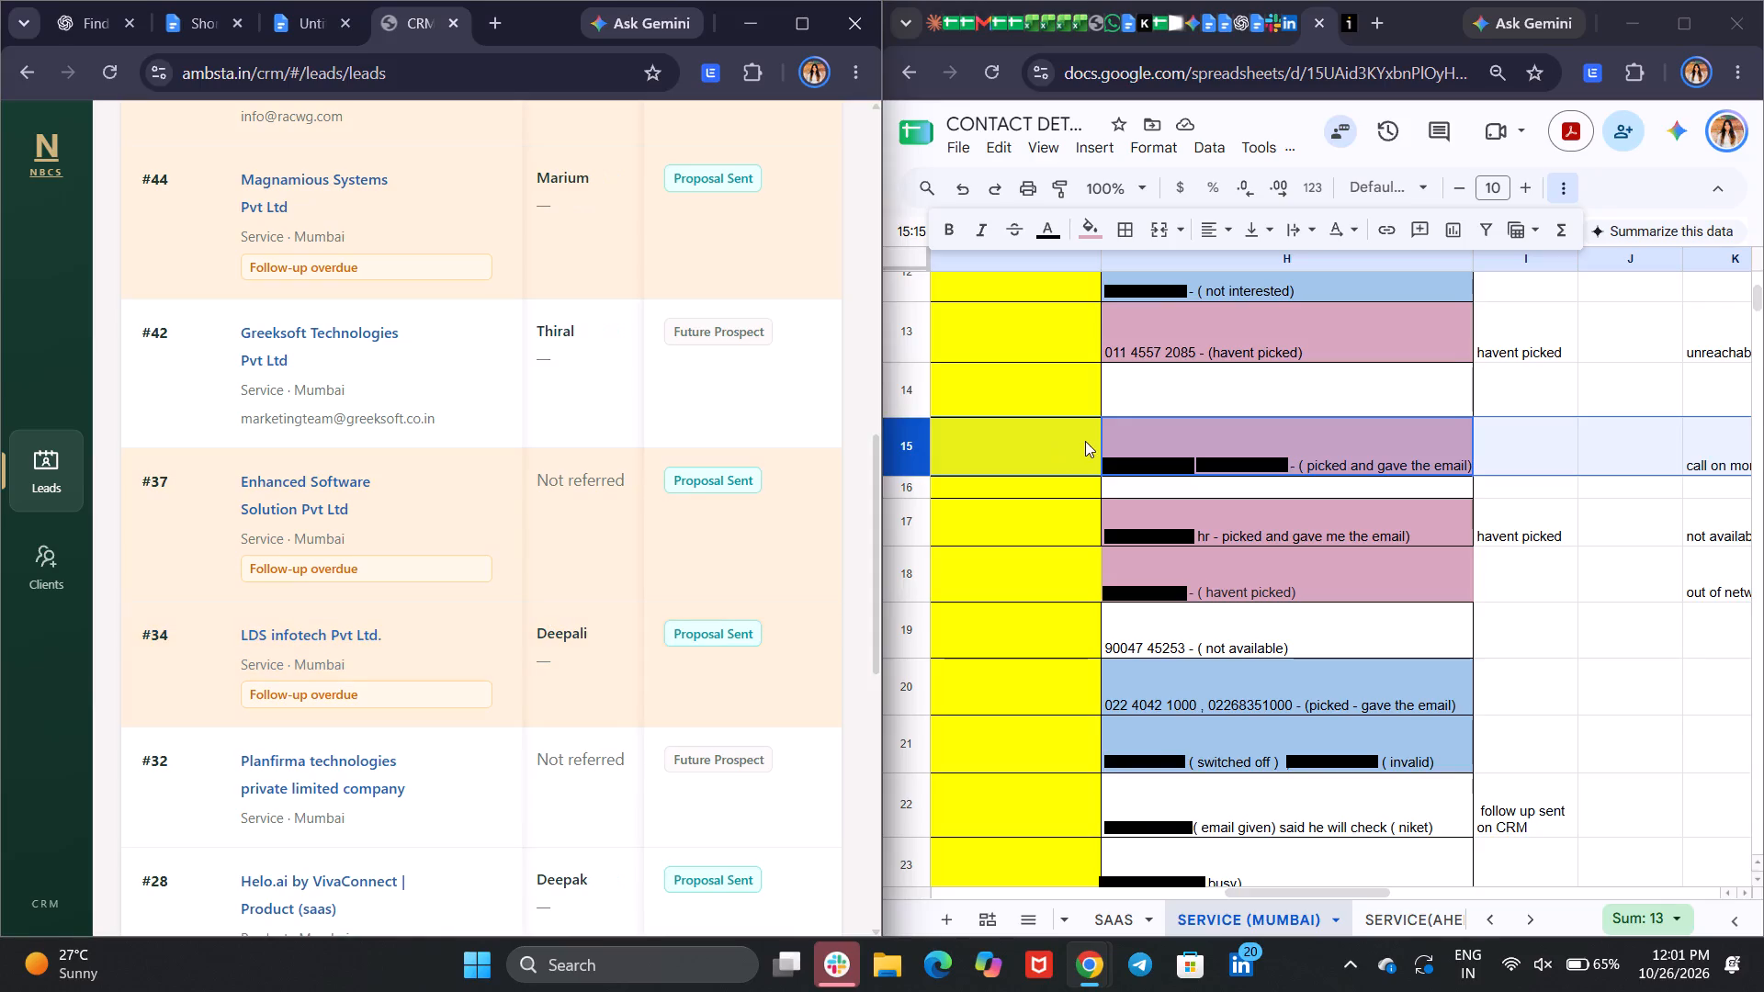
# Enter the call note "5 mins baad" in column M of the LDS Infotech row in the Mumbai service sheet.
pyautogui.hscroll(-4, 1265, 440)
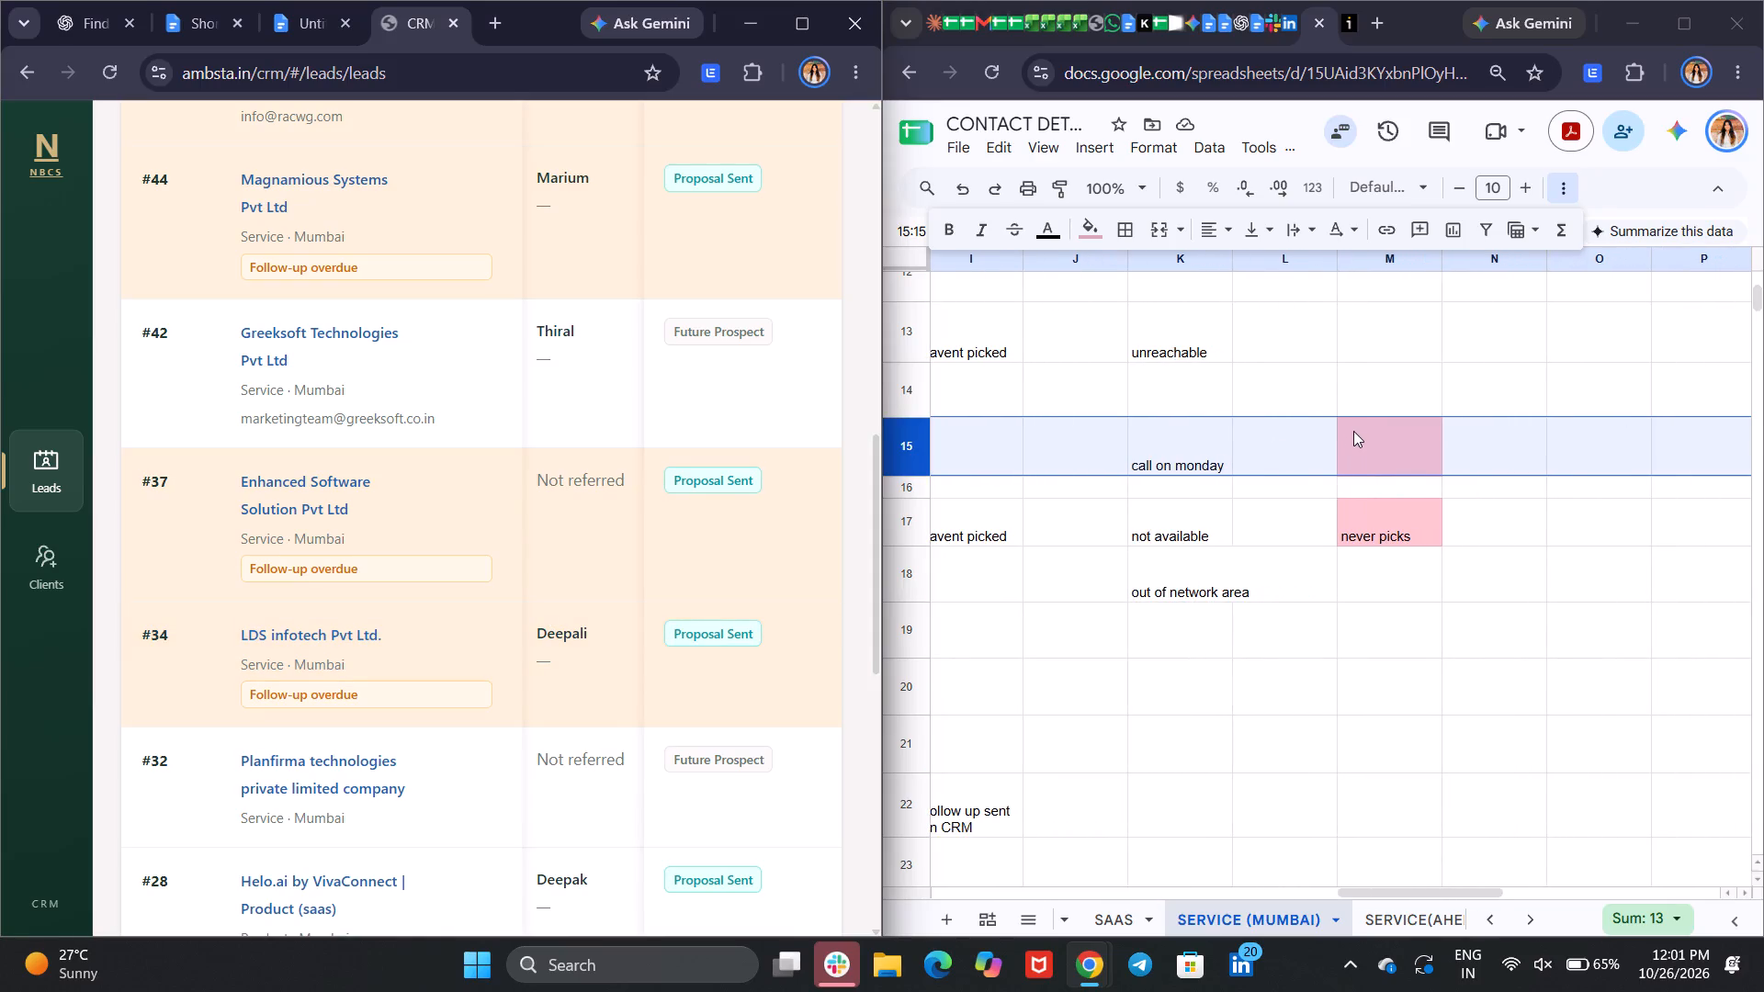
pyautogui.doubleClick(1353, 431)
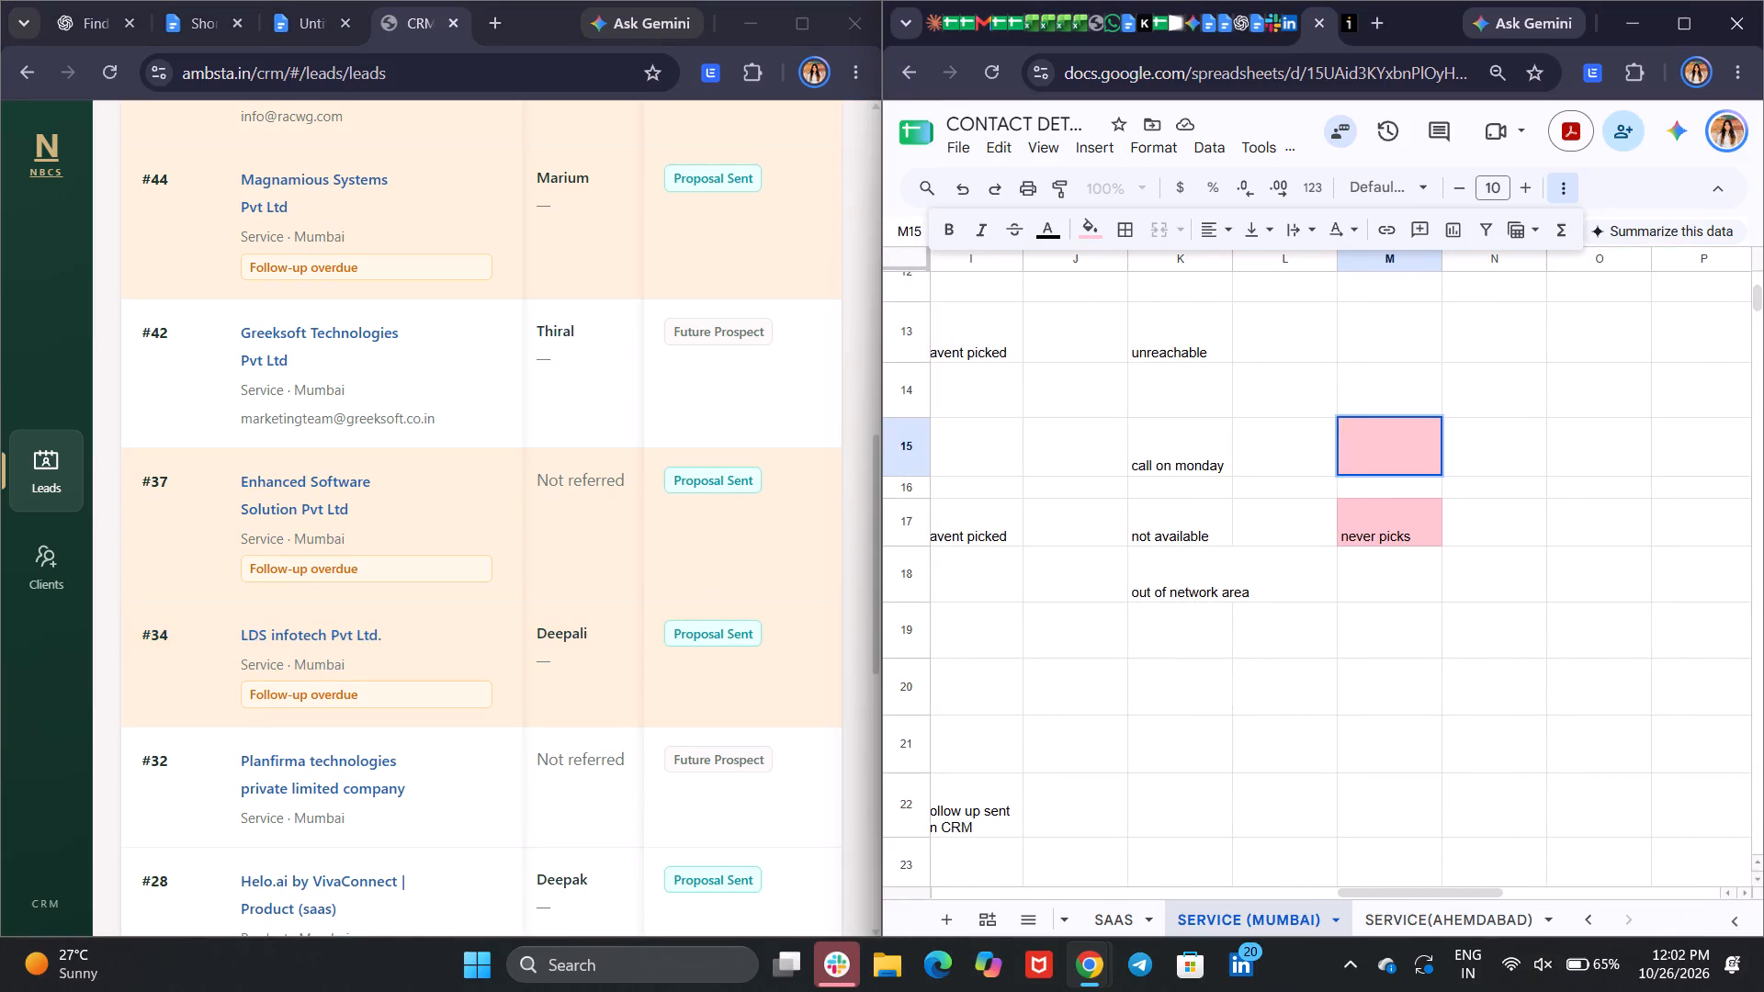
pyautogui.write('5 mins baad')
pyautogui.click(1389, 615)
# Select the Newel Infotech Private Limited row and examine its call notes, phone entry and contact details.
pyautogui.scroll(-5, 1389, 615)
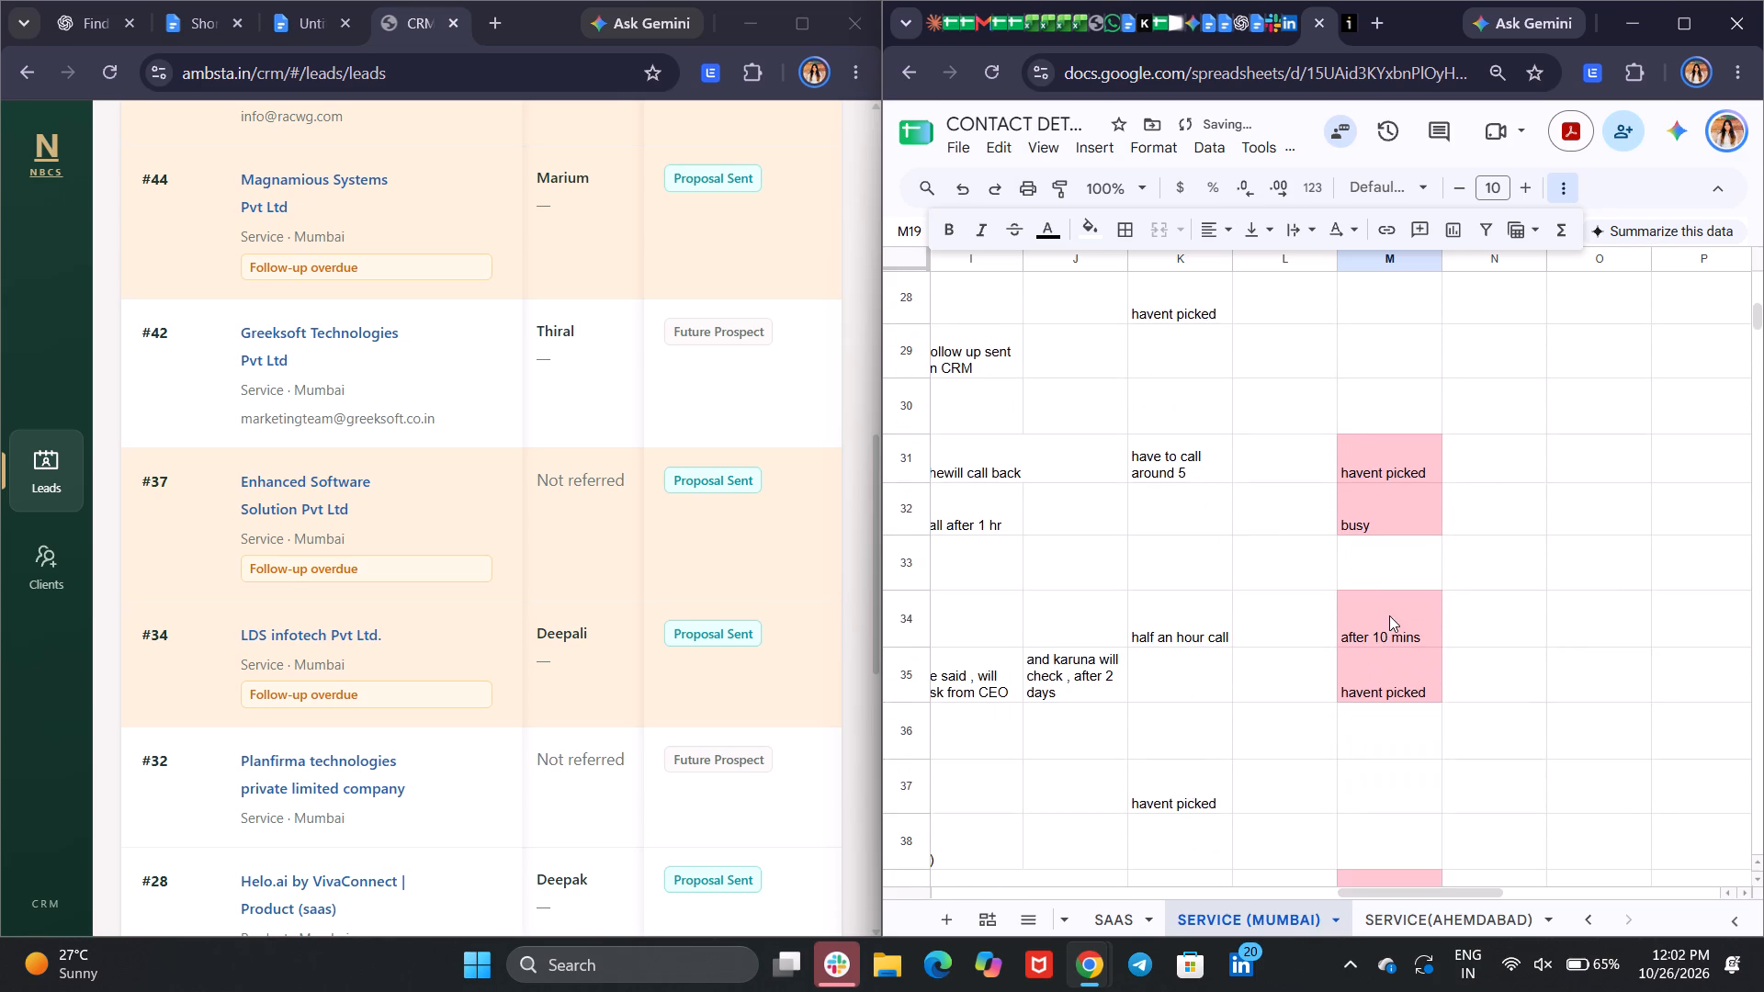
pyautogui.scroll(-1, 1389, 615)
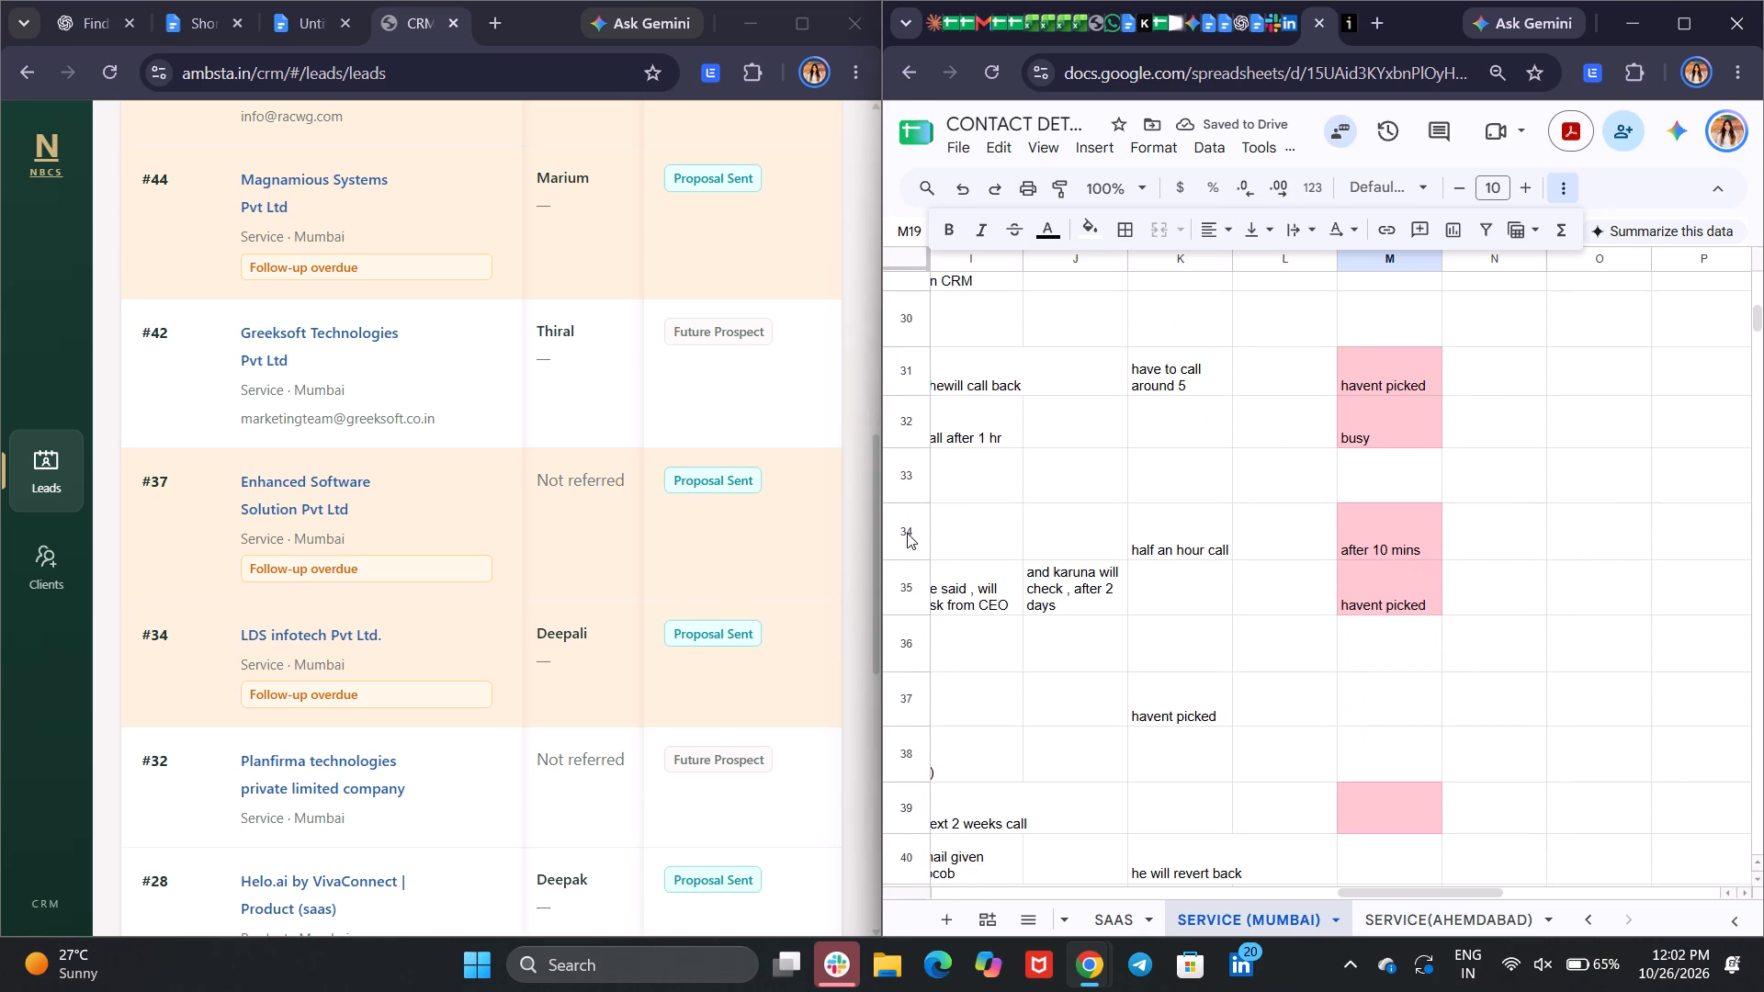
pyautogui.click(907, 533)
pyautogui.hscroll(4, 1194, 544)
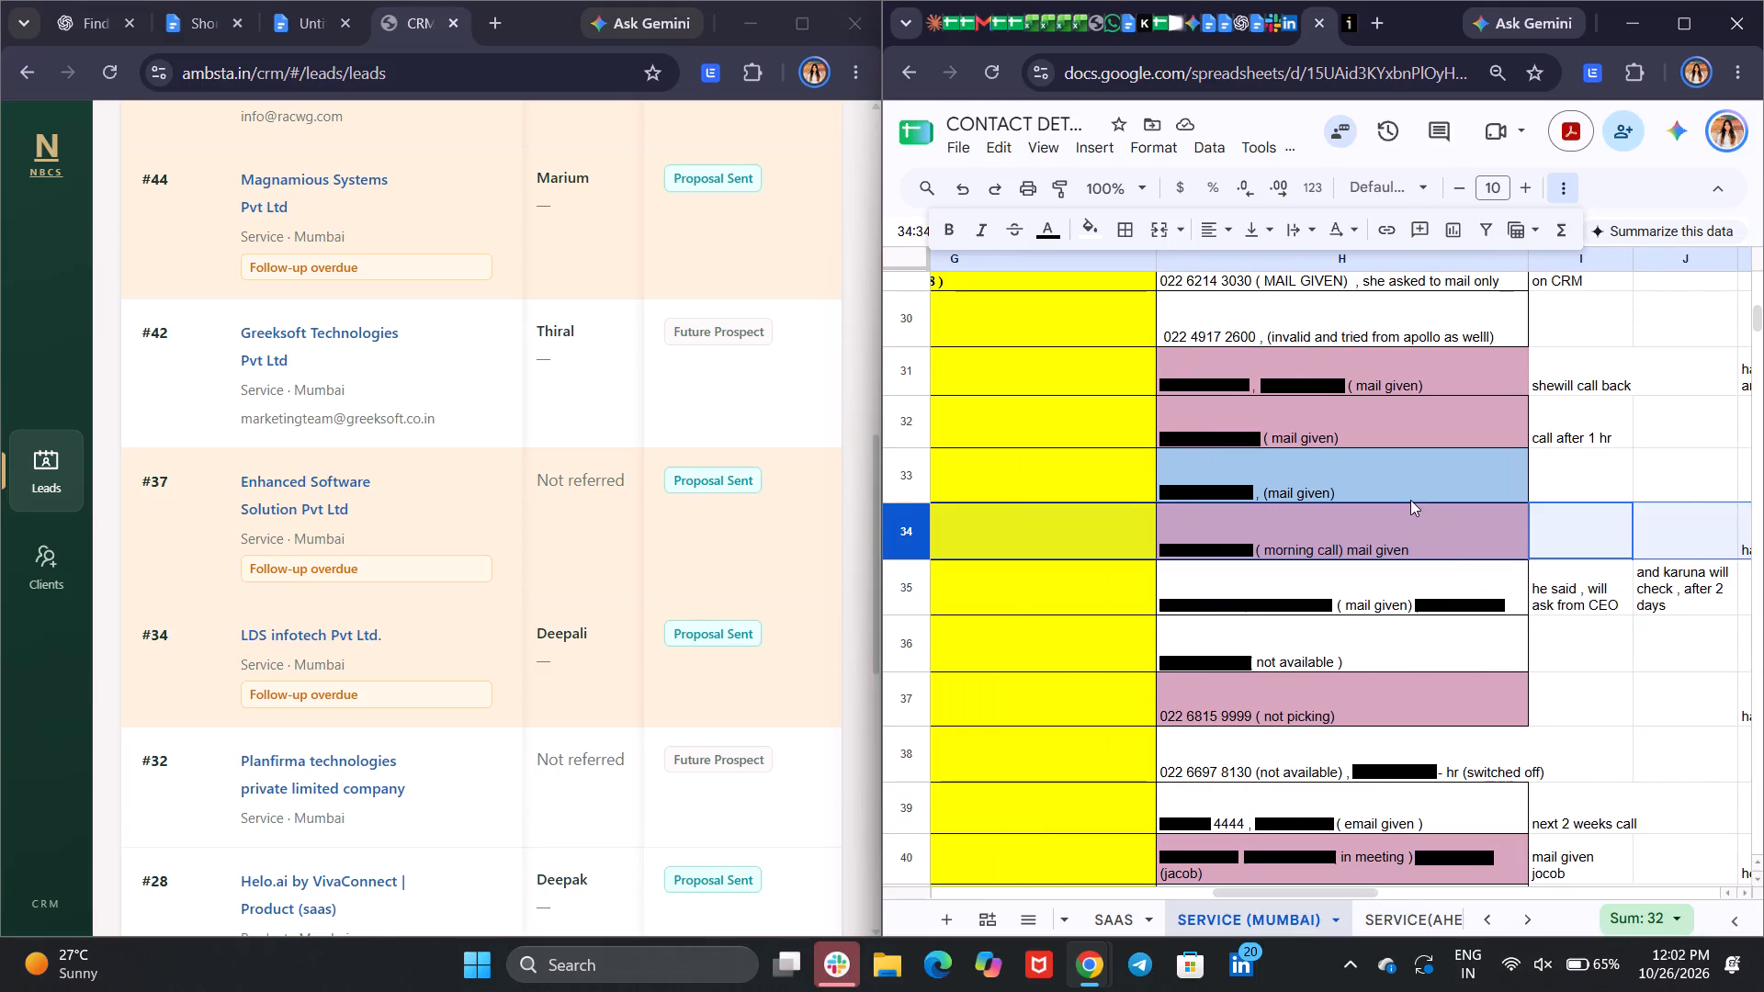
pyautogui.hscroll(-3, 1436, 519)
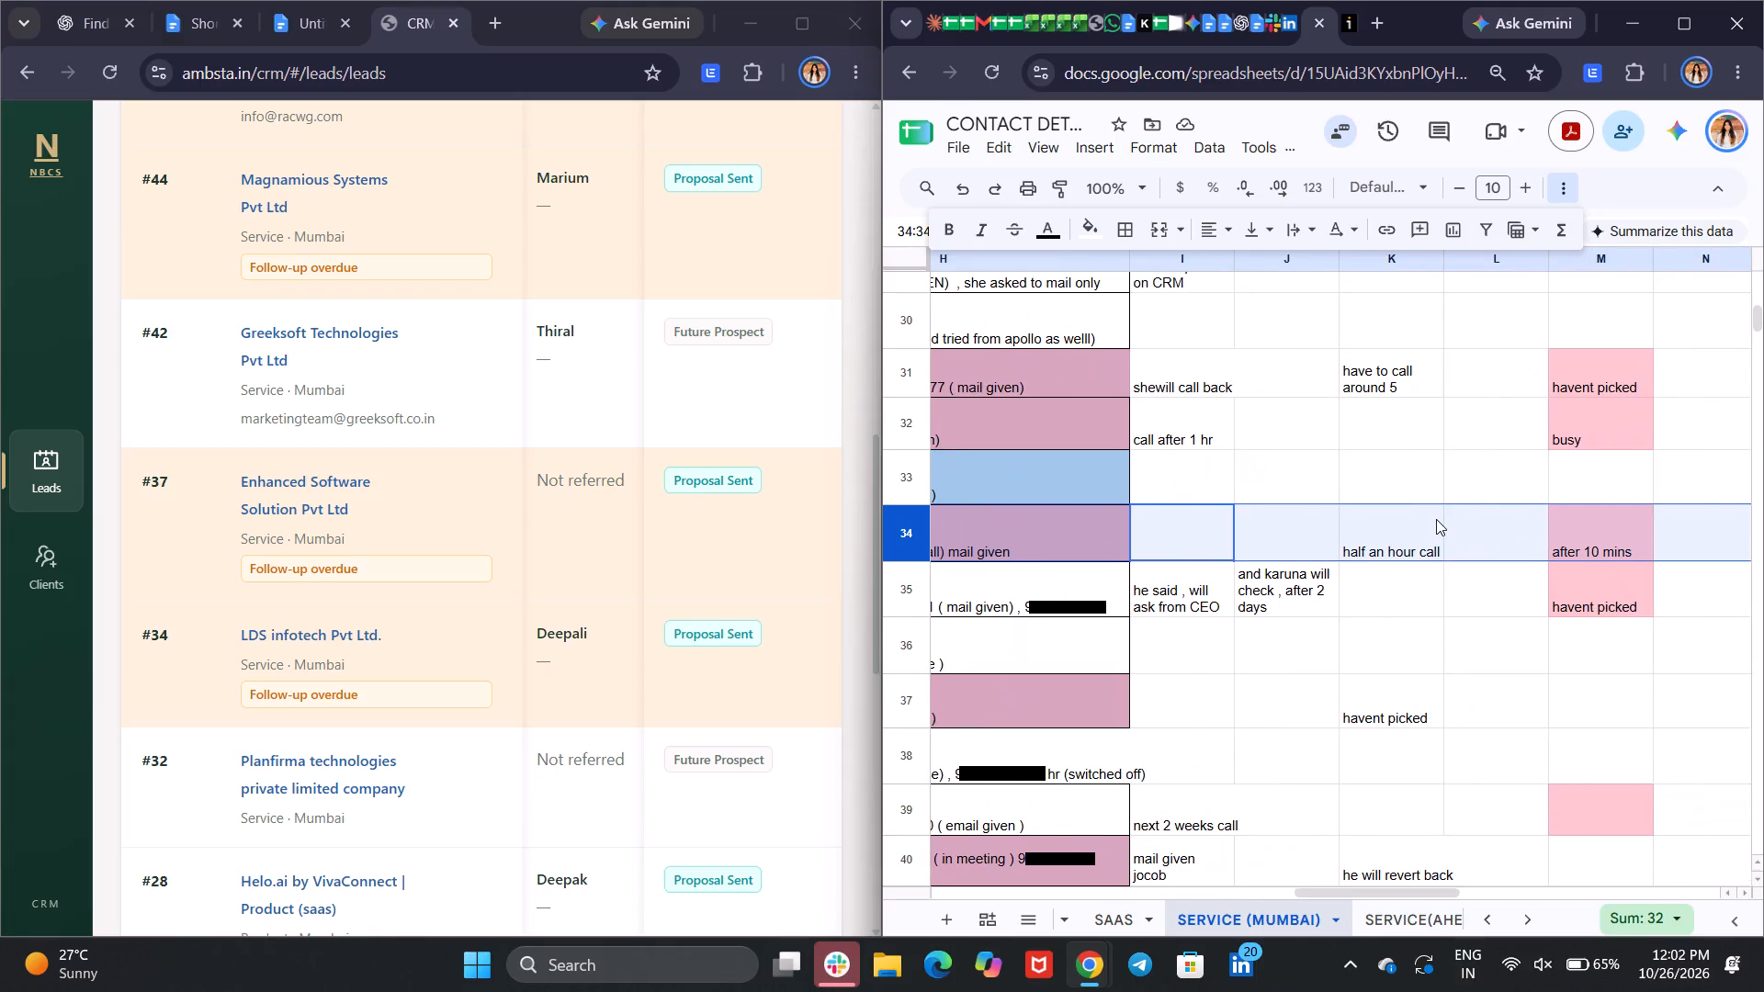
pyautogui.hscroll(3, 1157, 539)
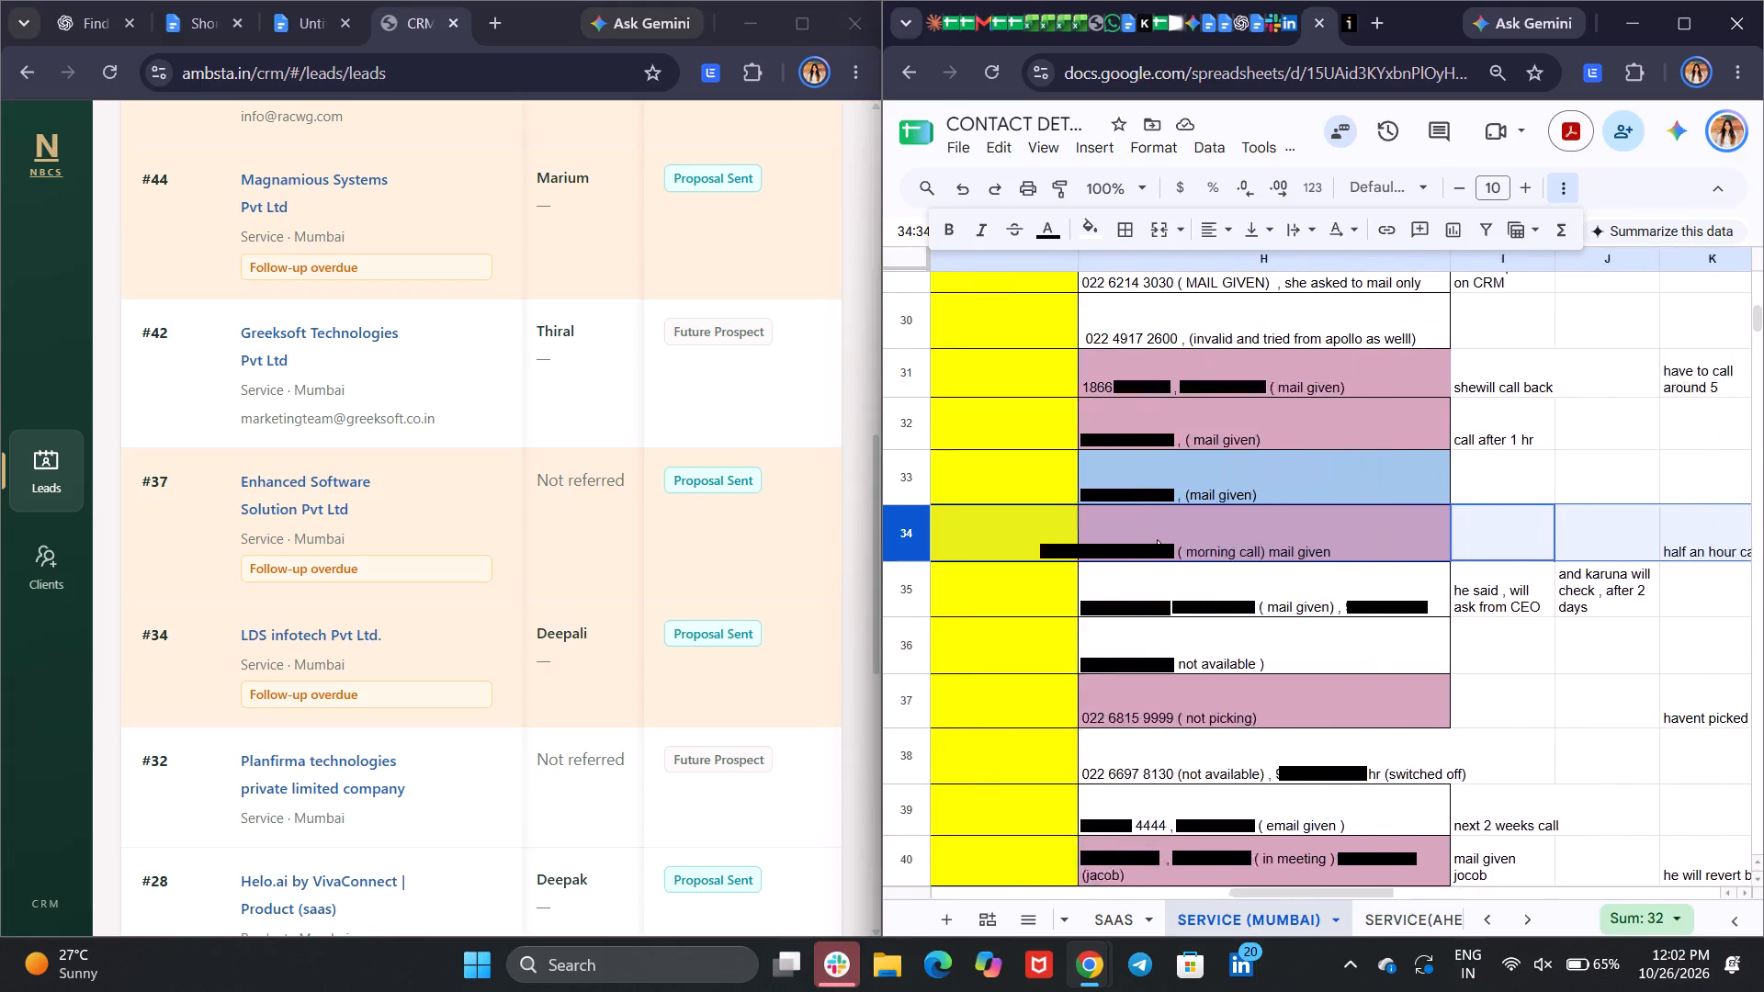
pyautogui.hscroll(8, 1157, 539)
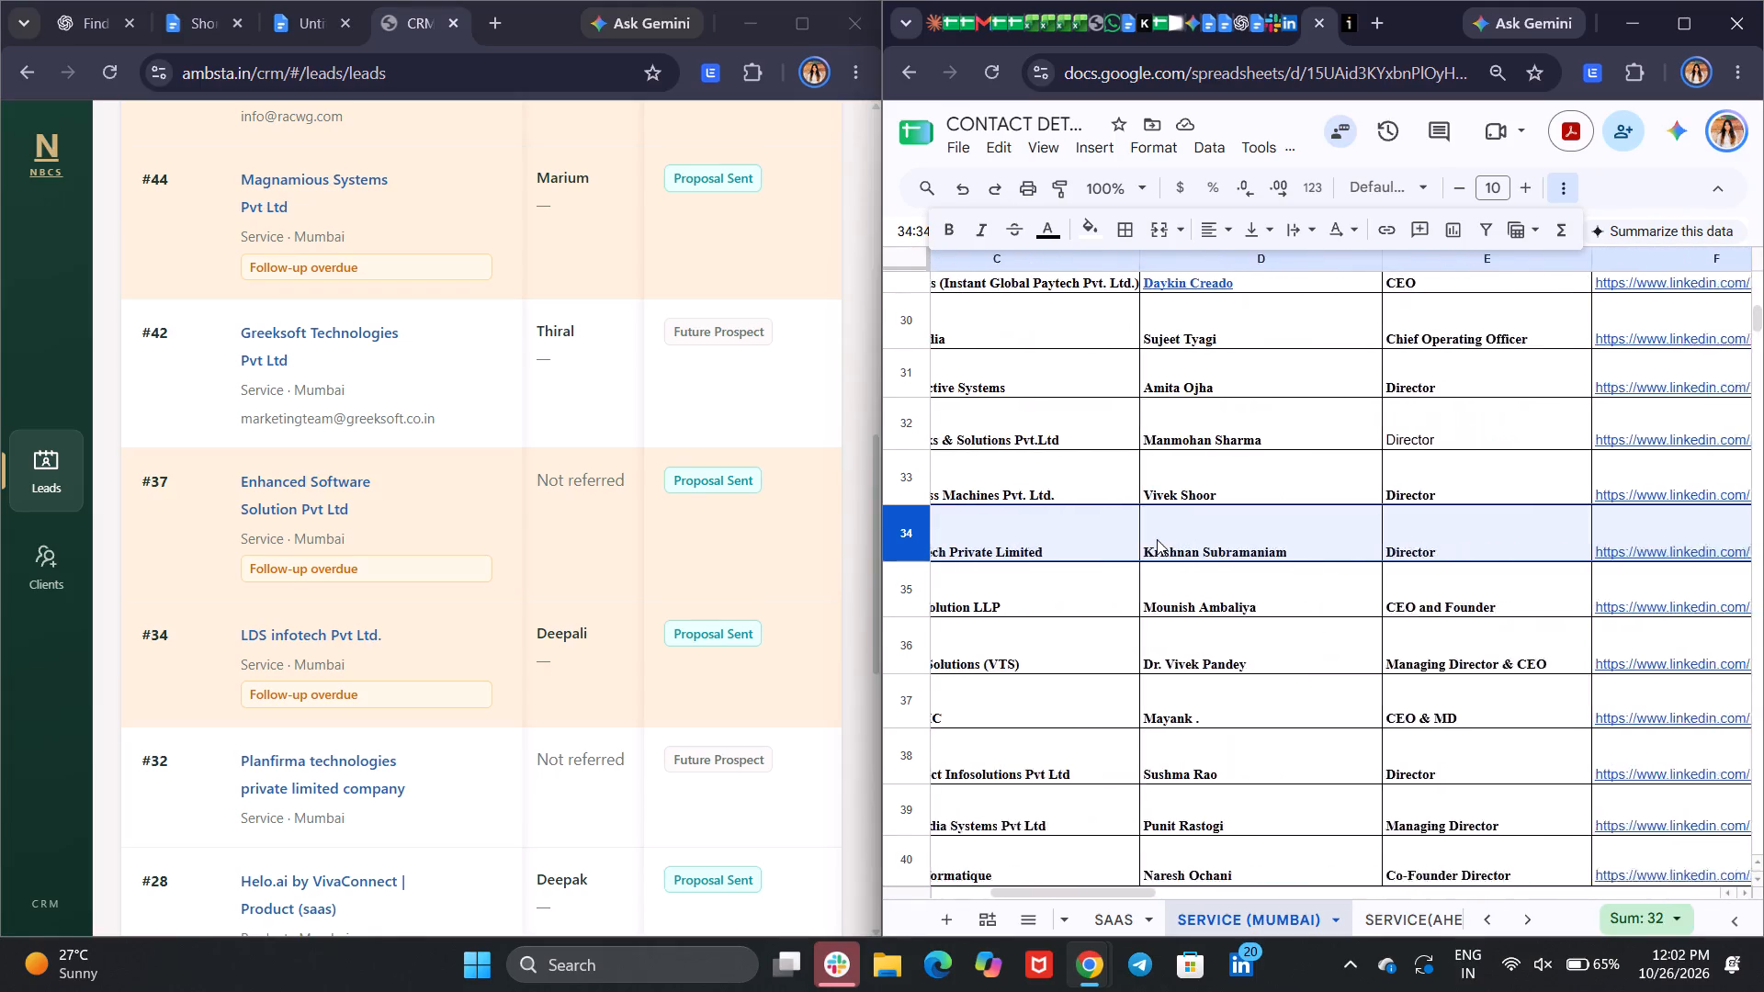
pyautogui.hscroll(3, 1157, 539)
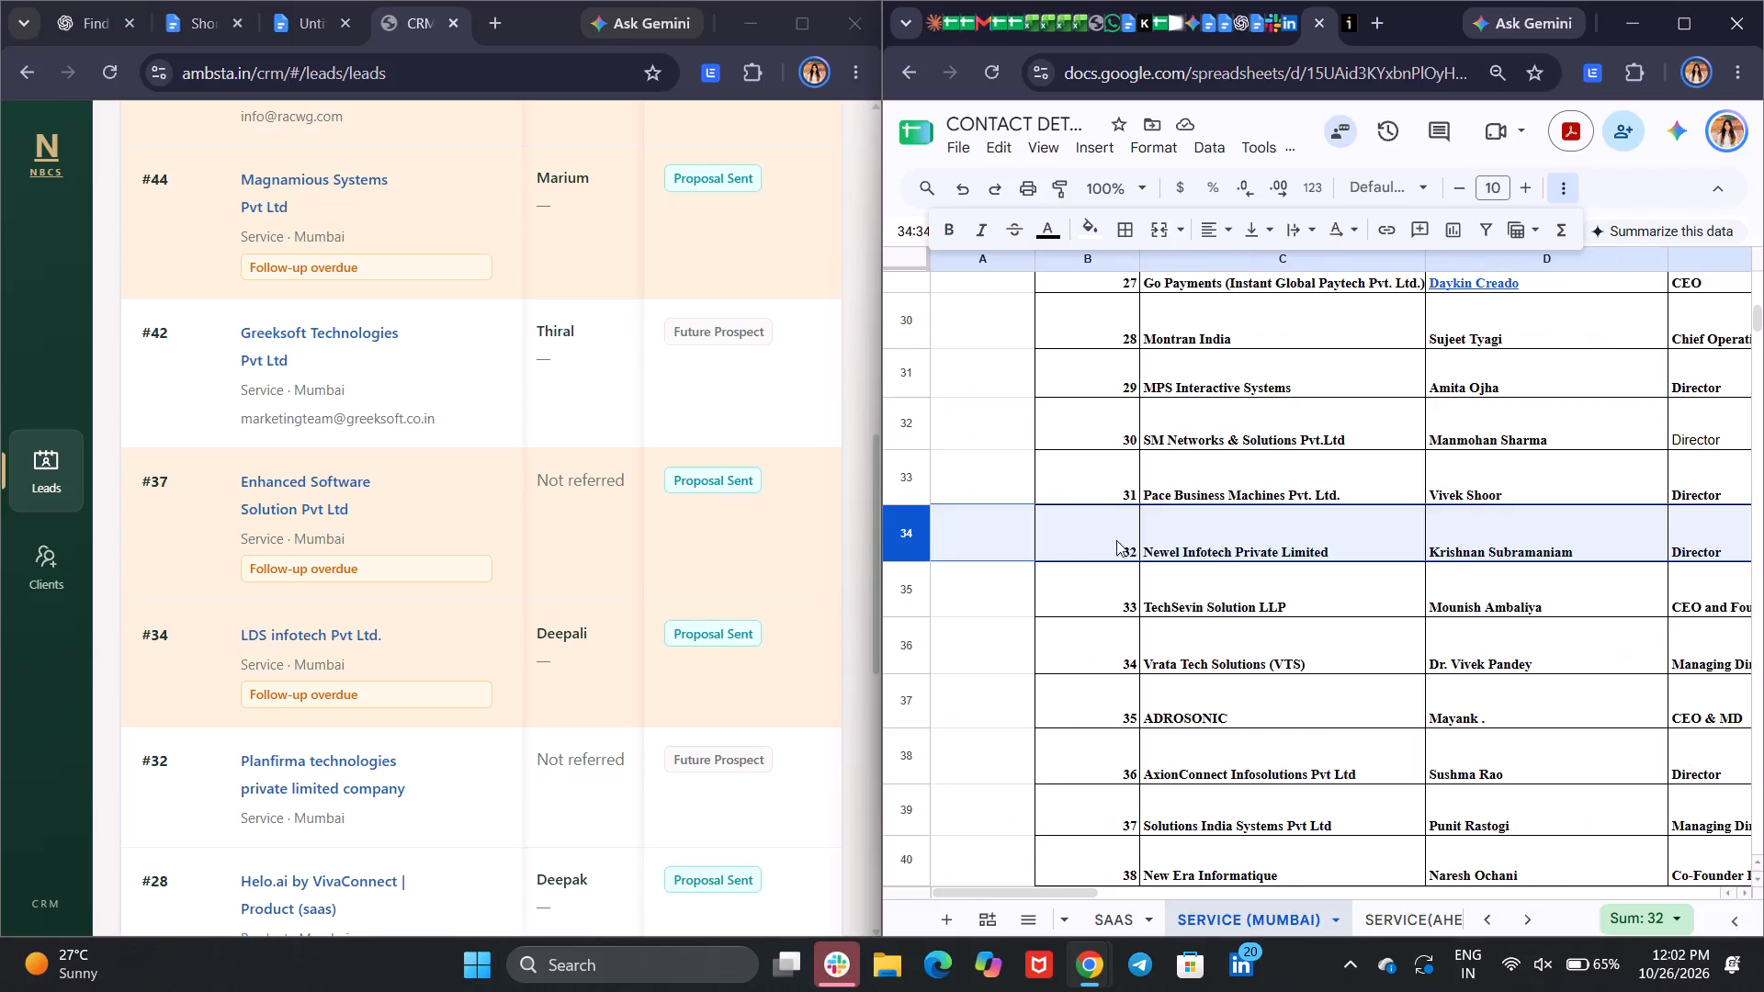
# Examine the contact details, phone entry and call notes across the Newel Infotech Private Limited row.
pyautogui.hscroll(-1, 1238, 530)
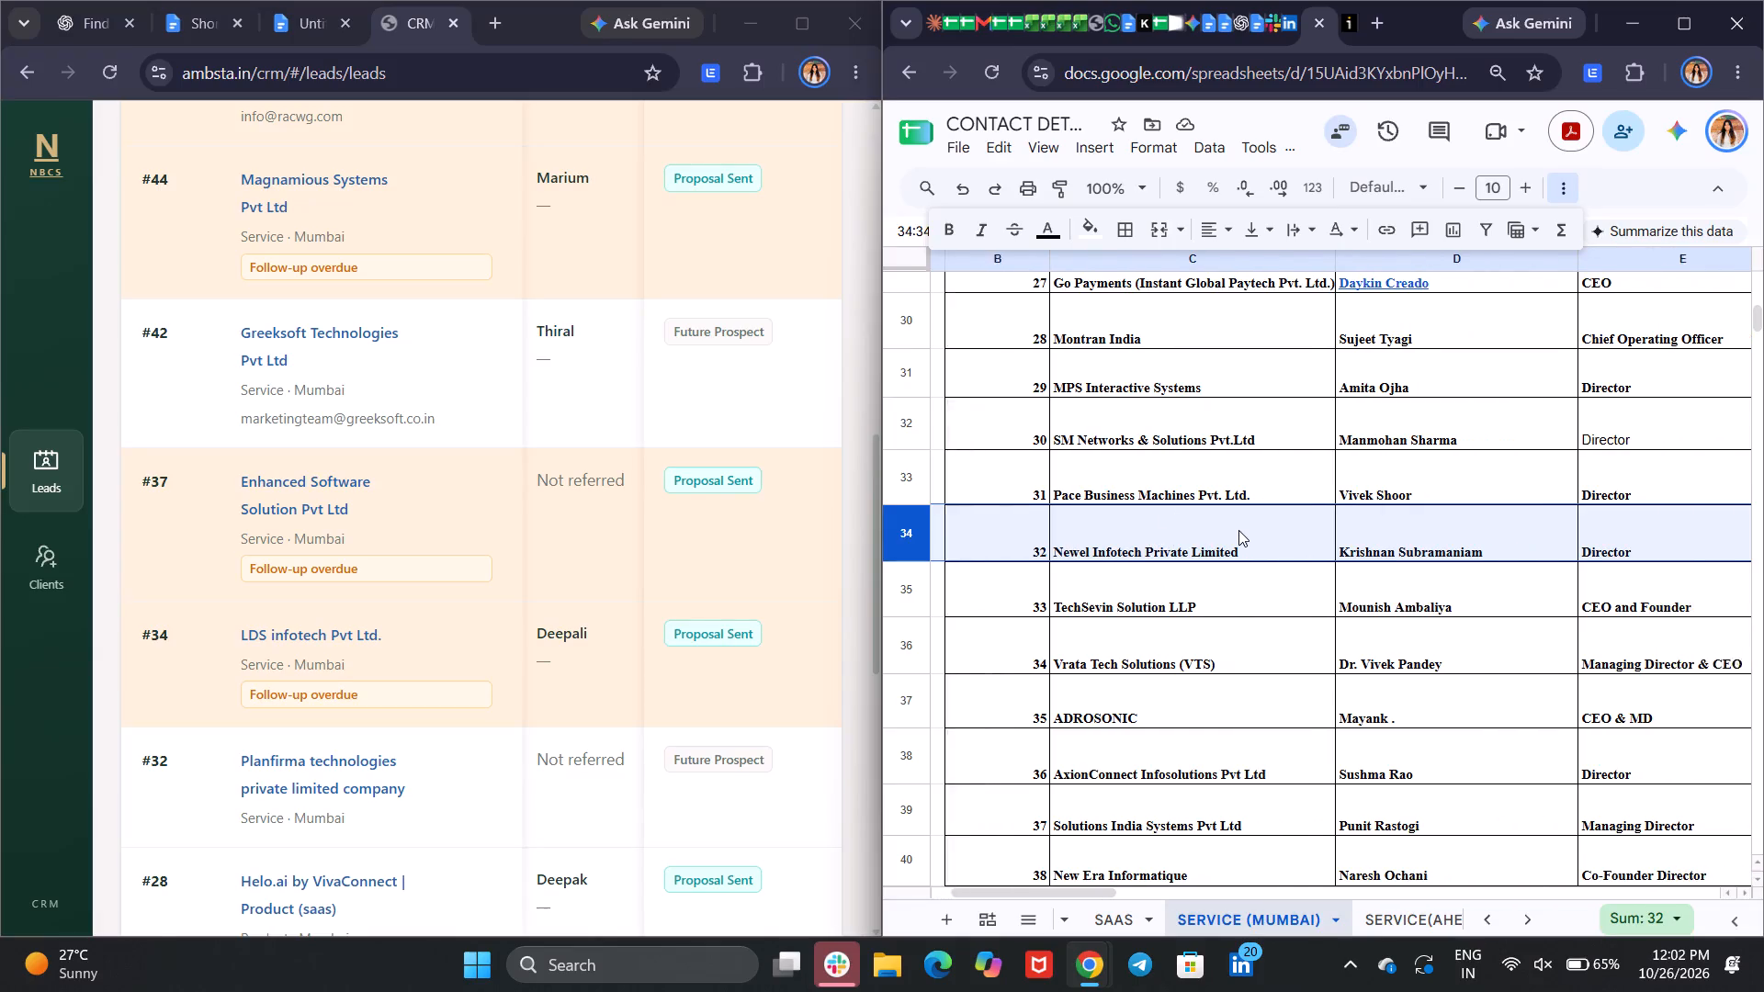
pyautogui.hscroll(-1, 1238, 530)
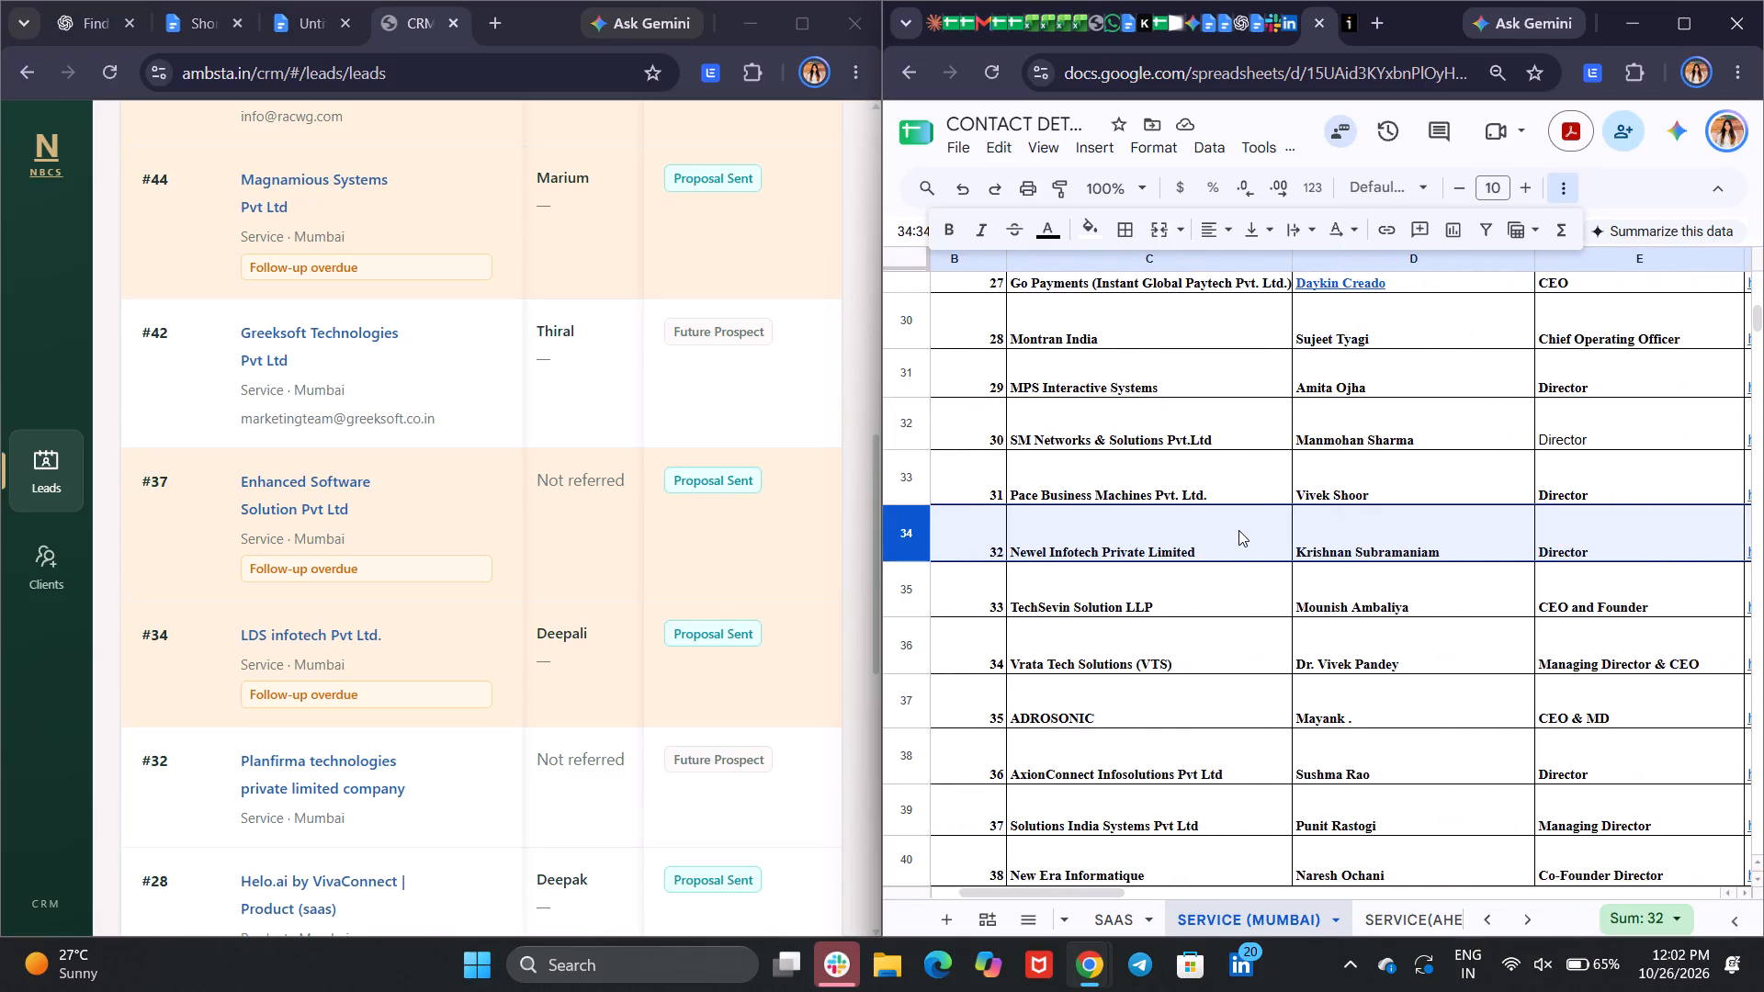
pyautogui.hscroll(-7, 1238, 530)
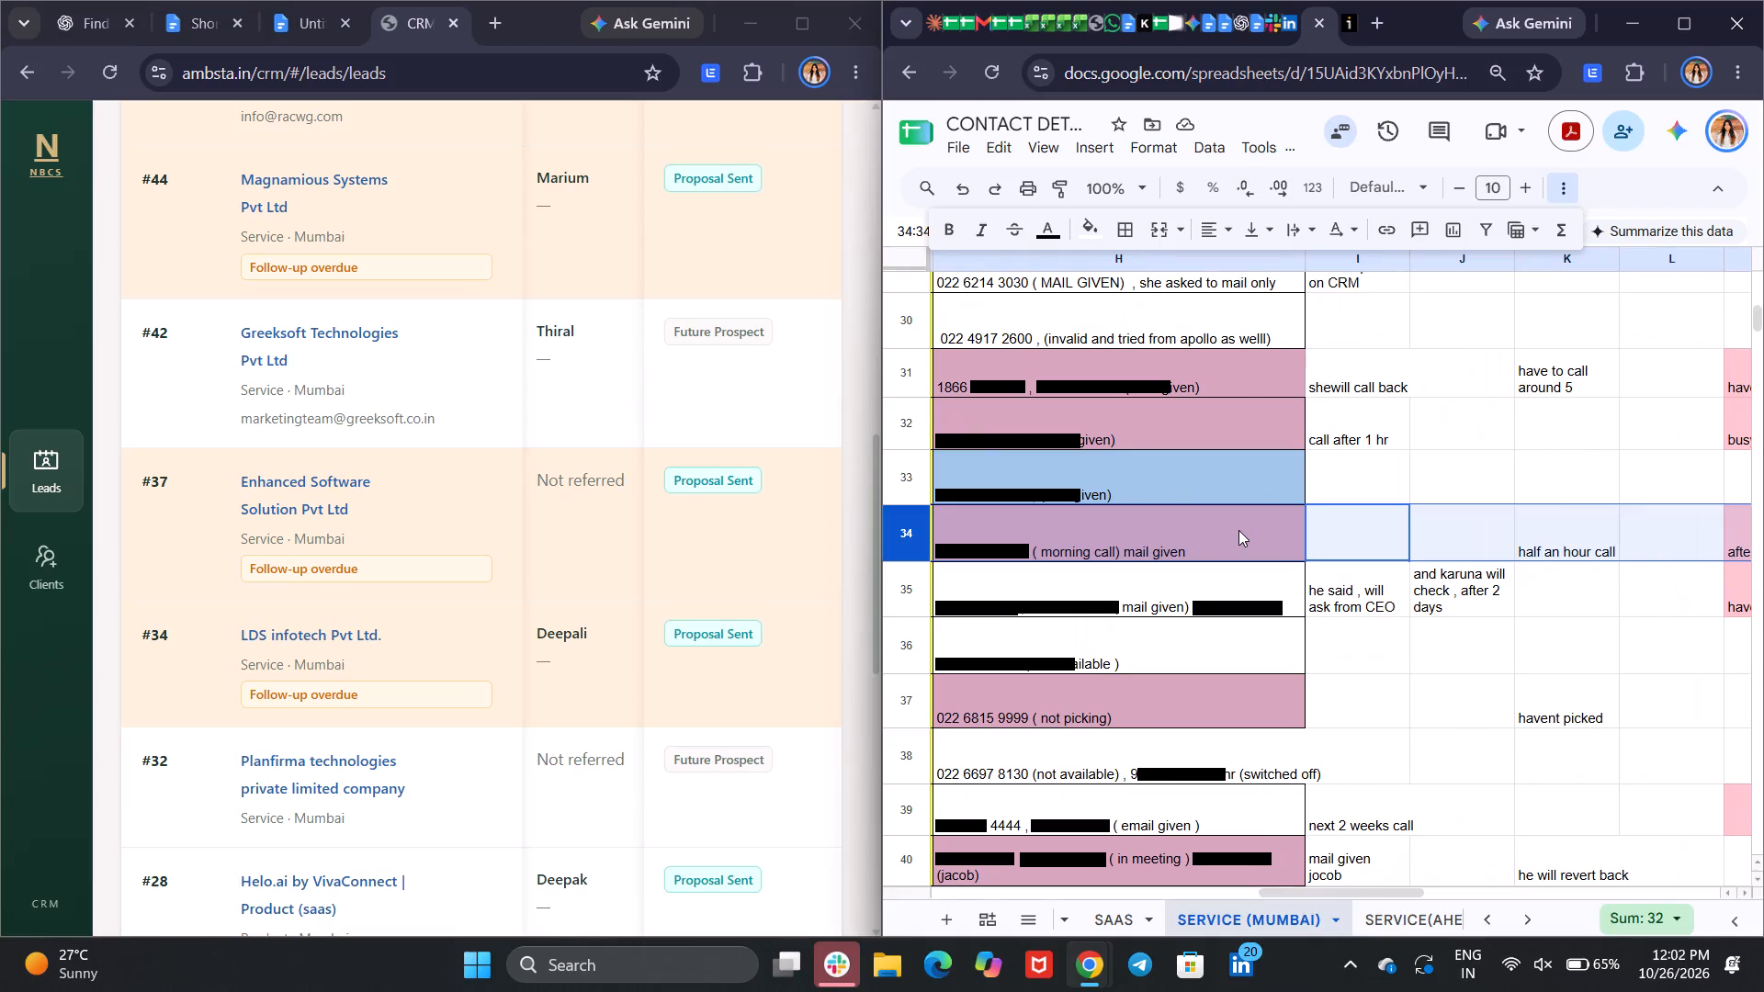
pyautogui.hscroll(-2, 1238, 530)
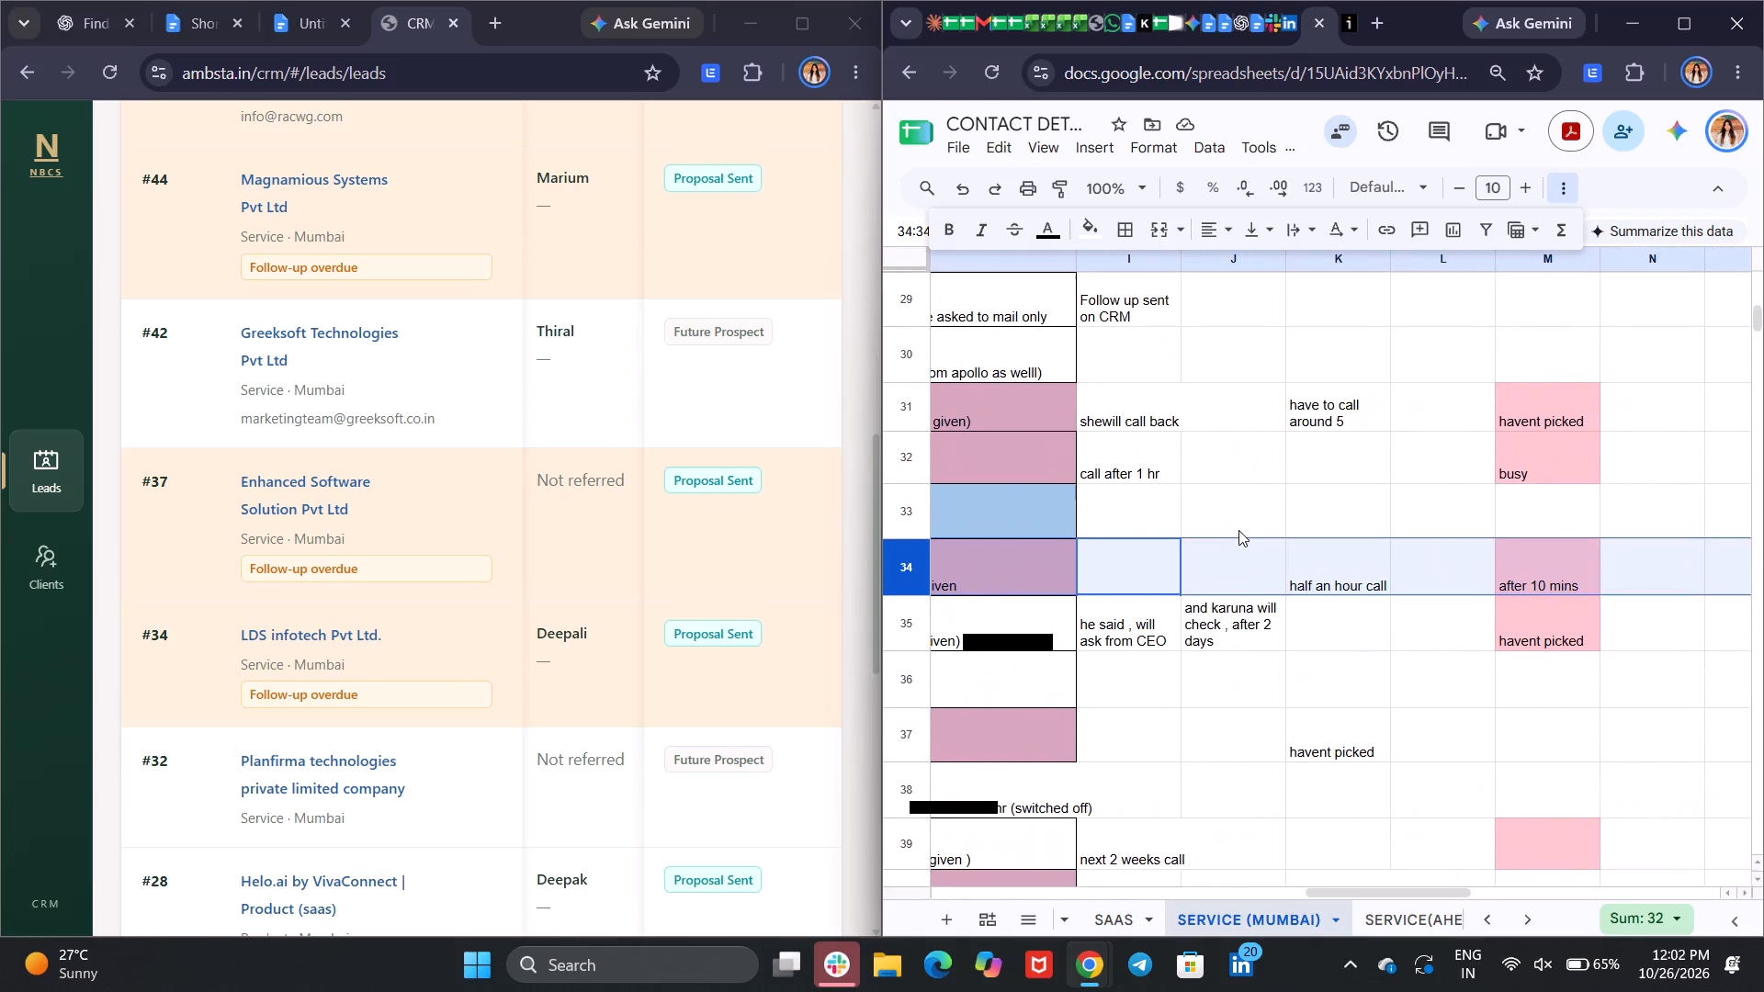
pyautogui.hscroll(6, 1238, 530)
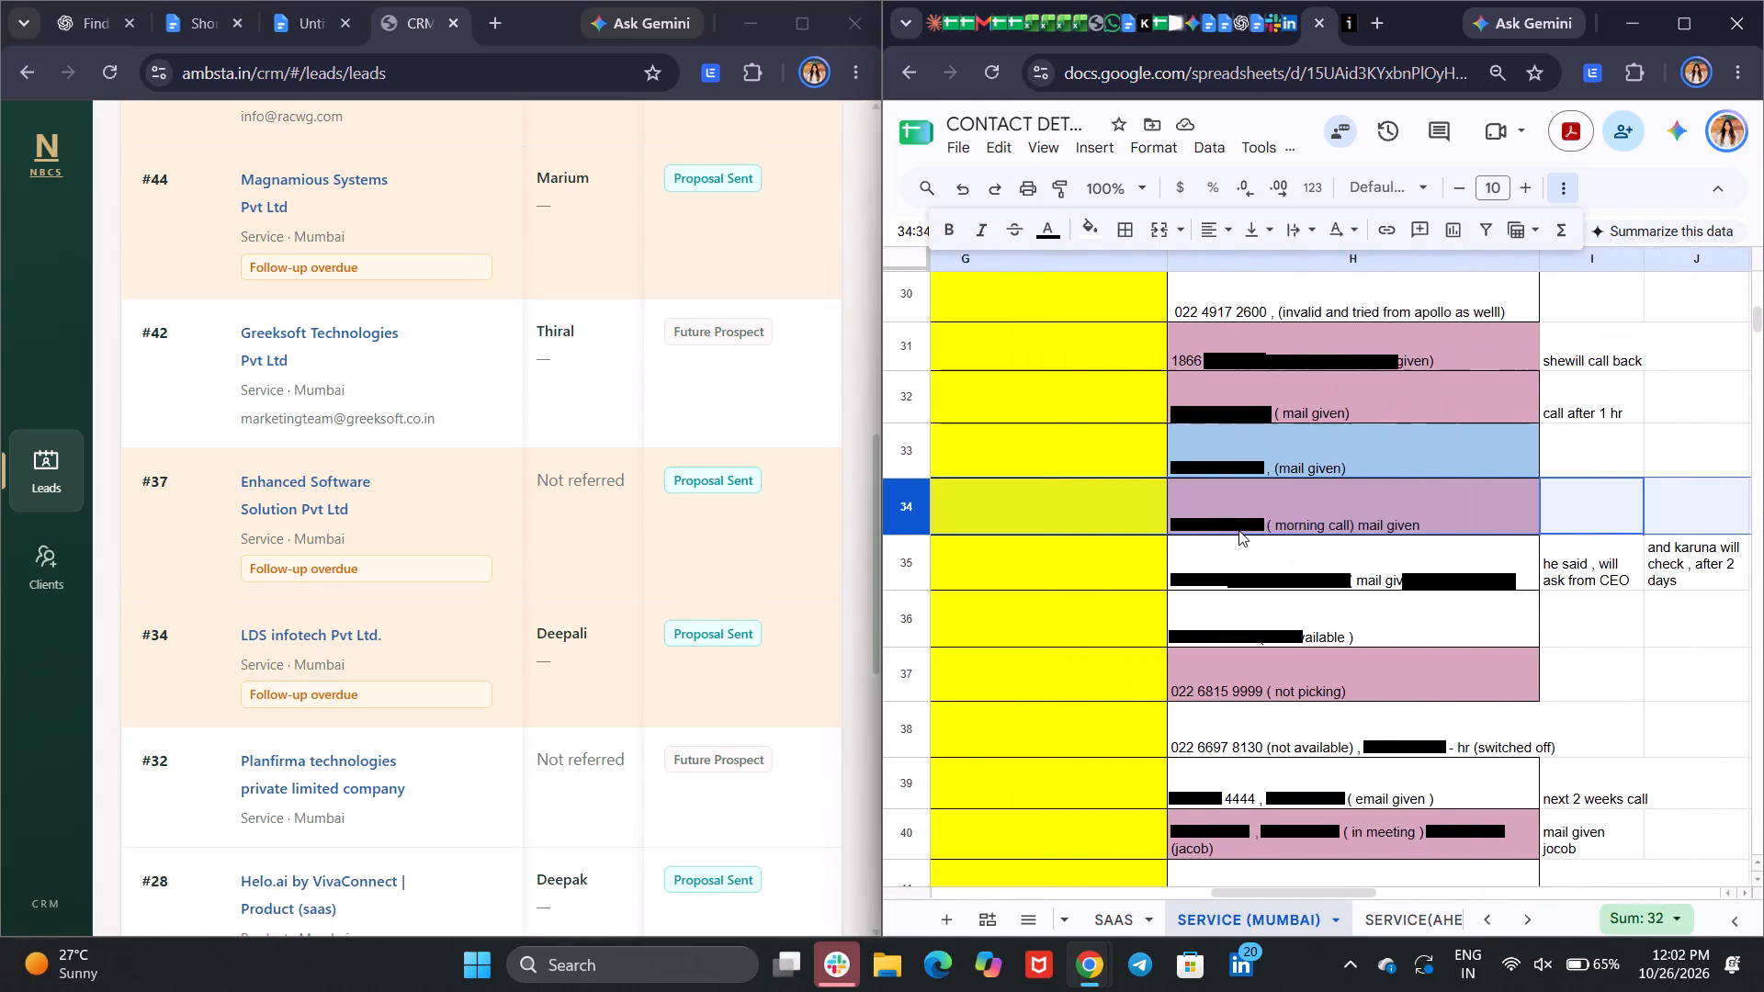
pyautogui.hscroll(5, 1238, 530)
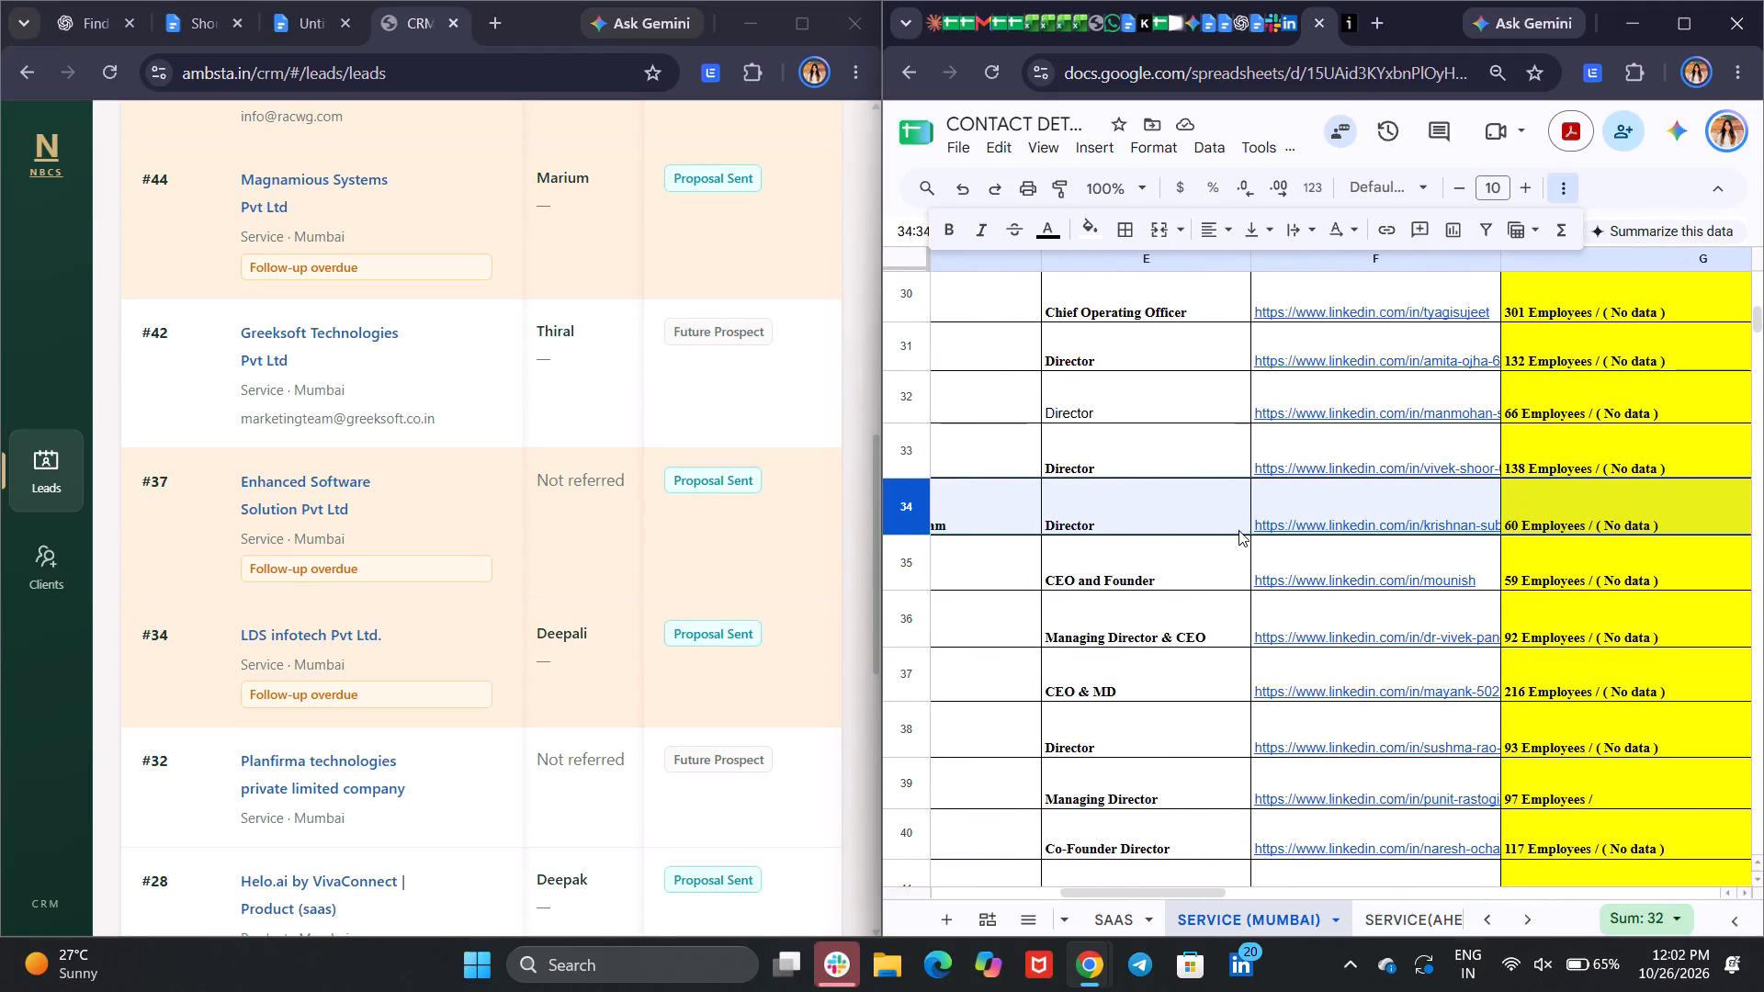
pyautogui.hscroll(3, 1238, 530)
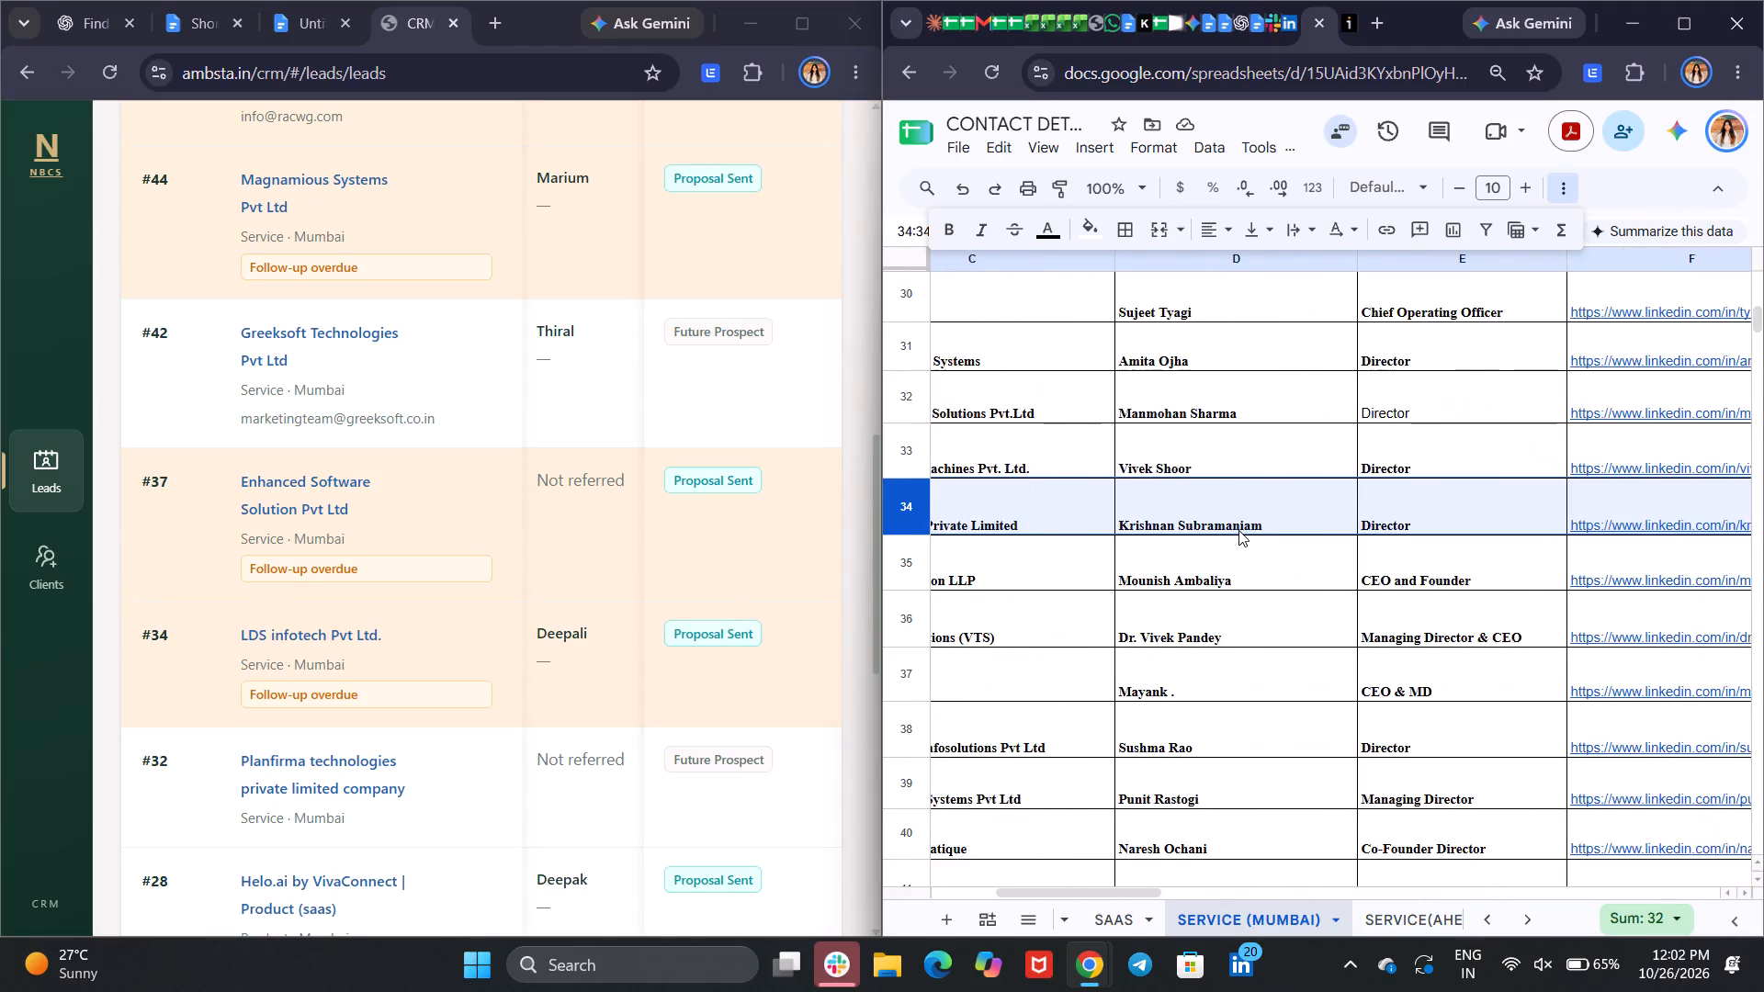
pyautogui.hscroll(2, 1238, 530)
pyautogui.hscroll(-6, 1238, 530)
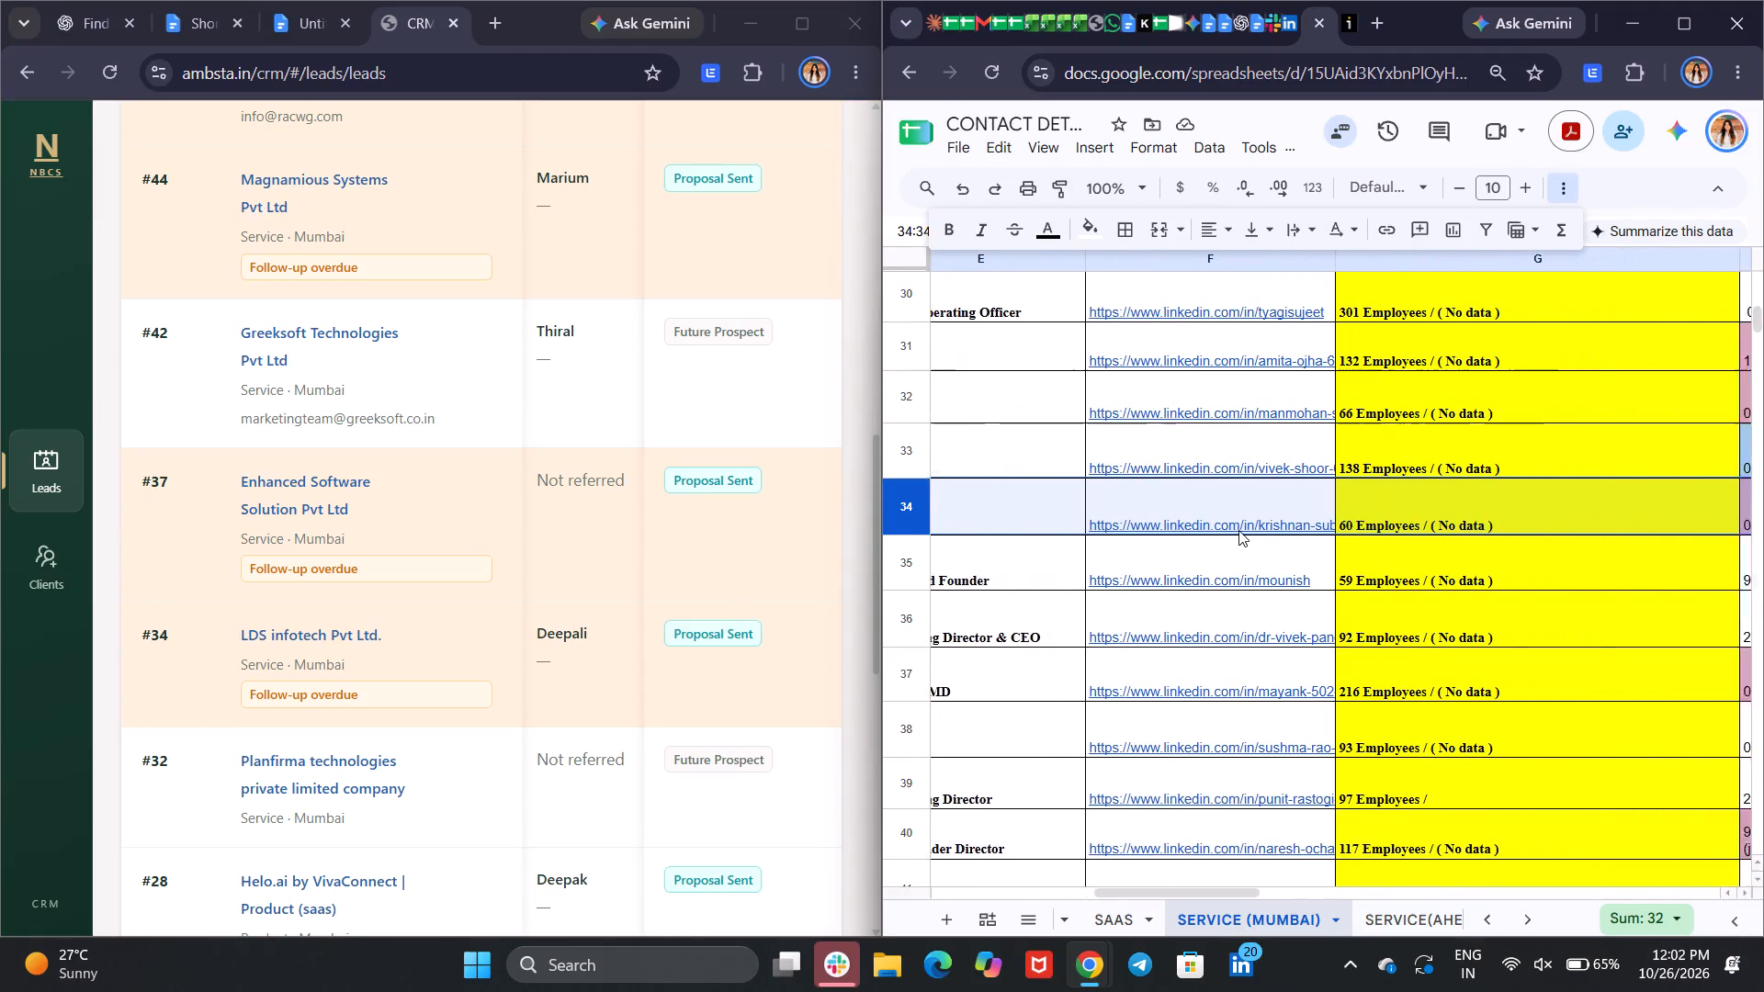
pyautogui.hscroll(-6, 1238, 530)
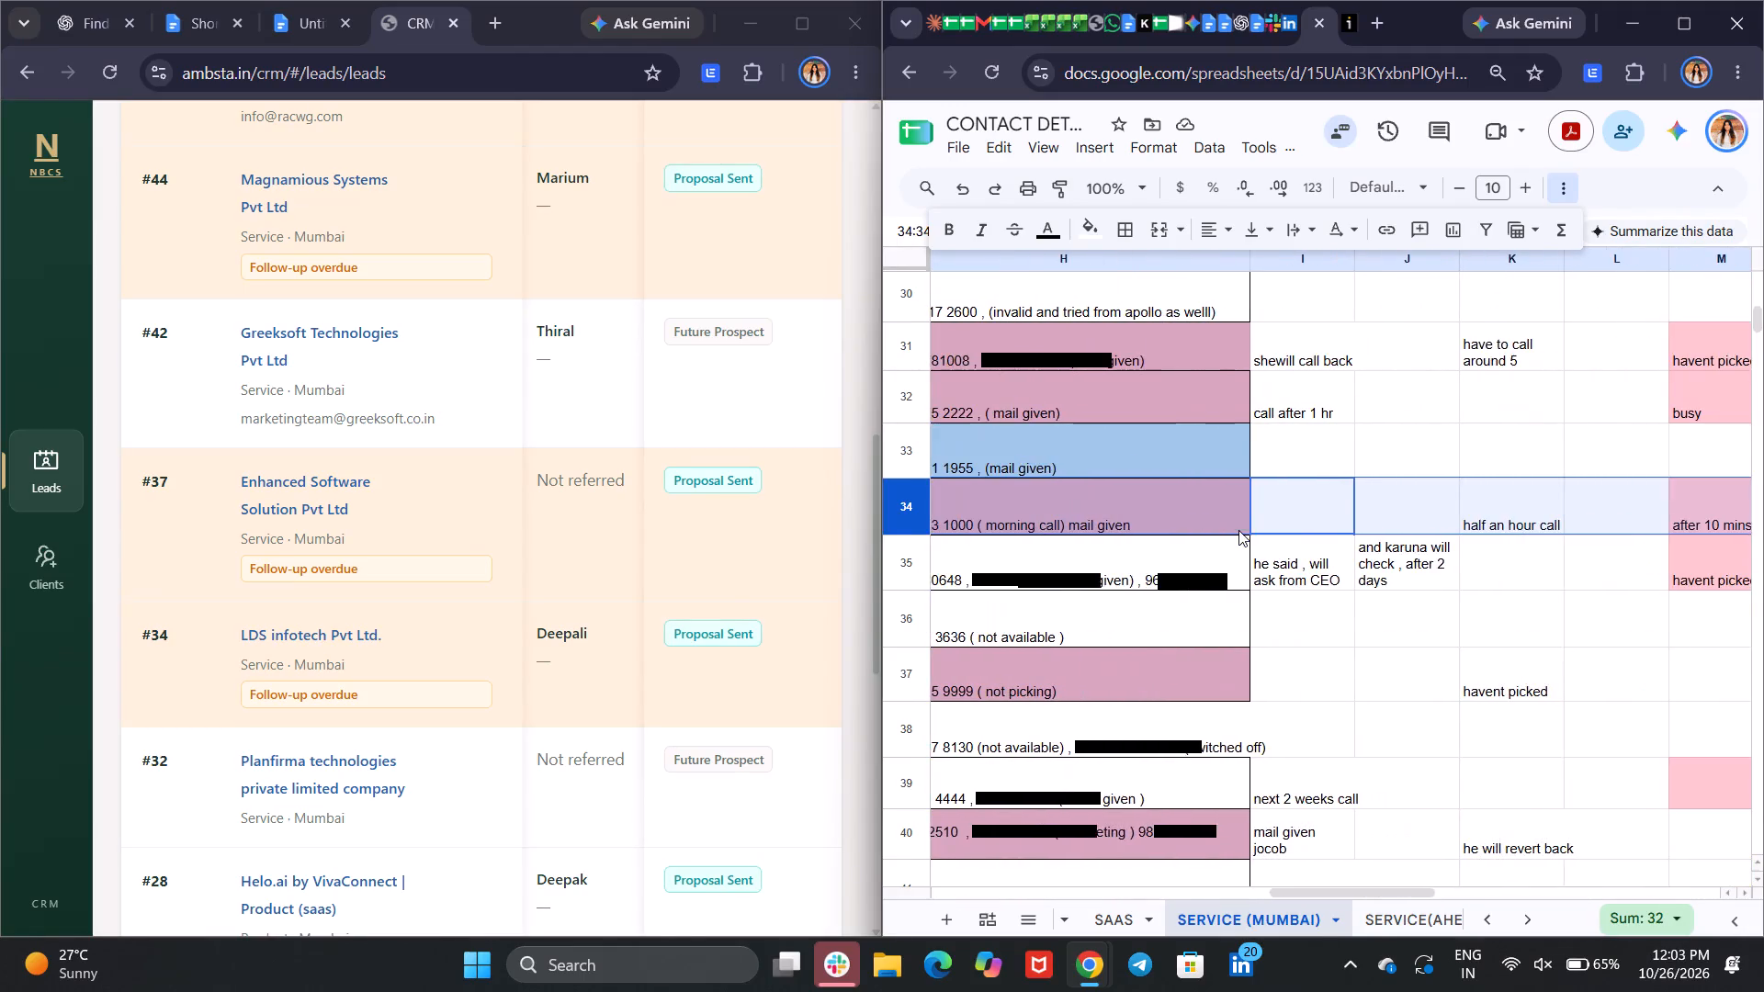
pyautogui.hscroll(-2, 1238, 530)
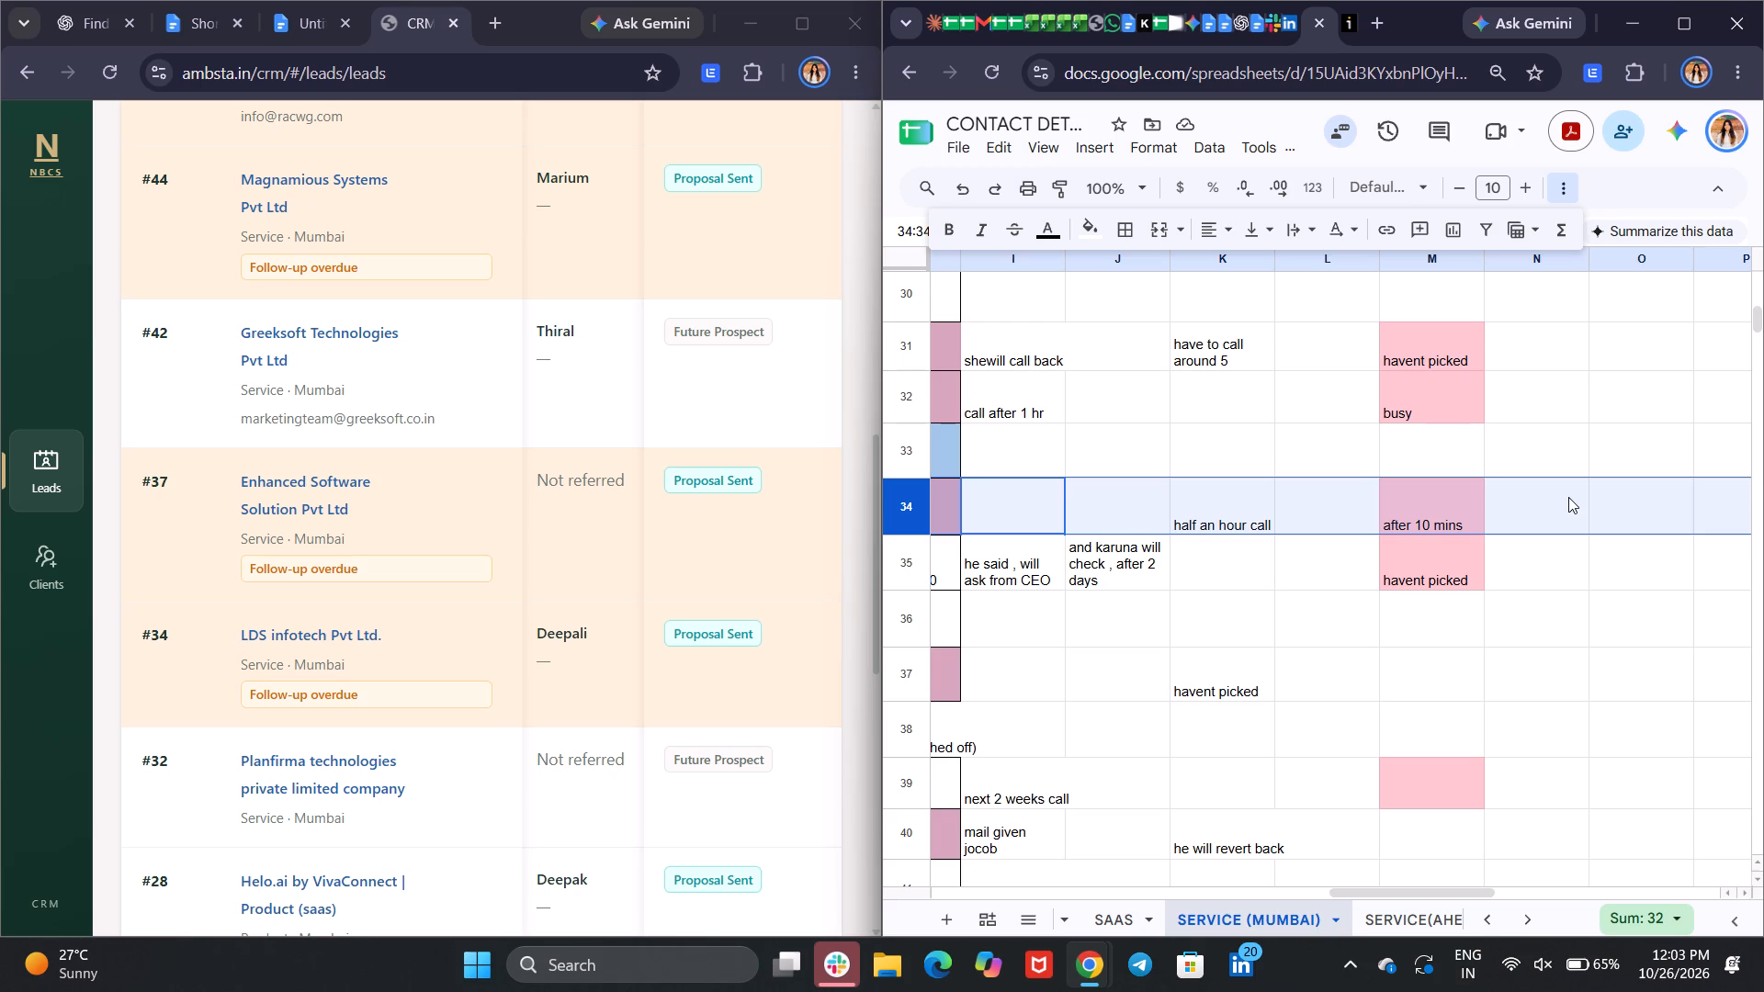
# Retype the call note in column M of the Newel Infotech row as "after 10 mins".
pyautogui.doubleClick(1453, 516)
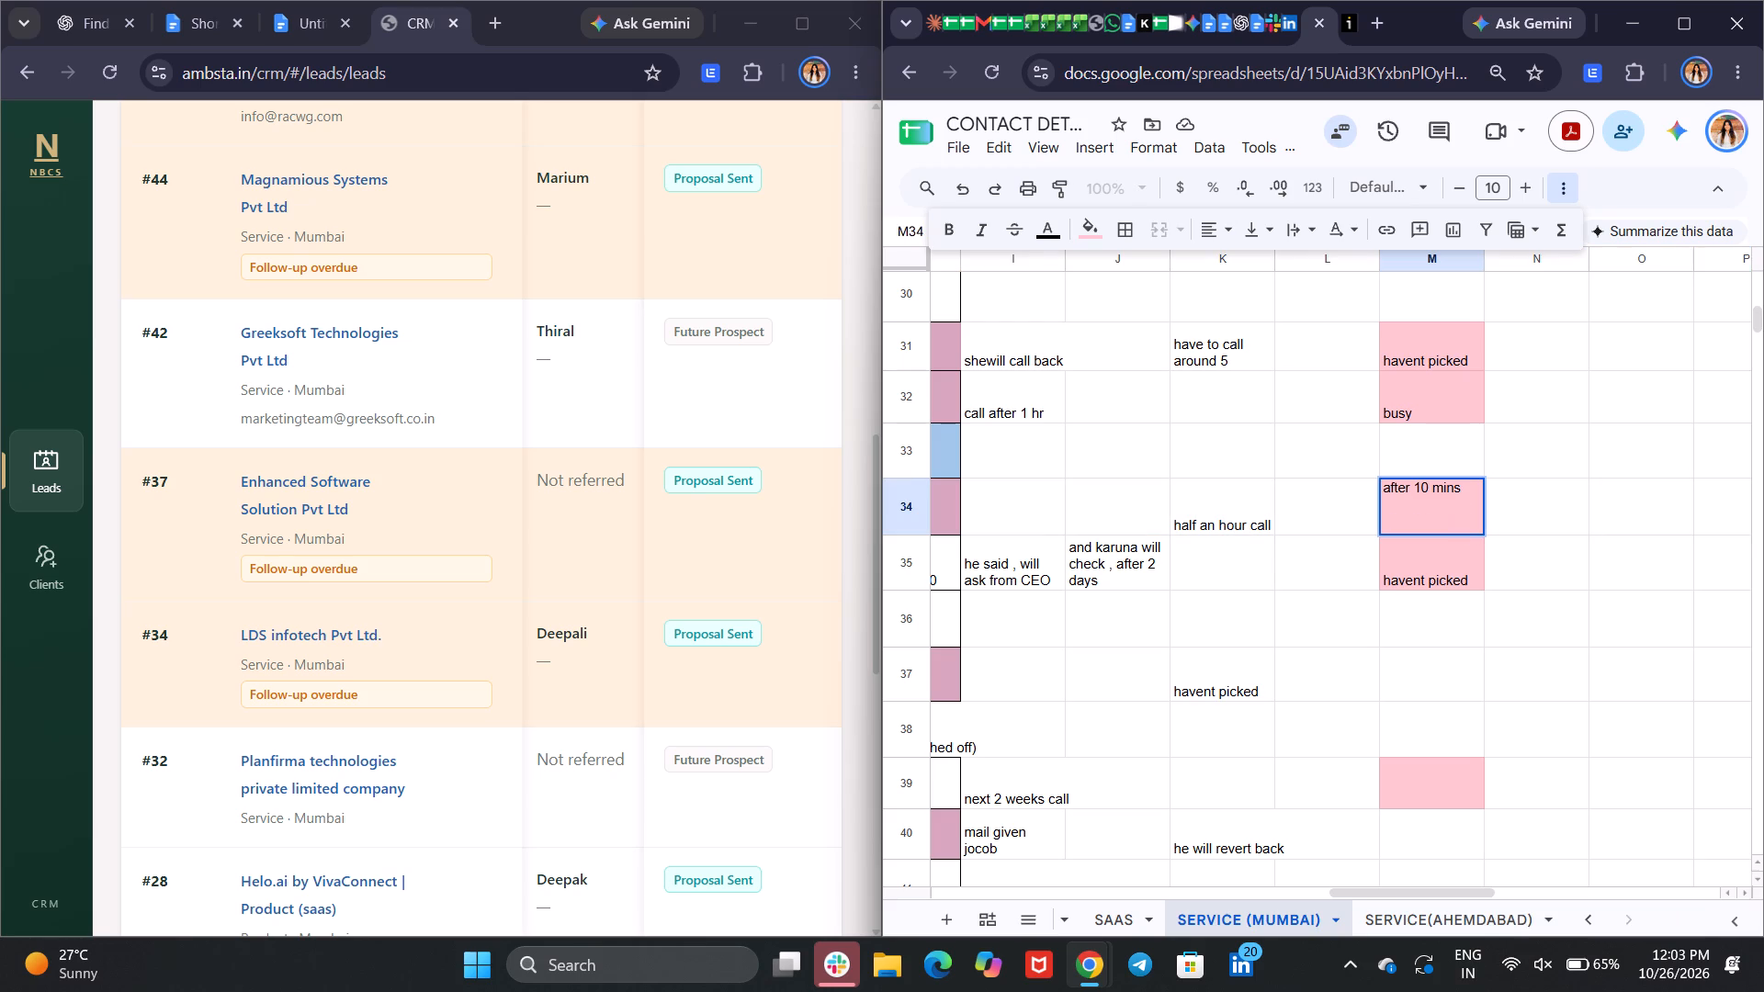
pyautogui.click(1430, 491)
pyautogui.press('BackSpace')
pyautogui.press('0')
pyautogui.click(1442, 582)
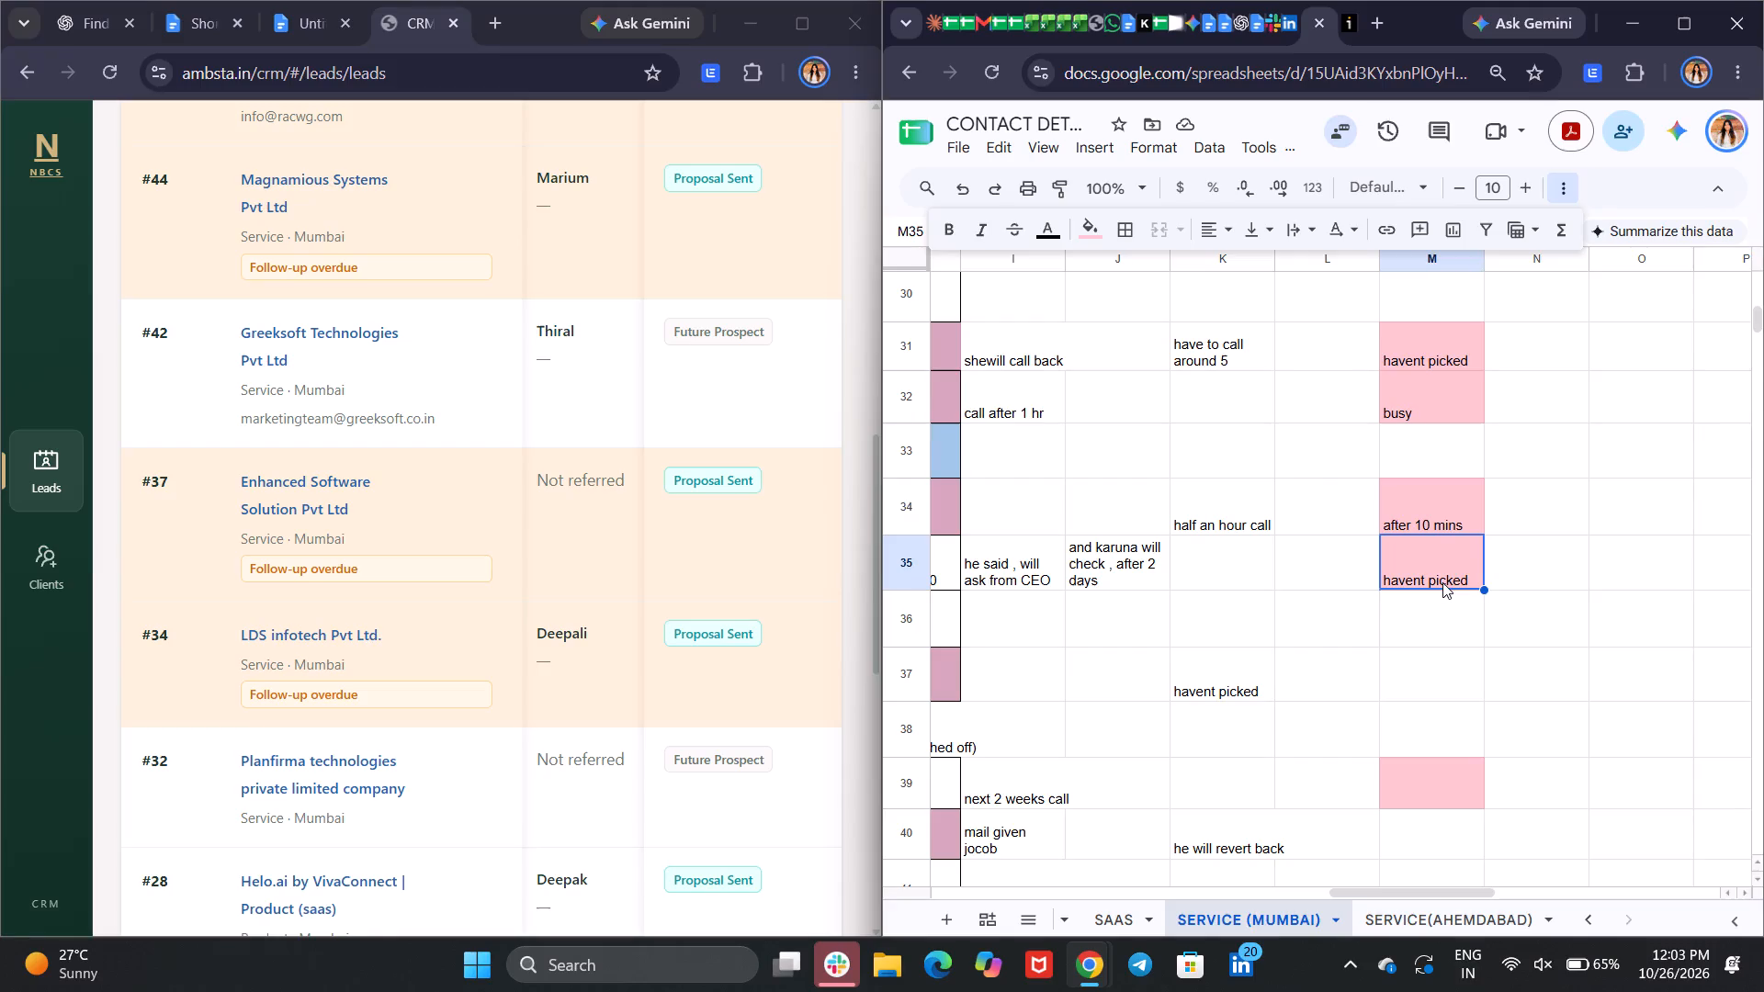
# Select the Genex Corporate Services Pvt Ltd row near the end of the Mumbai service sheet and examine its call entry and contact details.
pyautogui.scroll(-2, 1383, 605)
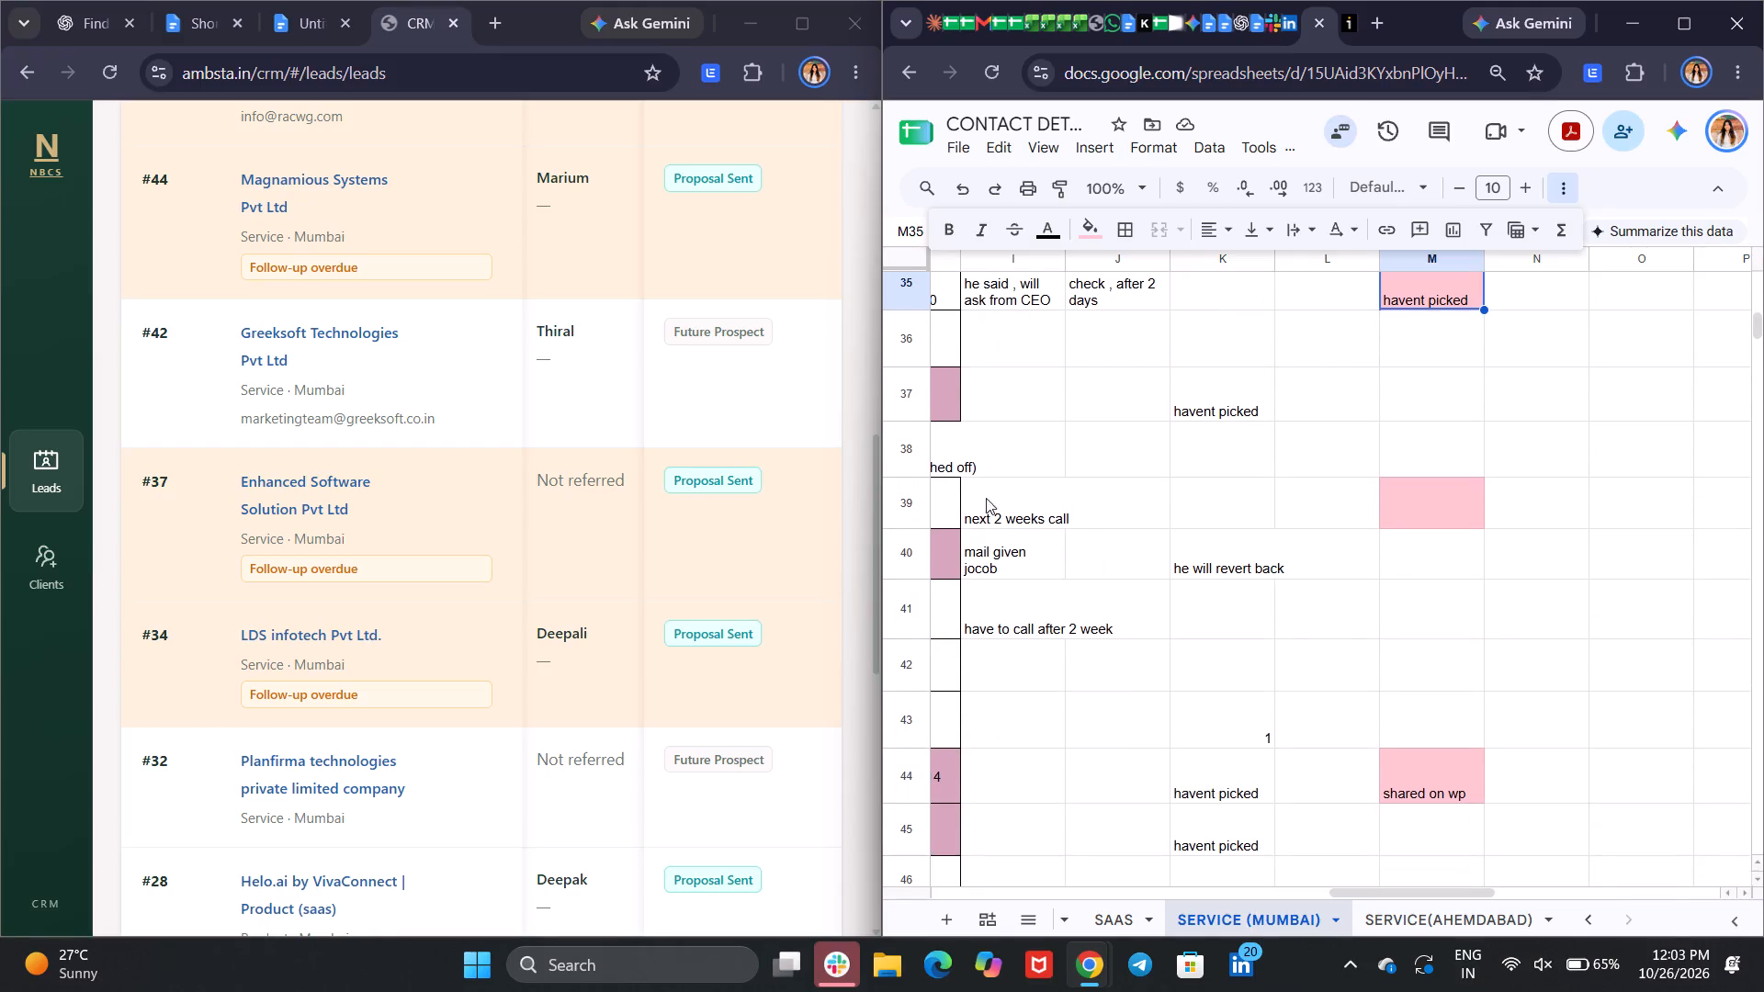
pyautogui.scroll(-17, 1242, 595)
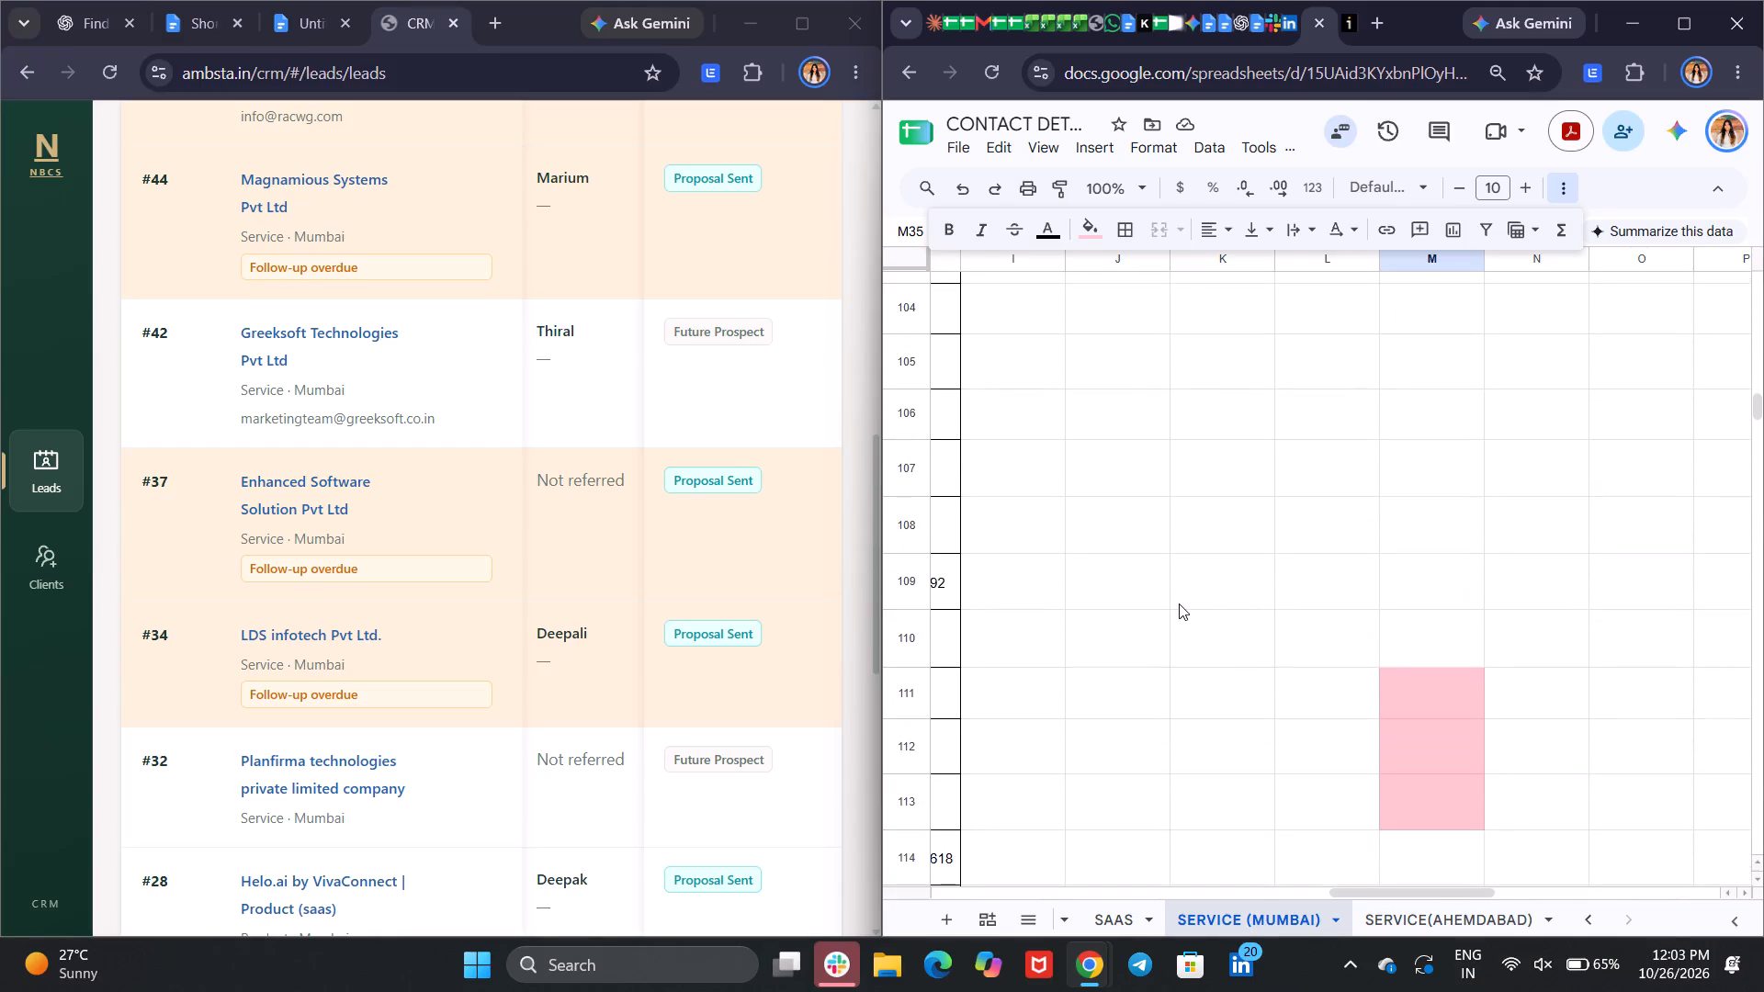
pyautogui.scroll(-1, 1321, 632)
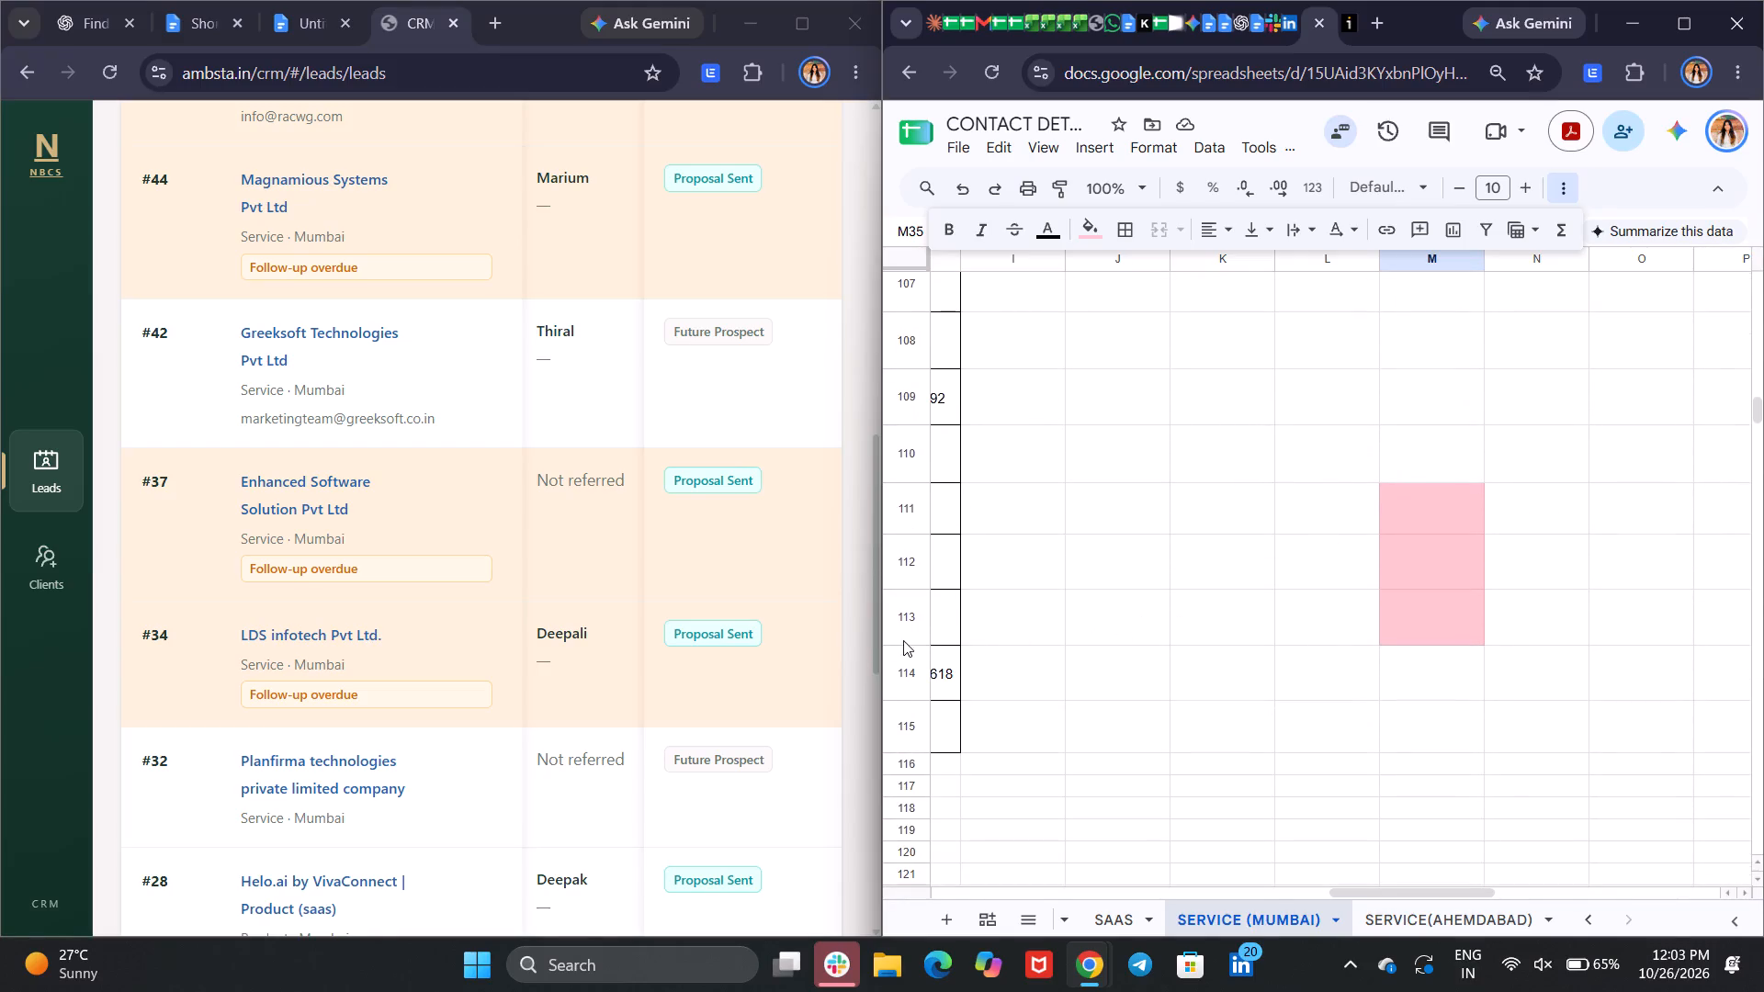
pyautogui.click(903, 640)
pyautogui.hscroll(12, 1164, 609)
pyautogui.hscroll(-6, 1164, 609)
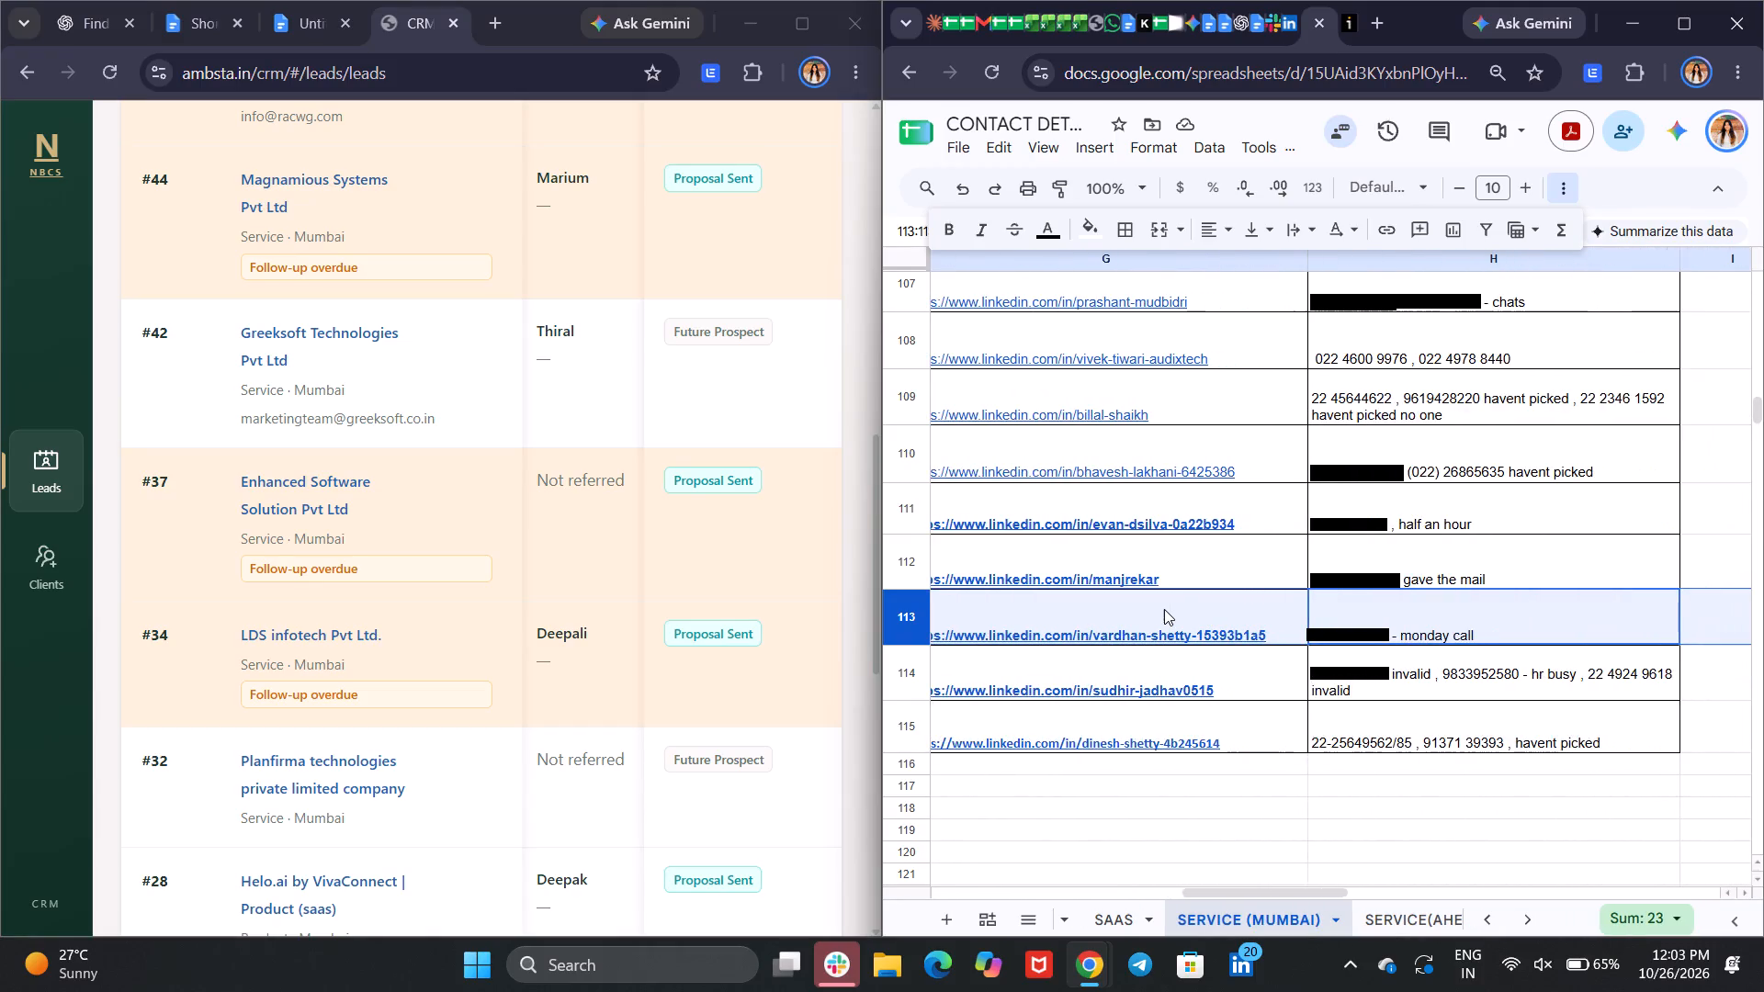
pyautogui.hscroll(-1, 1164, 609)
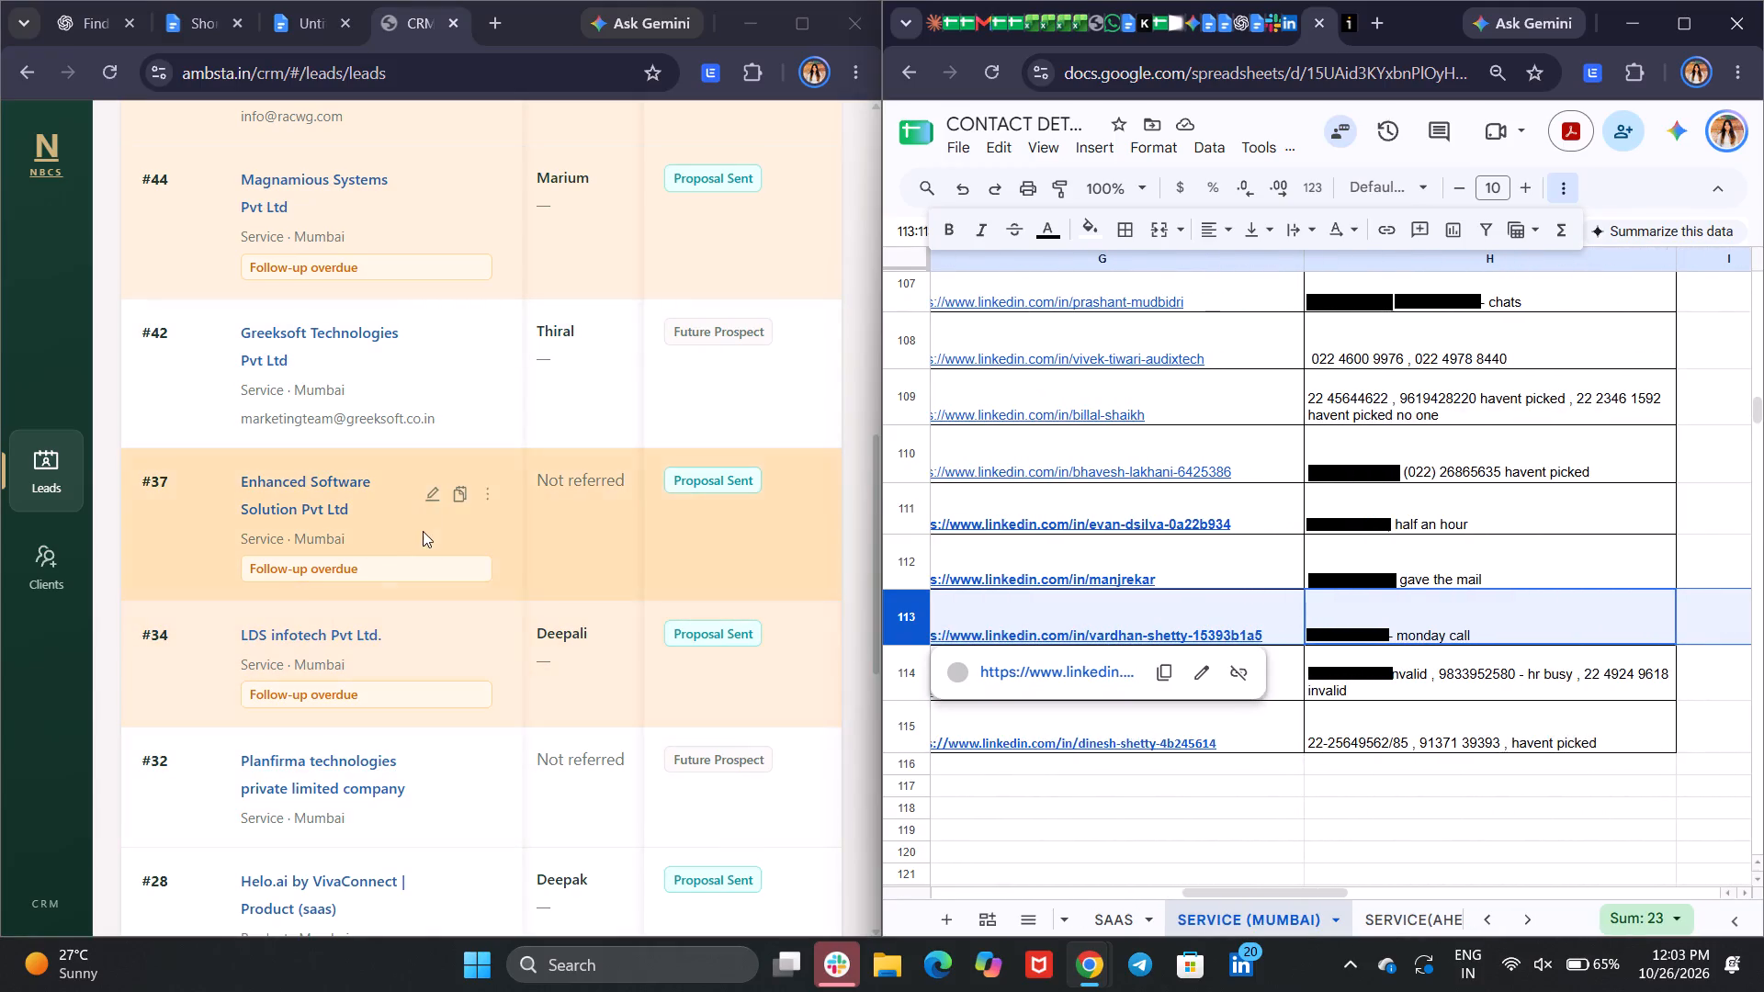
pyautogui.hscroll(7, 1544, 490)
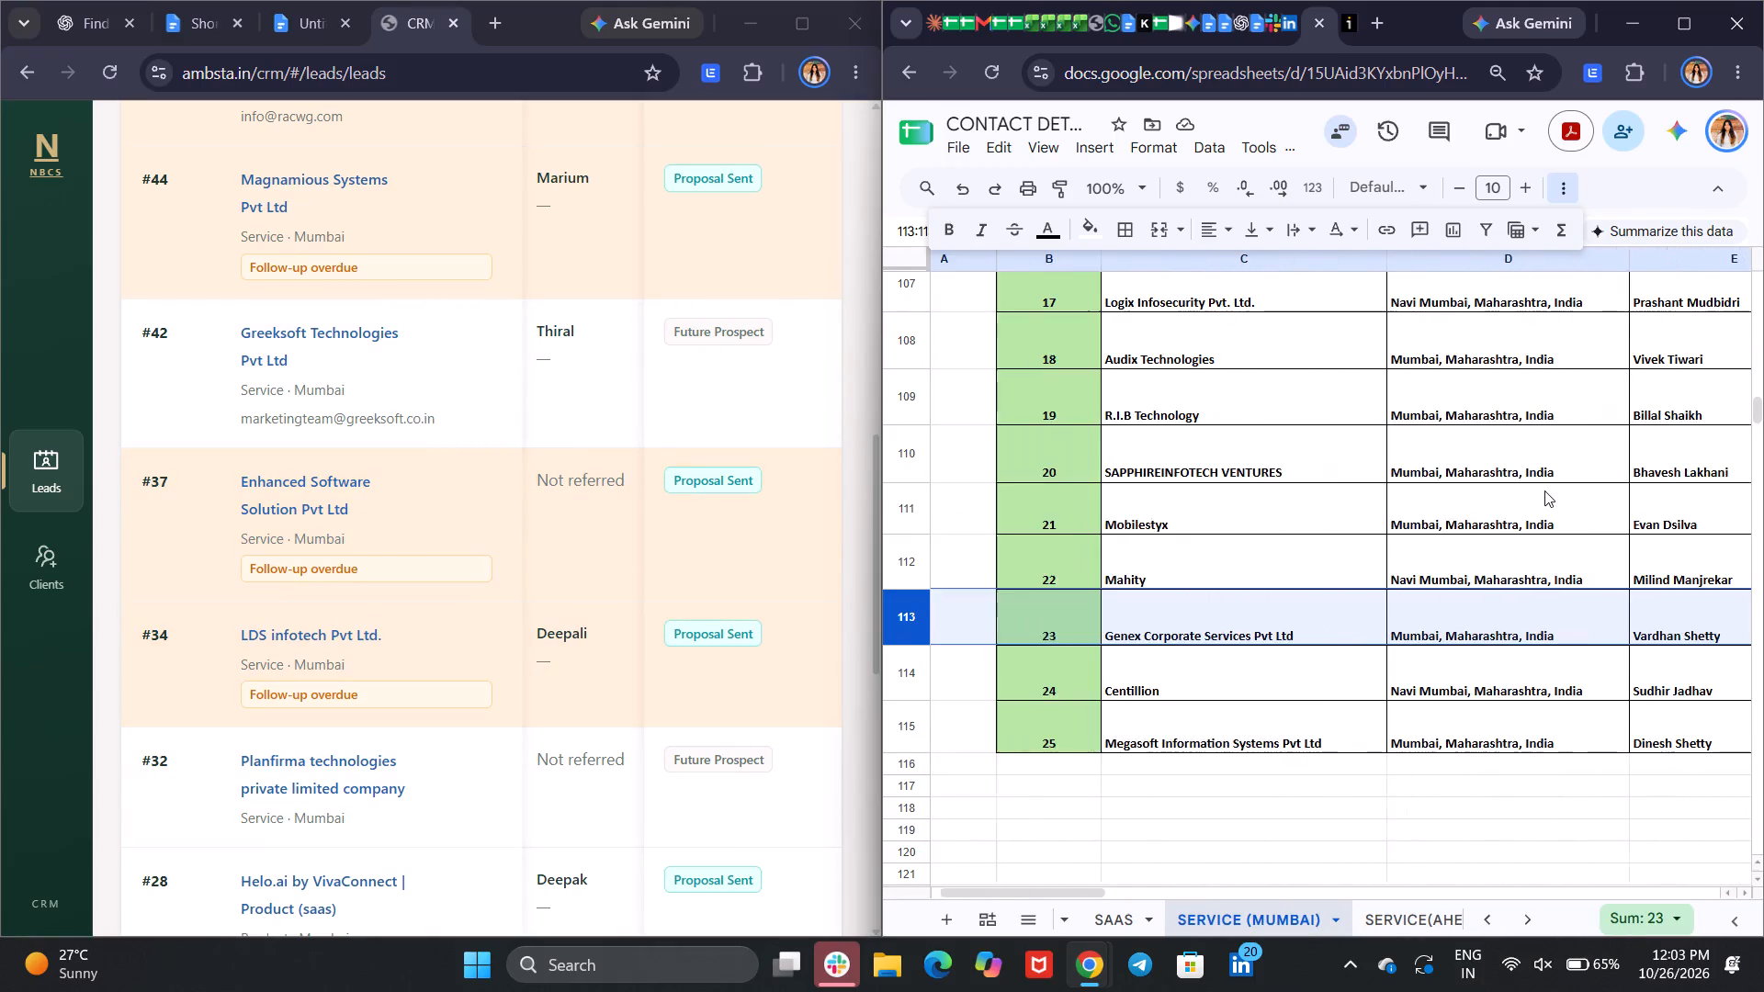
# Go back to the Enhanced Software Solutions Pvt. Ltd. row, select its contact name cell and examine the row's details.
pyautogui.scroll(4, 1544, 490)
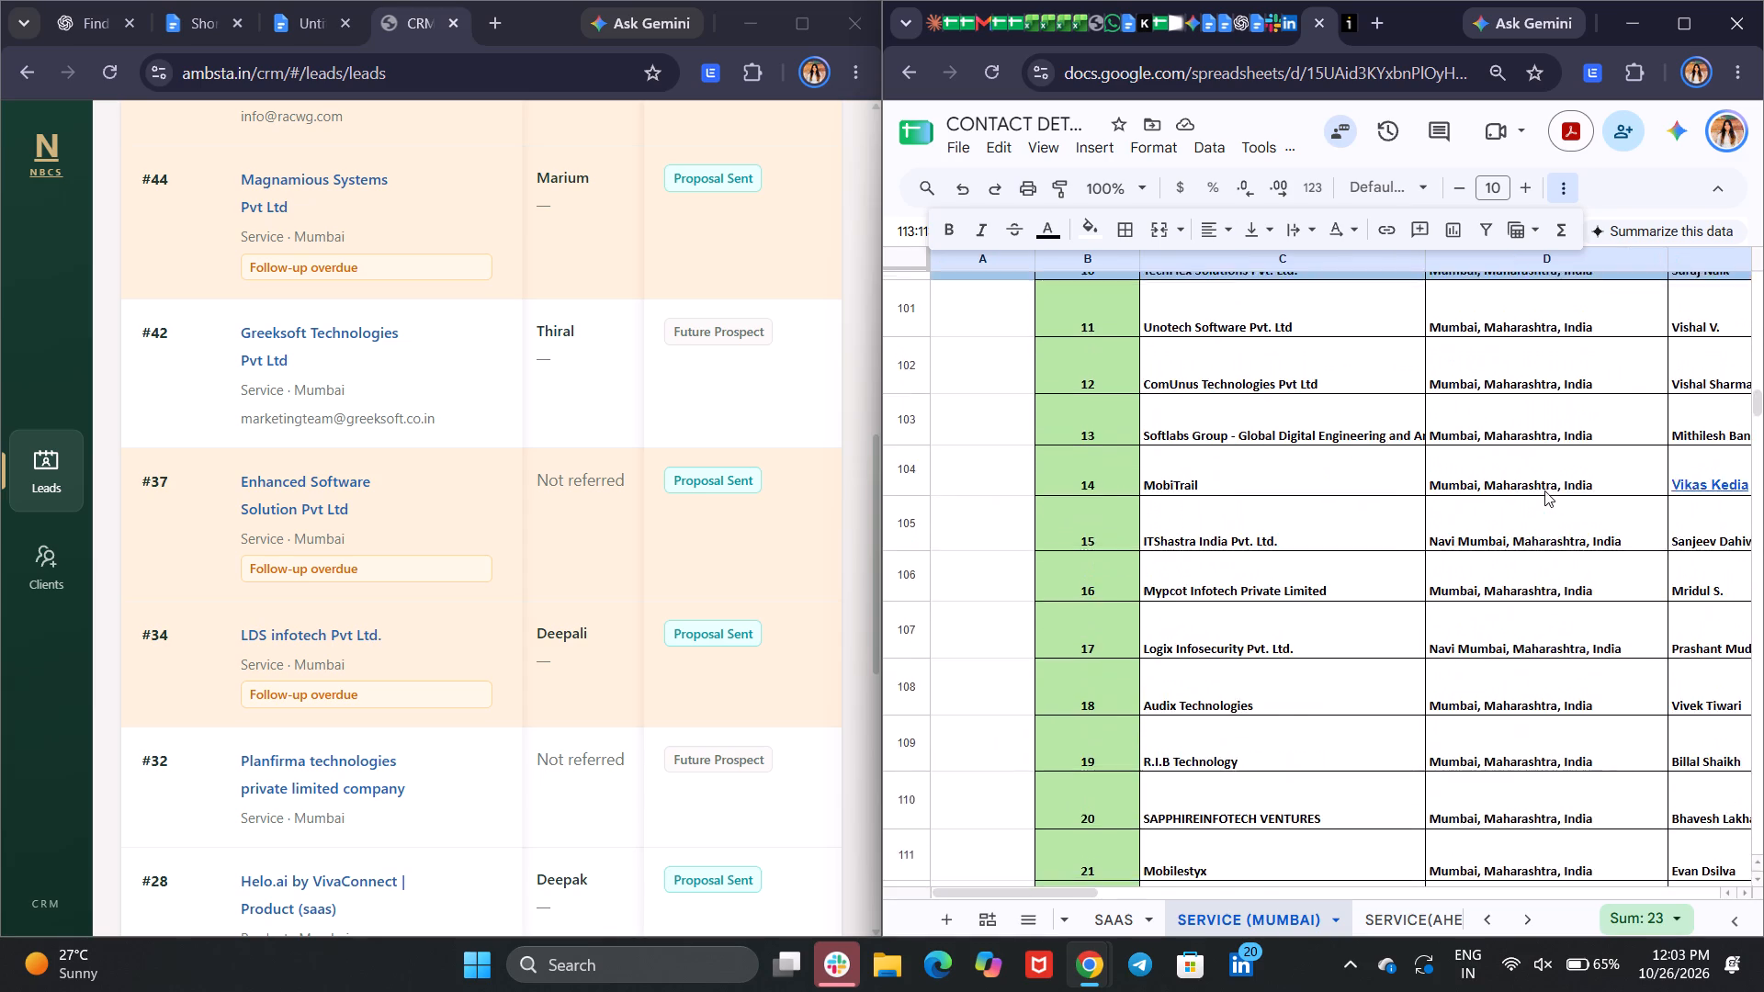
pyautogui.scroll(5, 1544, 490)
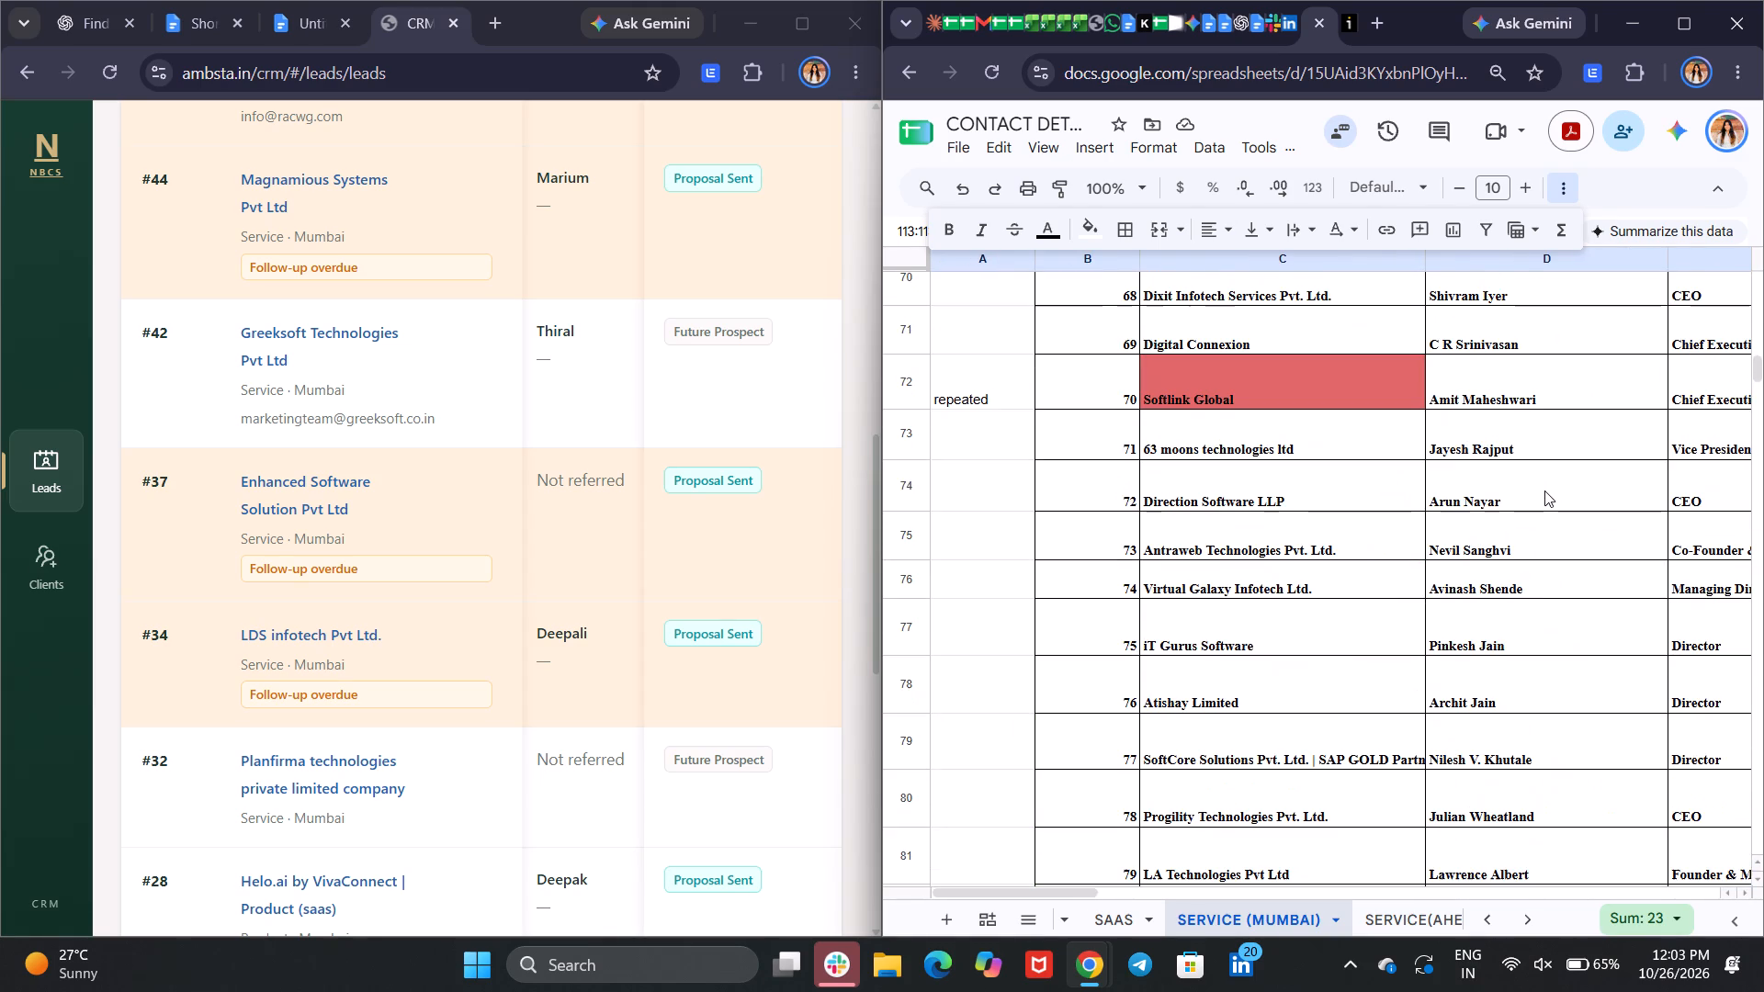
pyautogui.scroll(2, 1544, 490)
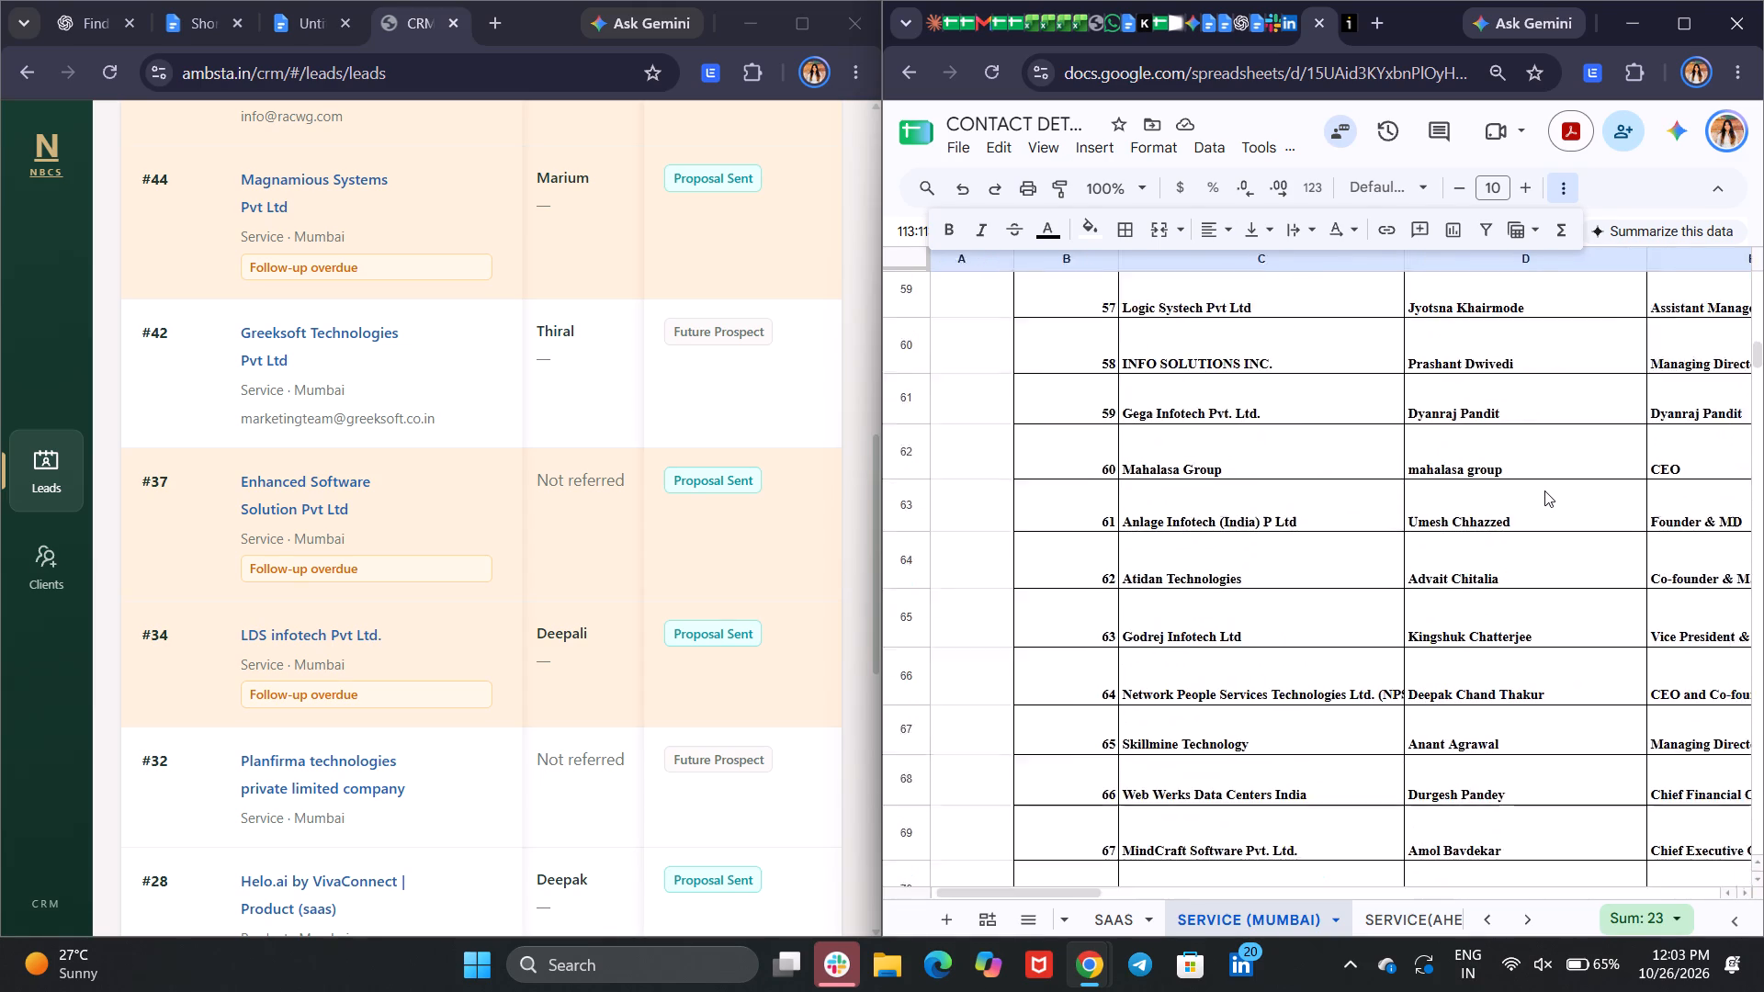
pyautogui.scroll(5, 1544, 490)
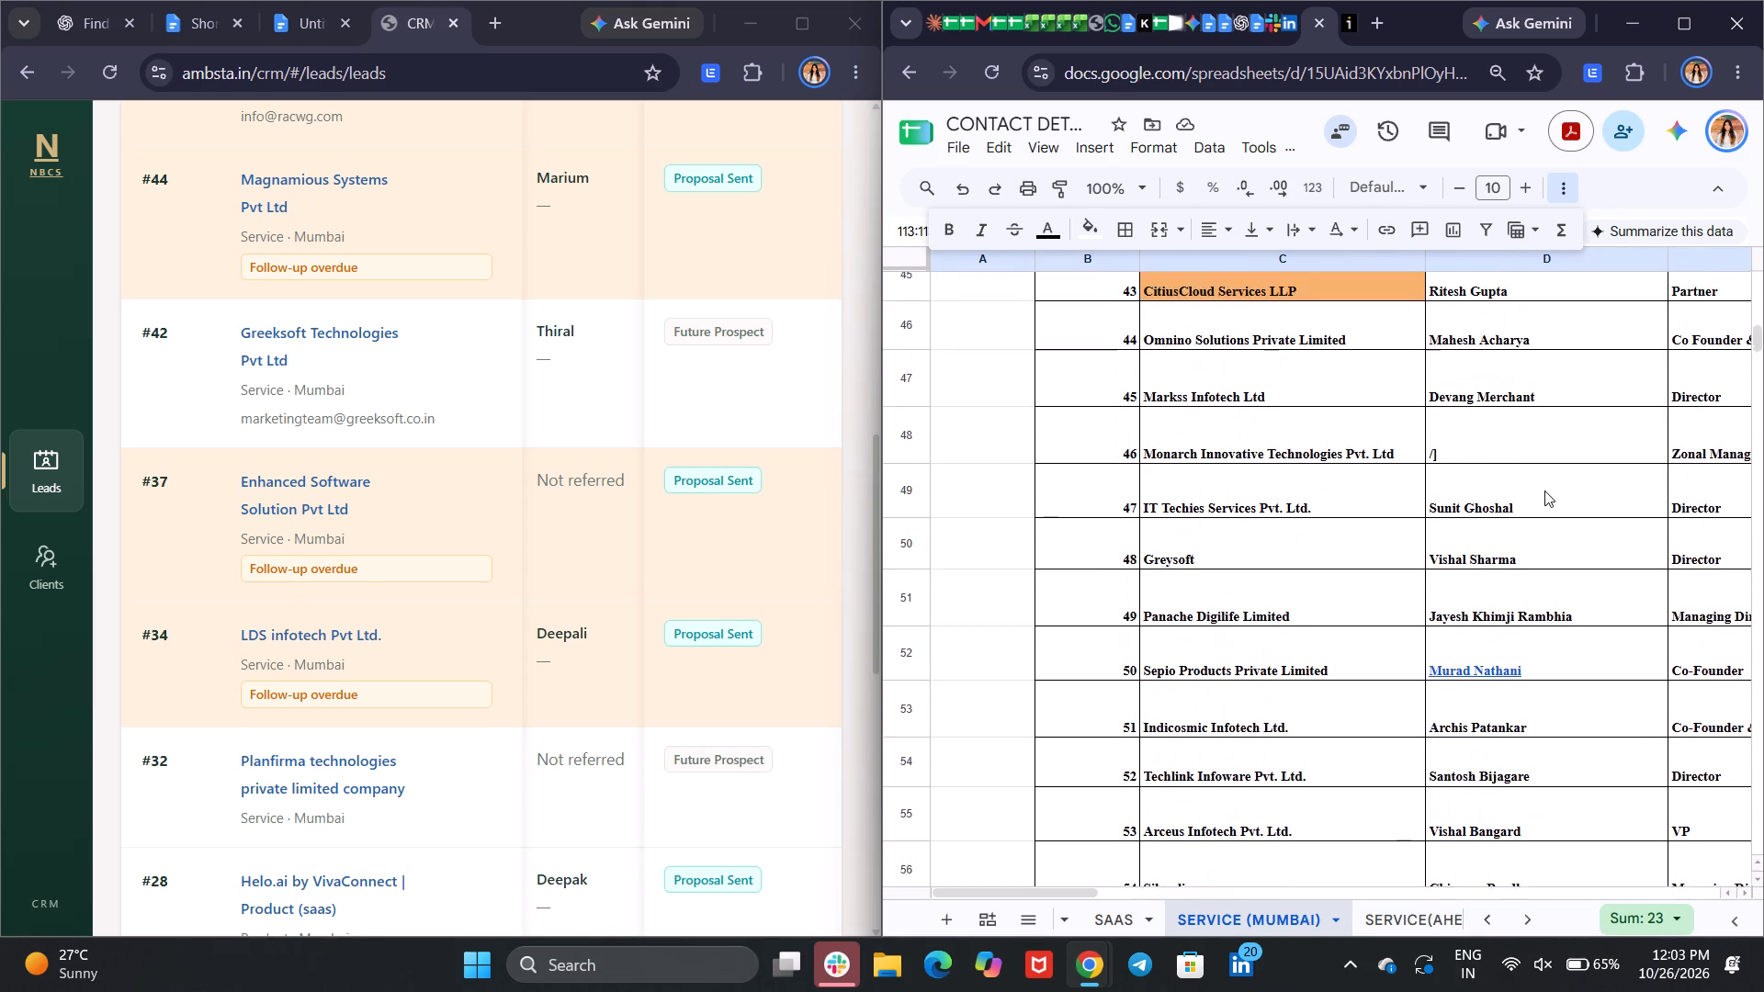
pyautogui.scroll(4, 1544, 490)
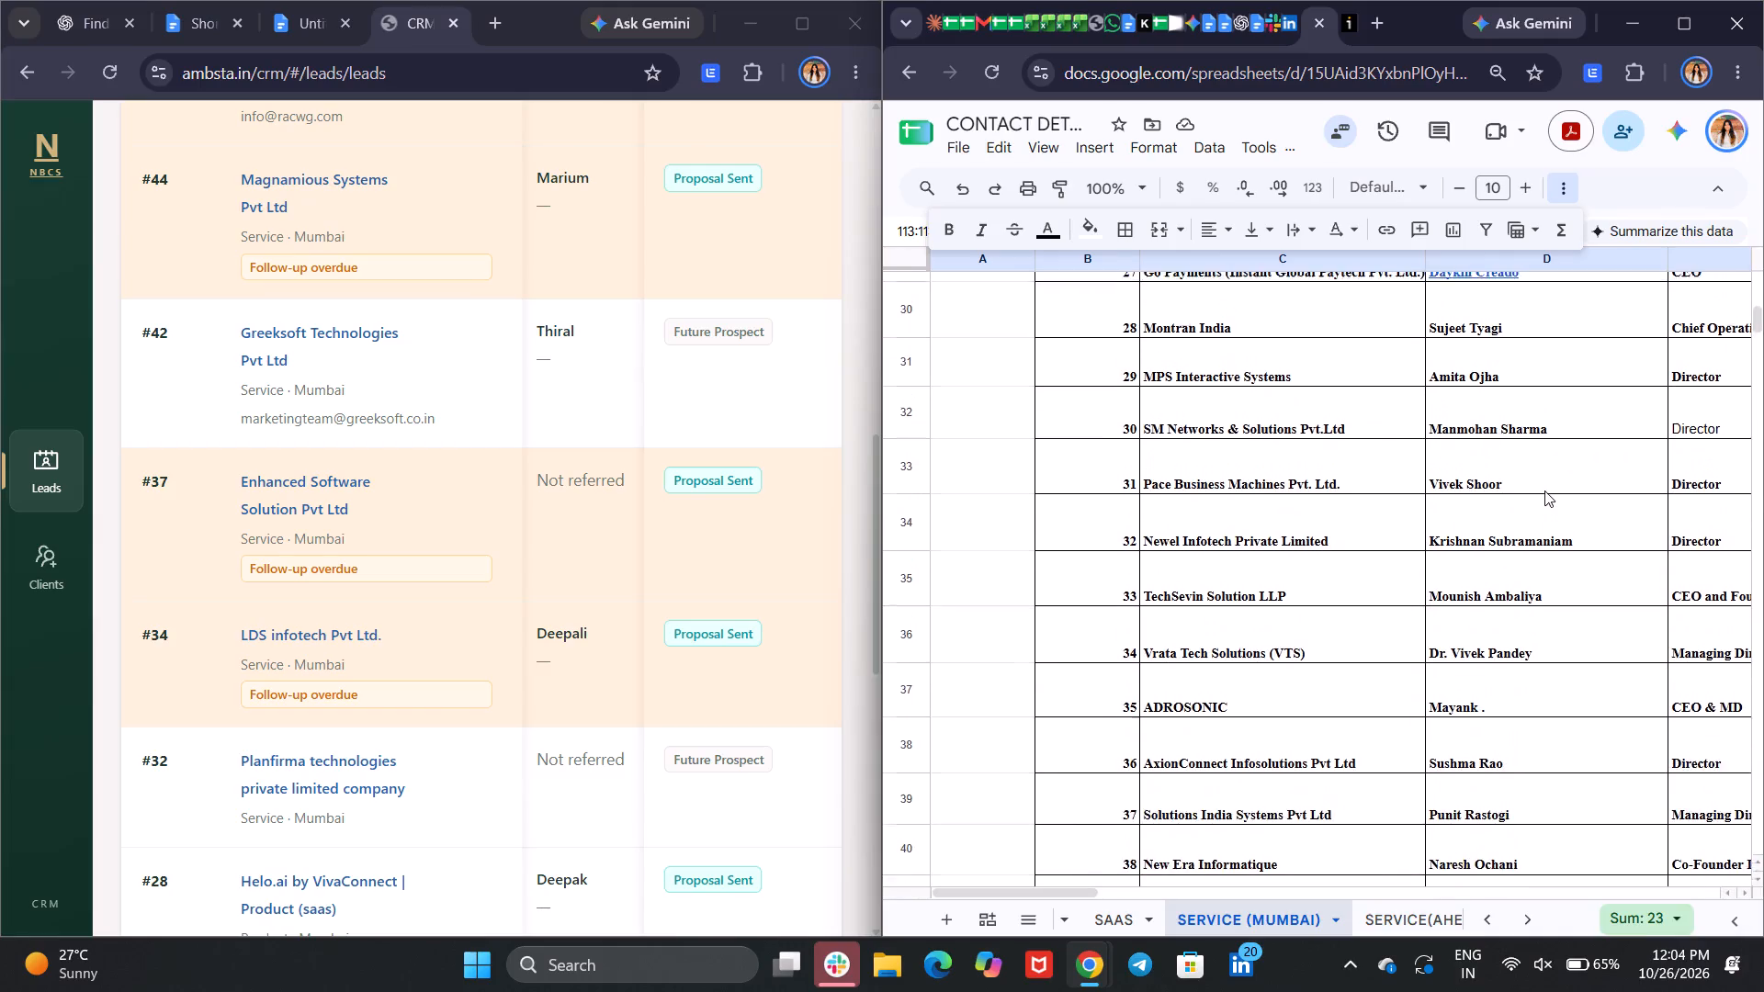
pyautogui.scroll(7, 1544, 490)
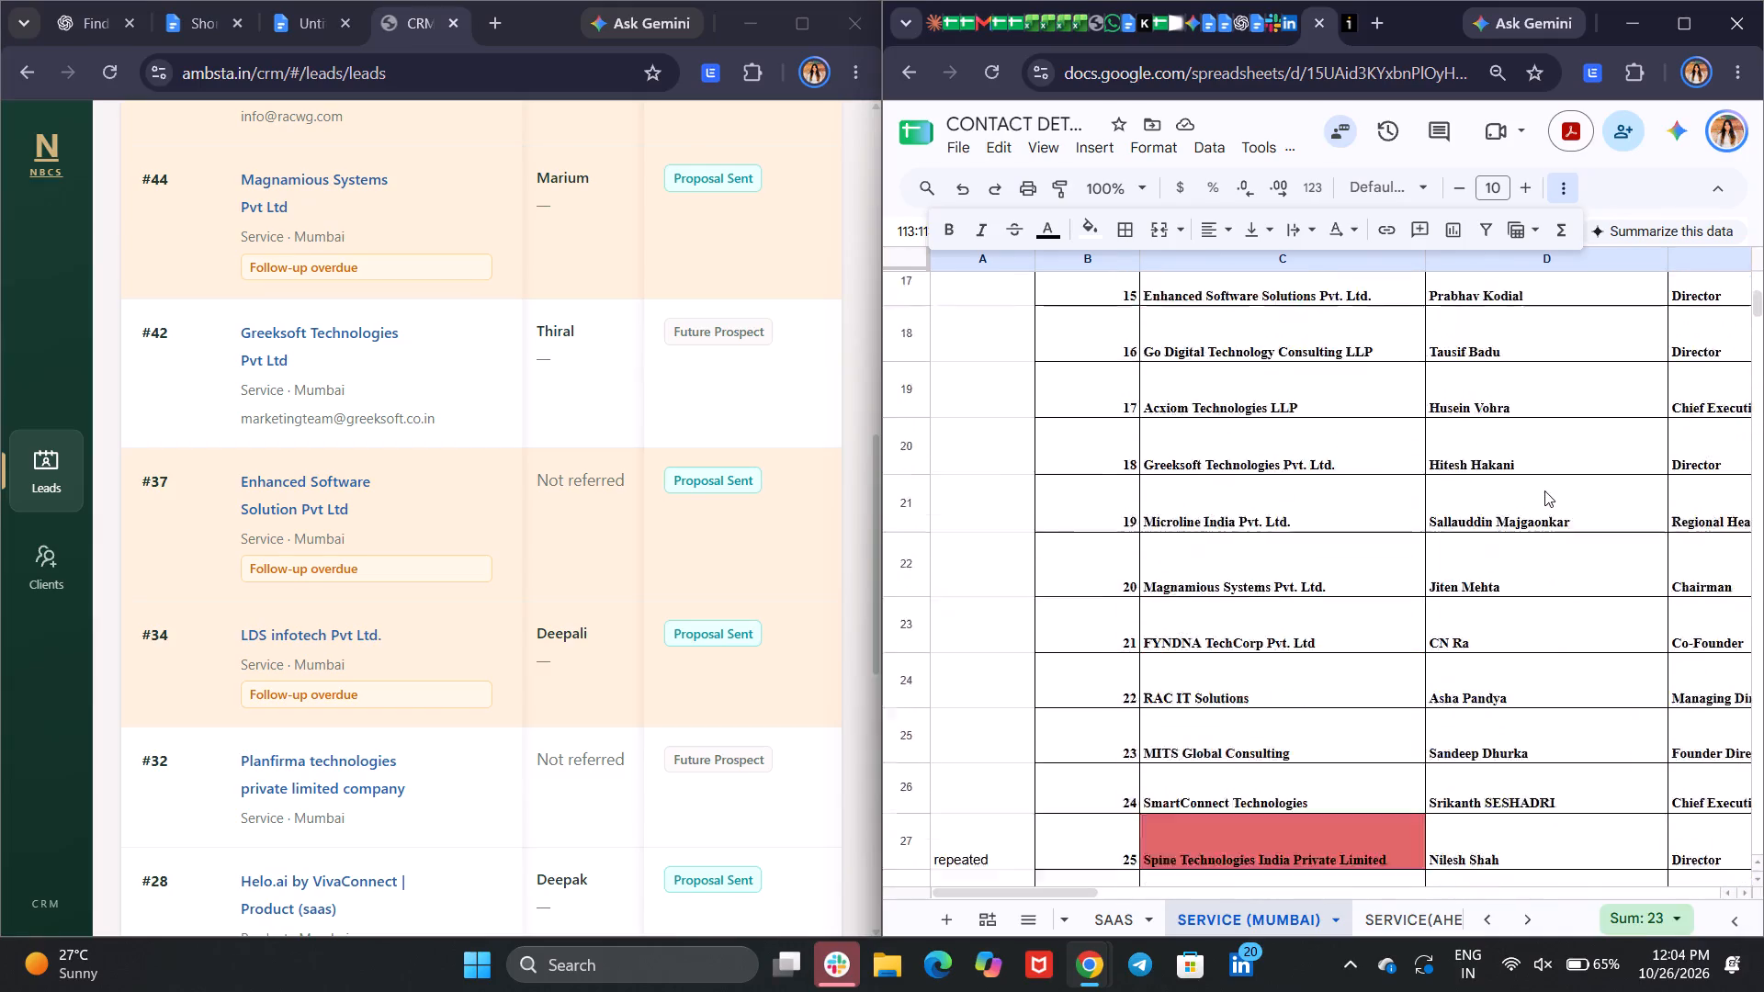
pyautogui.scroll(1, 1544, 490)
pyautogui.click(1541, 580)
pyautogui.hscroll(-2, 1541, 580)
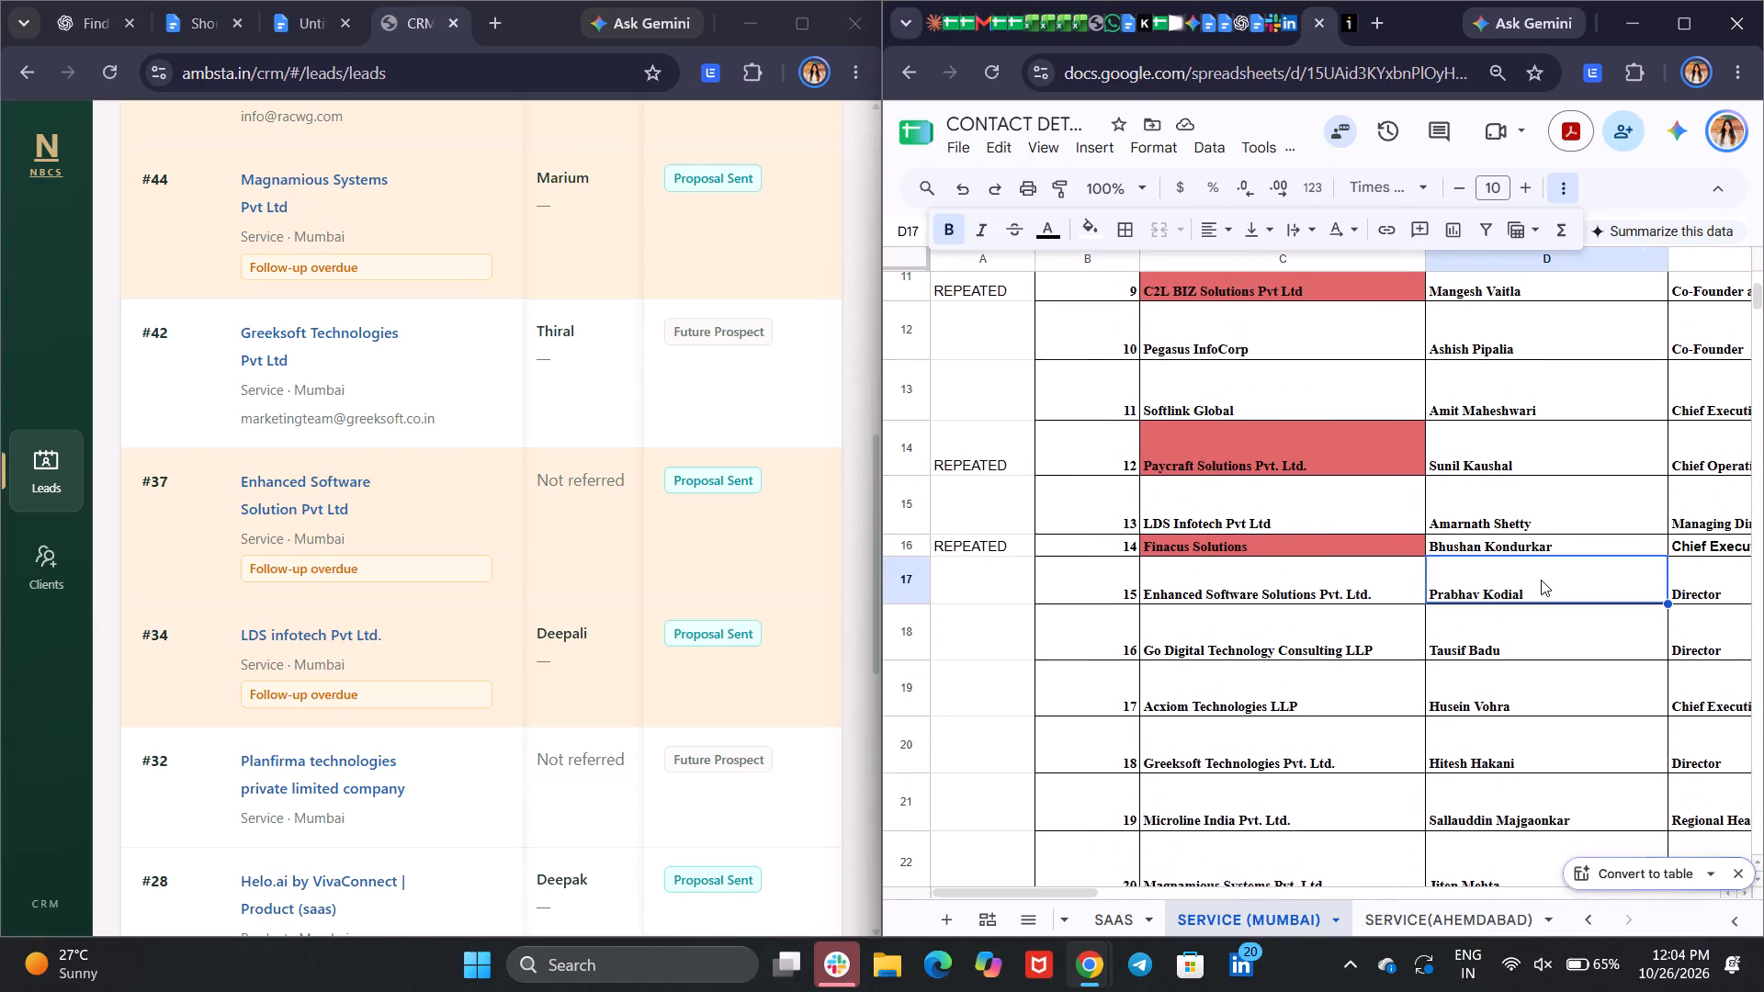
pyautogui.hscroll(-6, 1541, 580)
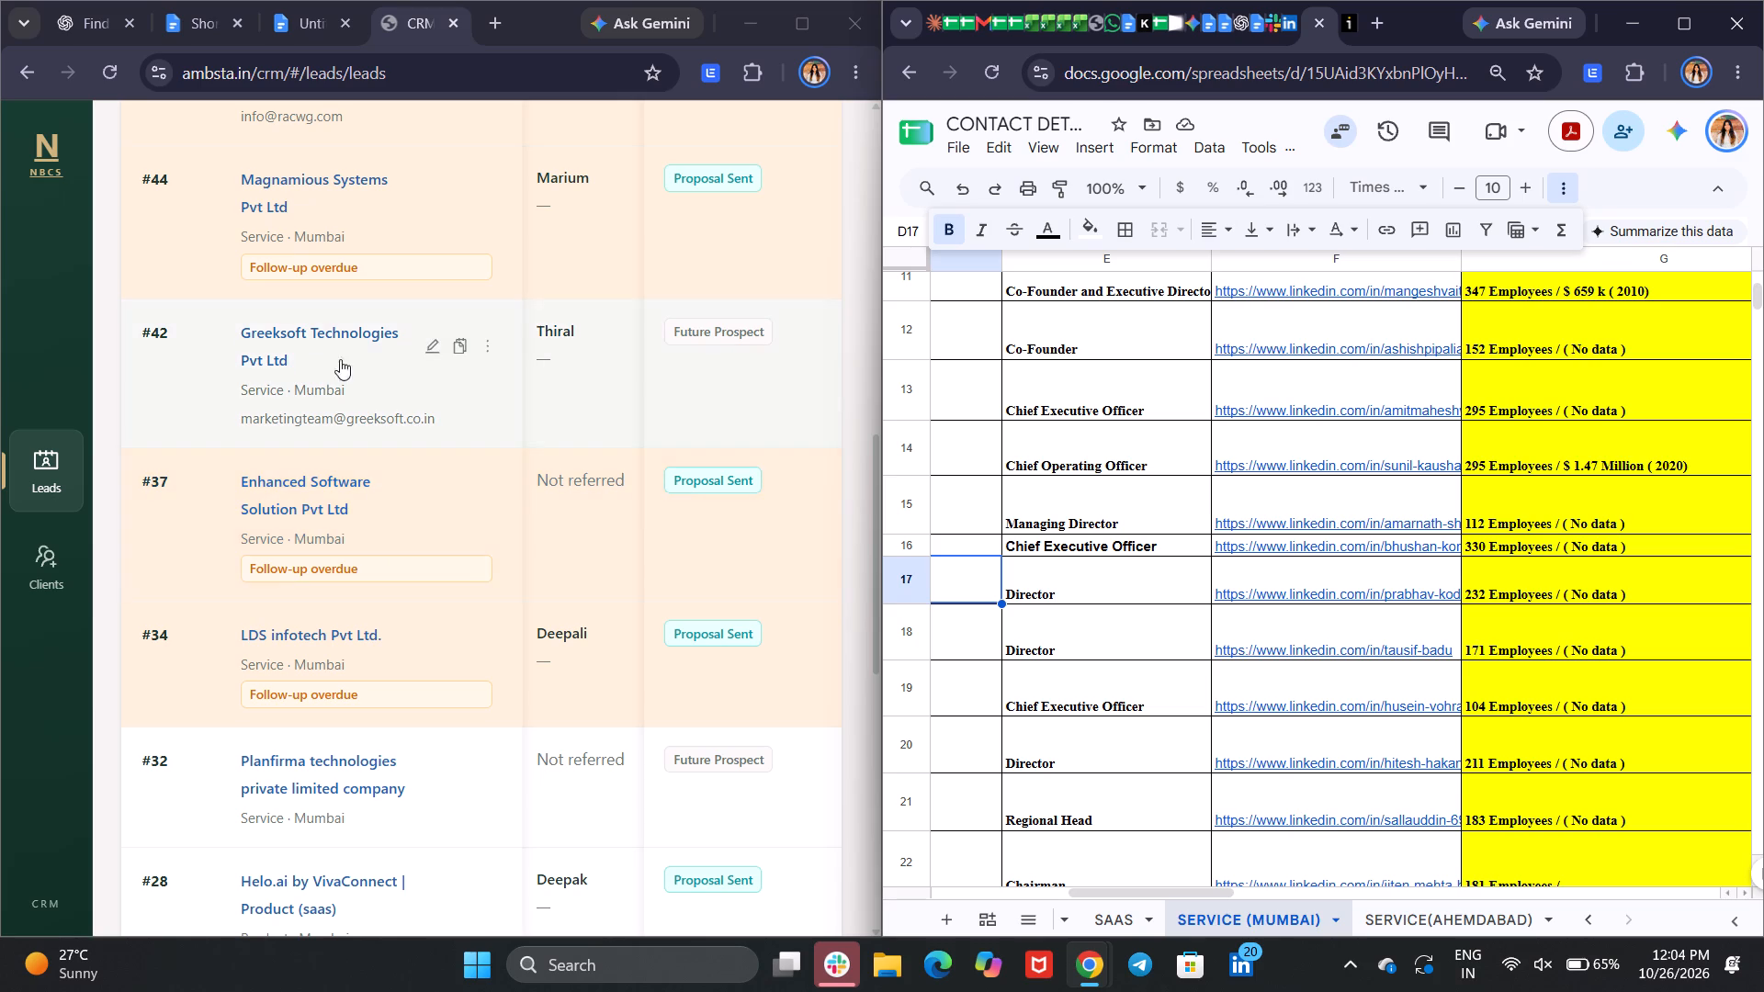
# Open the additional options of the Enhanced Software Solution Pvt Ltd lead in the CRM leads list.
pyautogui.click(487, 498)
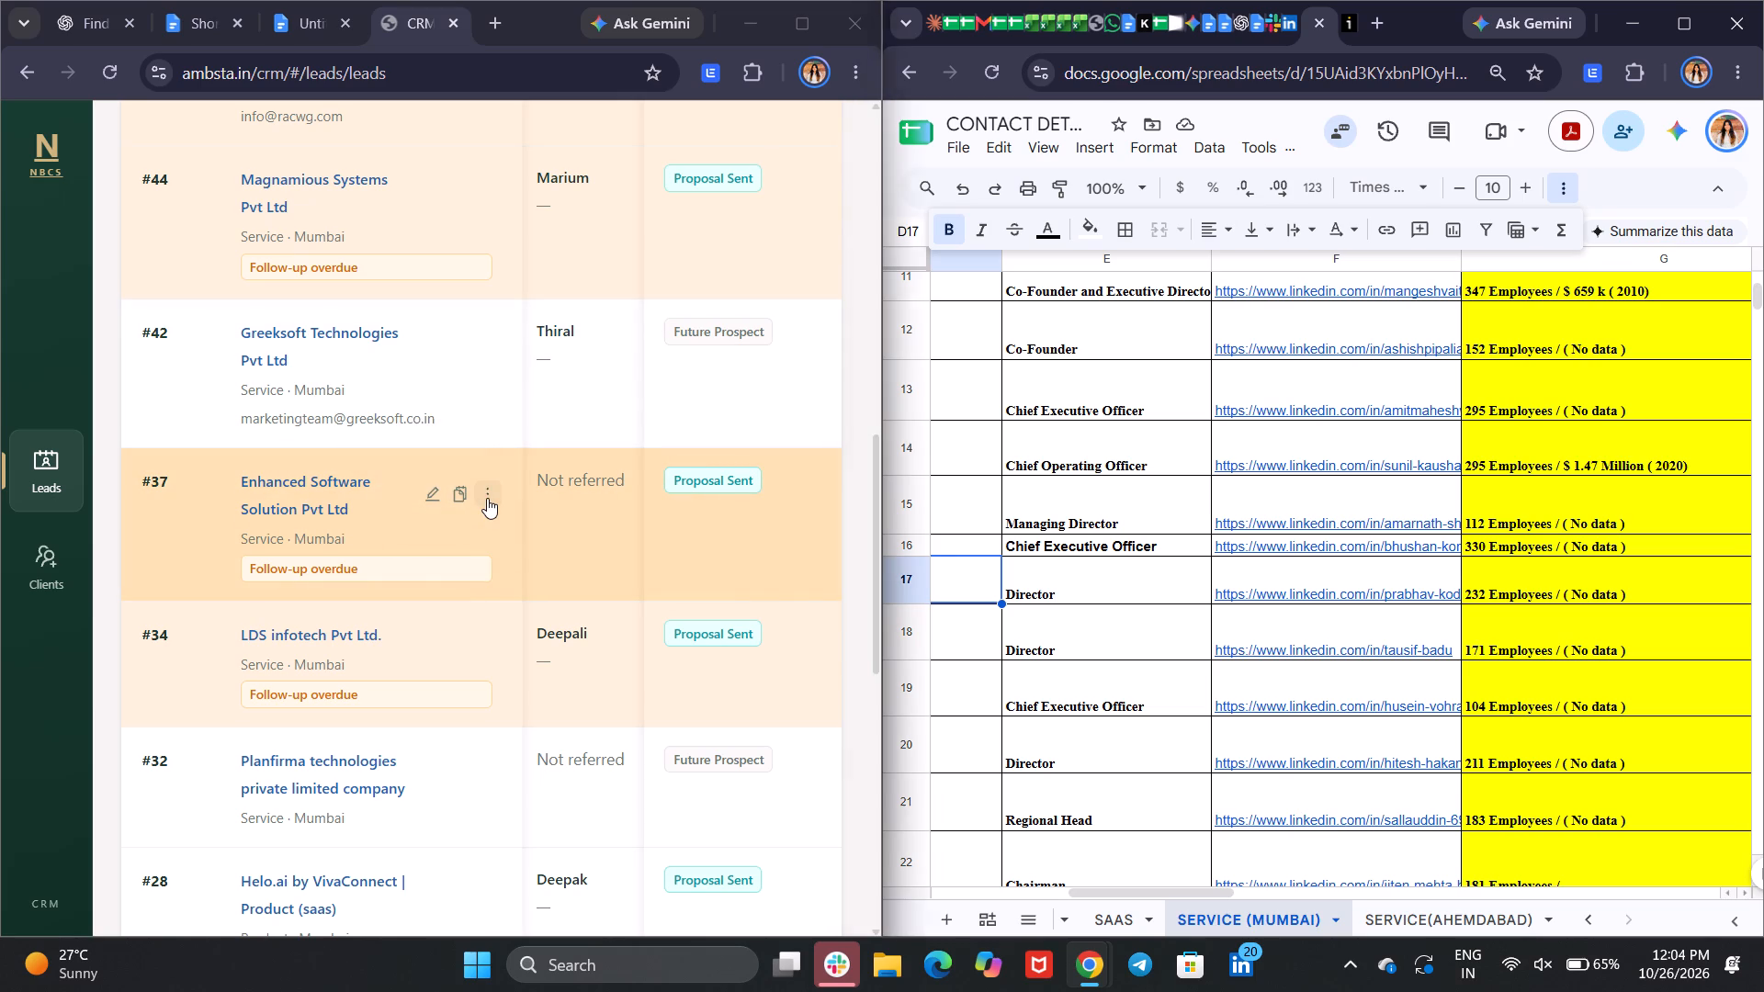
pyautogui.click(447, 535)
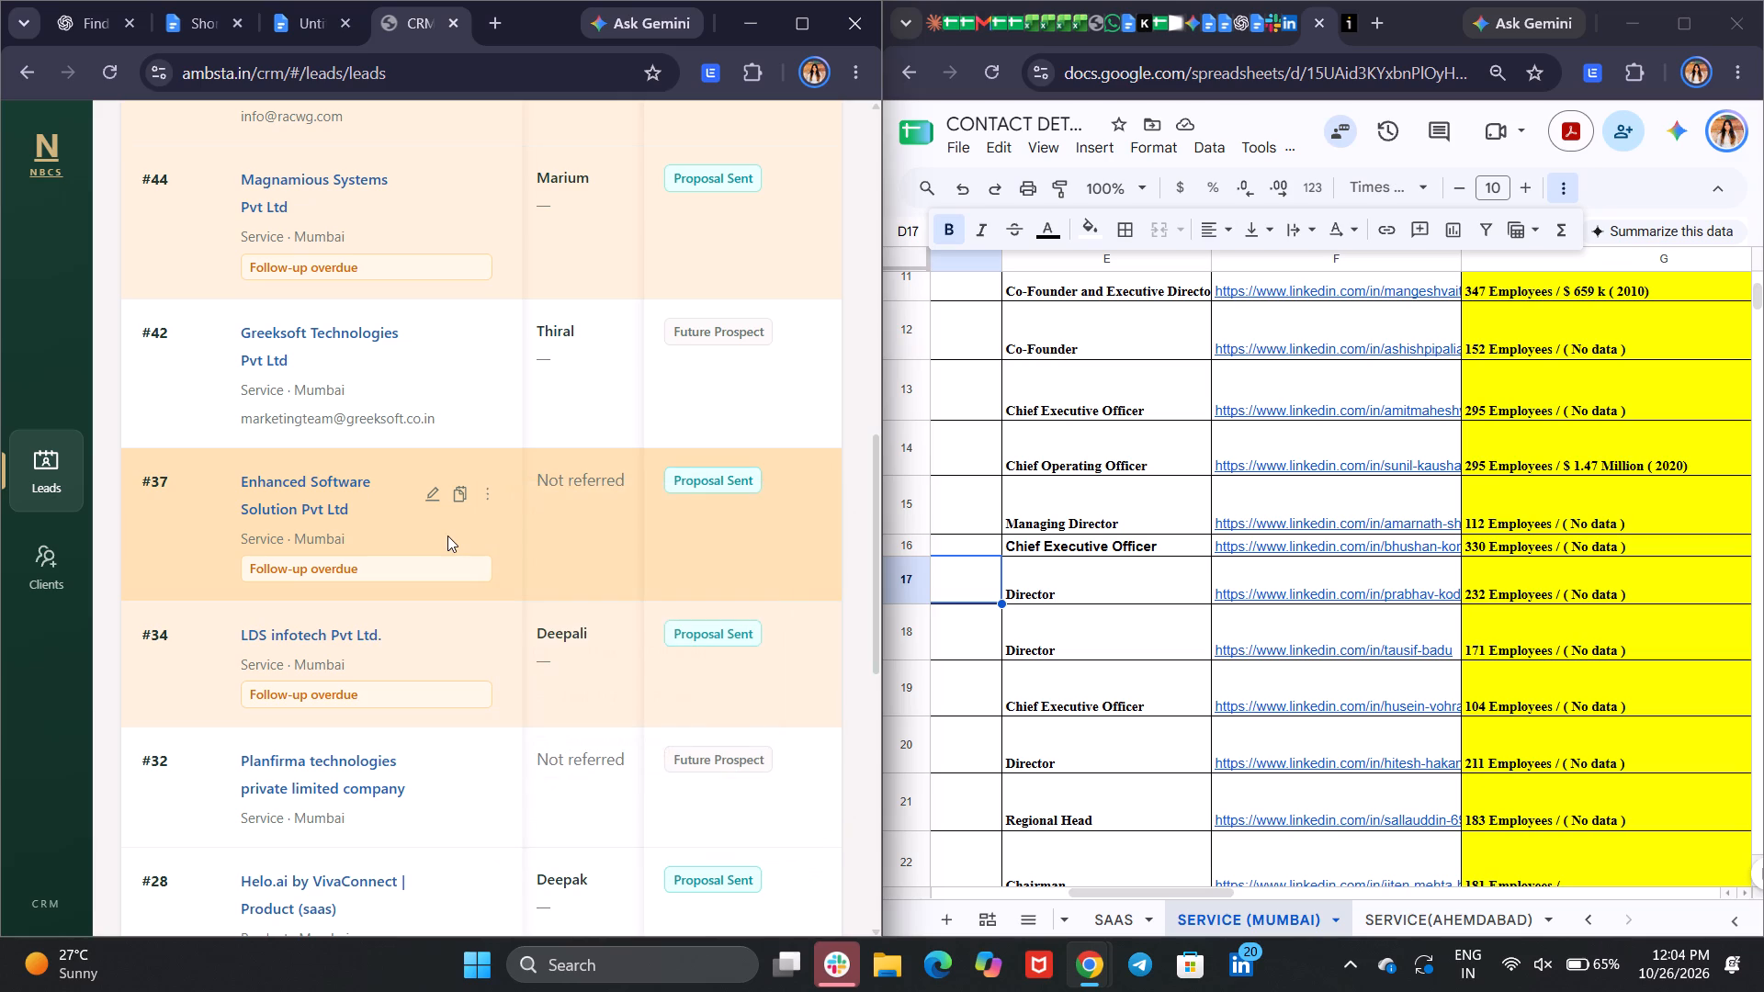
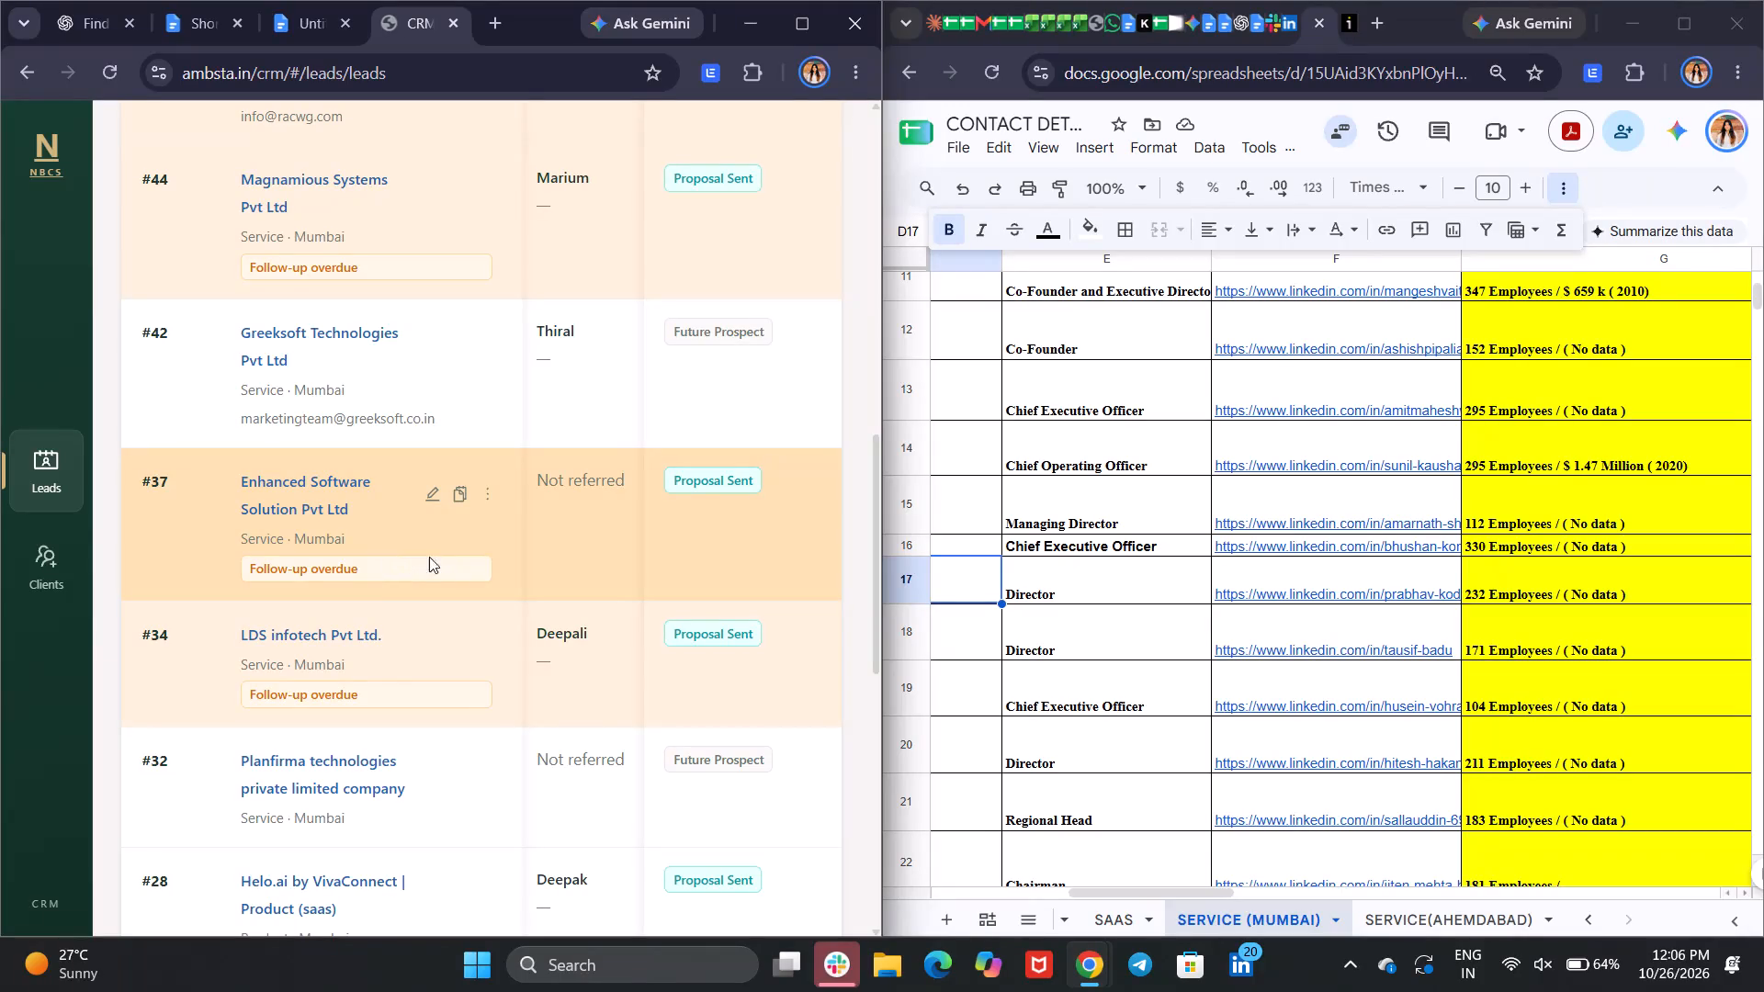
# Open the Send Proposal Follow-up preview for the Enhanced Software Solution Pvt Ltd lead.
pyautogui.click(480, 484)
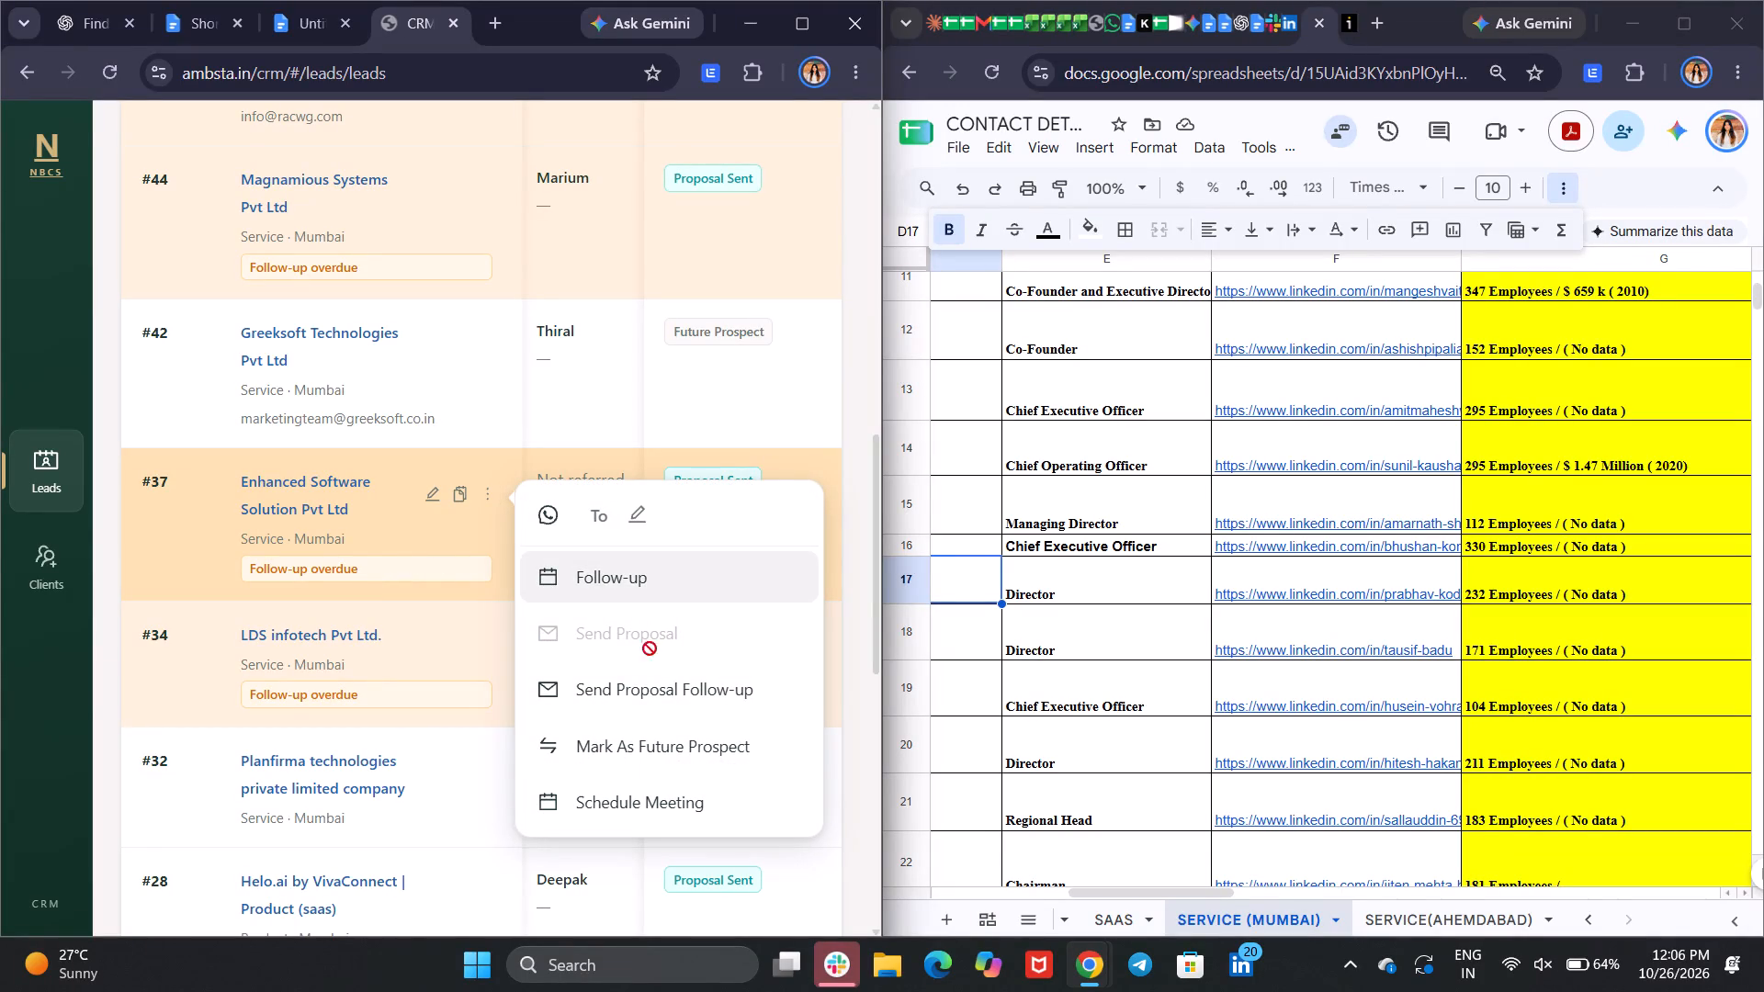
pyautogui.click(655, 694)
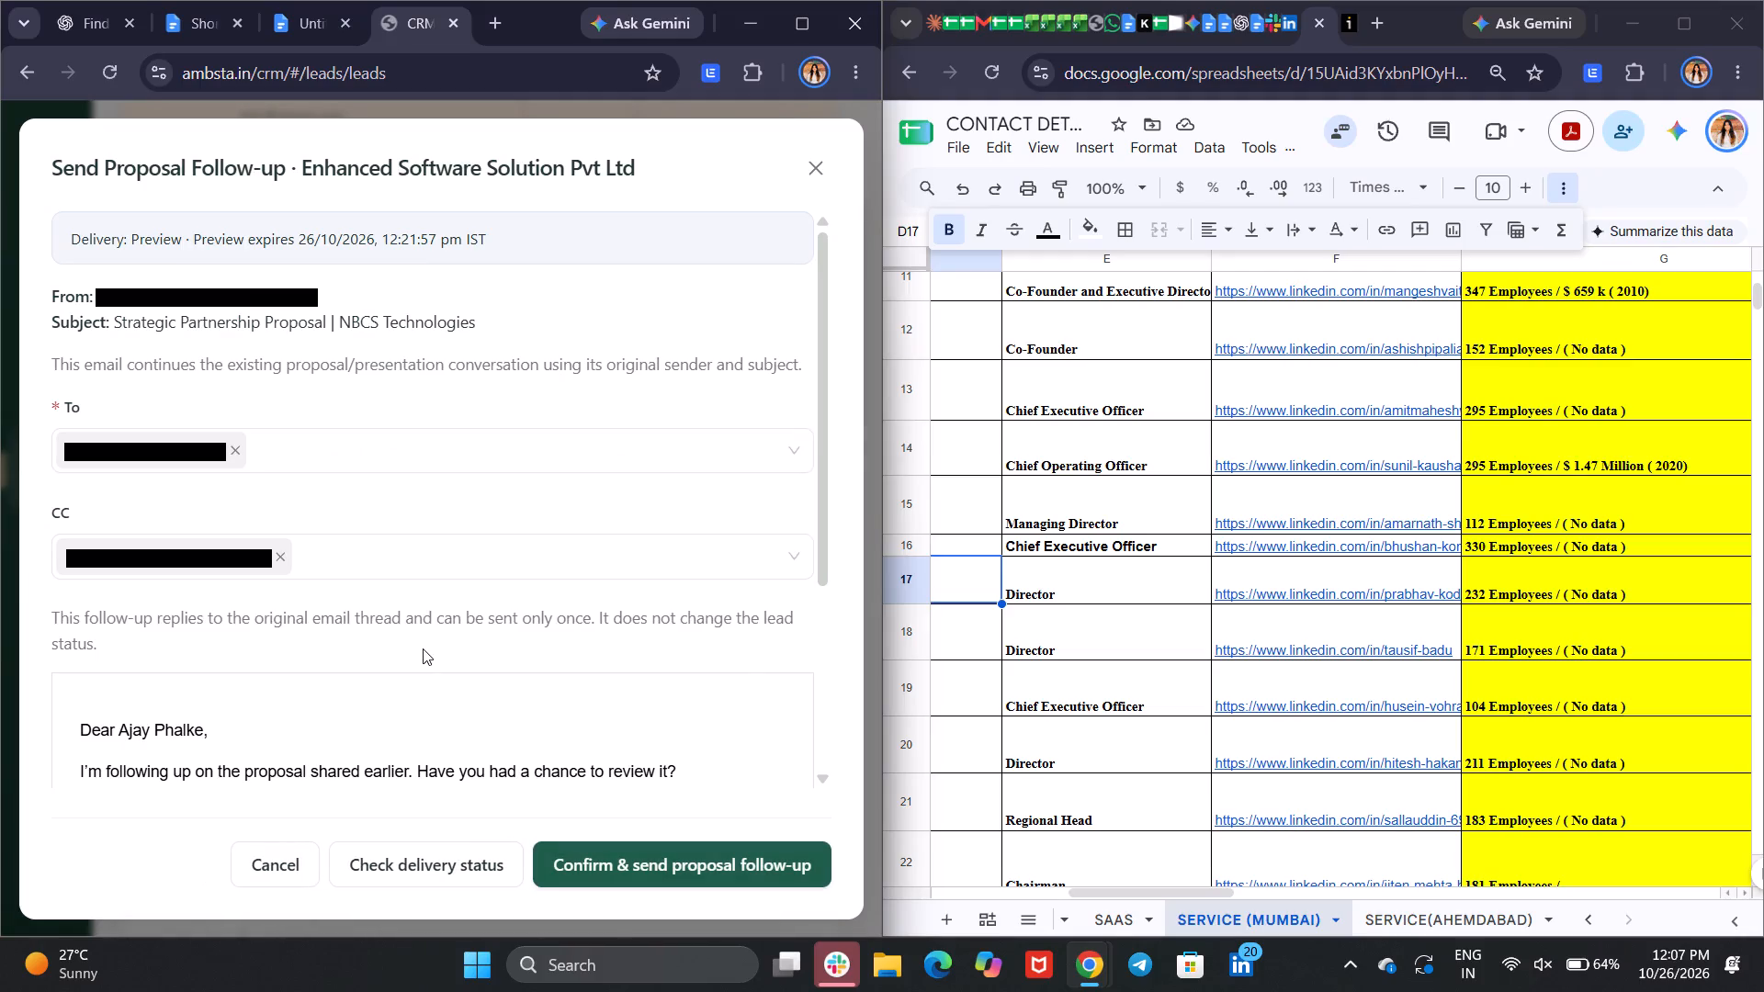
# Switch the computer's Wi-Fi connection to the Airtel_niti_2774_5G network.
pyautogui.click(1498, 962)
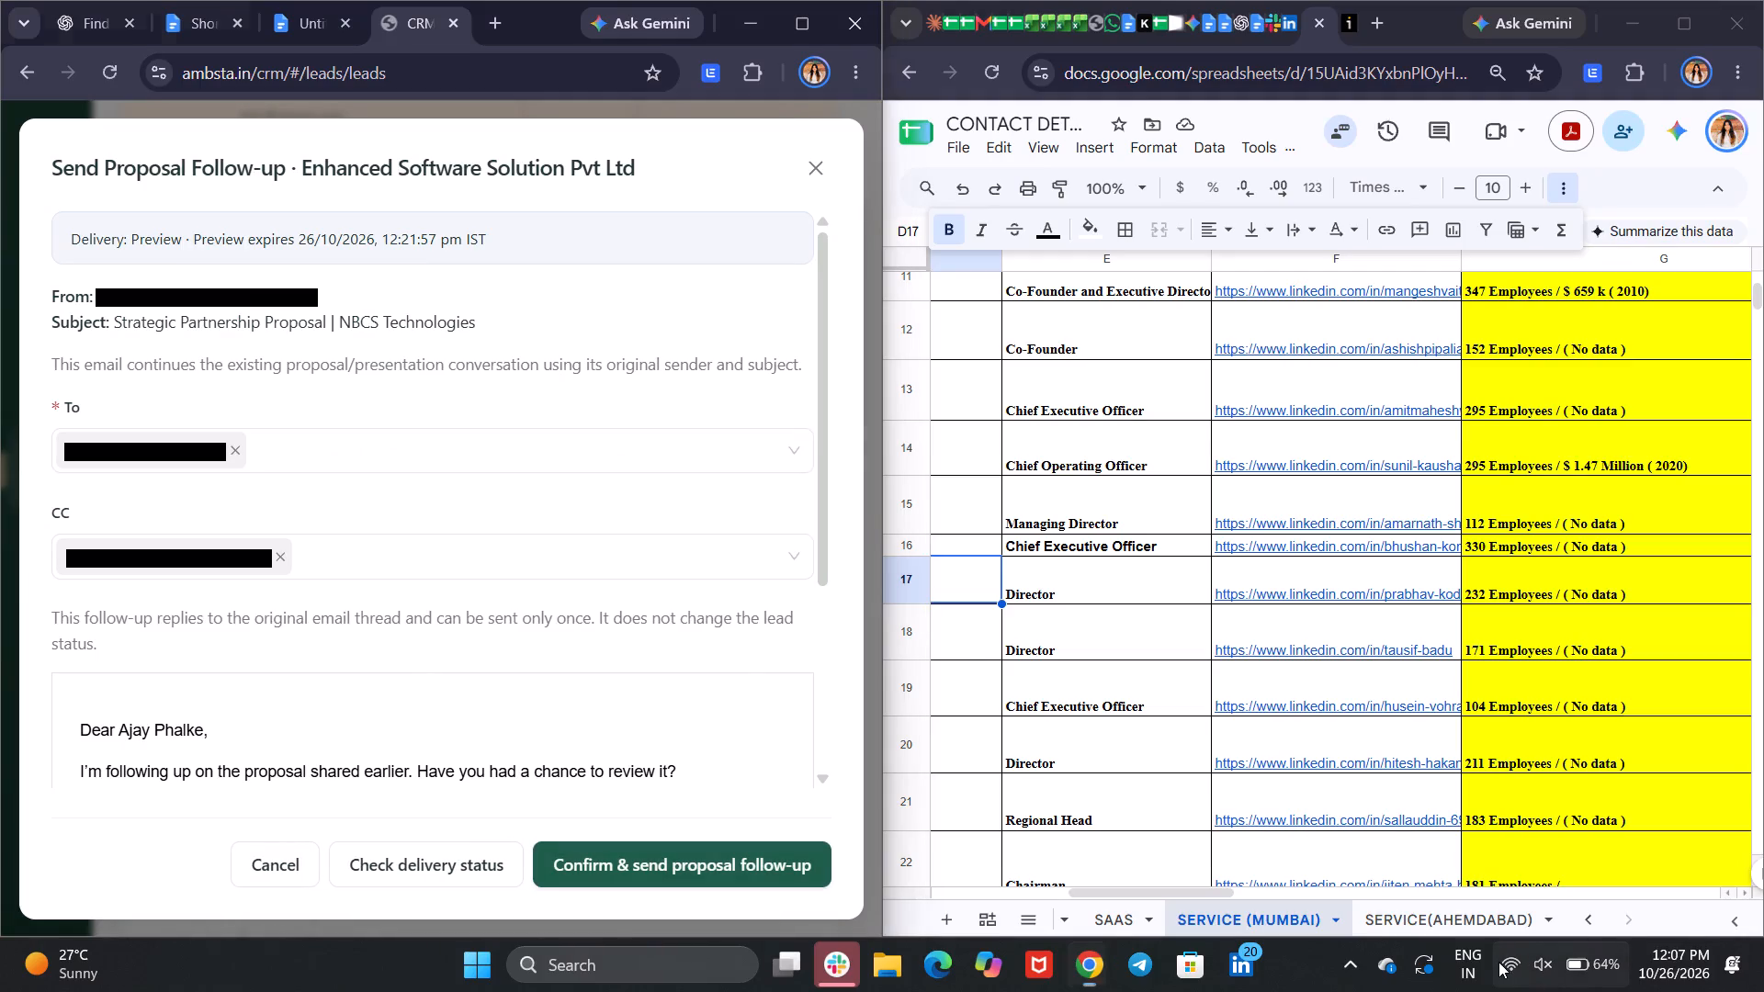
pyautogui.moveTo(1498, 962); pyautogui.dragTo(1455, 504)
pyautogui.click(1455, 504)
pyautogui.click(1446, 524)
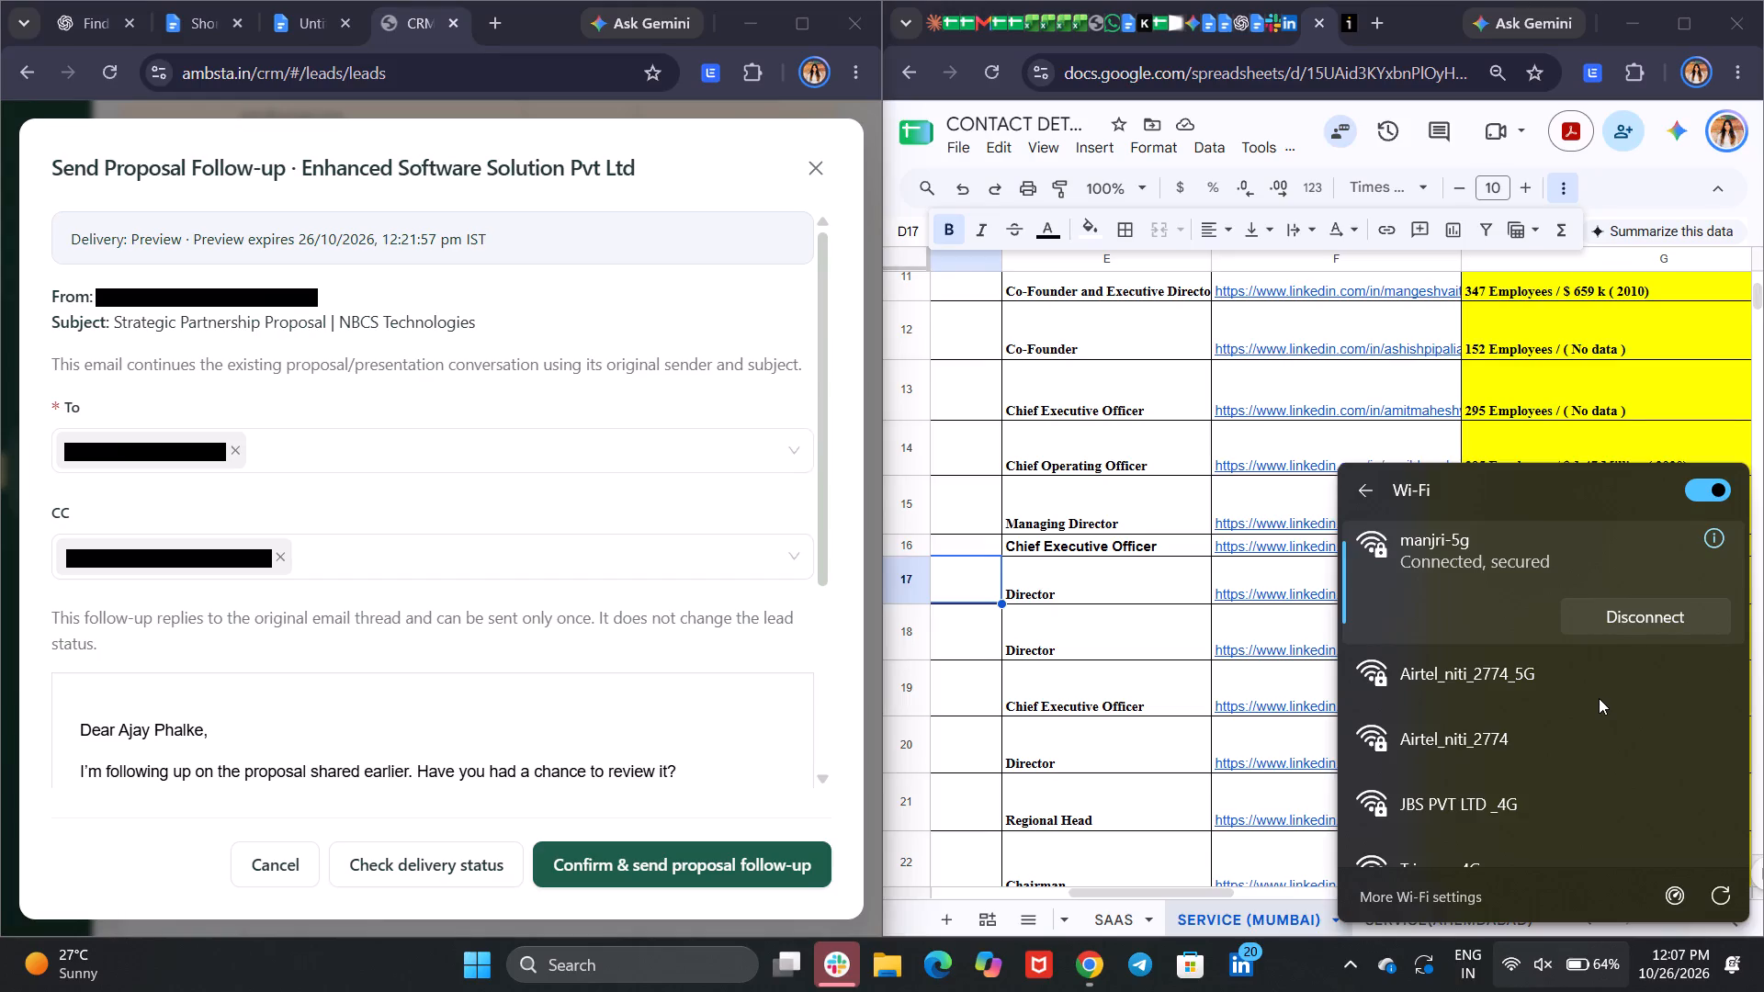
pyautogui.click(1597, 677)
pyautogui.click(1609, 707)
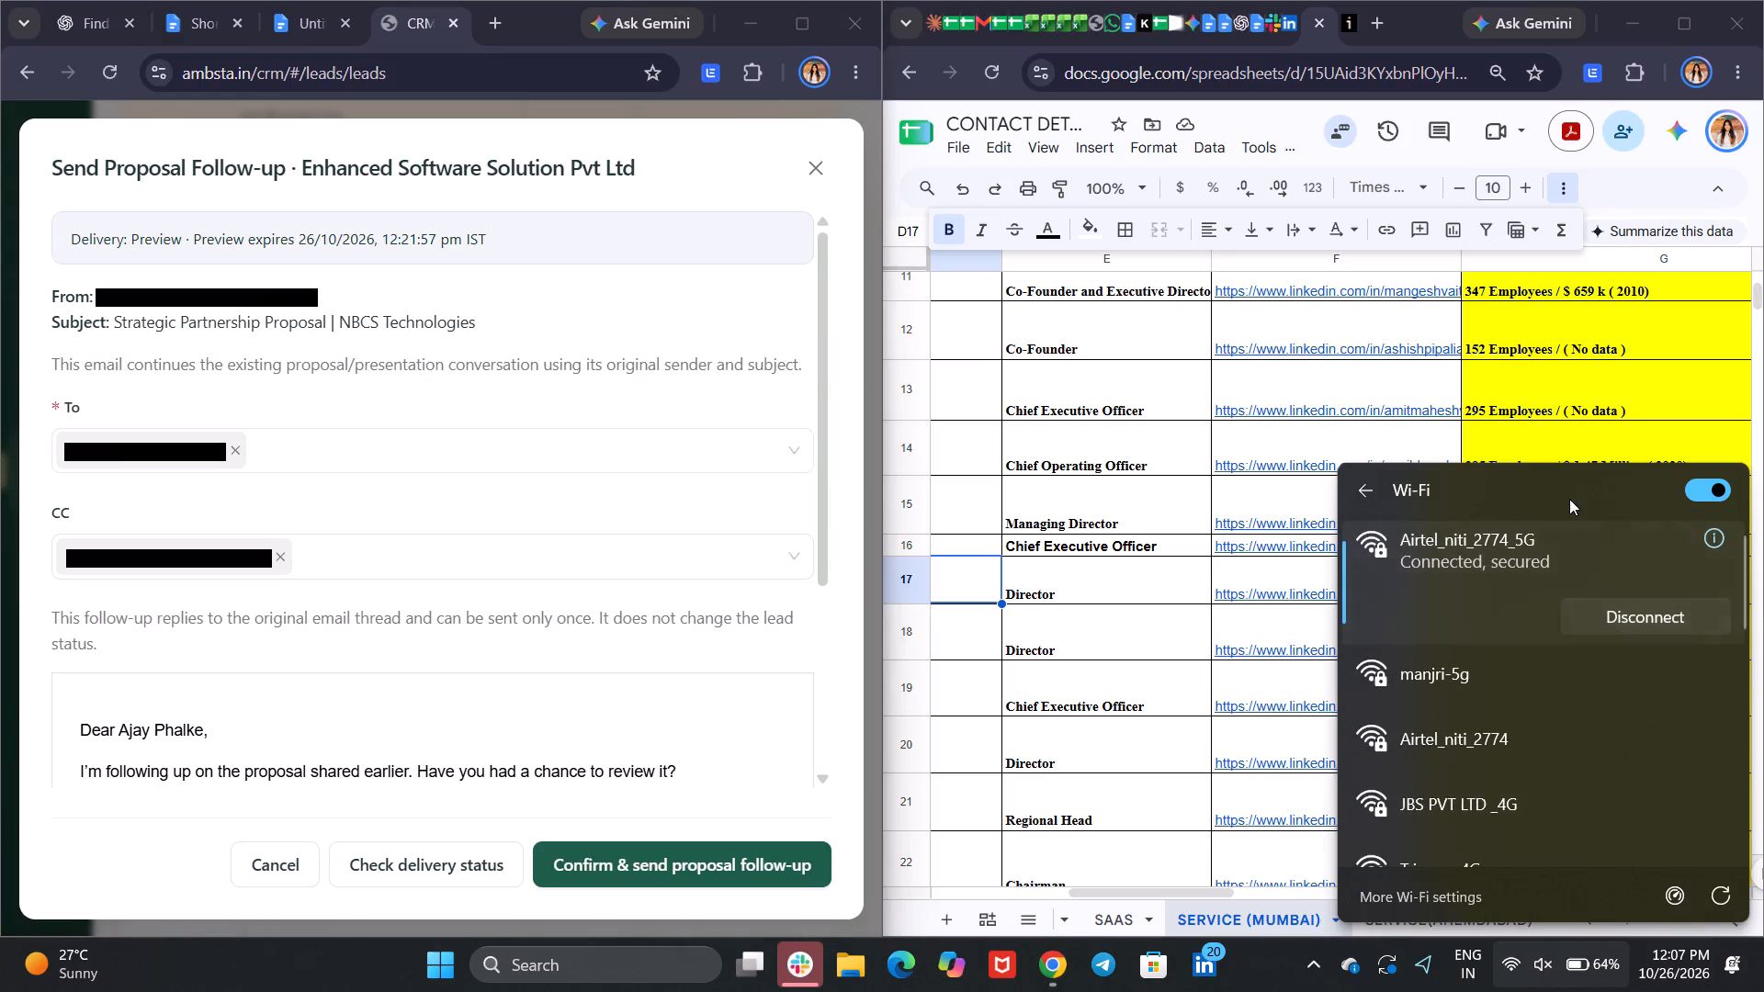
pyautogui.click(1563, 434)
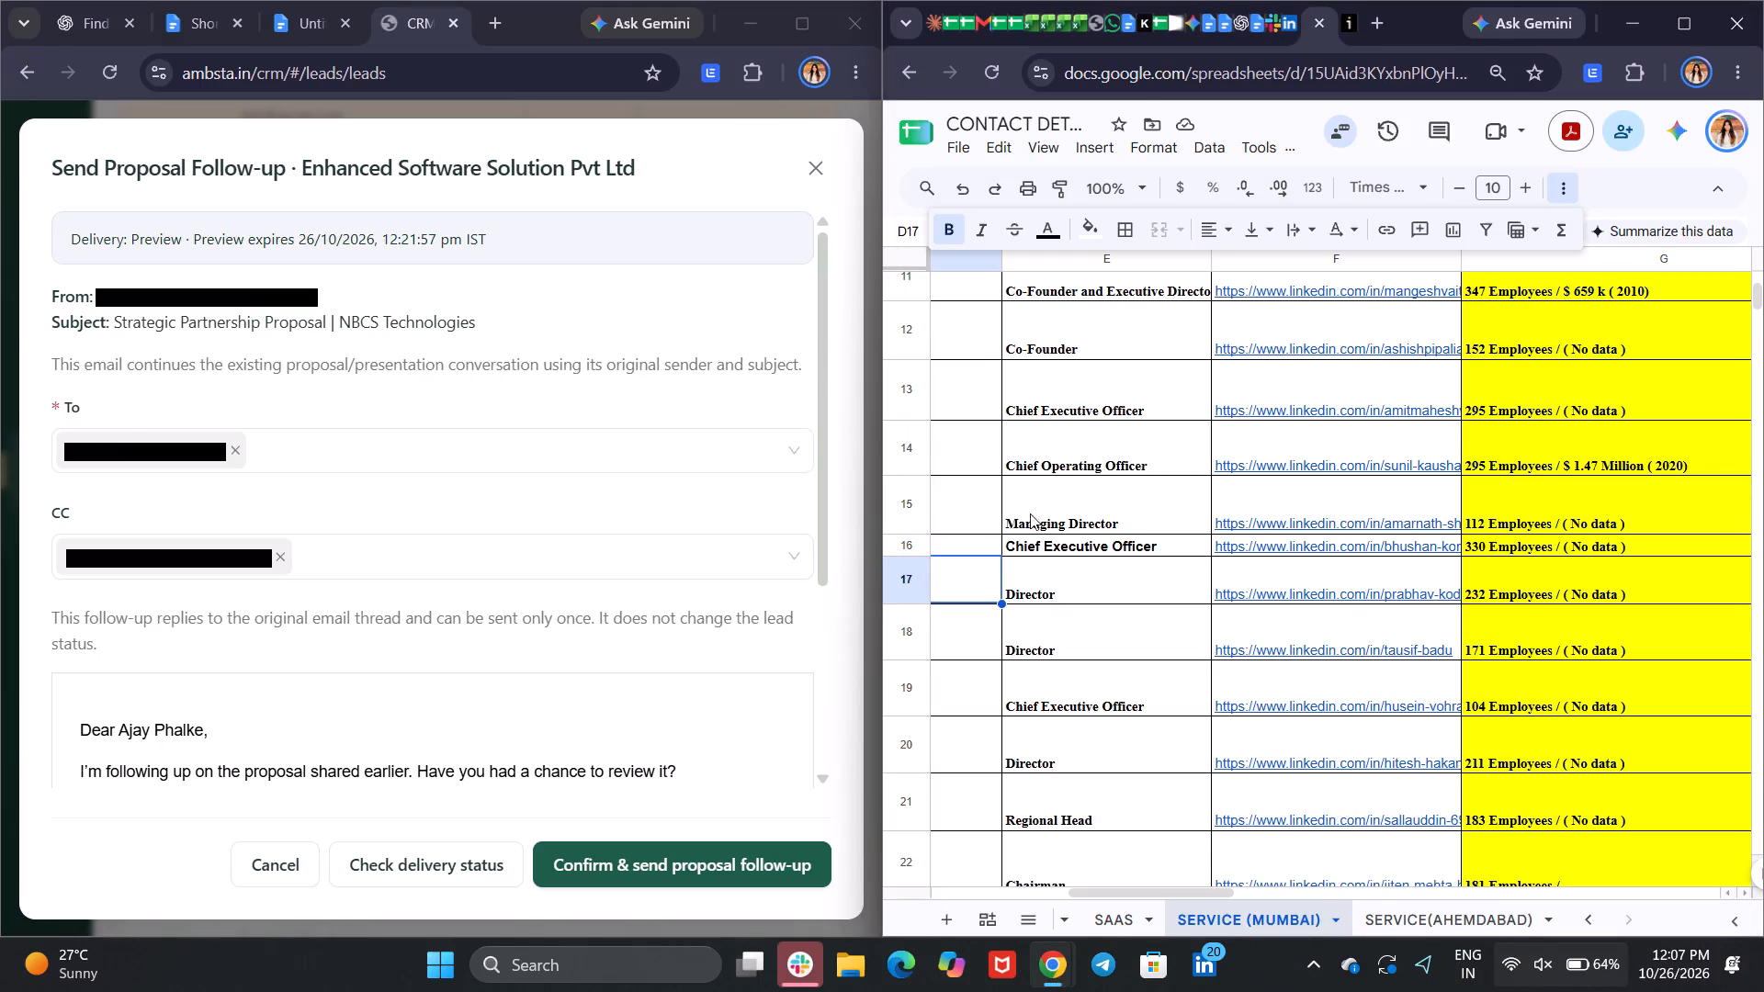
# Review the proposal follow-up email to Enhanced Software Solution Pvt Ltd down to its attachments, then confirm and send it.
pyautogui.scroll(-4, 418, 491)
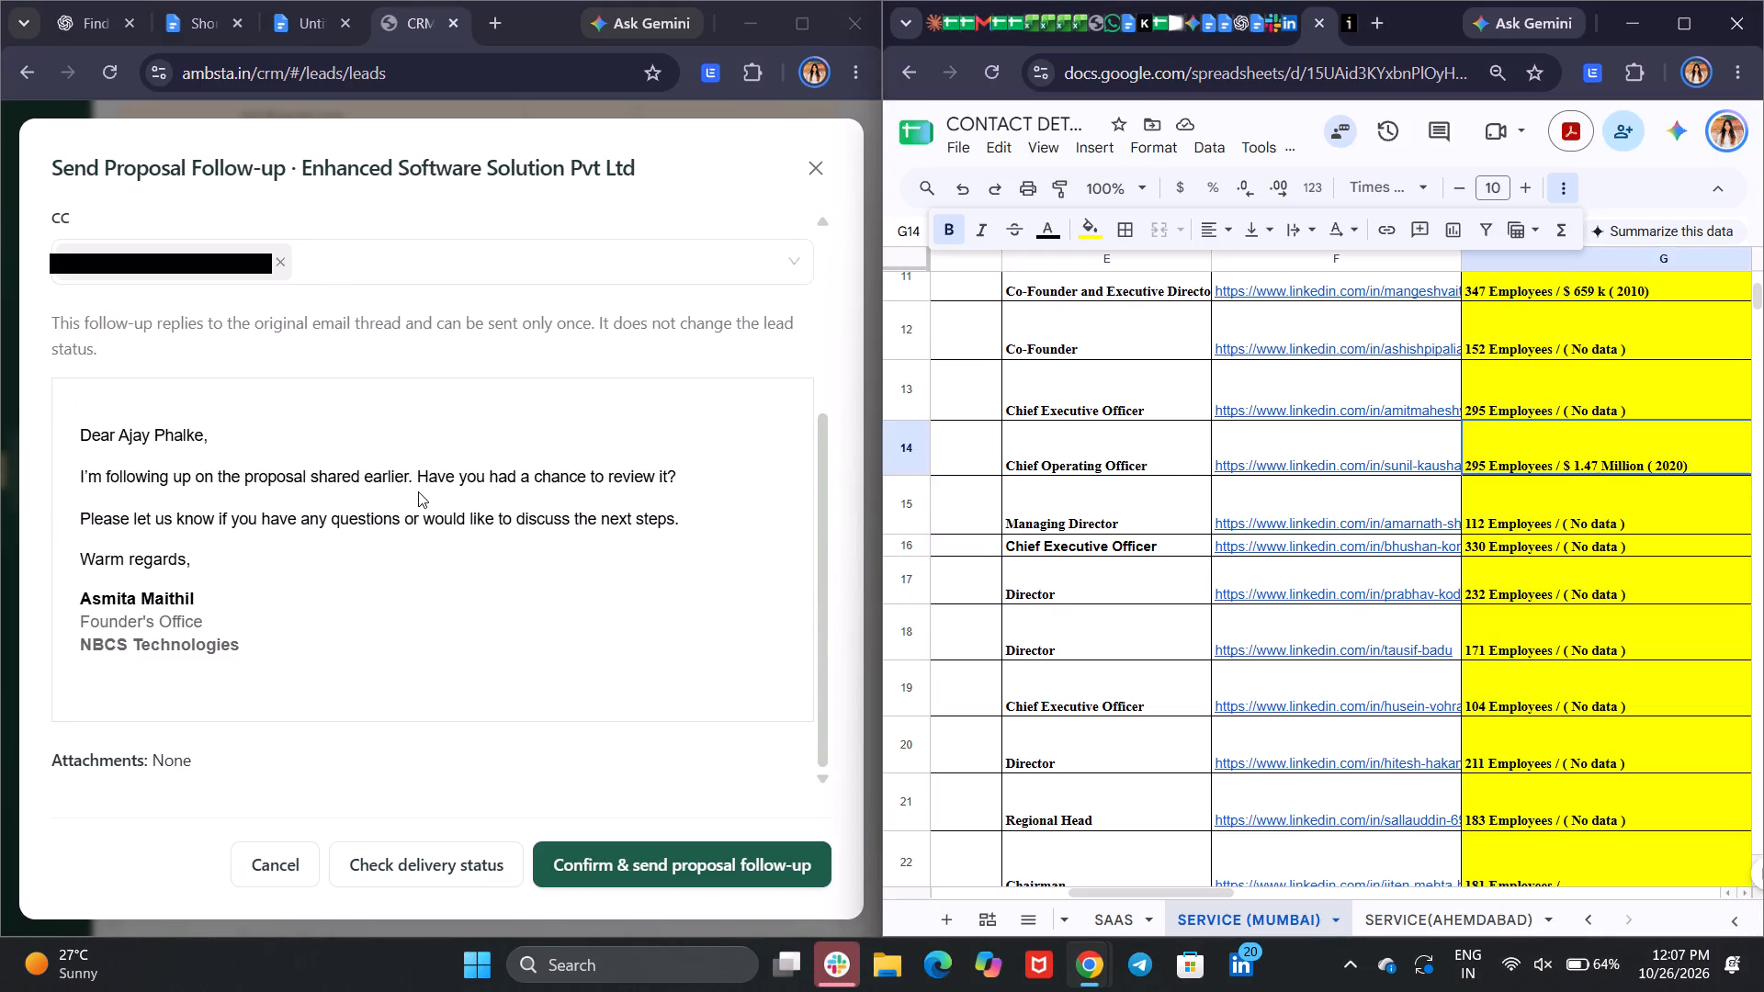
pyautogui.scroll(-1, 418, 491)
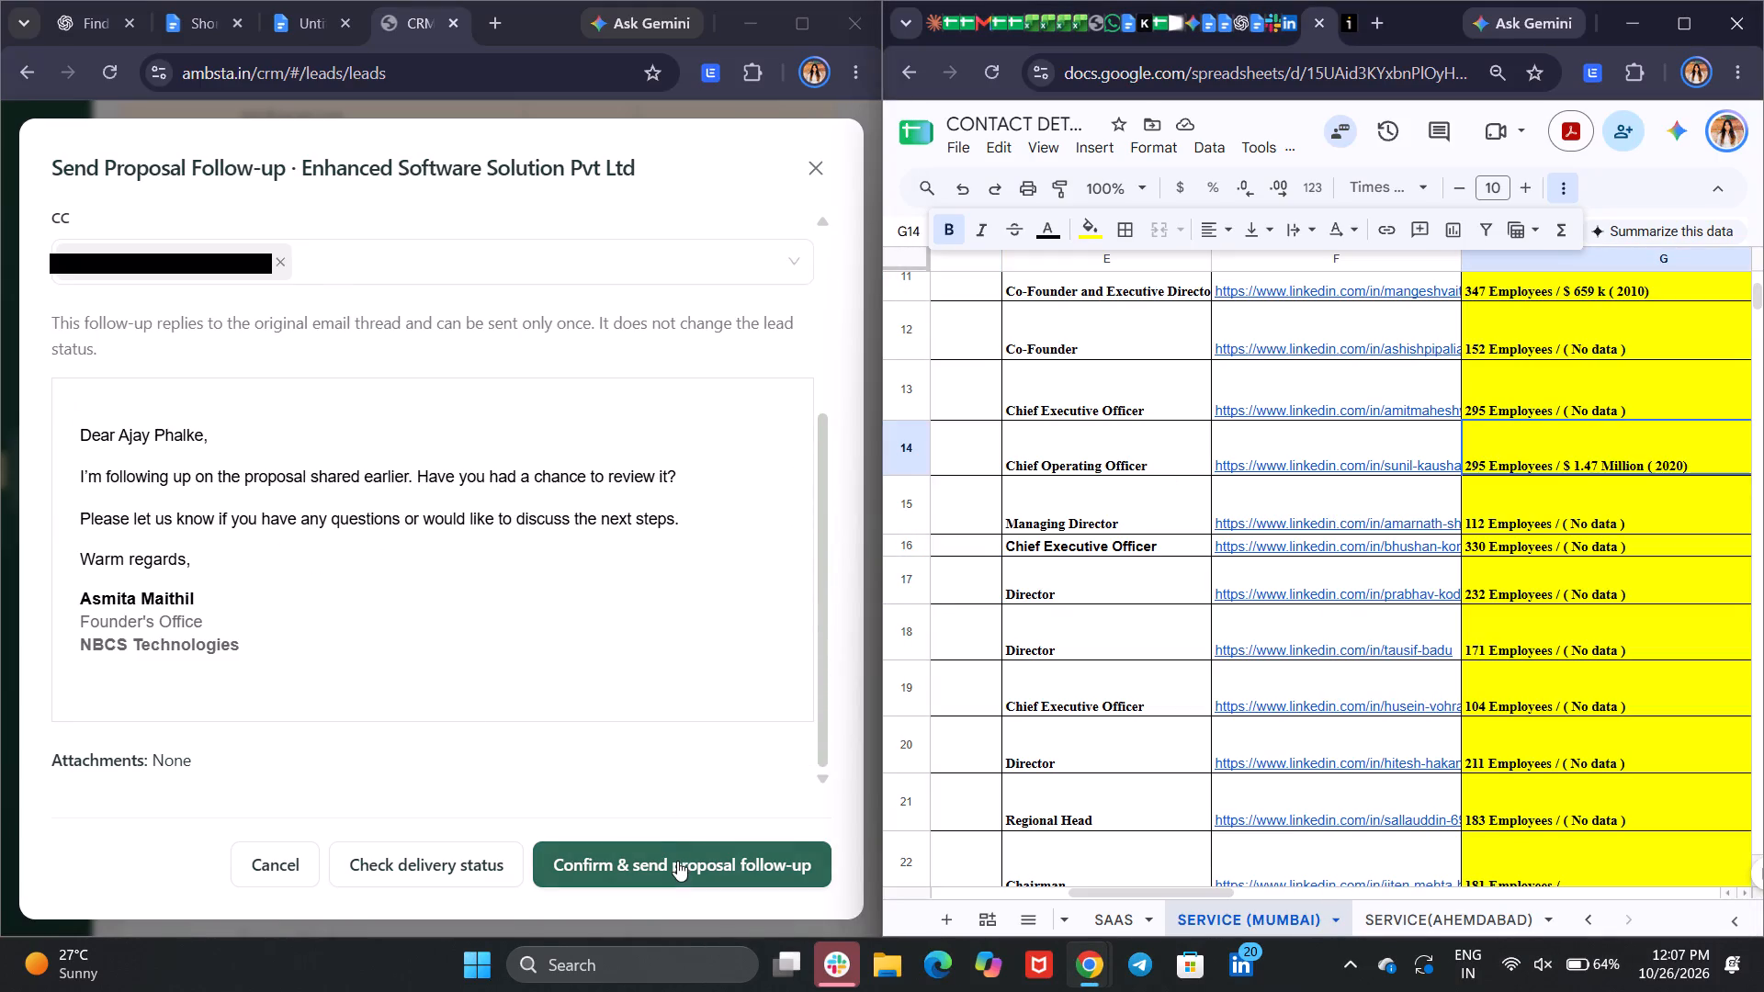
pyautogui.click(677, 861)
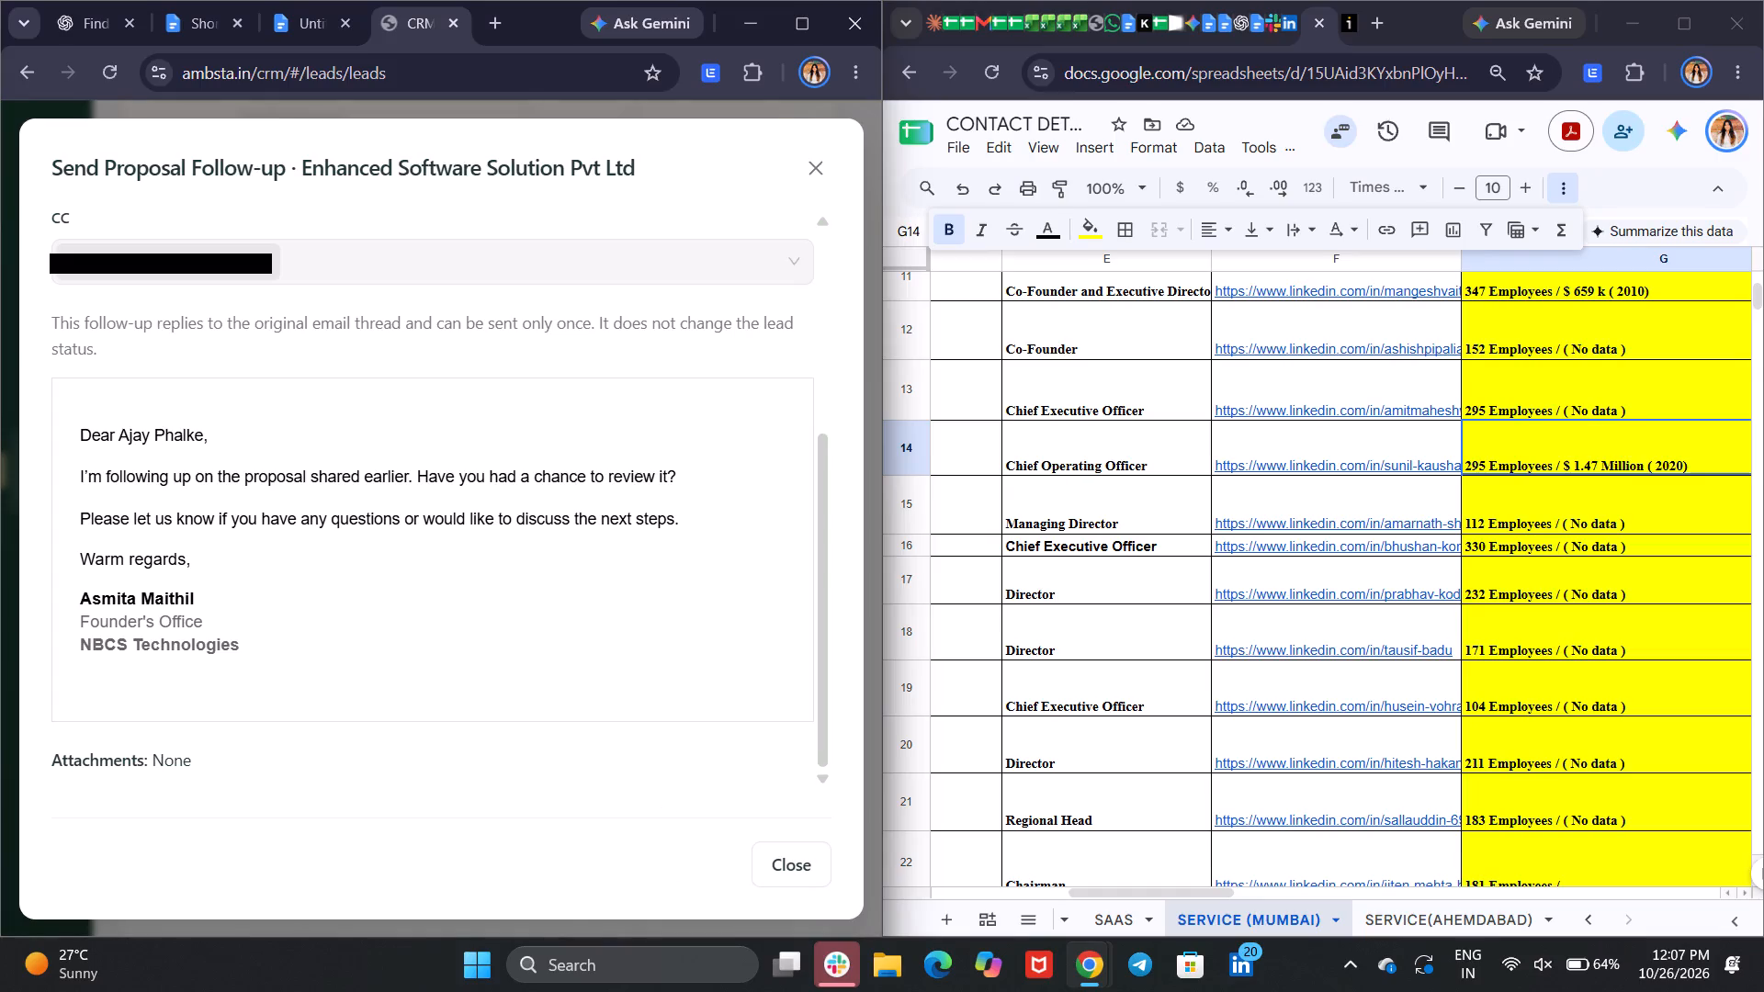
# Close the proposal follow-up email and open the Enhanced Software Solution Pvt Ltd lead's Follow-up form to examine its fields.
pyautogui.click(820, 166)
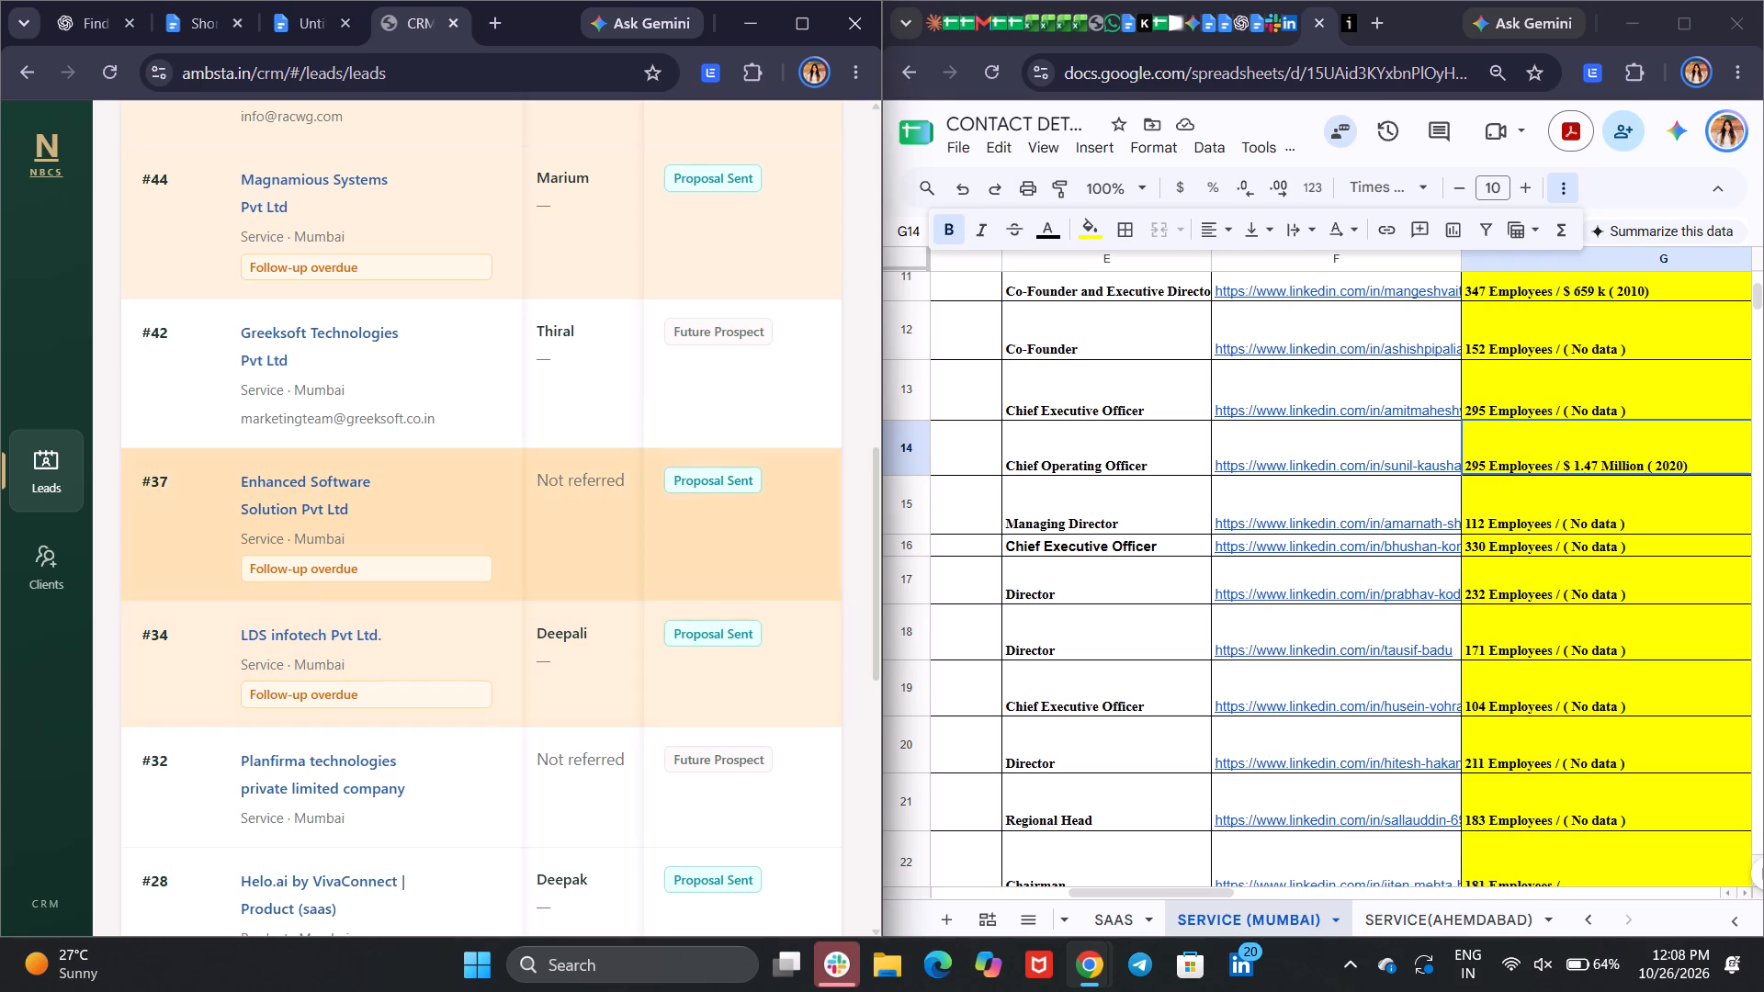
pyautogui.click(483, 491)
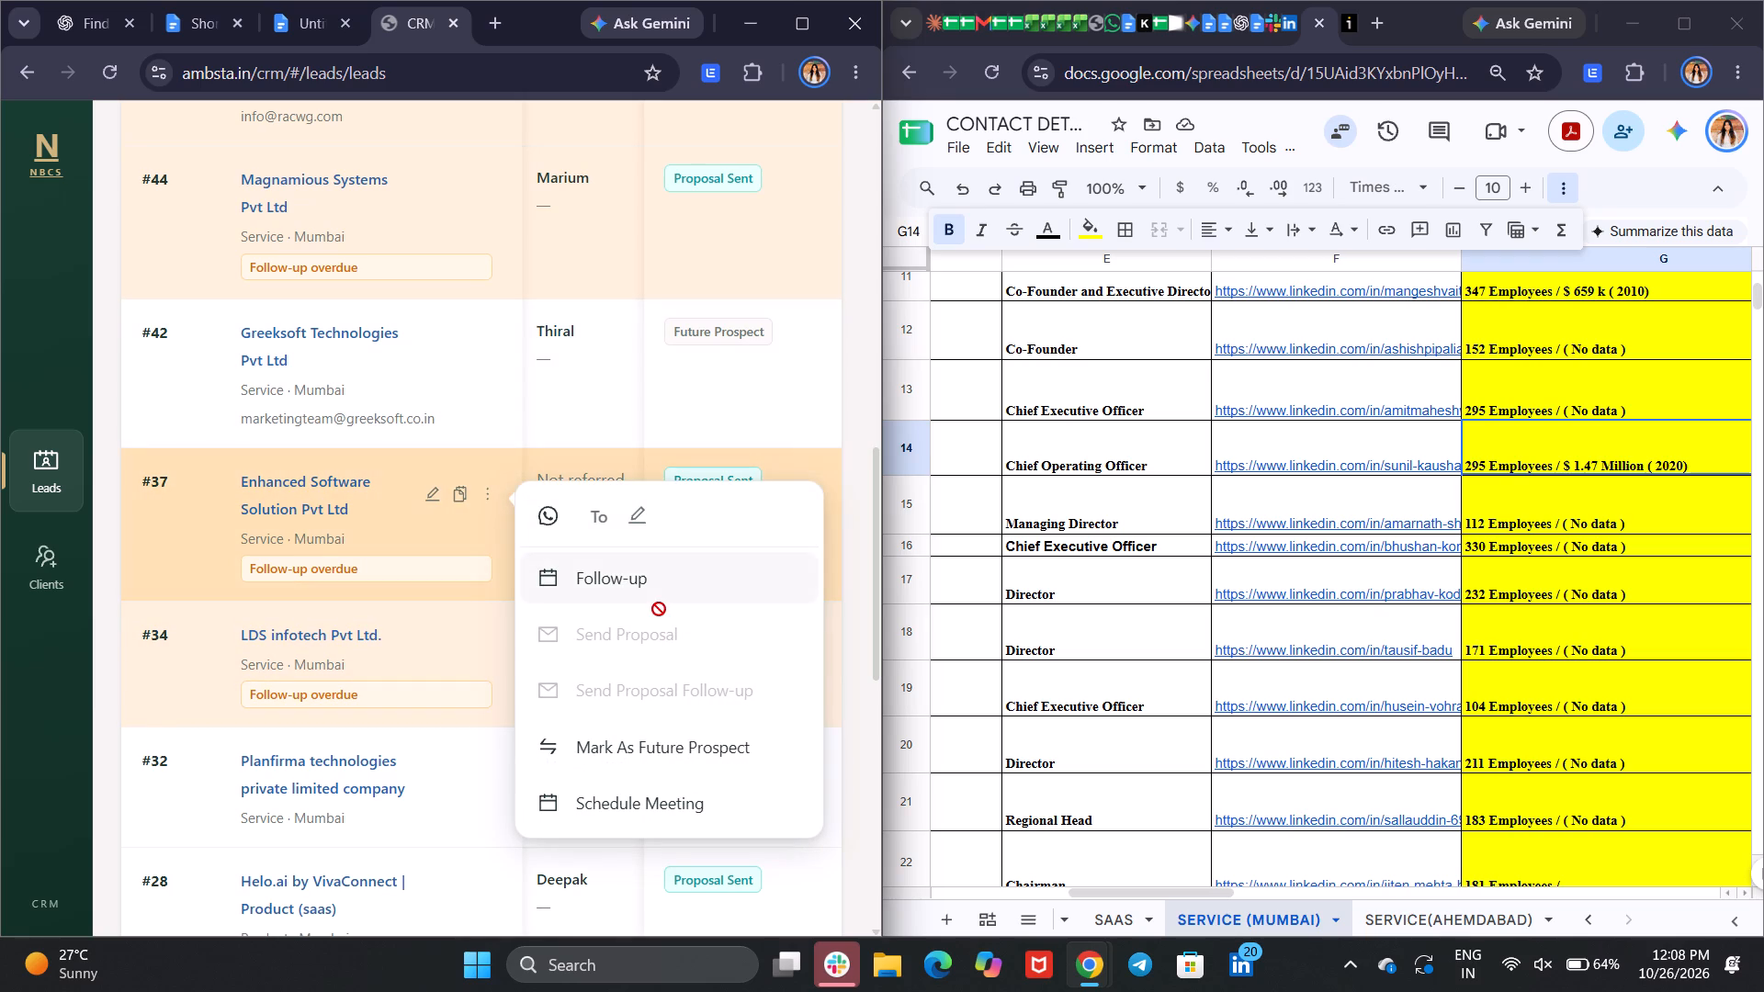
pyautogui.click(623, 575)
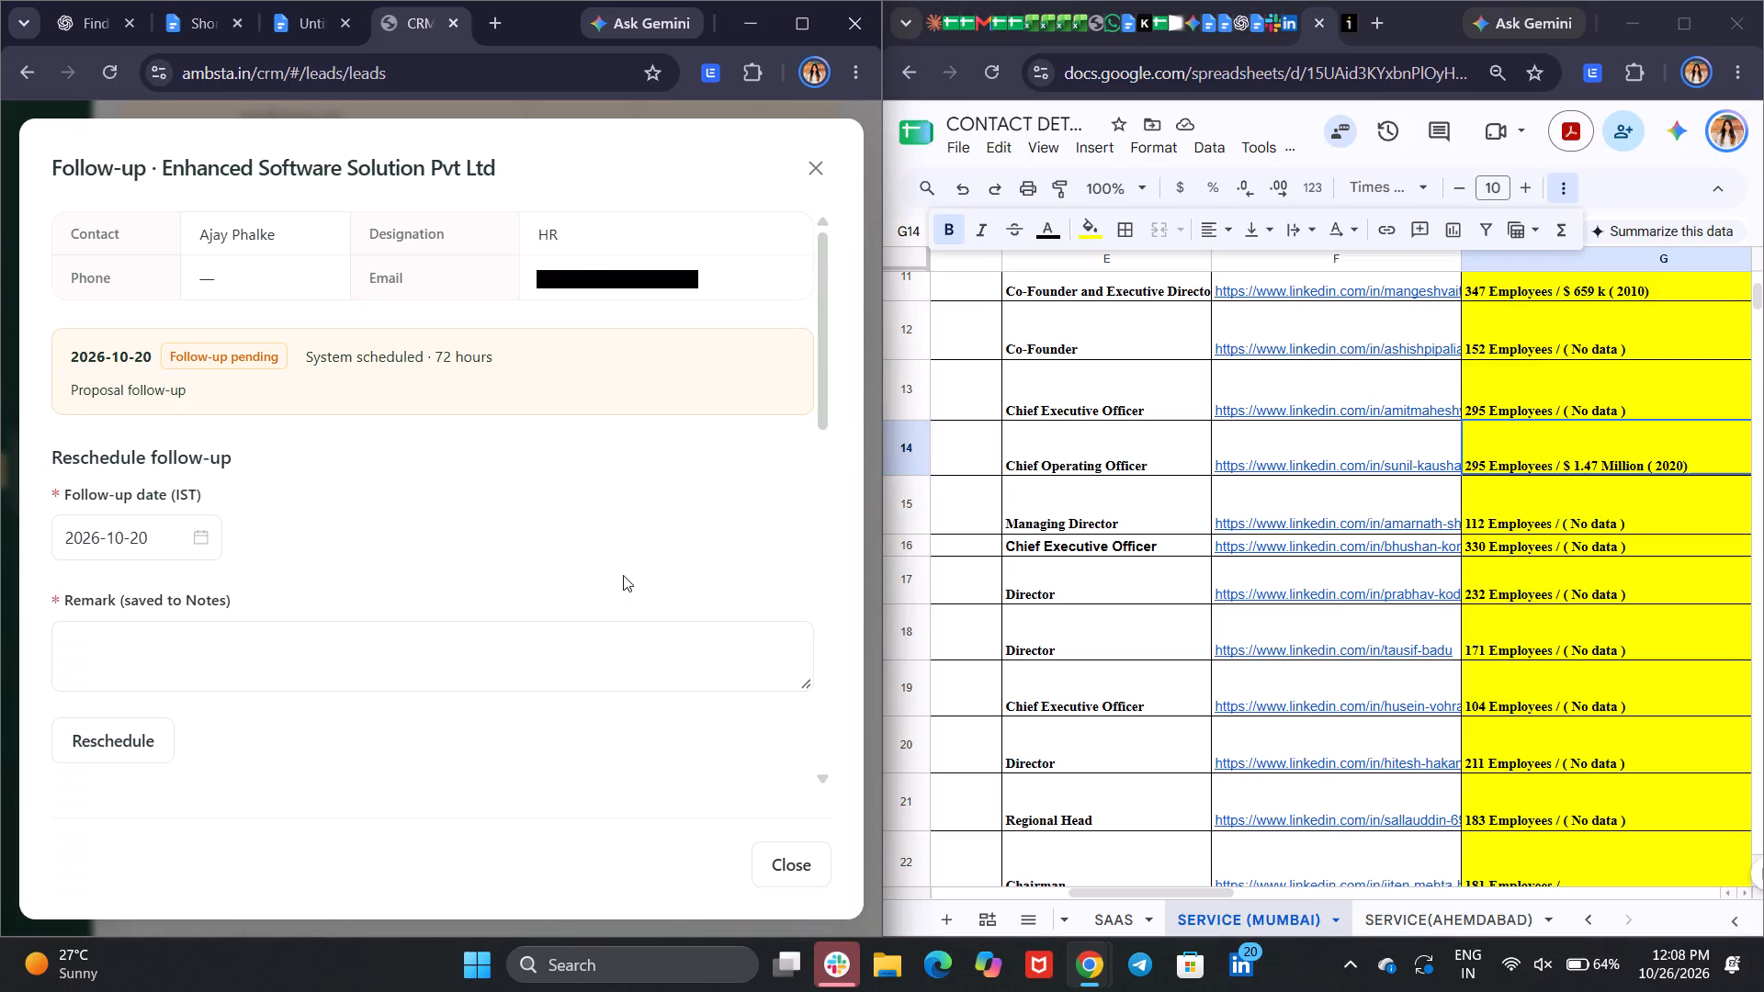
pyautogui.scroll(-2, 623, 575)
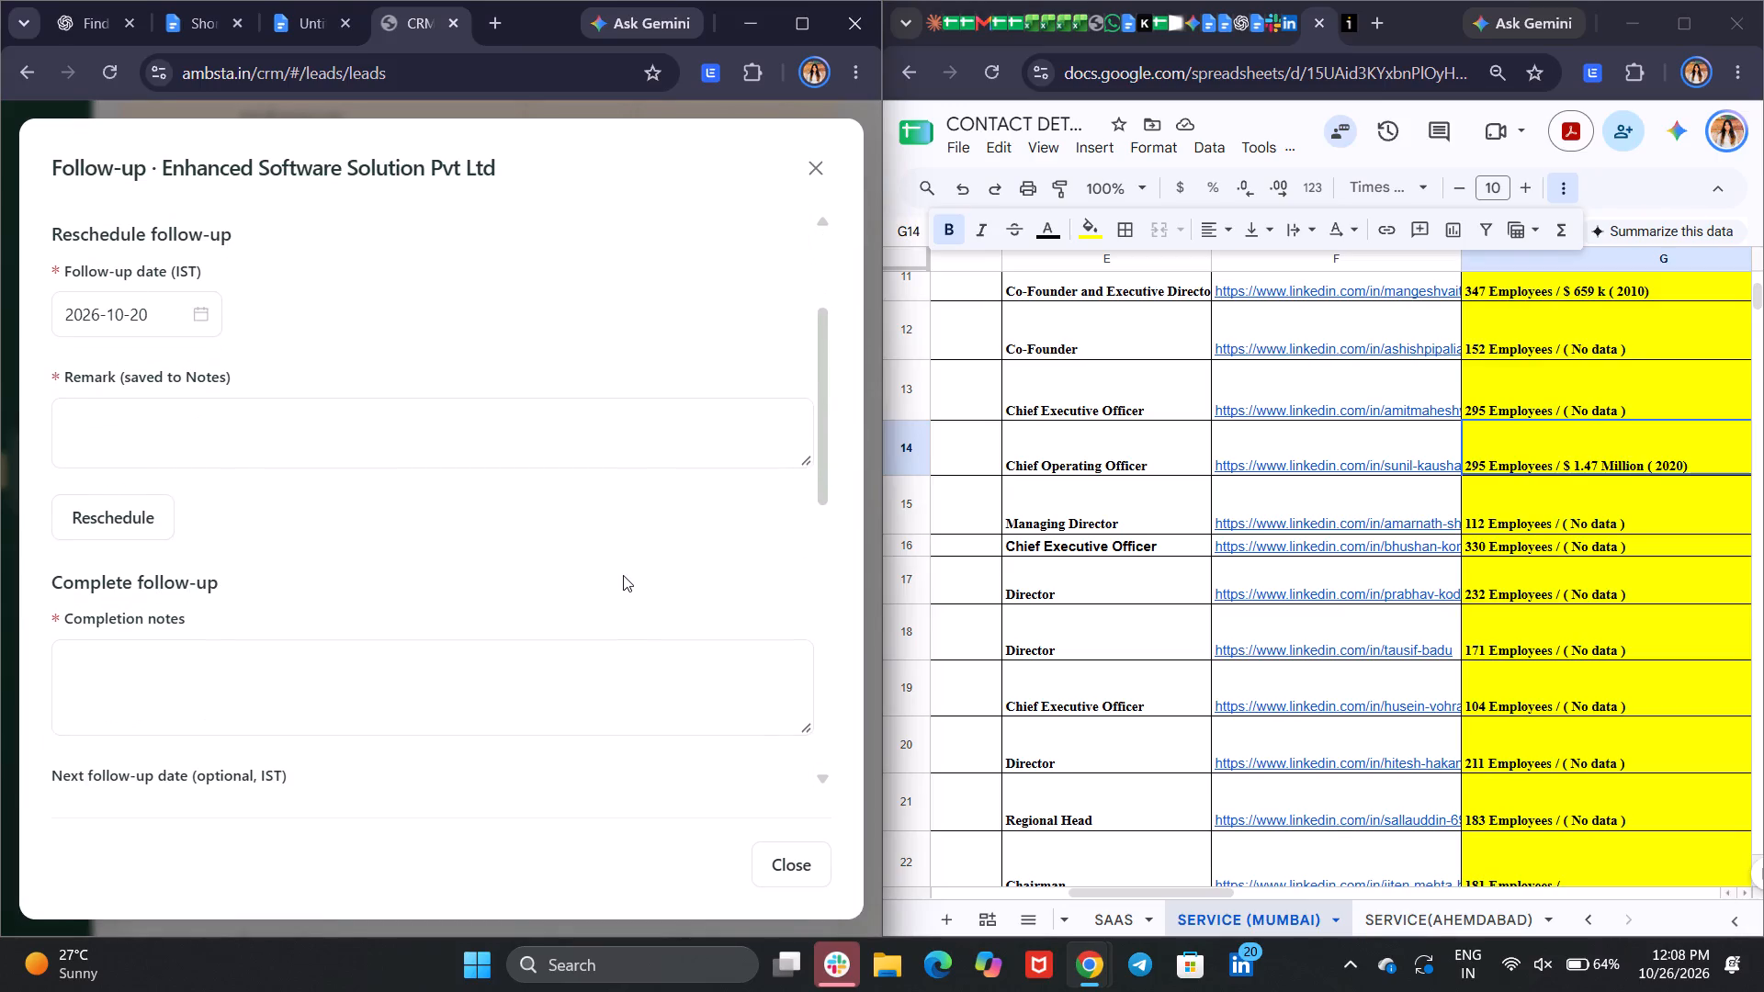
pyautogui.scroll(4, 623, 575)
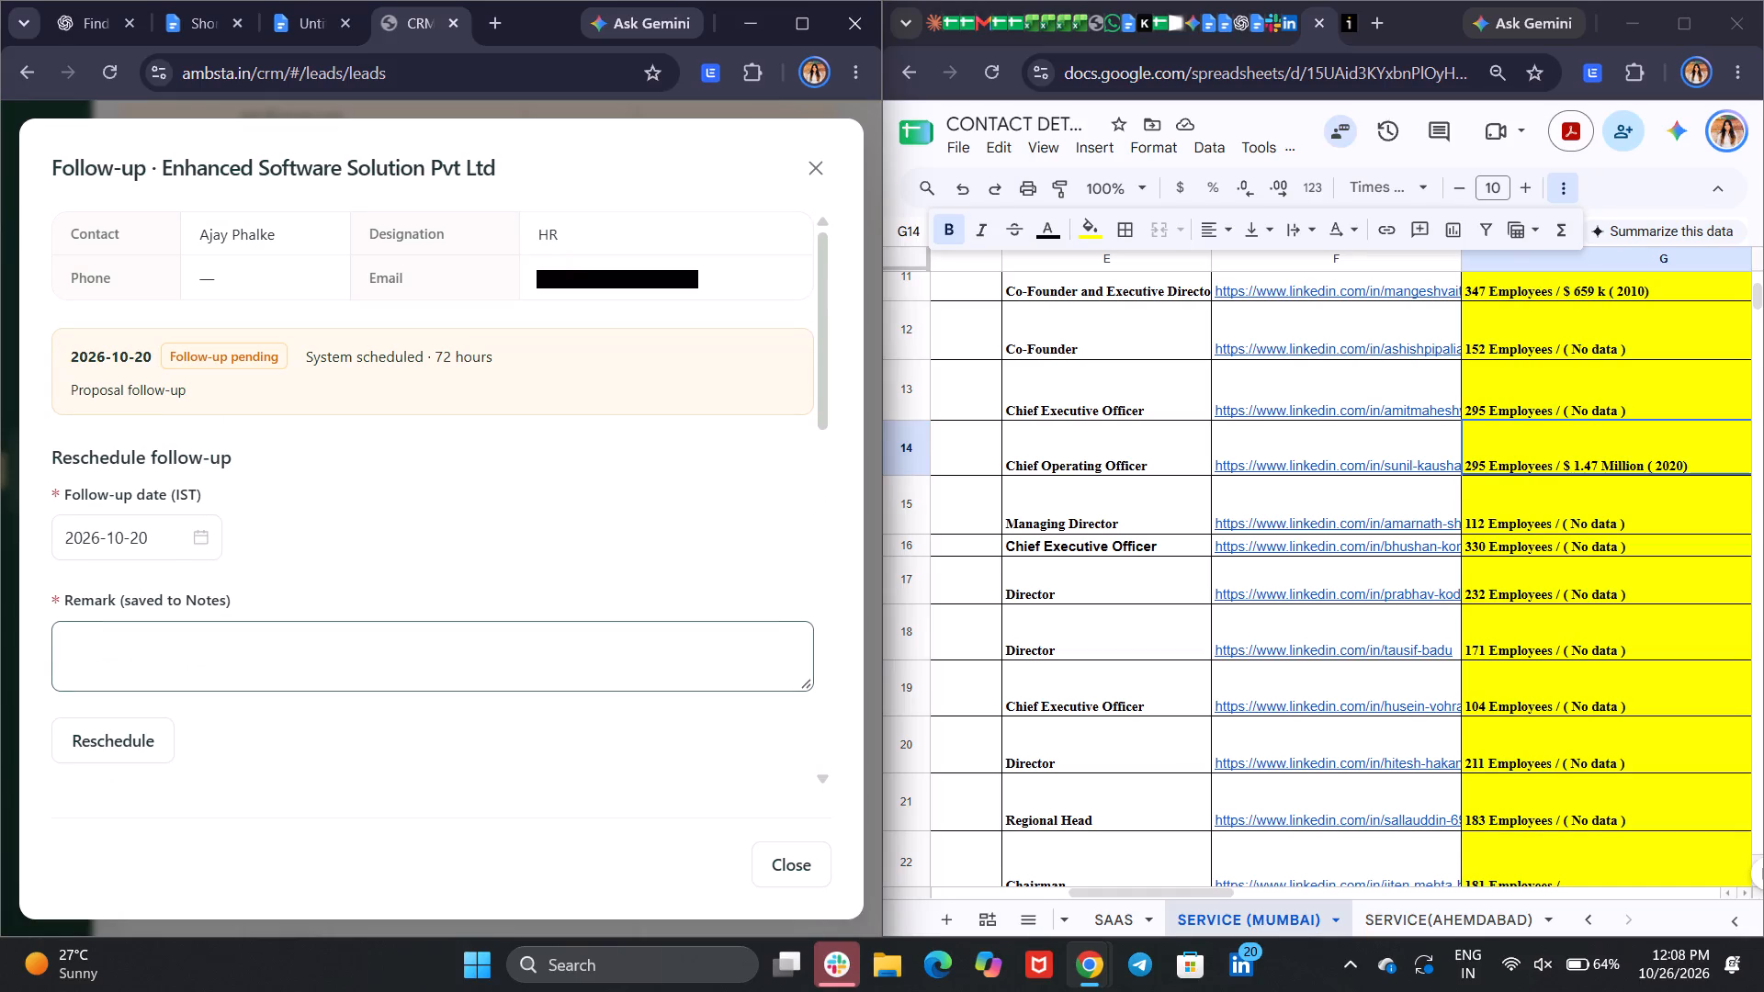
pyautogui.scroll(-1, 196, 609)
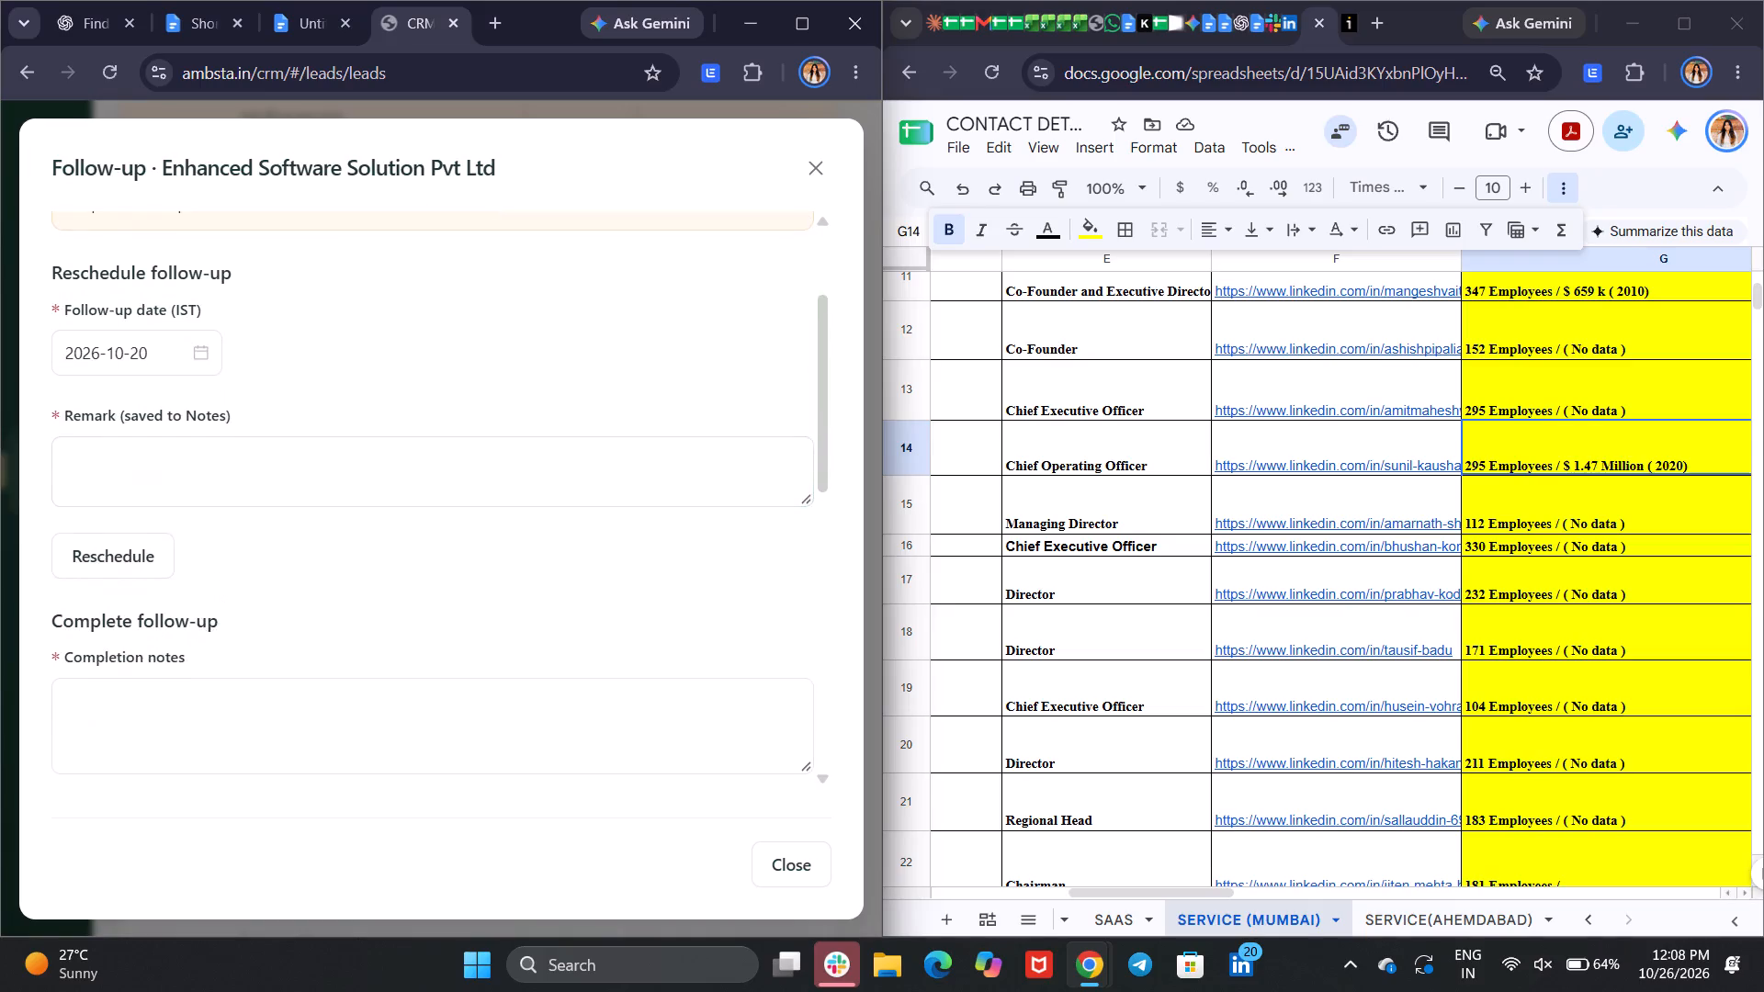
pyautogui.scroll(-1, 196, 609)
pyautogui.scroll(1, 196, 609)
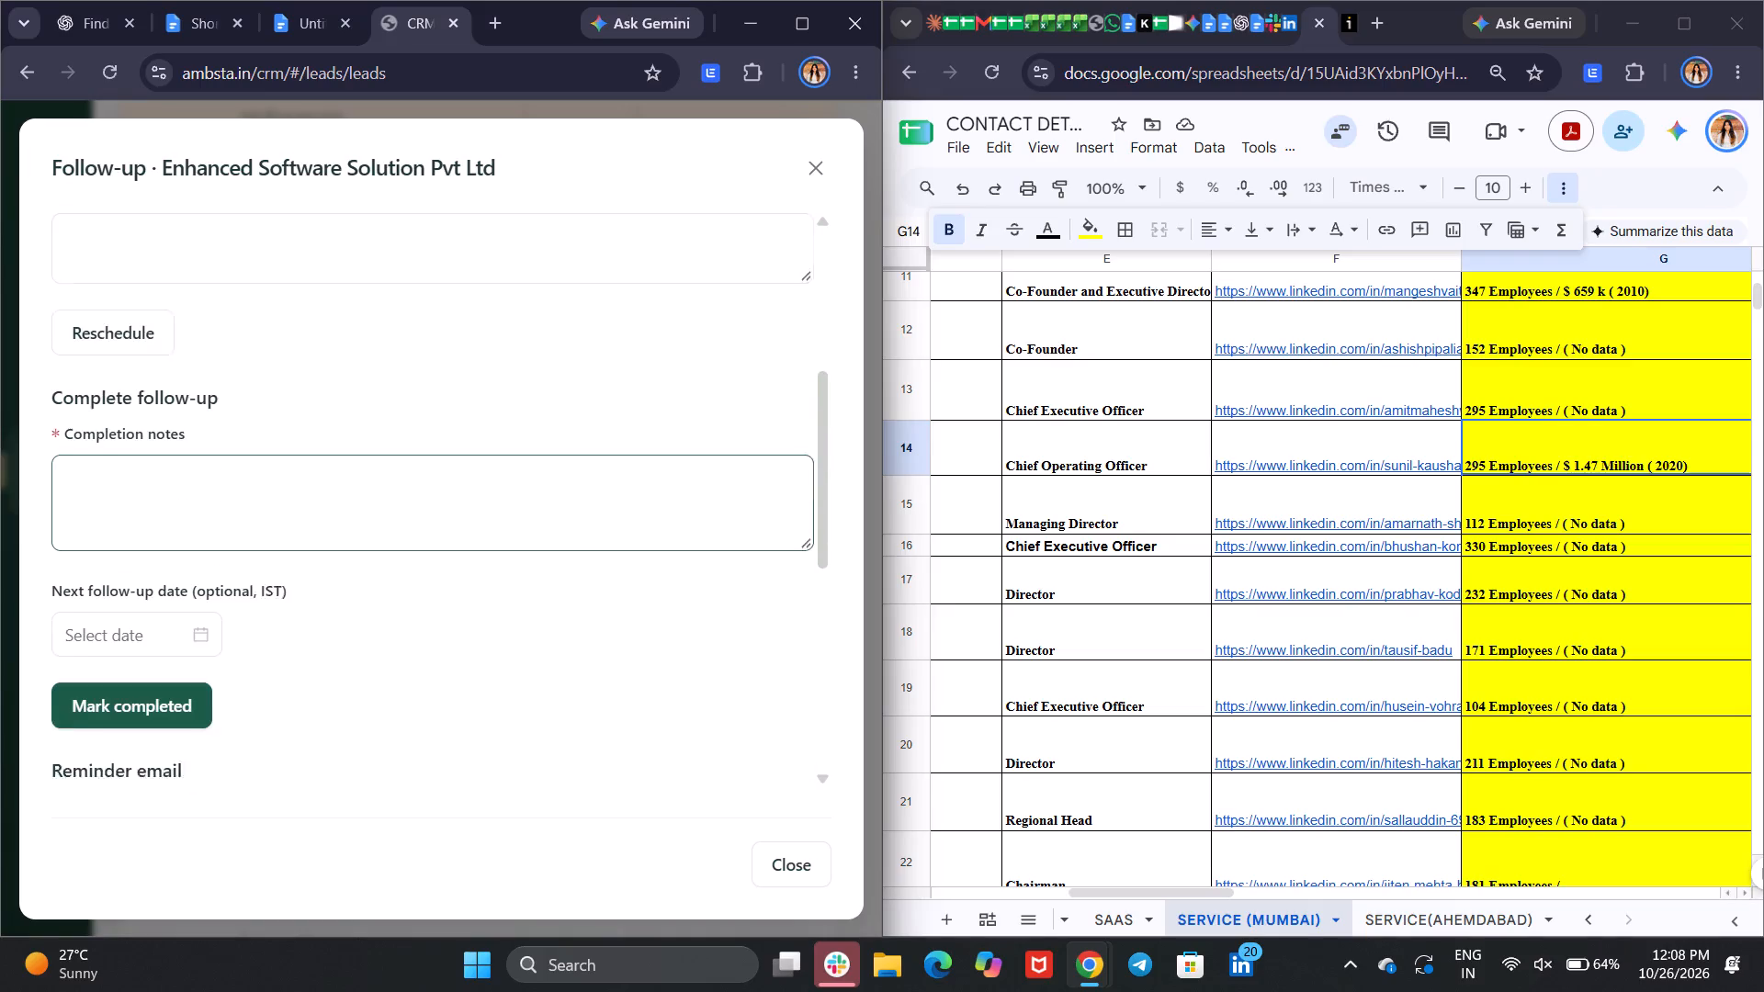
pyautogui.scroll(2, 196, 609)
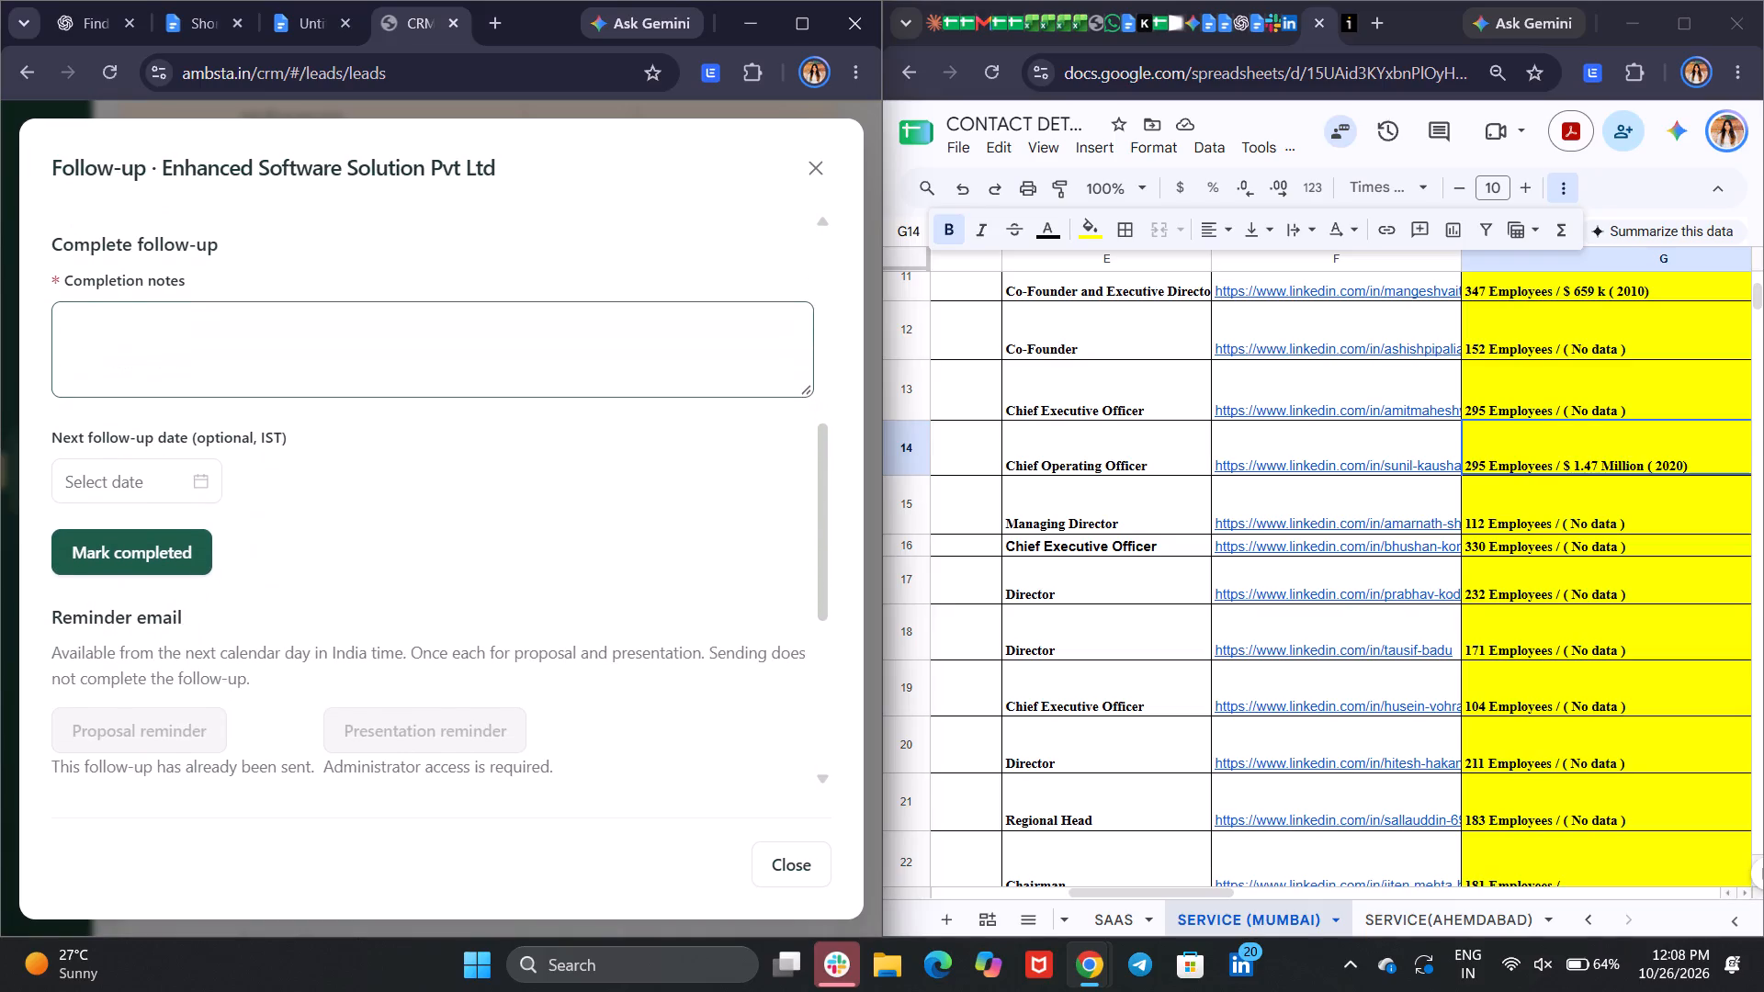
pyautogui.scroll(6, 196, 609)
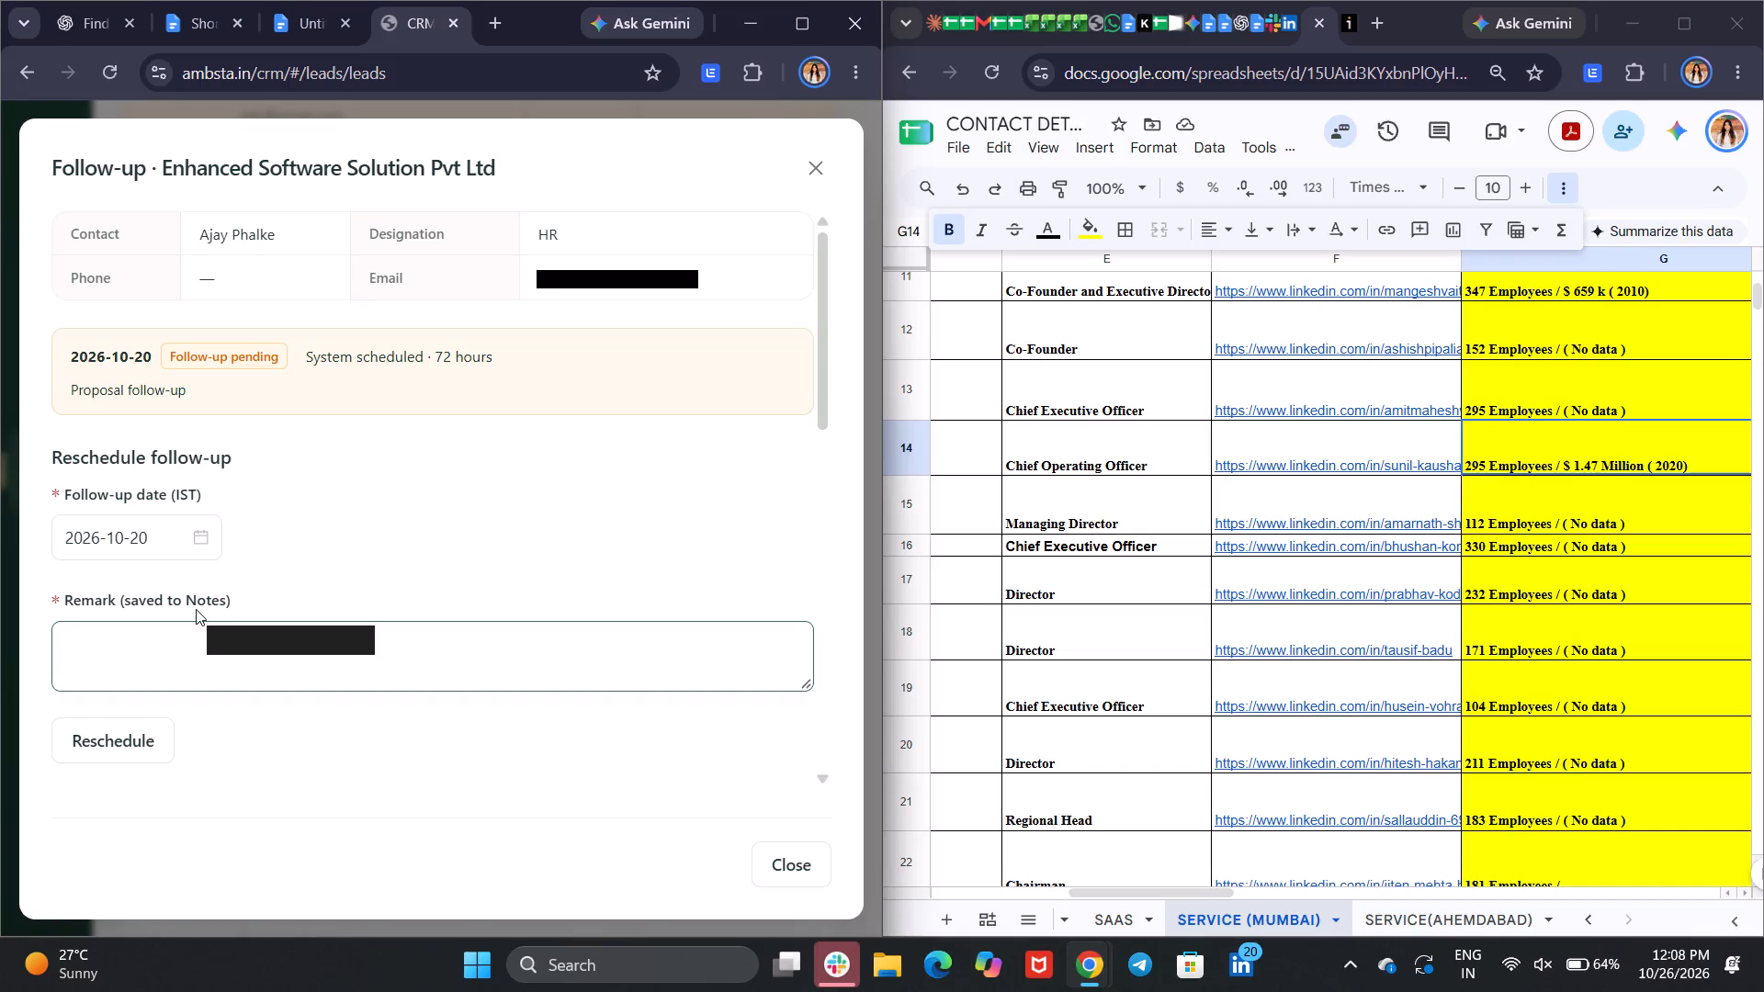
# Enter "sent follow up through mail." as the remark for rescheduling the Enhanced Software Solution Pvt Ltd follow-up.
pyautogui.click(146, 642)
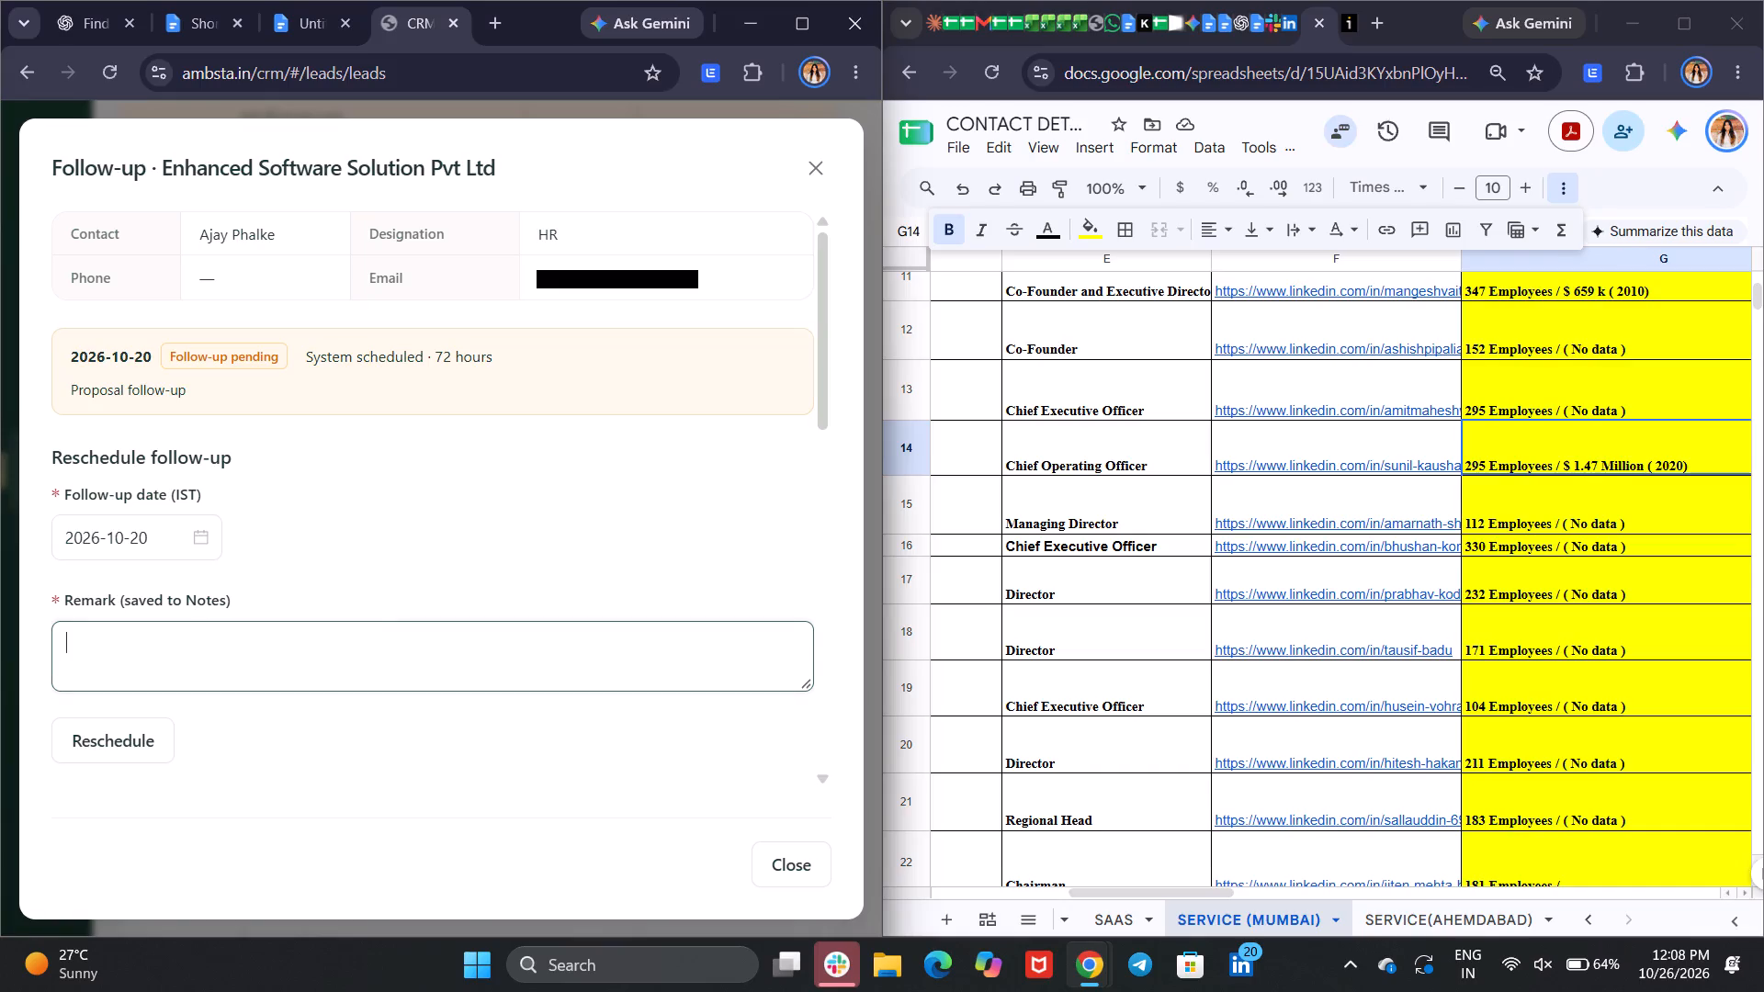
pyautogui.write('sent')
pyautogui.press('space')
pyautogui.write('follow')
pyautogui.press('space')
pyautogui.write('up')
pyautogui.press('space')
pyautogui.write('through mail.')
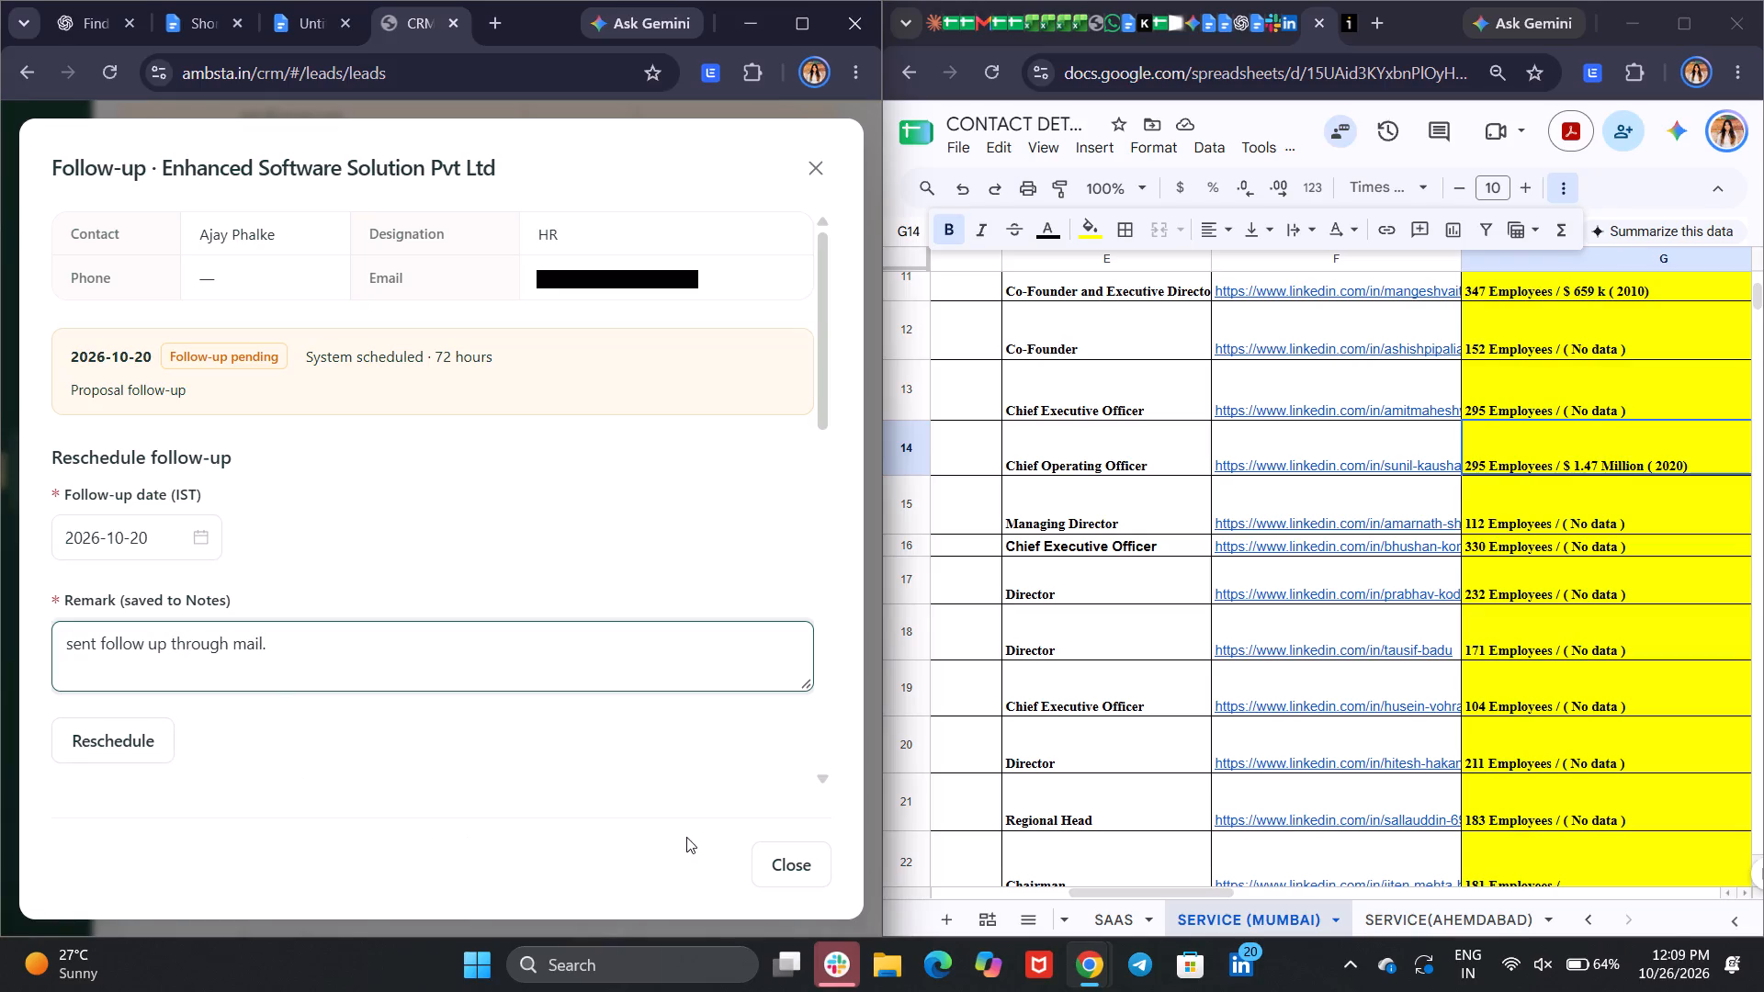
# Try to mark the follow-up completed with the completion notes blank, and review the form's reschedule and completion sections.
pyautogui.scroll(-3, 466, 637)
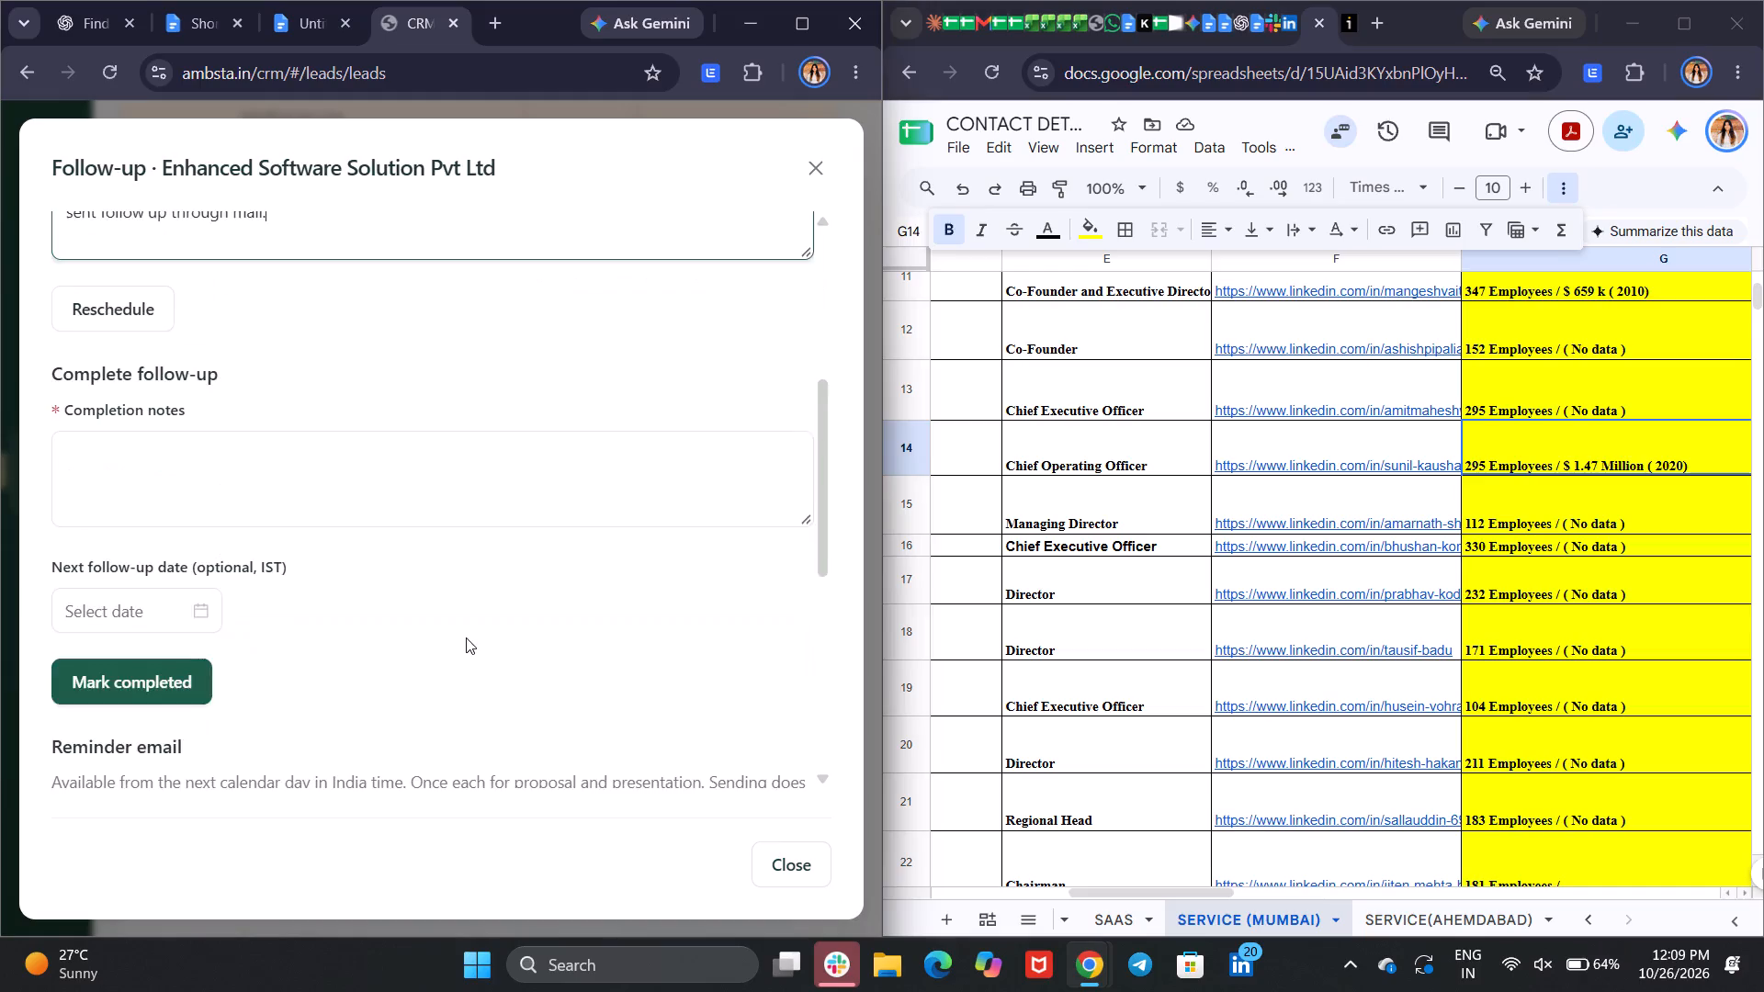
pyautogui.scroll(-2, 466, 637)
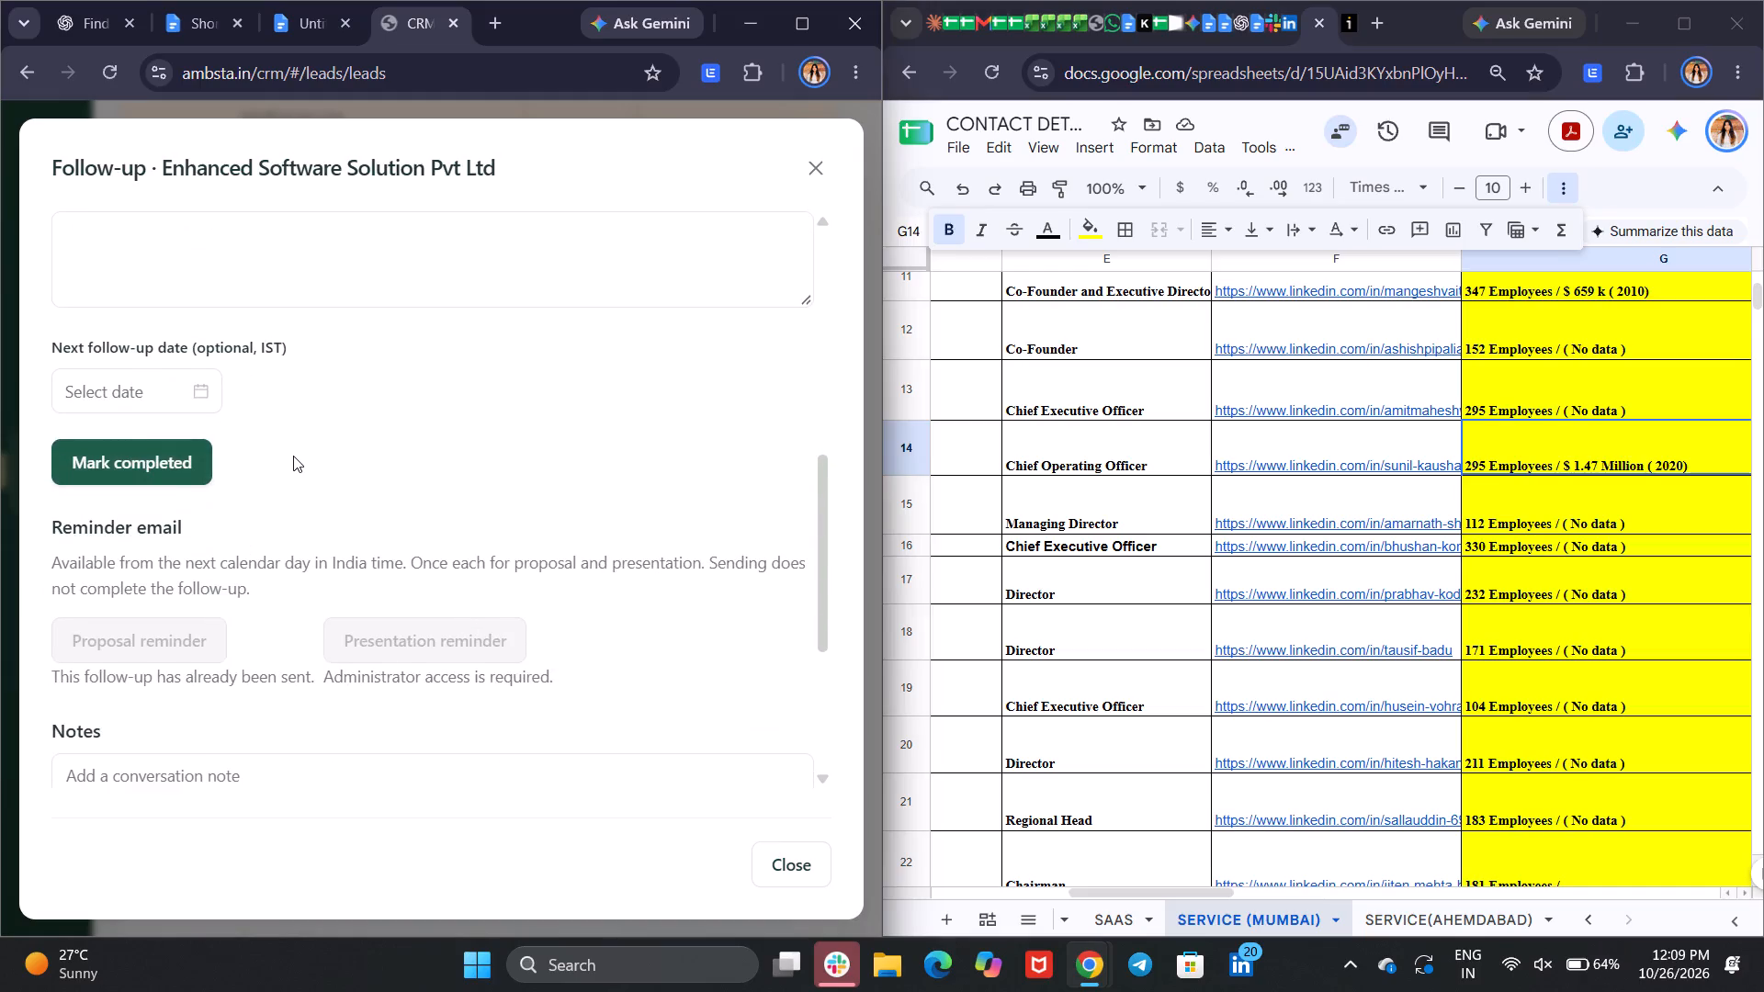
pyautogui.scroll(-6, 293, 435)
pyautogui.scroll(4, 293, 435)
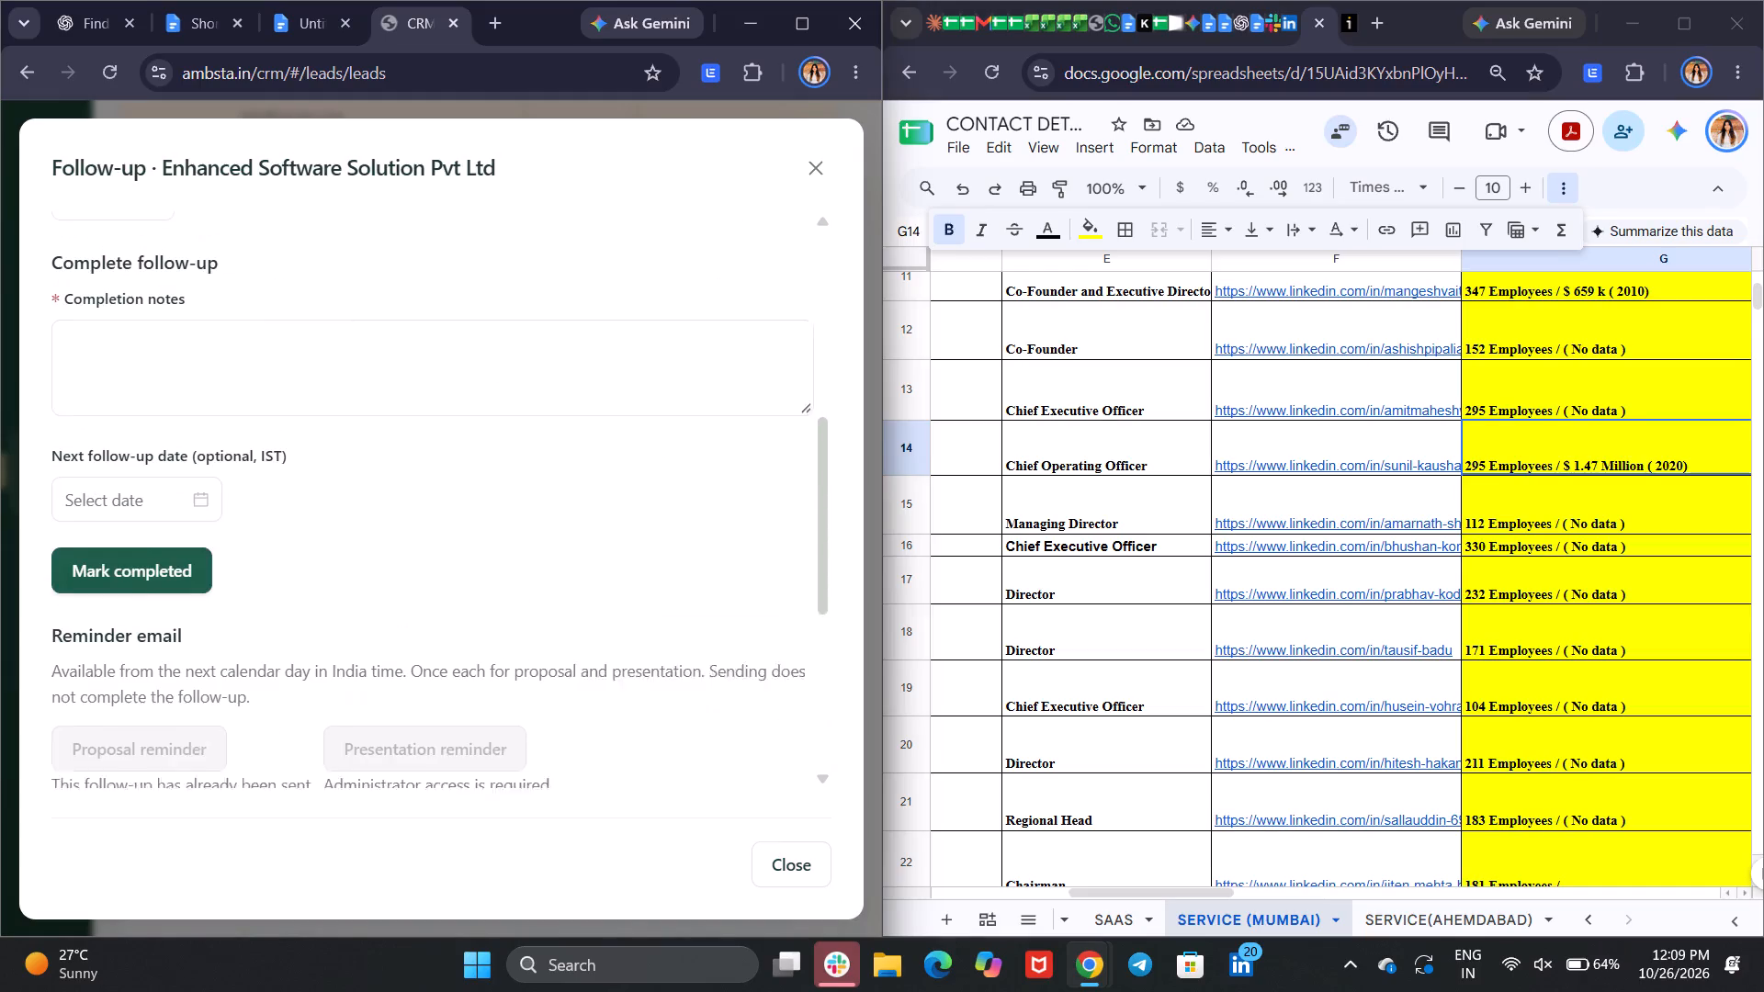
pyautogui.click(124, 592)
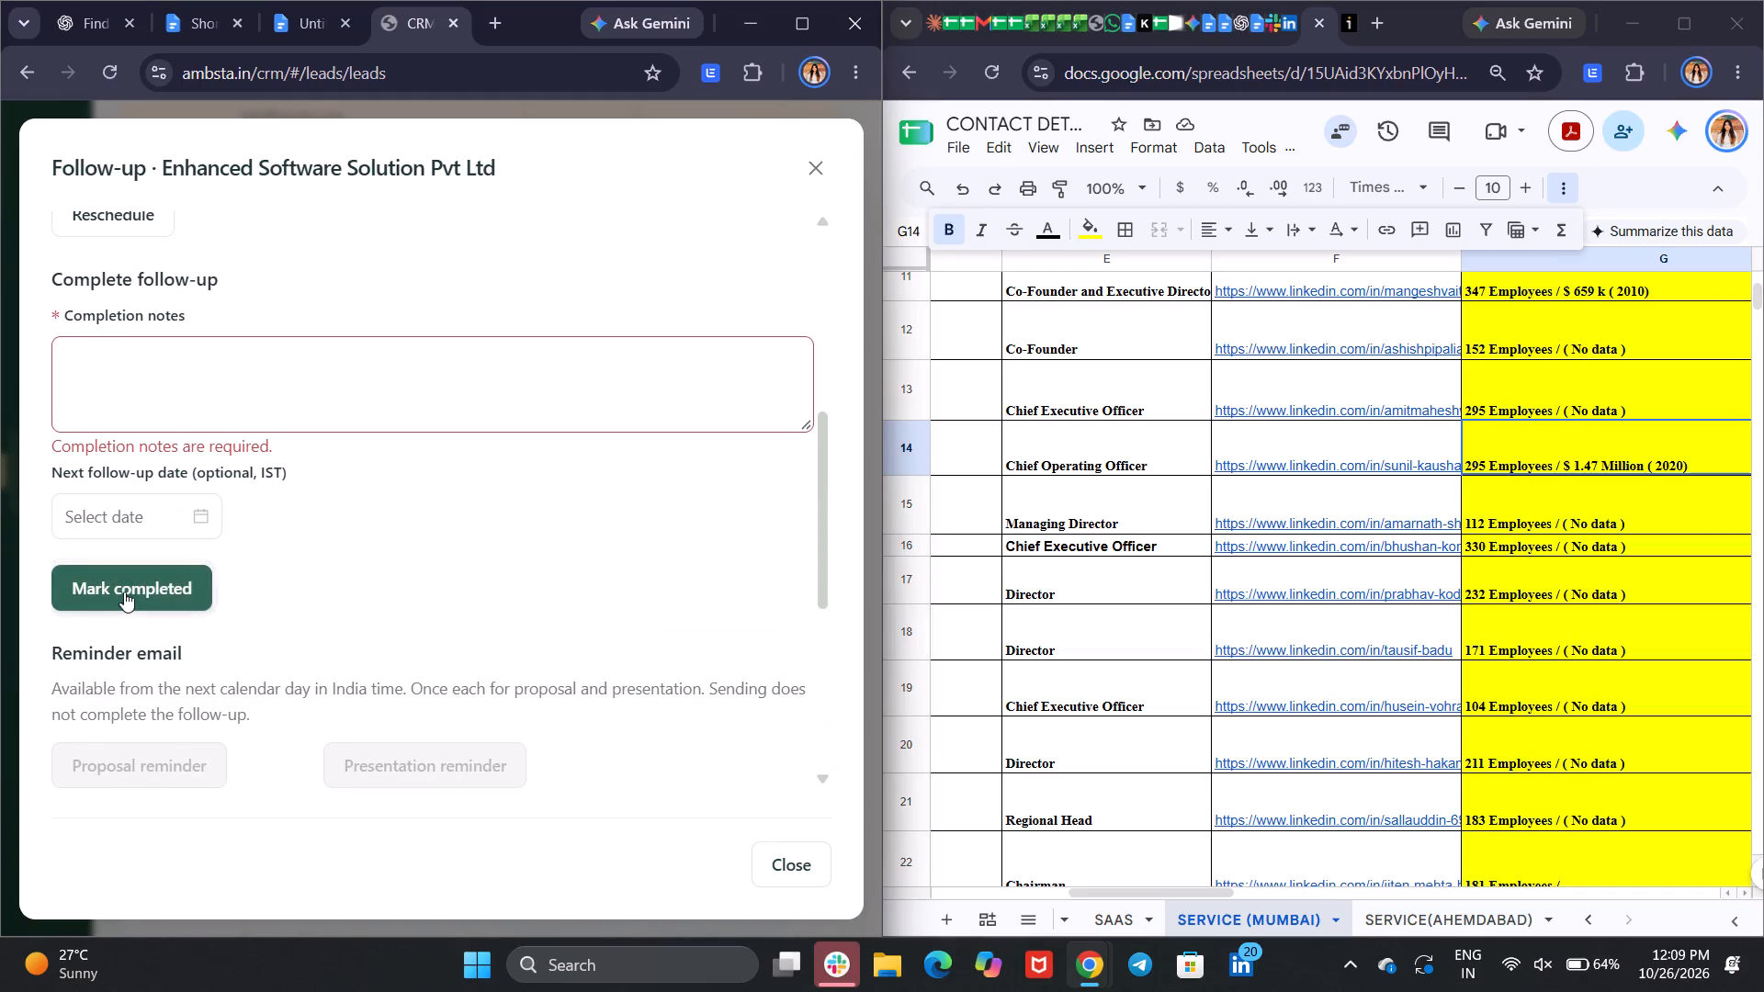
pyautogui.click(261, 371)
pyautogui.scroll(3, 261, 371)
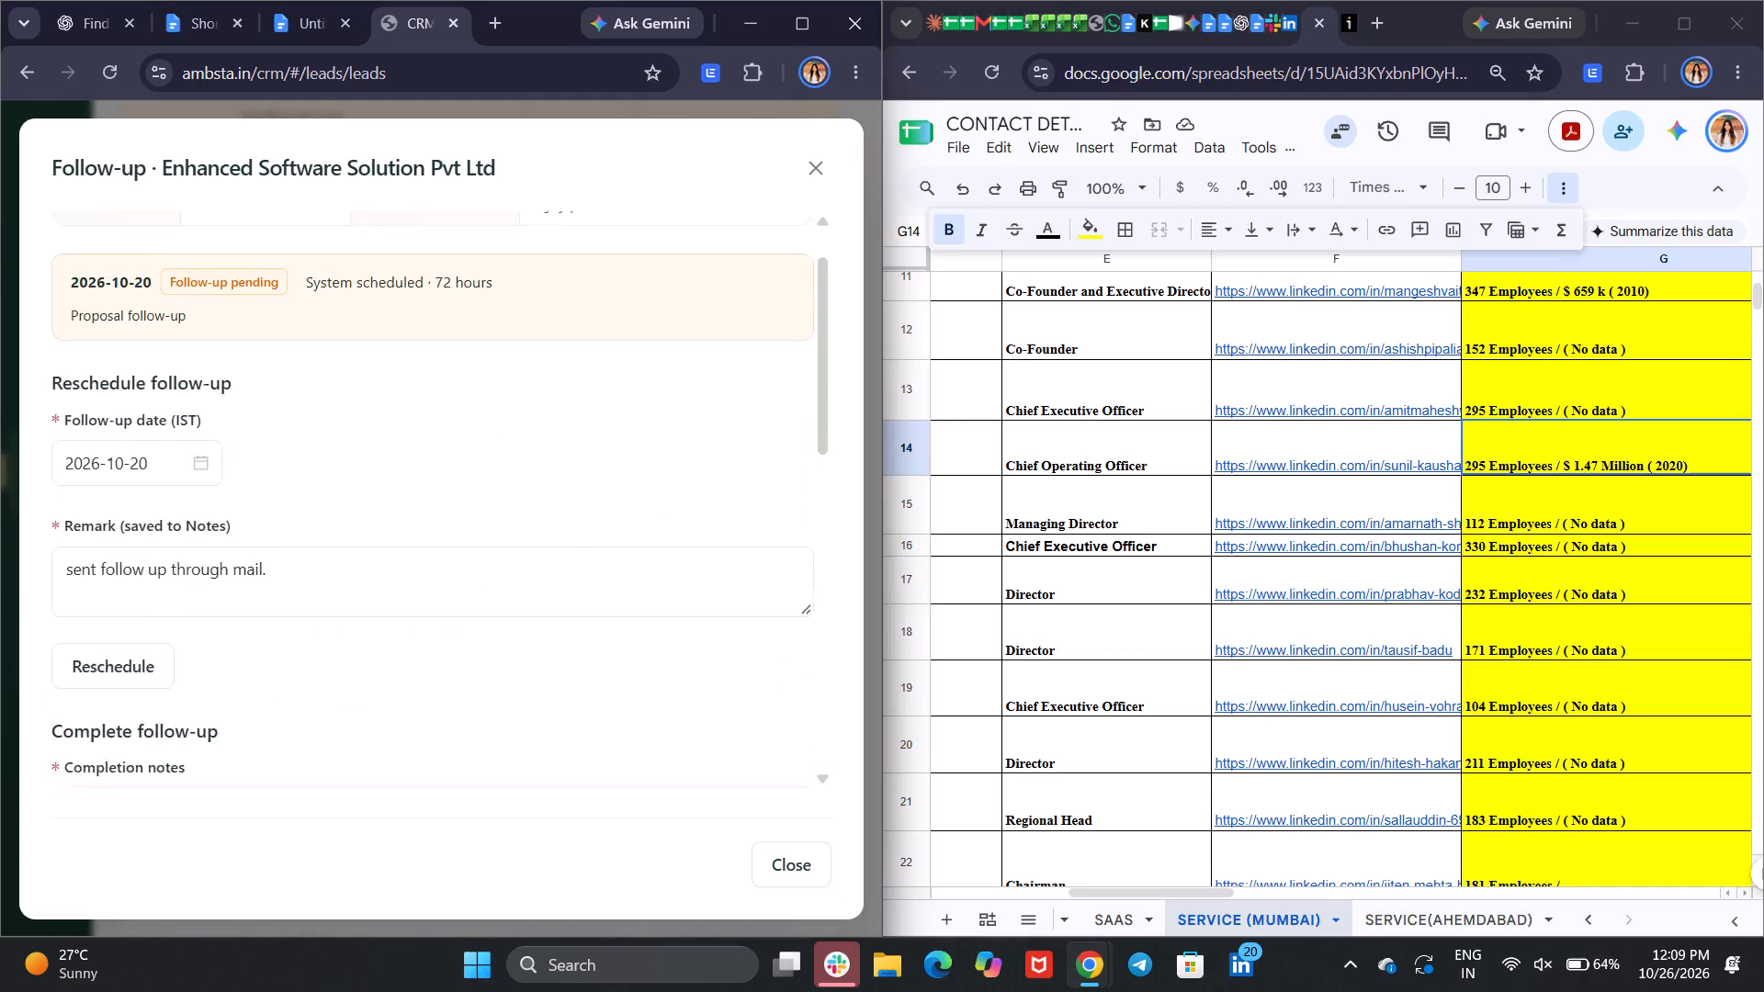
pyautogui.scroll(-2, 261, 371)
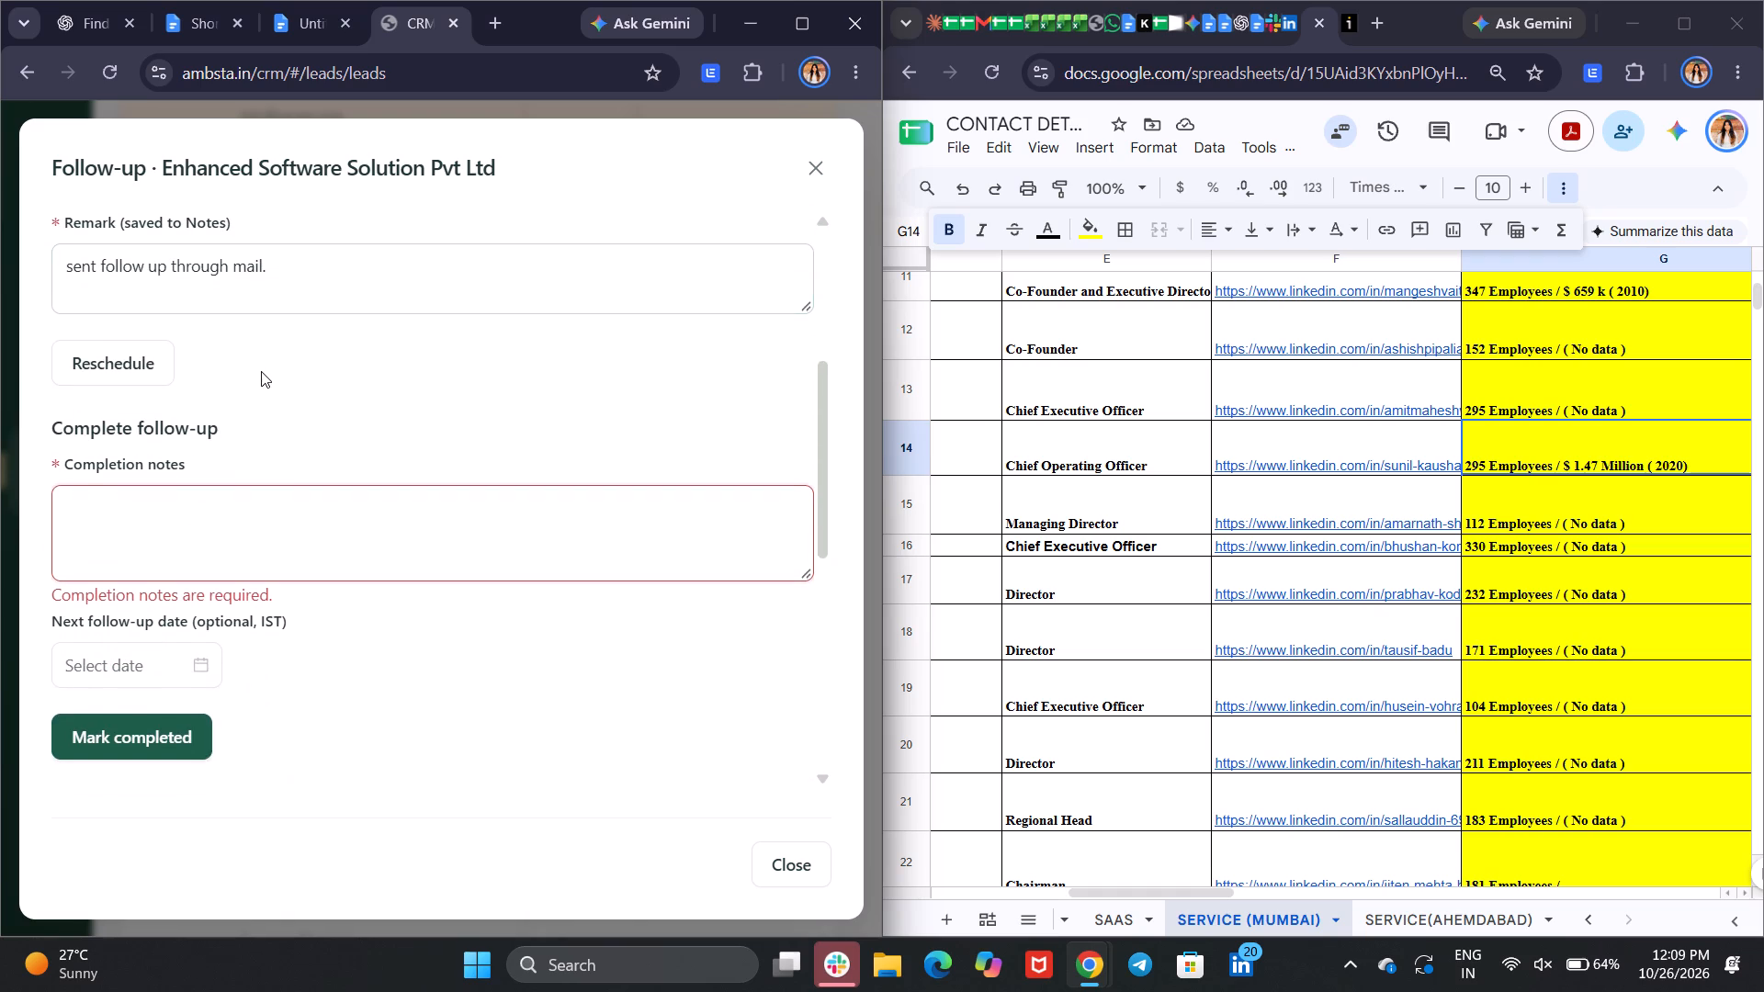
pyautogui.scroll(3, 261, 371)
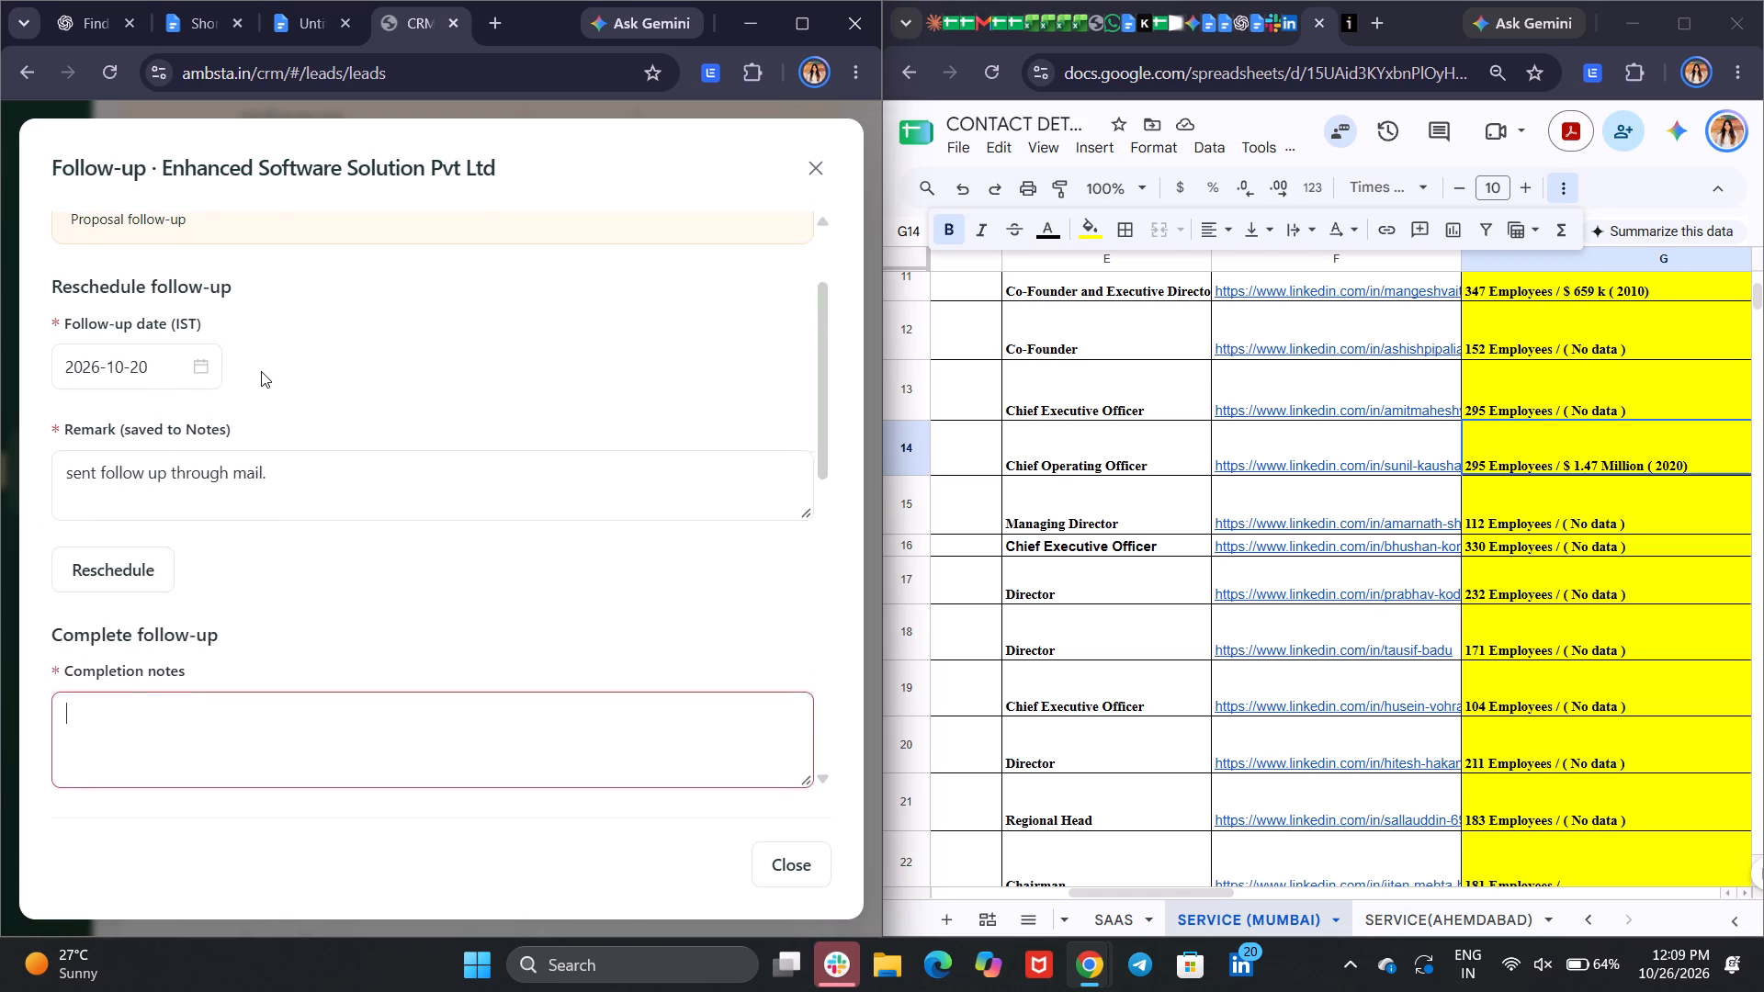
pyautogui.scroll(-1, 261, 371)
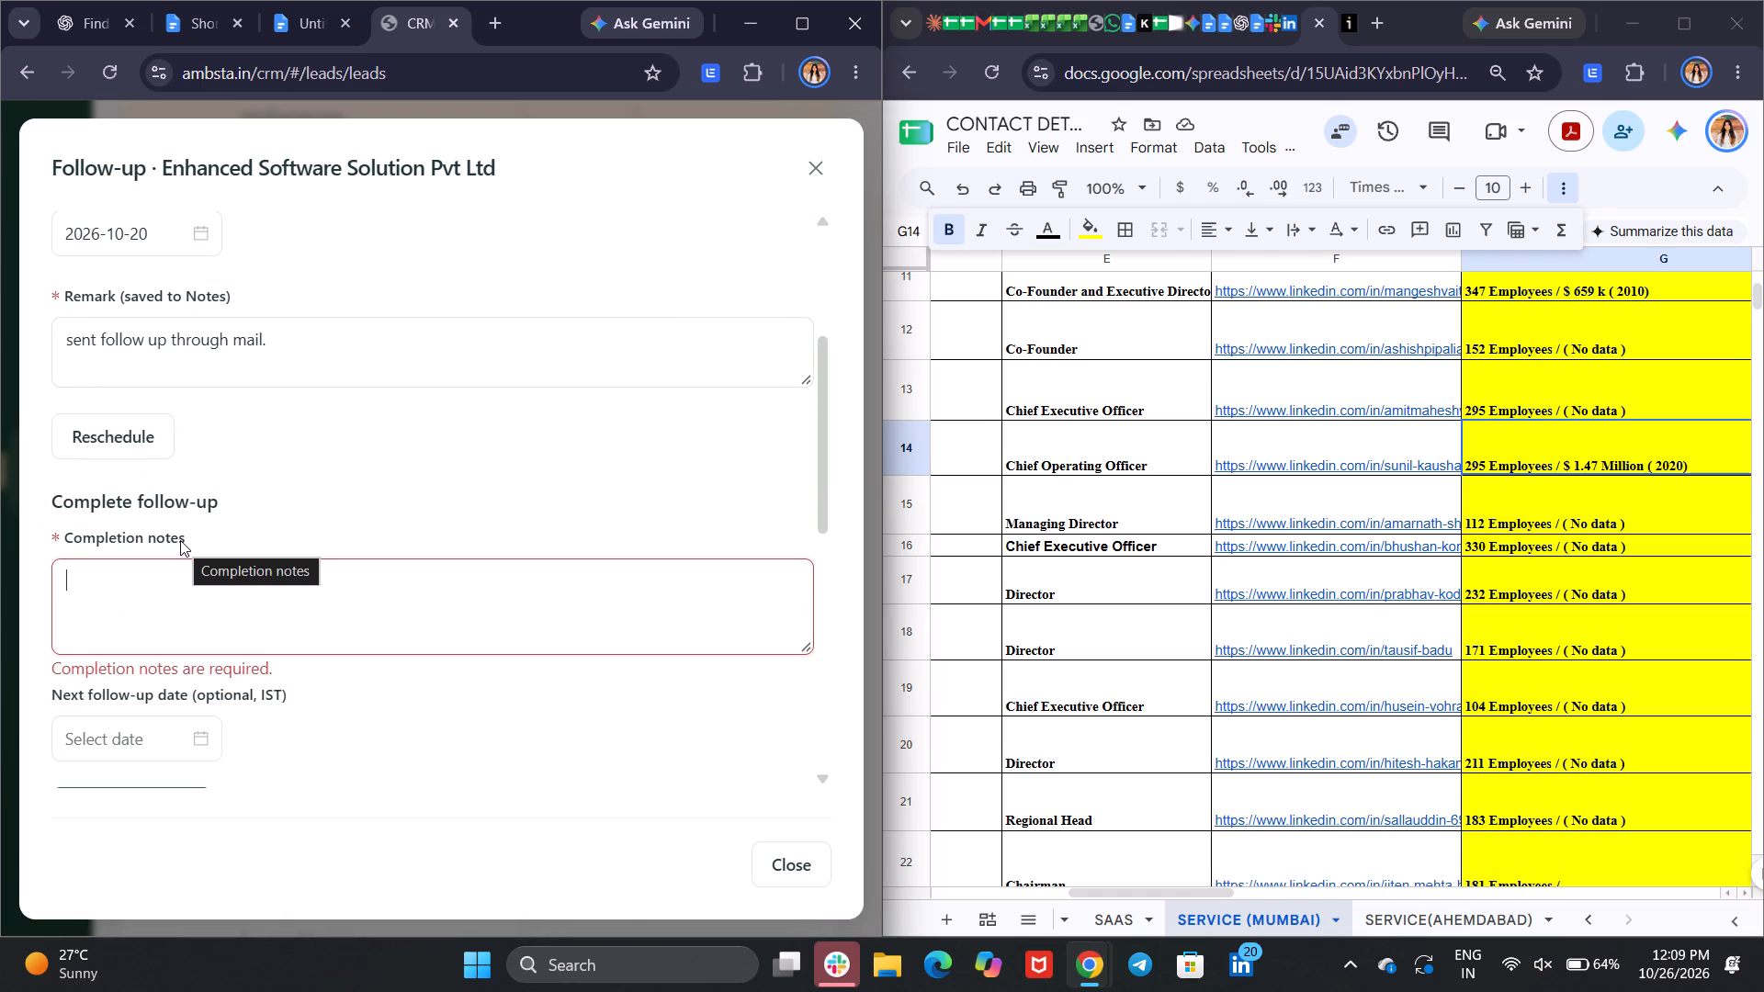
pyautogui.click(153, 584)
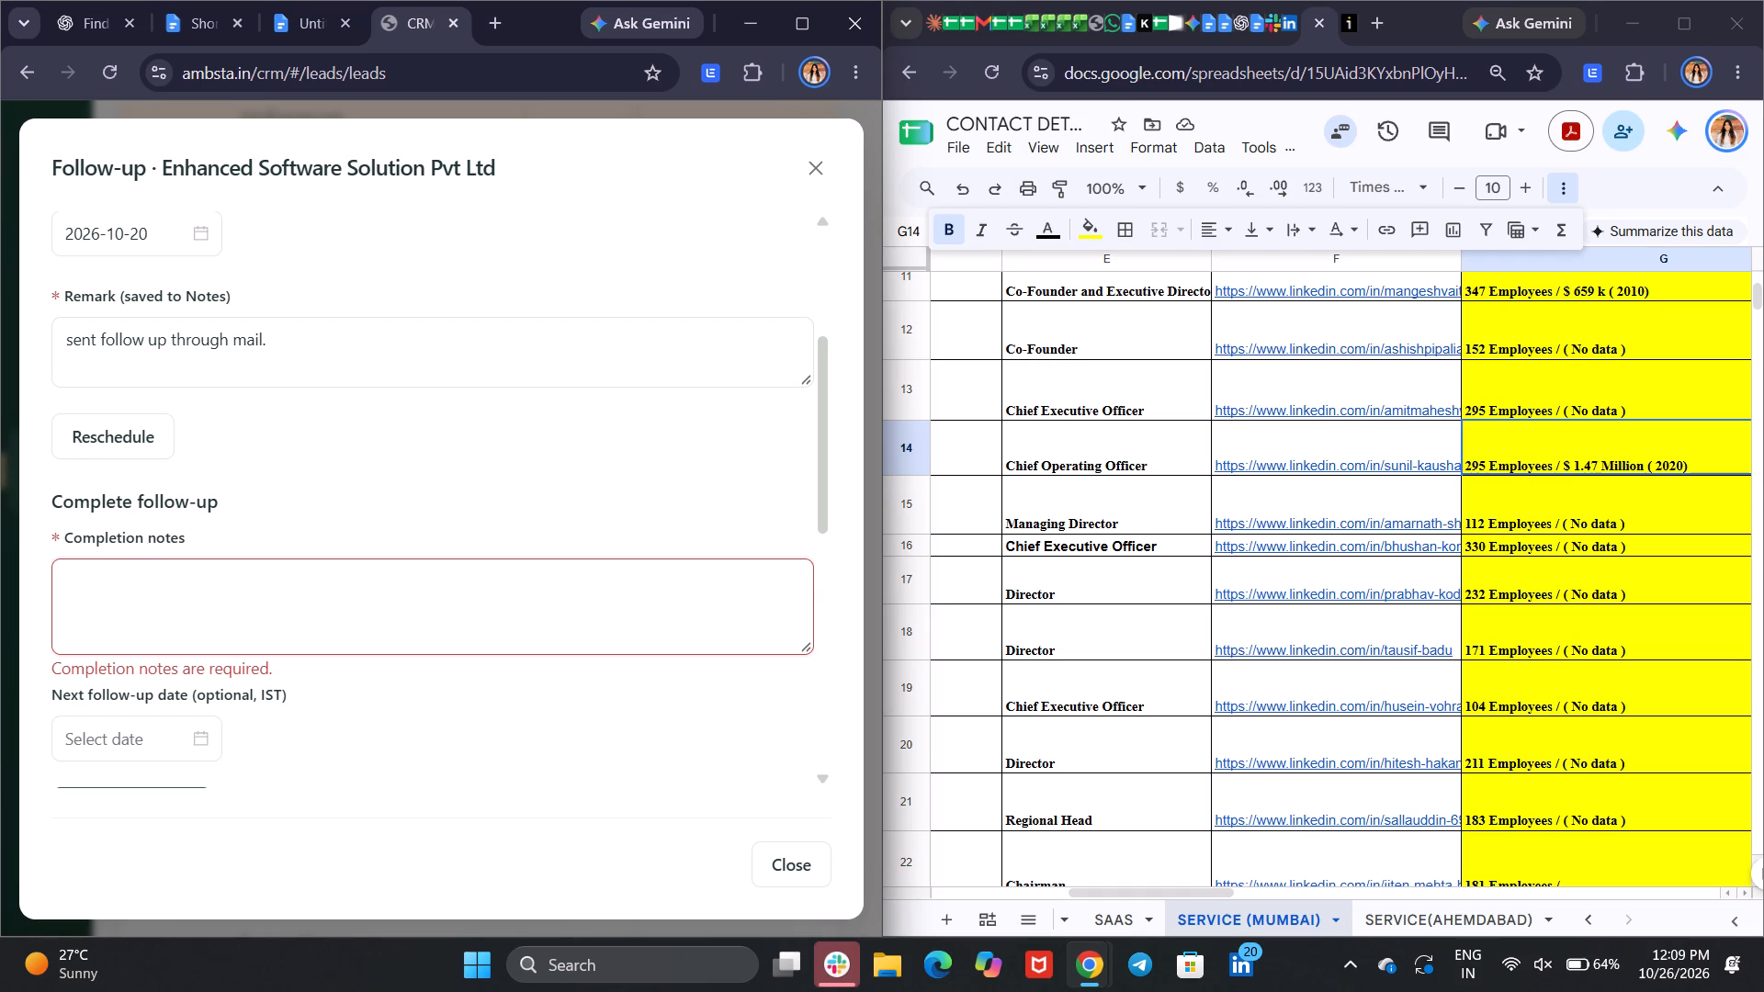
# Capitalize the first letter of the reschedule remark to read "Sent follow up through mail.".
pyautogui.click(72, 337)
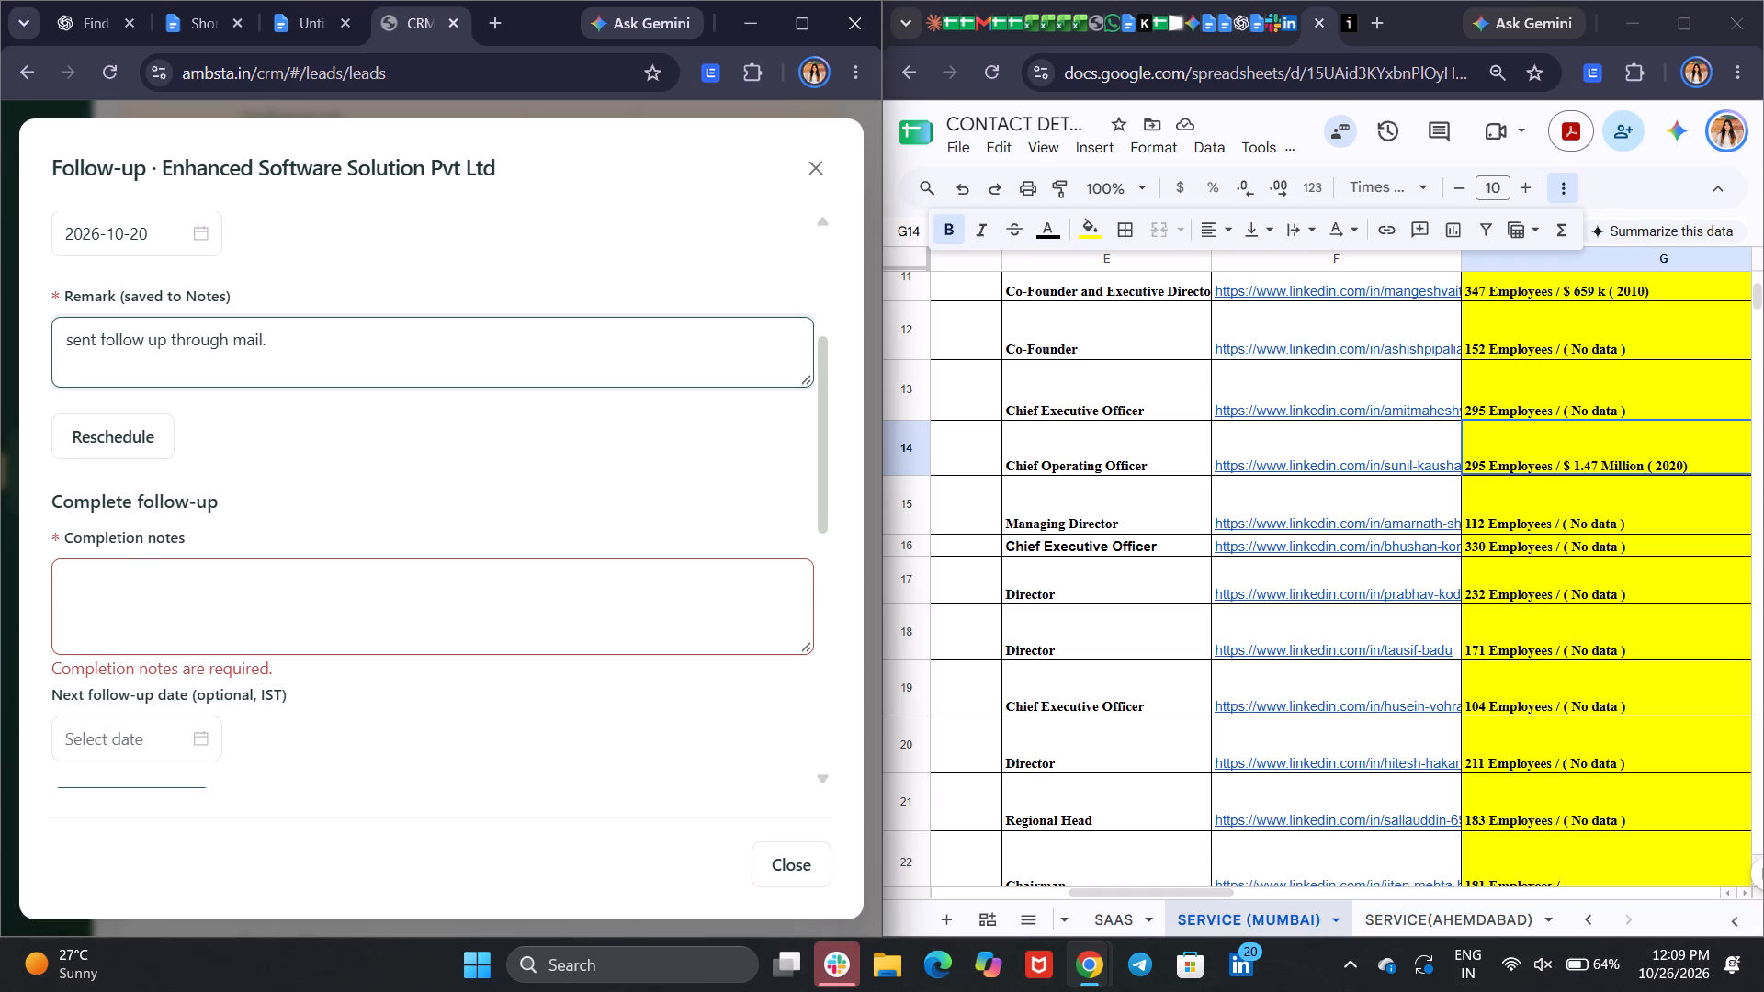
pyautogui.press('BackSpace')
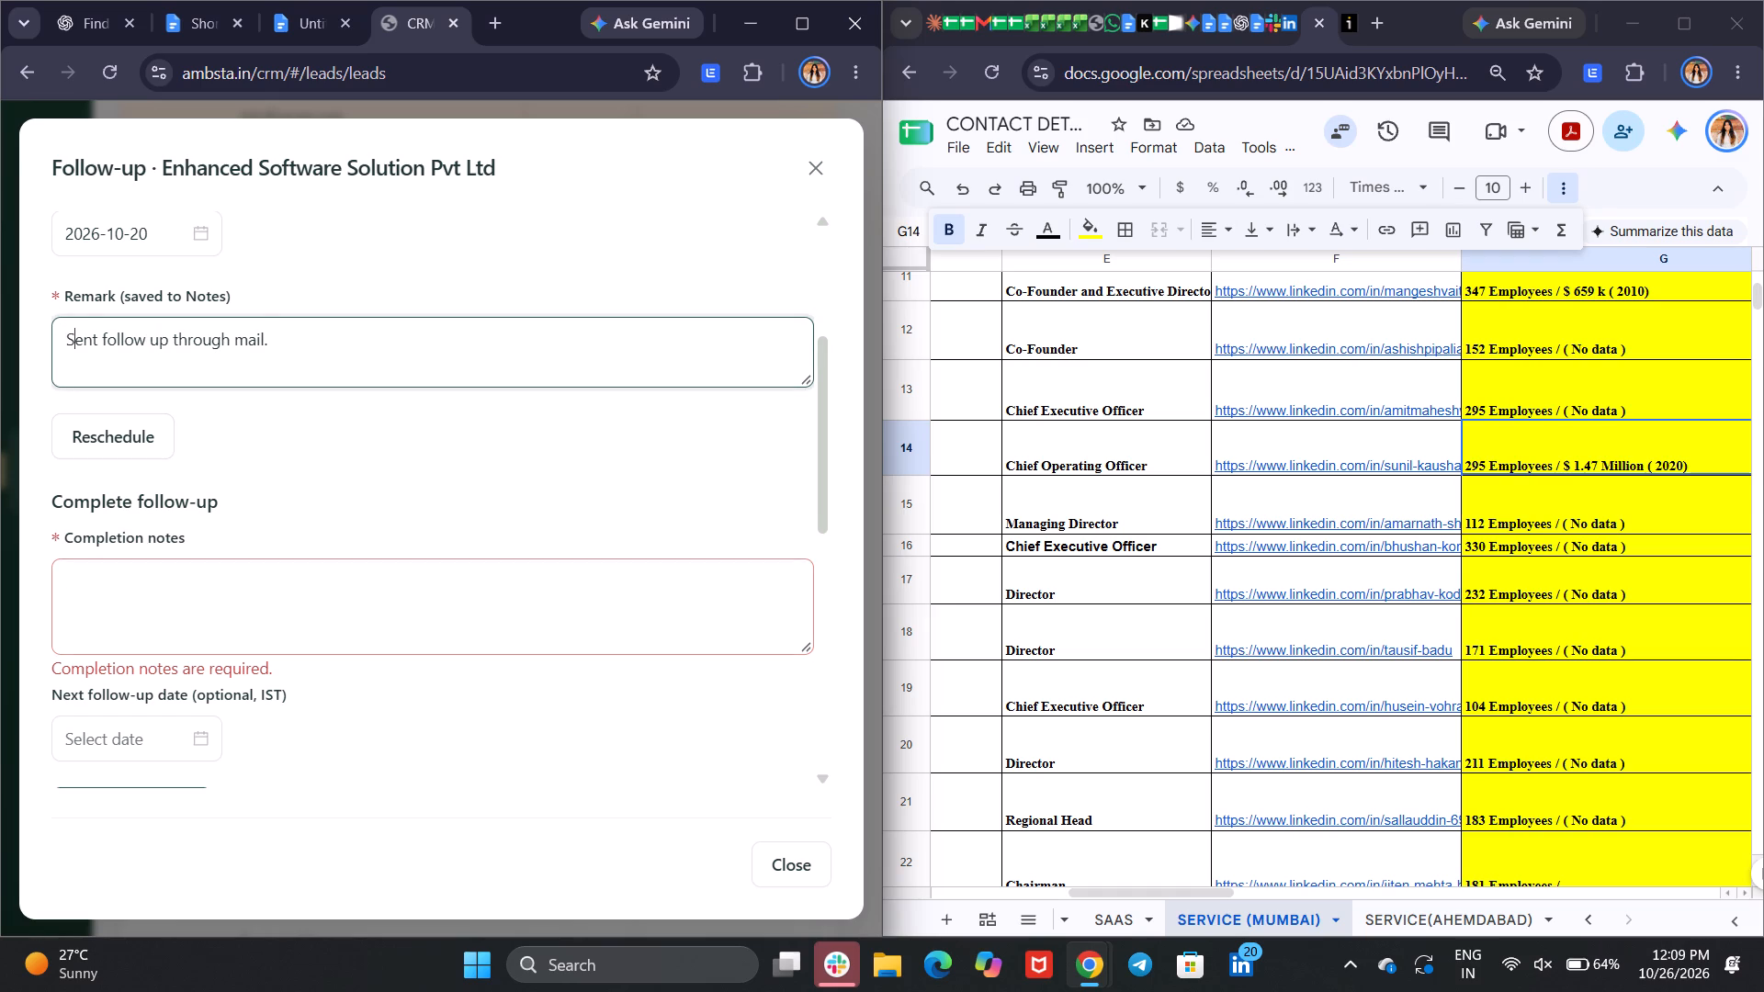
# Enter "Sent follow up on mail." as the completion notes and mark the Enhanced Software Solution Pvt Ltd follow-up completed.
pyautogui.click(125, 592)
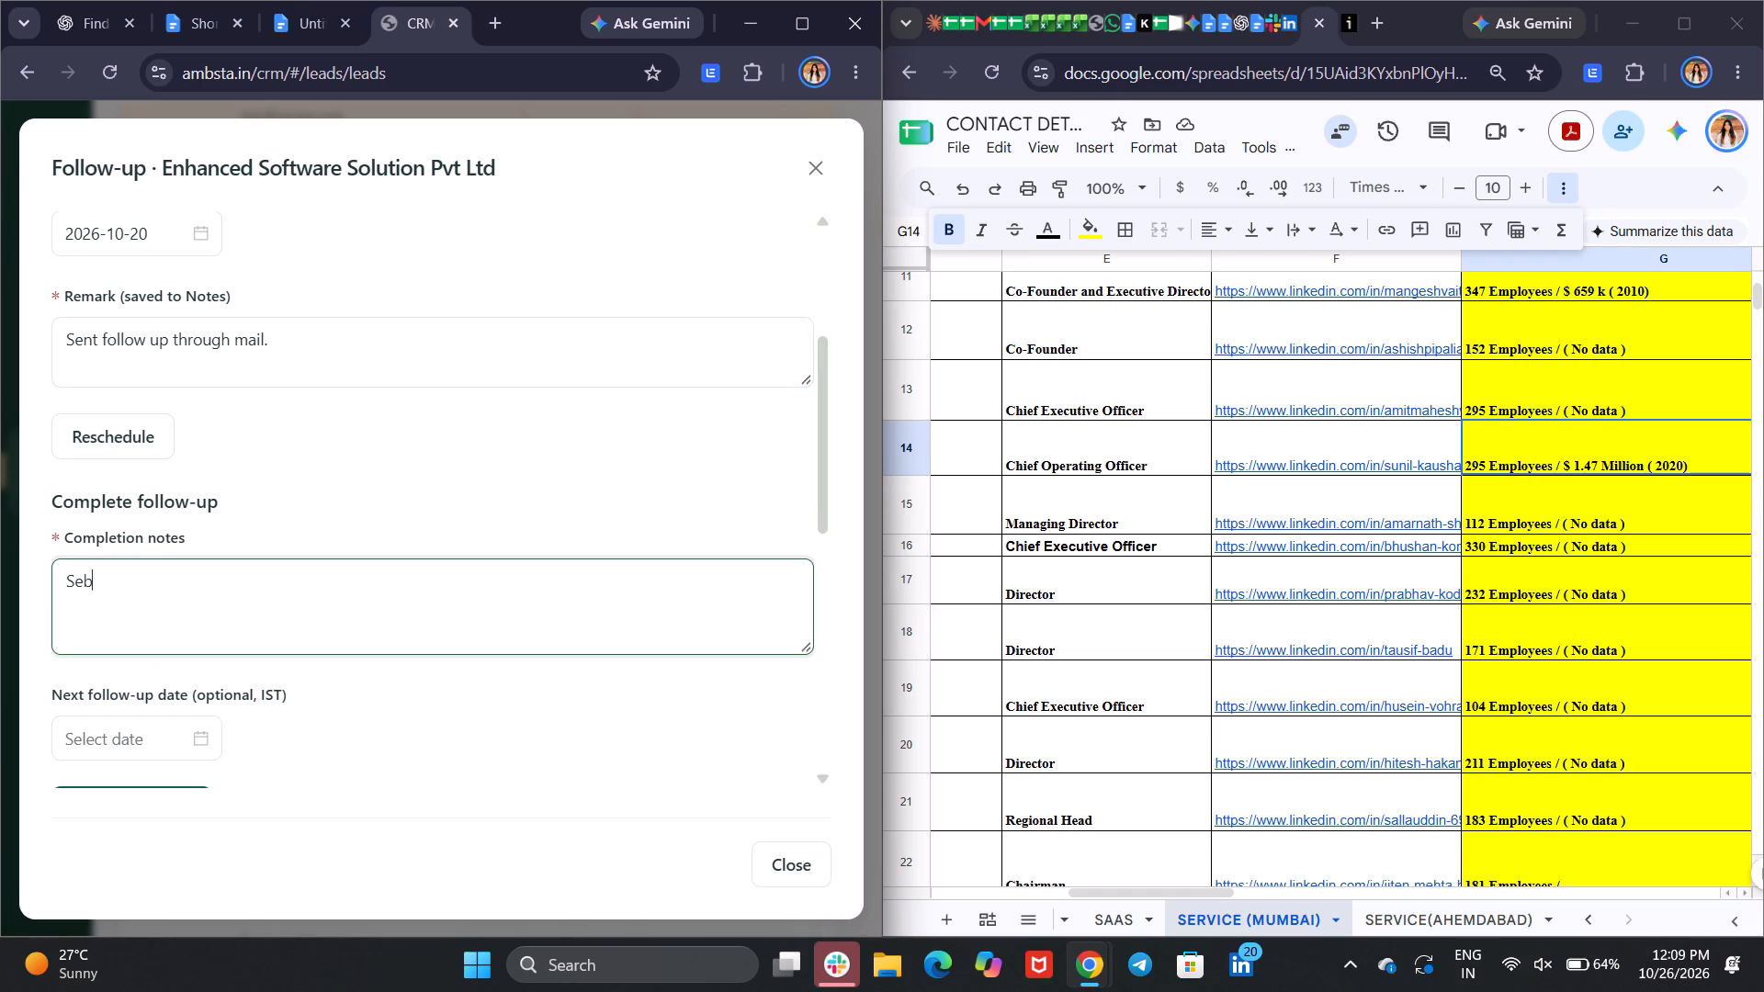
pyautogui.press('BackSpace')
pyautogui.press('BackSpace')
pyautogui.write('nt folloq')
pyautogui.press('BackSpace')
pyautogui.write('w up on mail')
pyautogui.press('.')
pyautogui.scroll(-2, 325, 576)
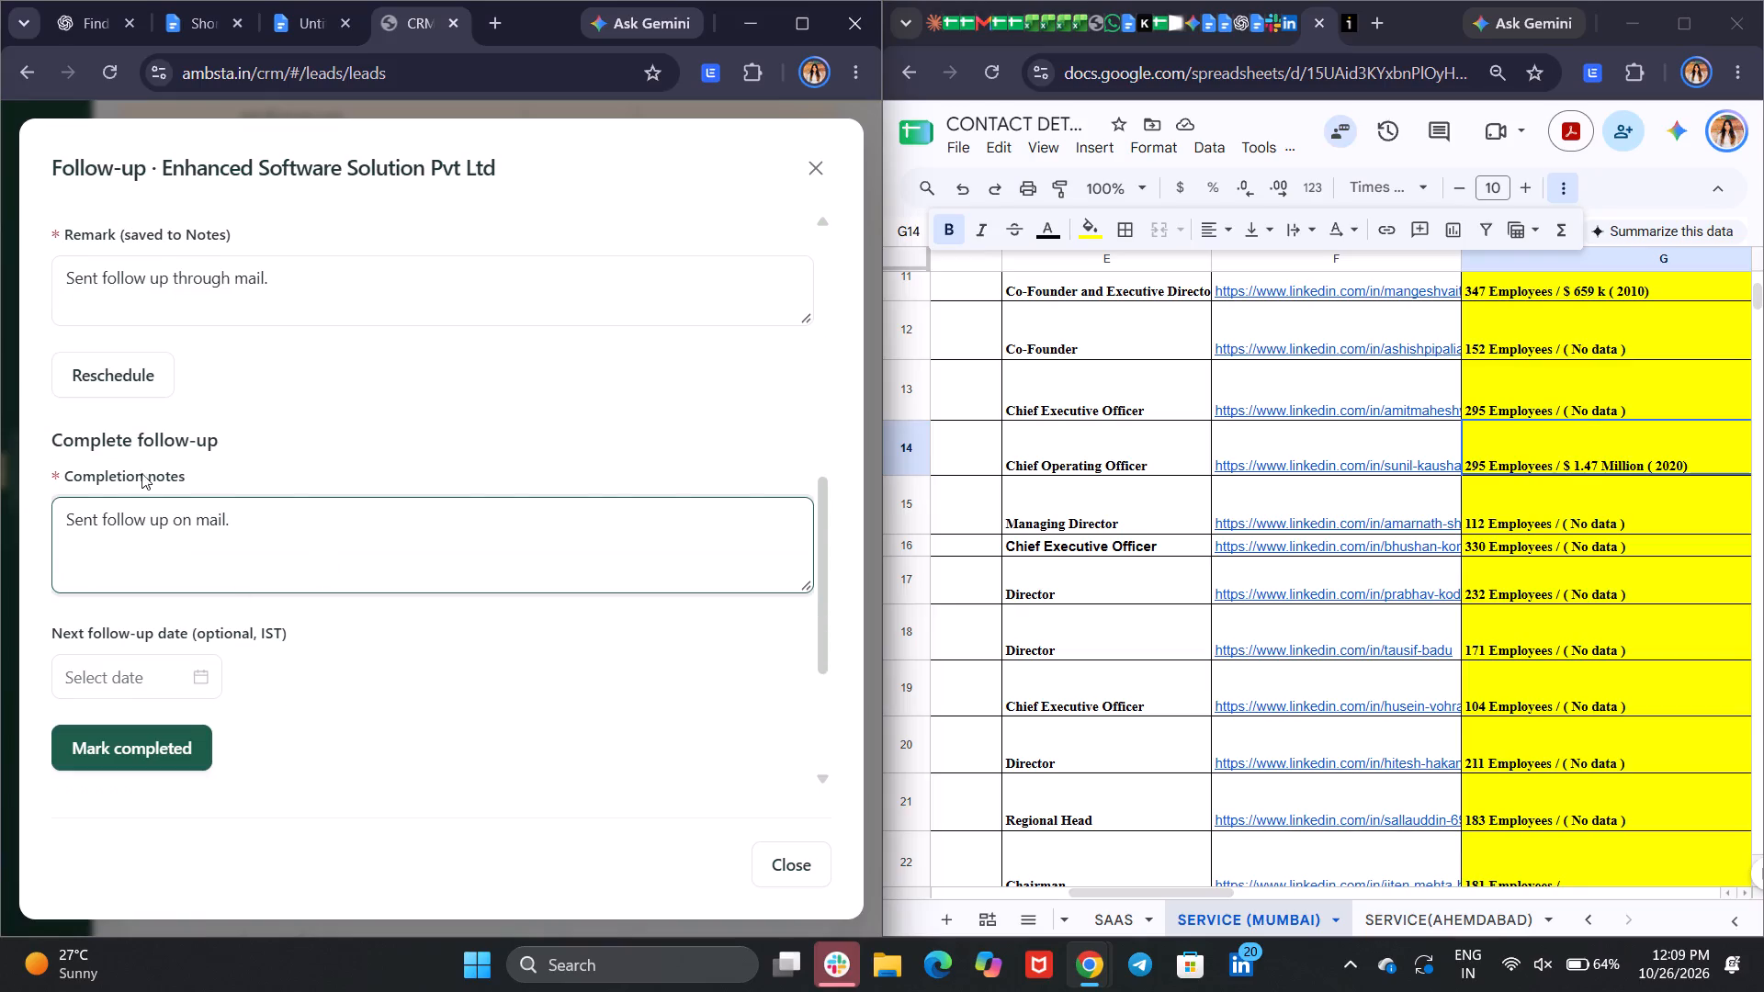
pyautogui.click(153, 389)
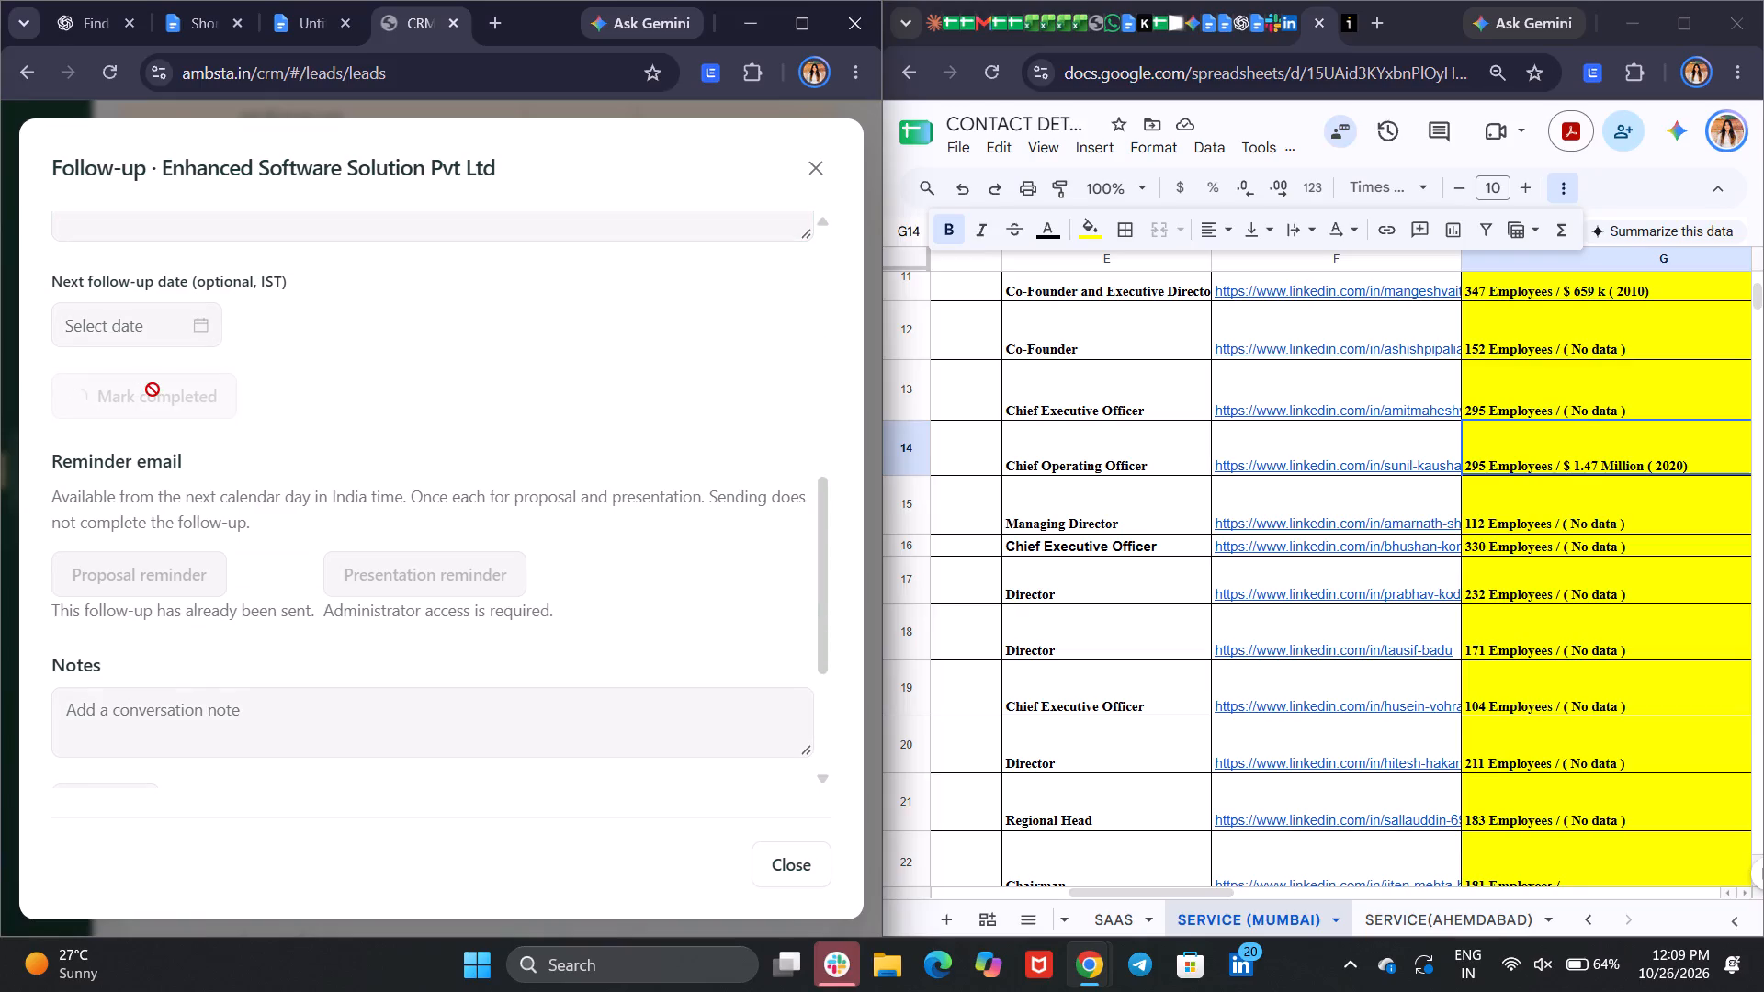
# Review the notes history in the follow-up form, close it, and check the lead's latest note in the leads list.
pyautogui.scroll(6, 501, 378)
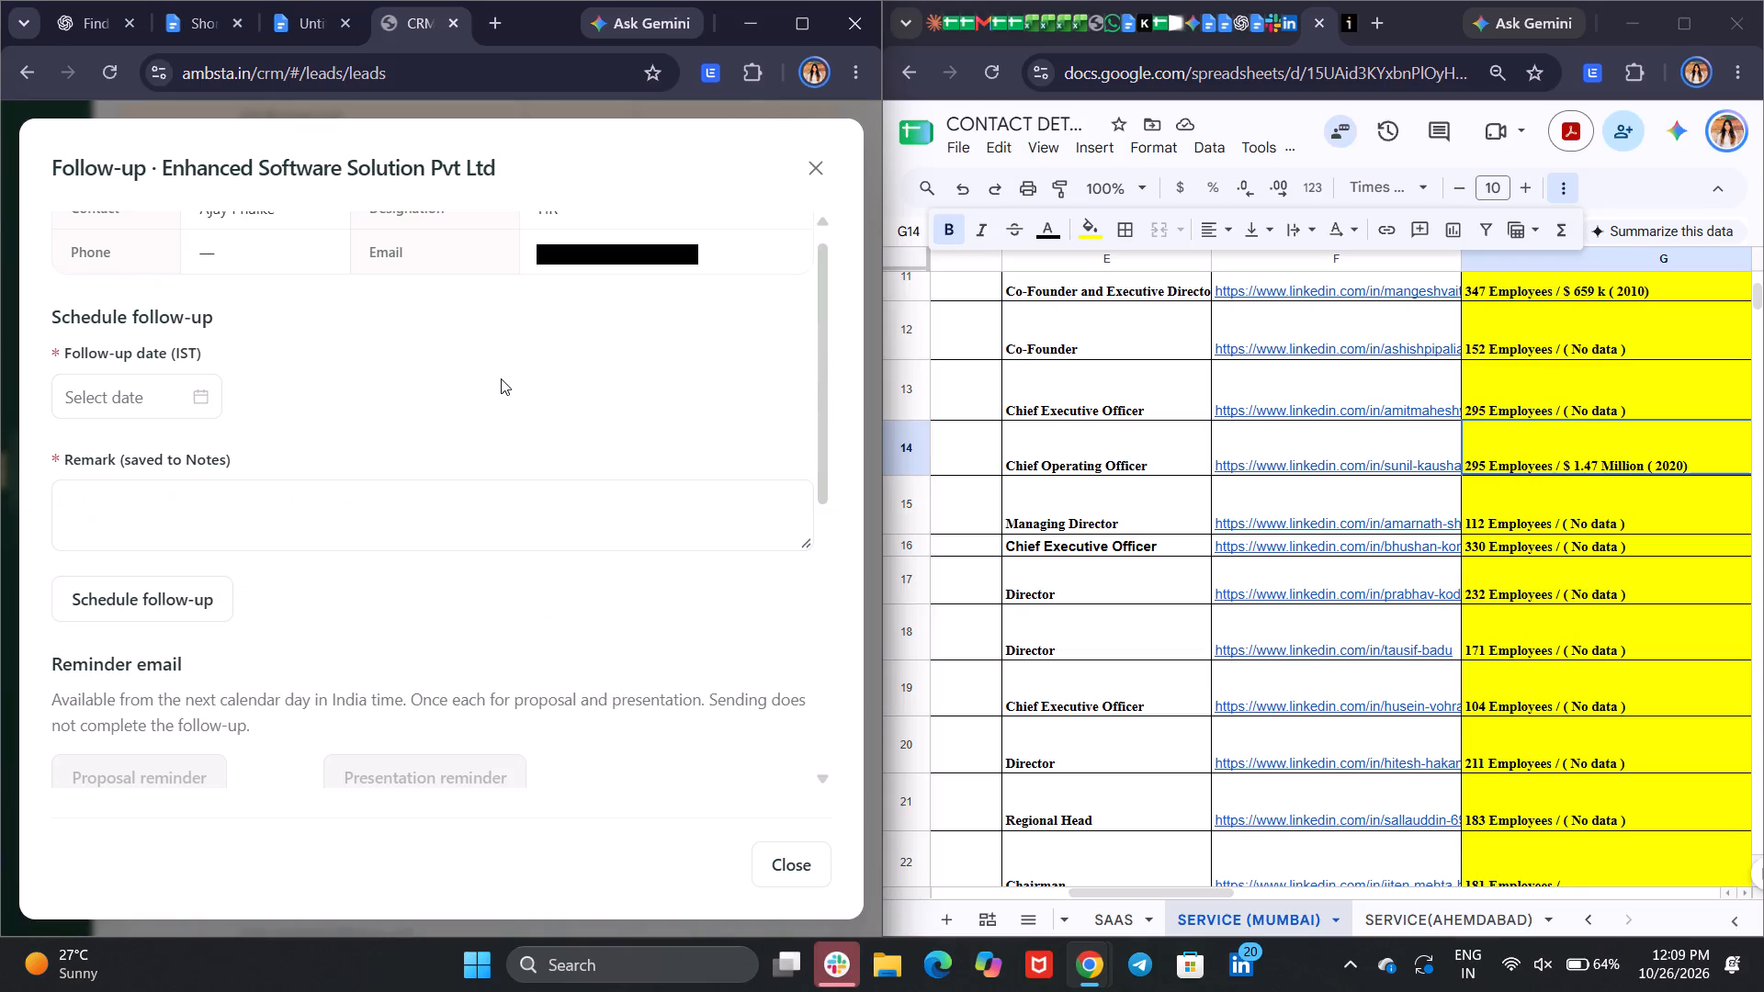
pyautogui.scroll(-5, 501, 378)
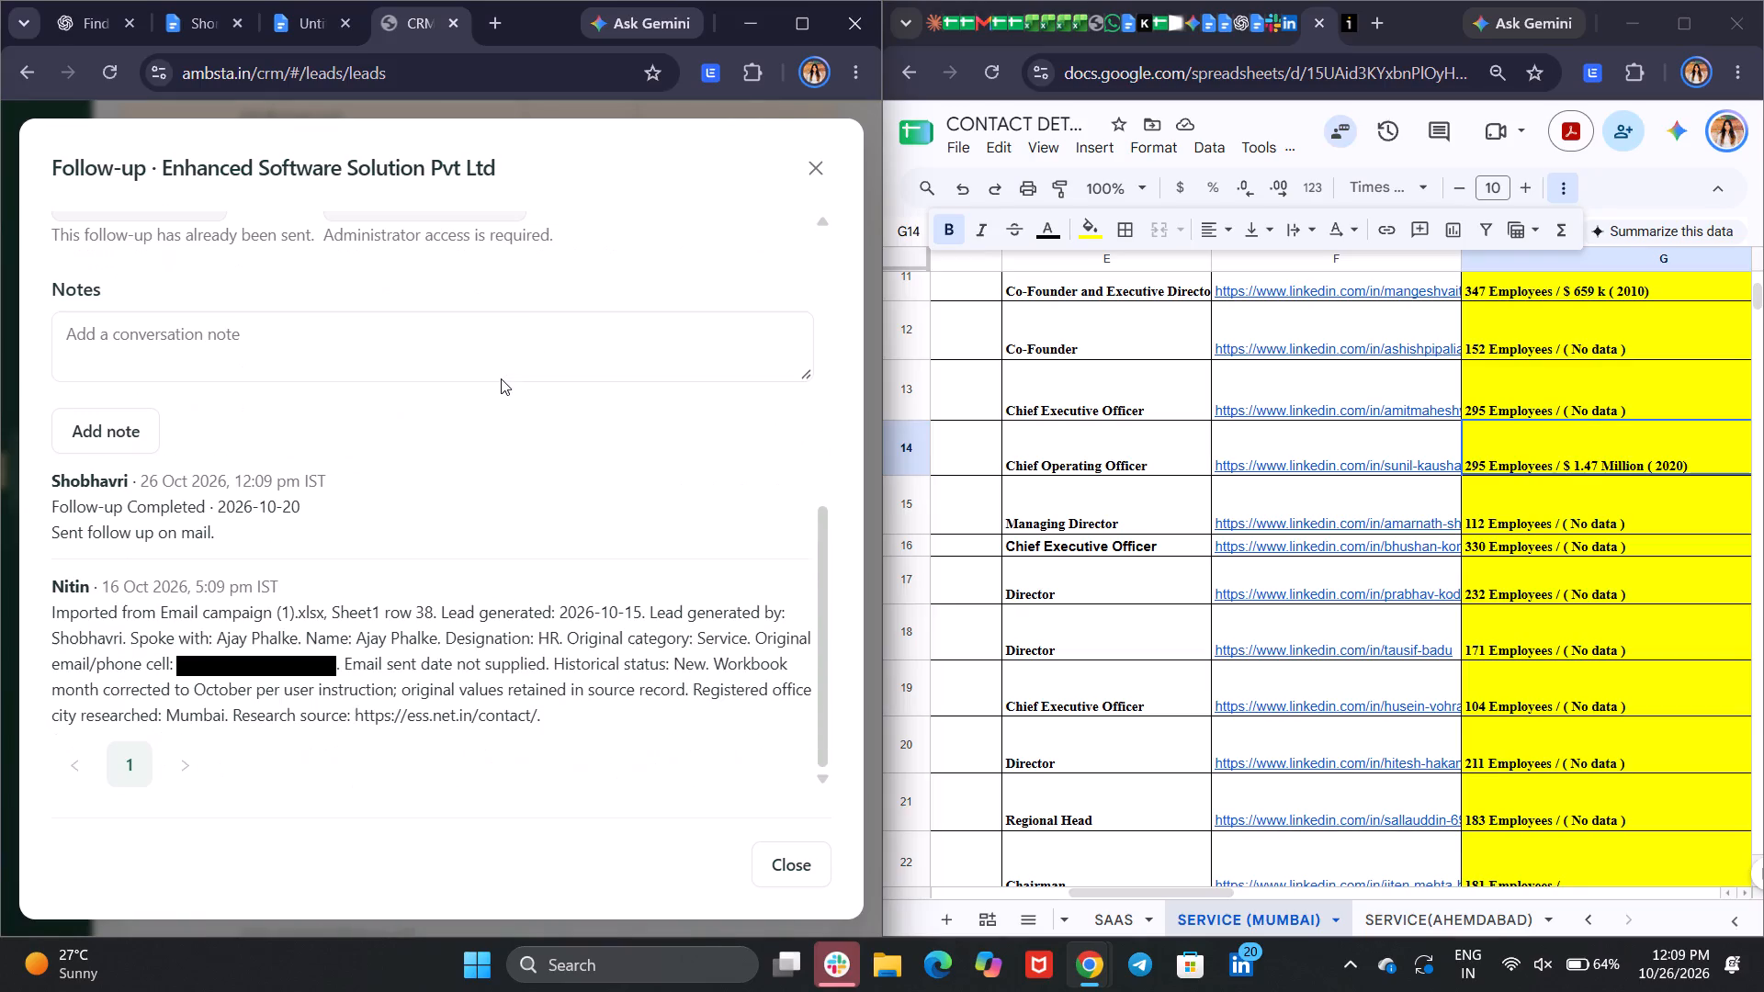
pyautogui.scroll(-2, 501, 378)
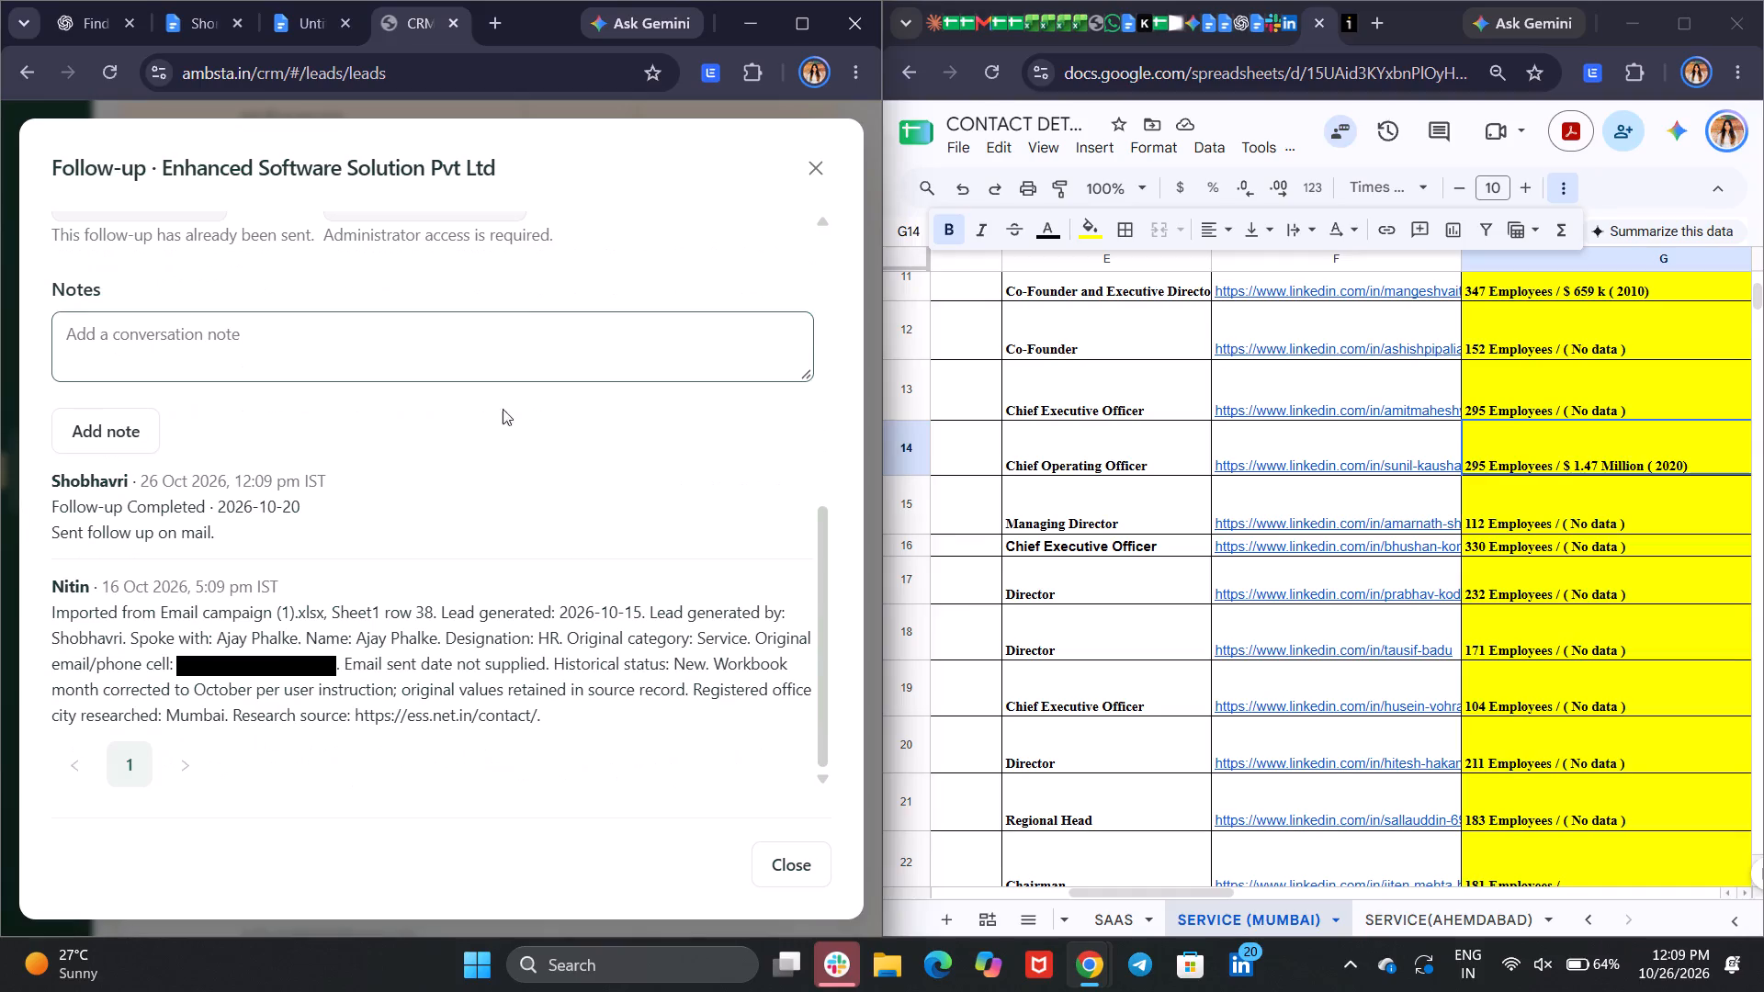
pyautogui.click(788, 862)
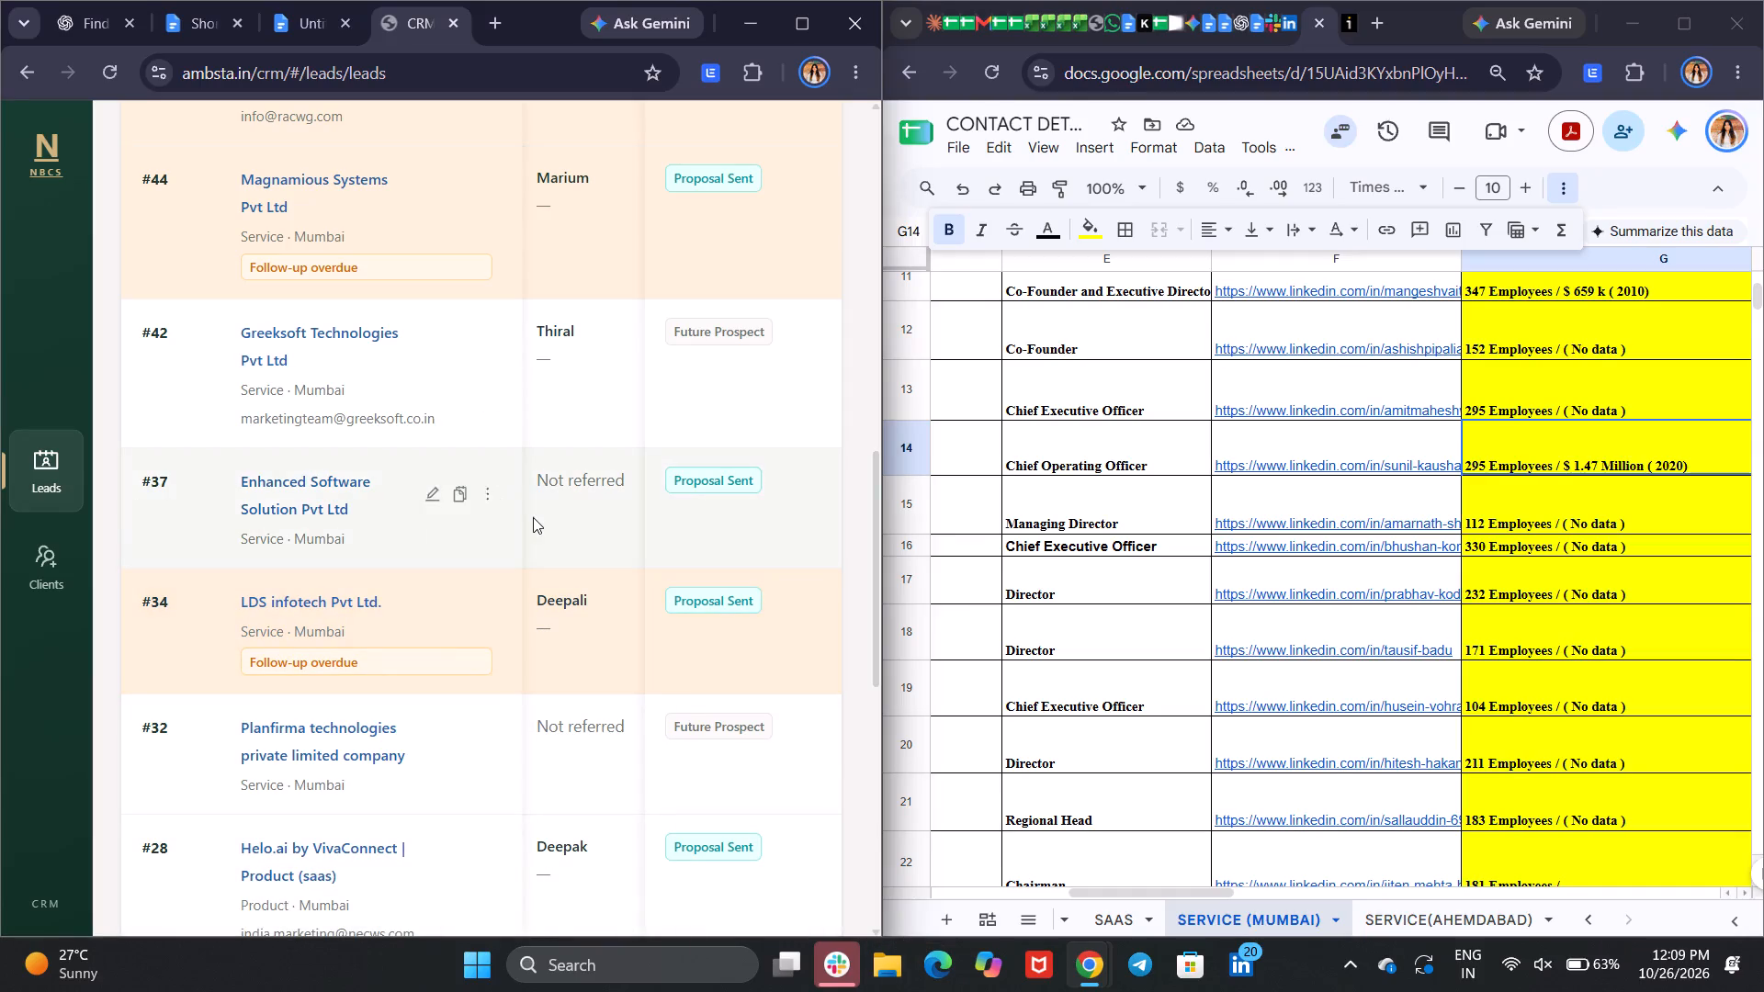
pyautogui.hscroll(-6, 573, 517)
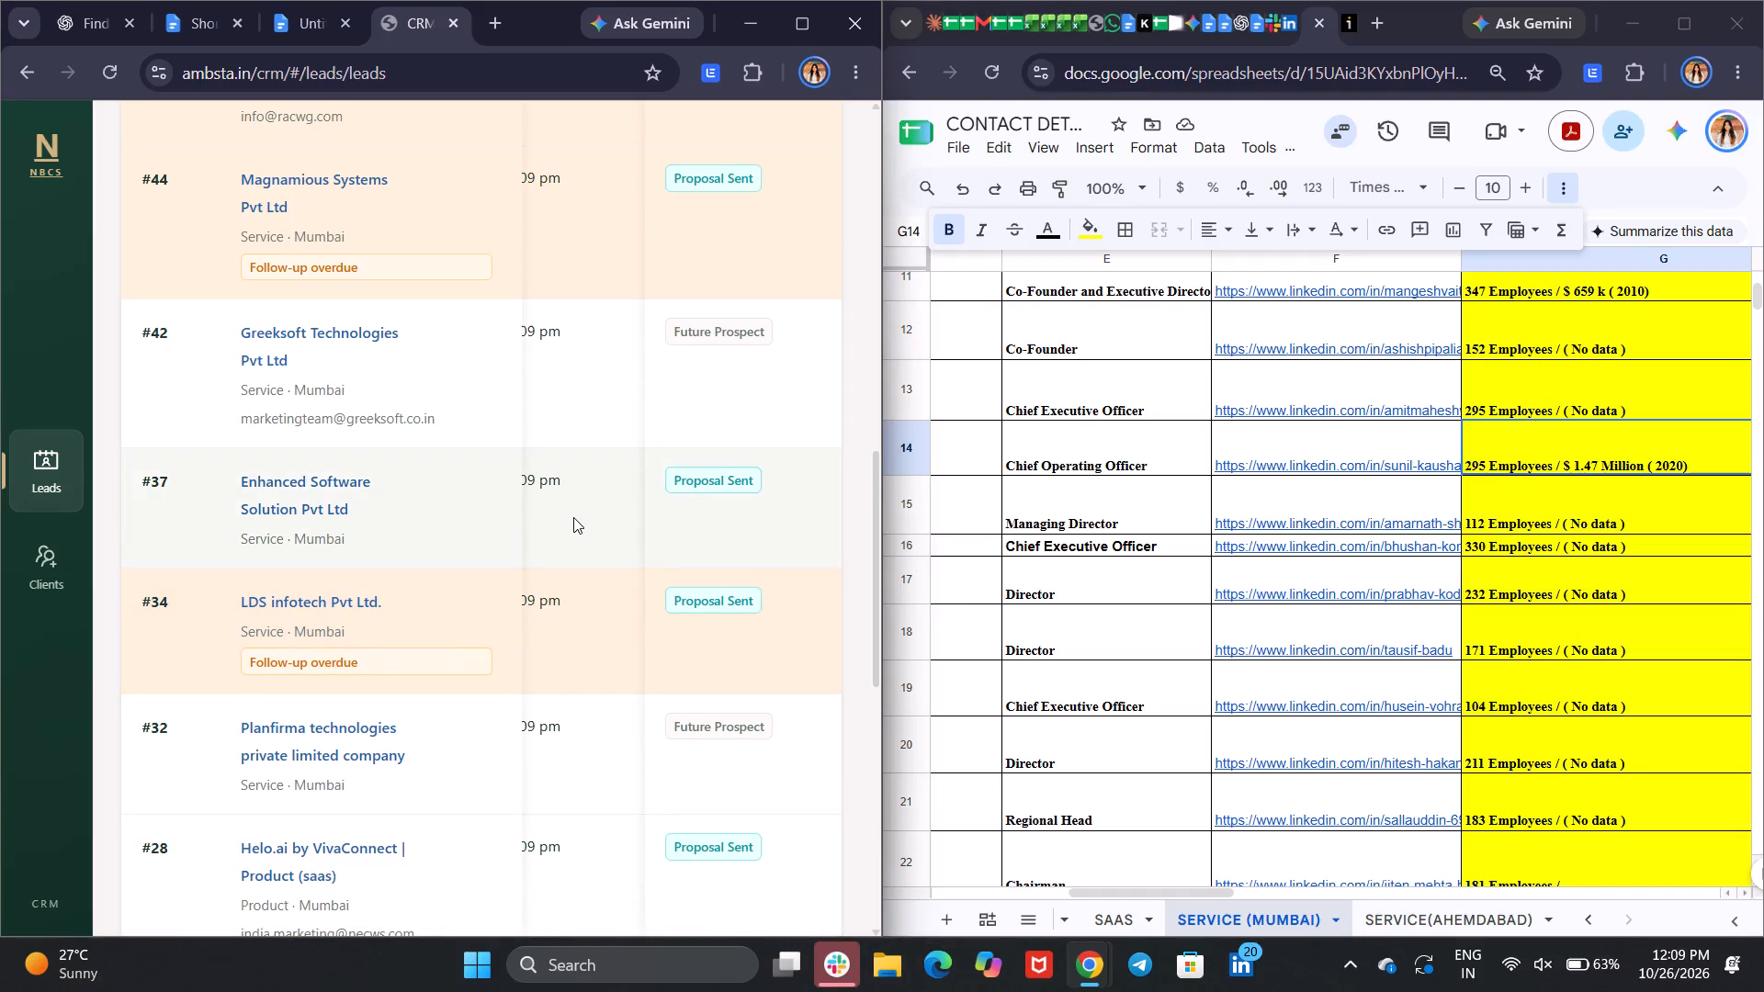
pyautogui.hscroll(3, 573, 517)
pyautogui.hscroll(-1, 573, 517)
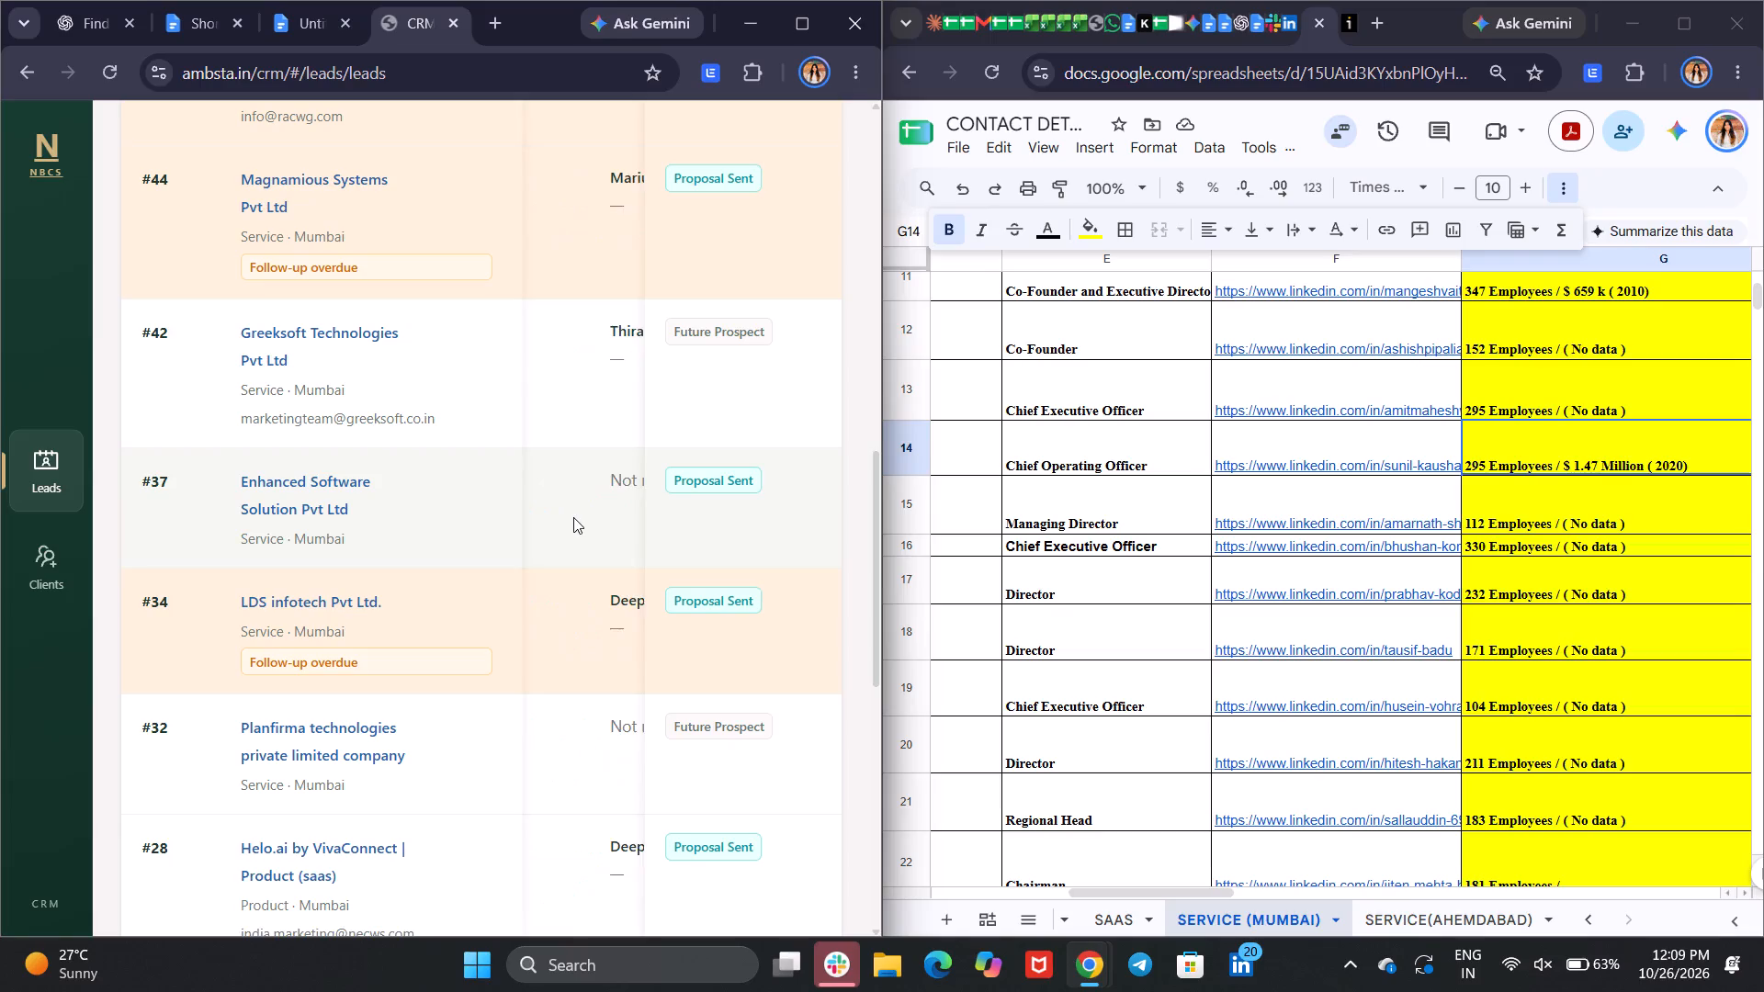
pyautogui.hscroll(-3, 573, 517)
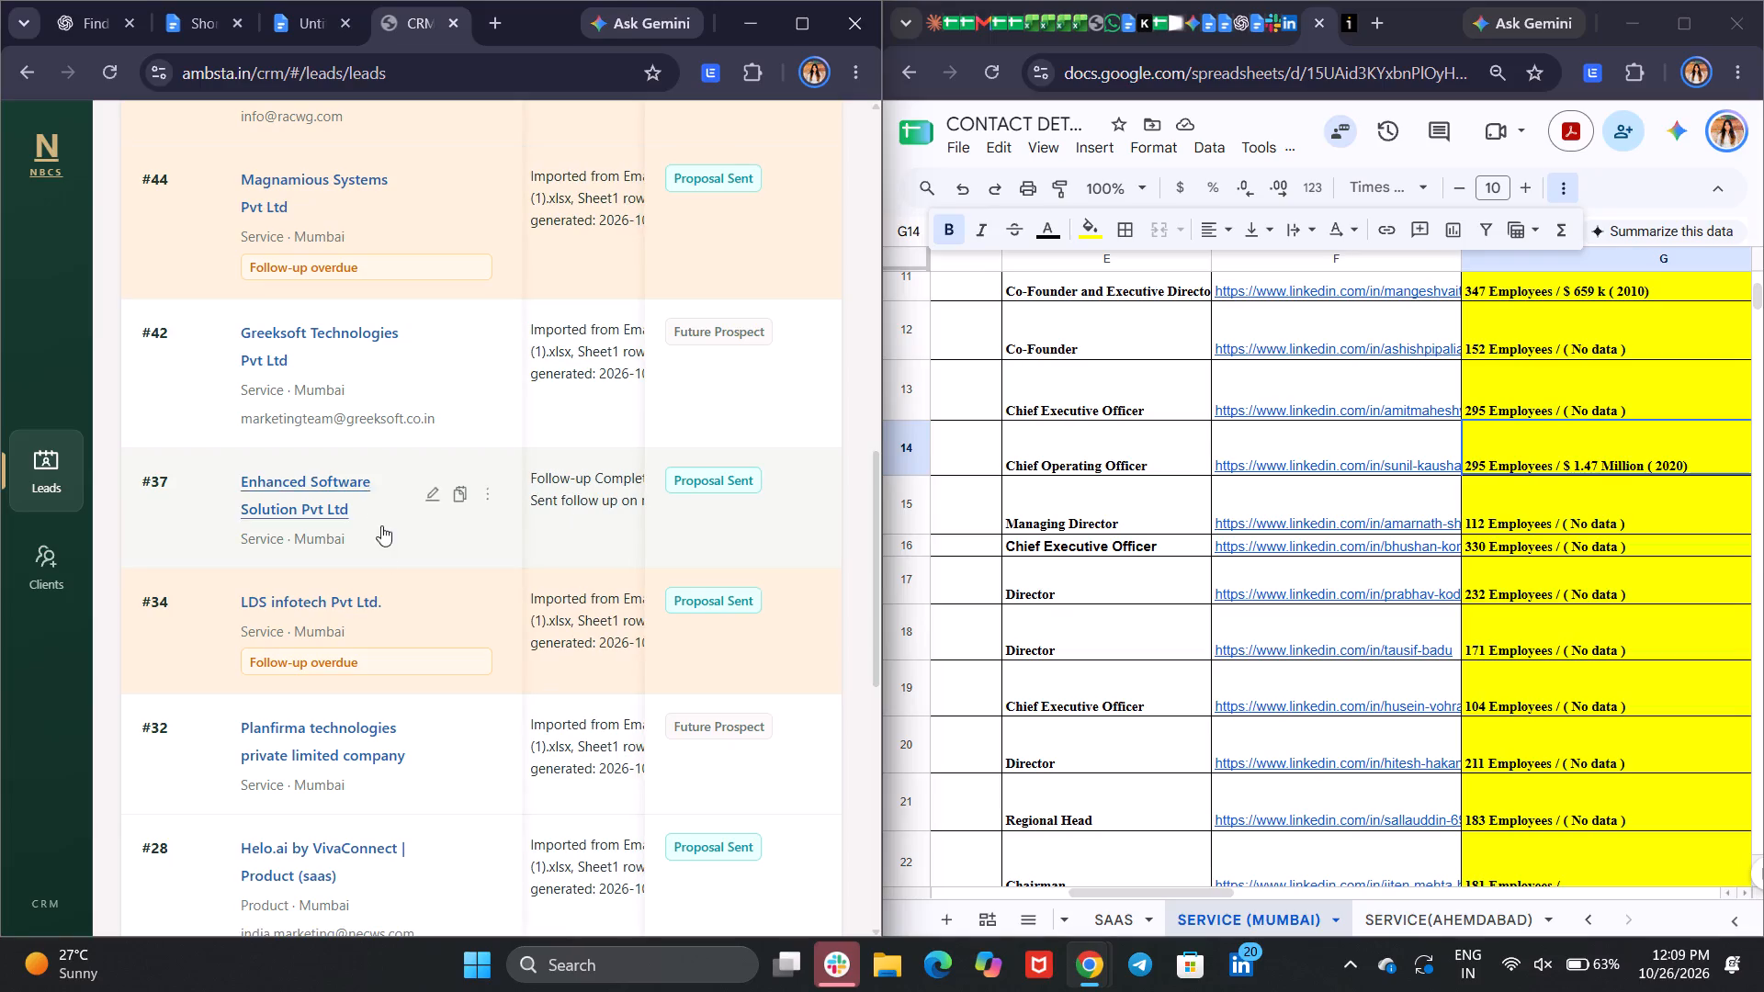
pyautogui.scroll(2, 401, 574)
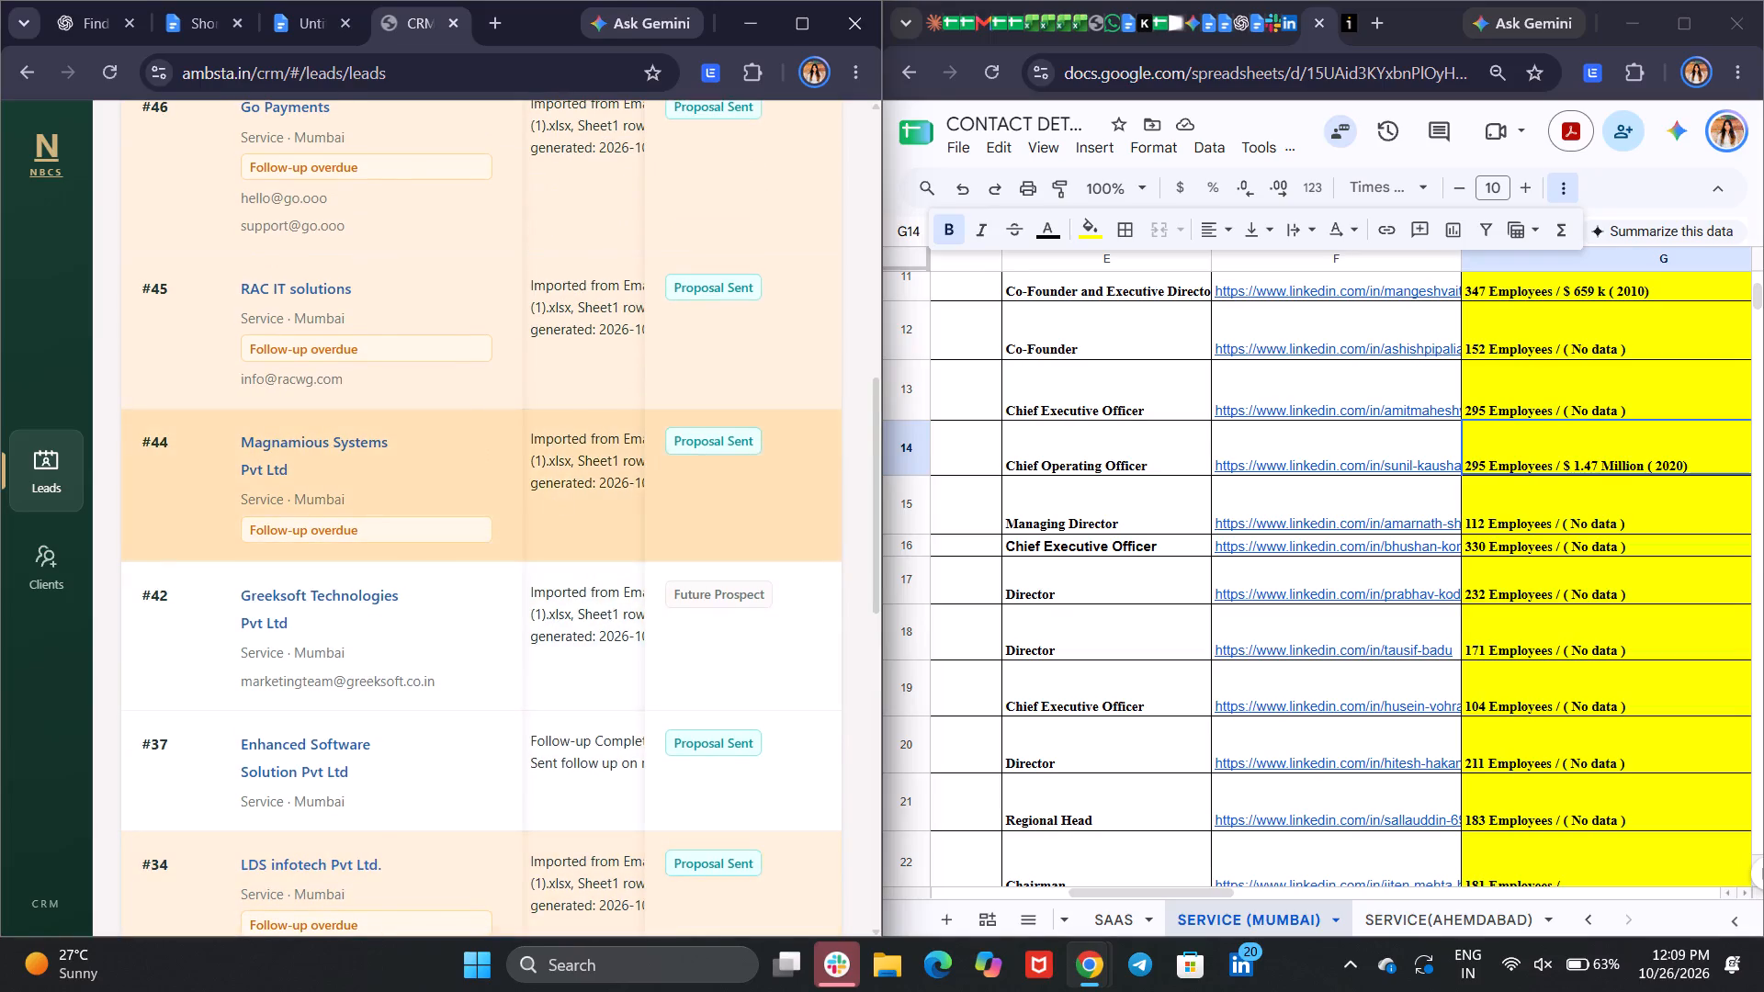
# Check the Magnamious Systems Pvt Ltd lead's note and find its call remarks in row 22 of the SERVICE (MUMBAI) sheet.
pyautogui.hscroll(3, 567, 490)
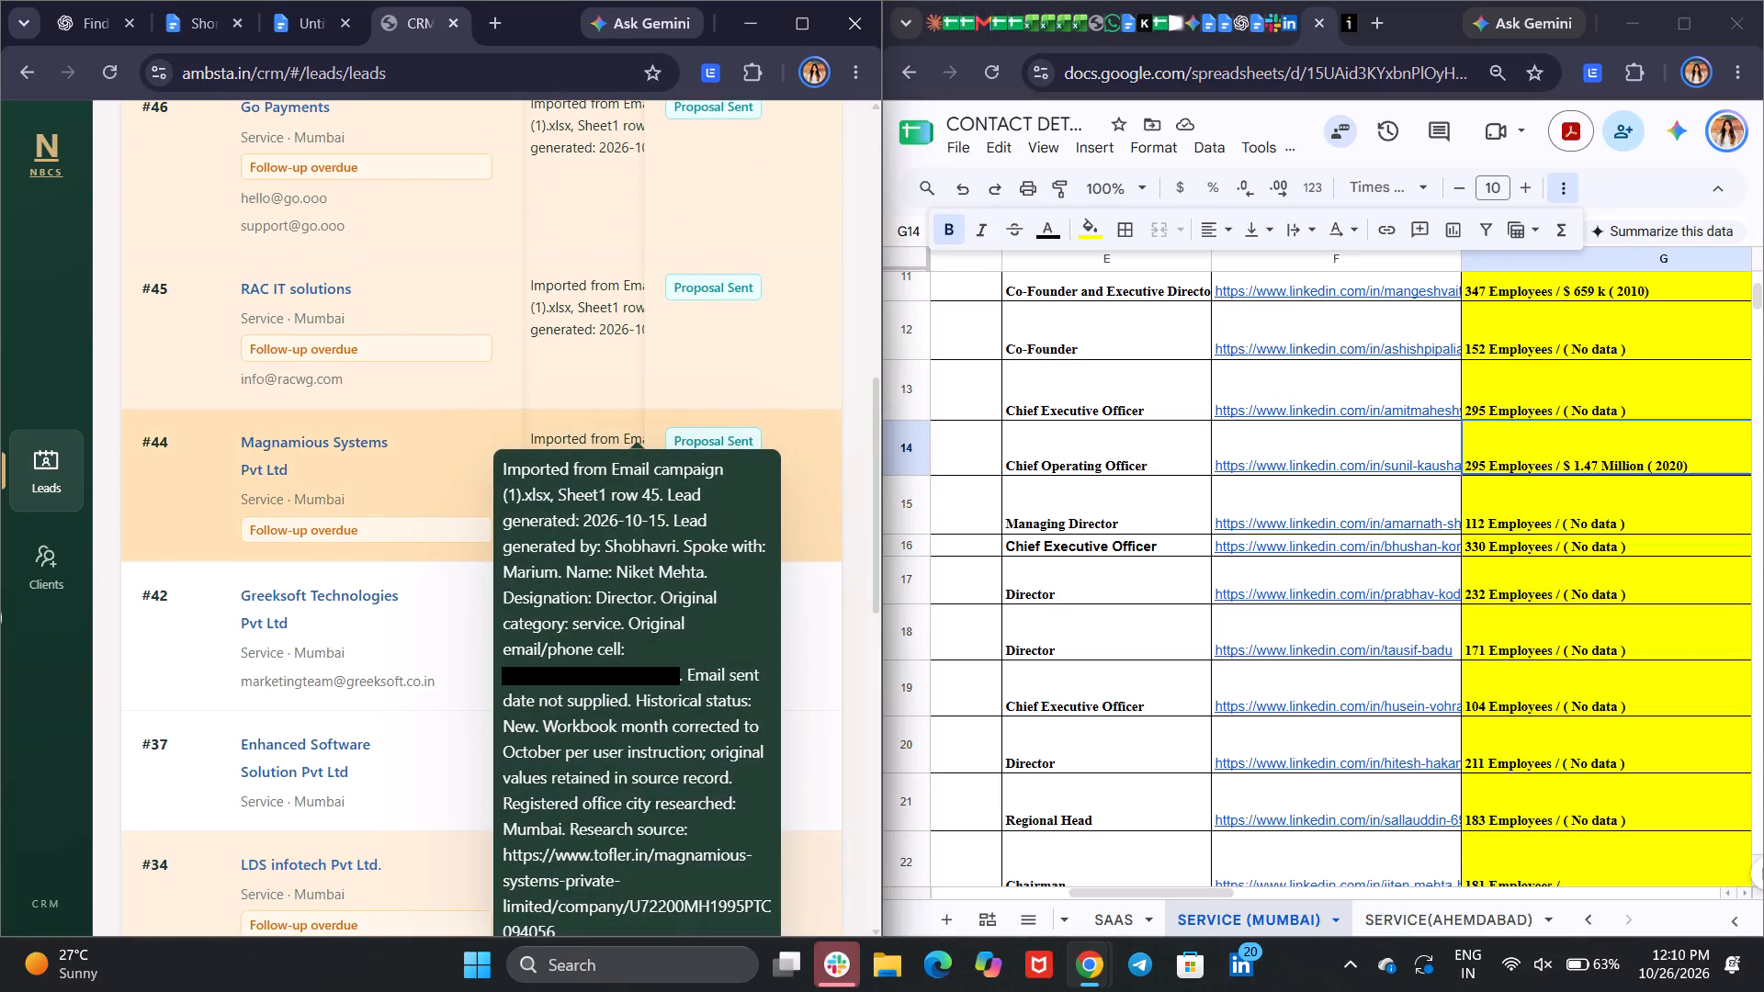
pyautogui.click(616, 453)
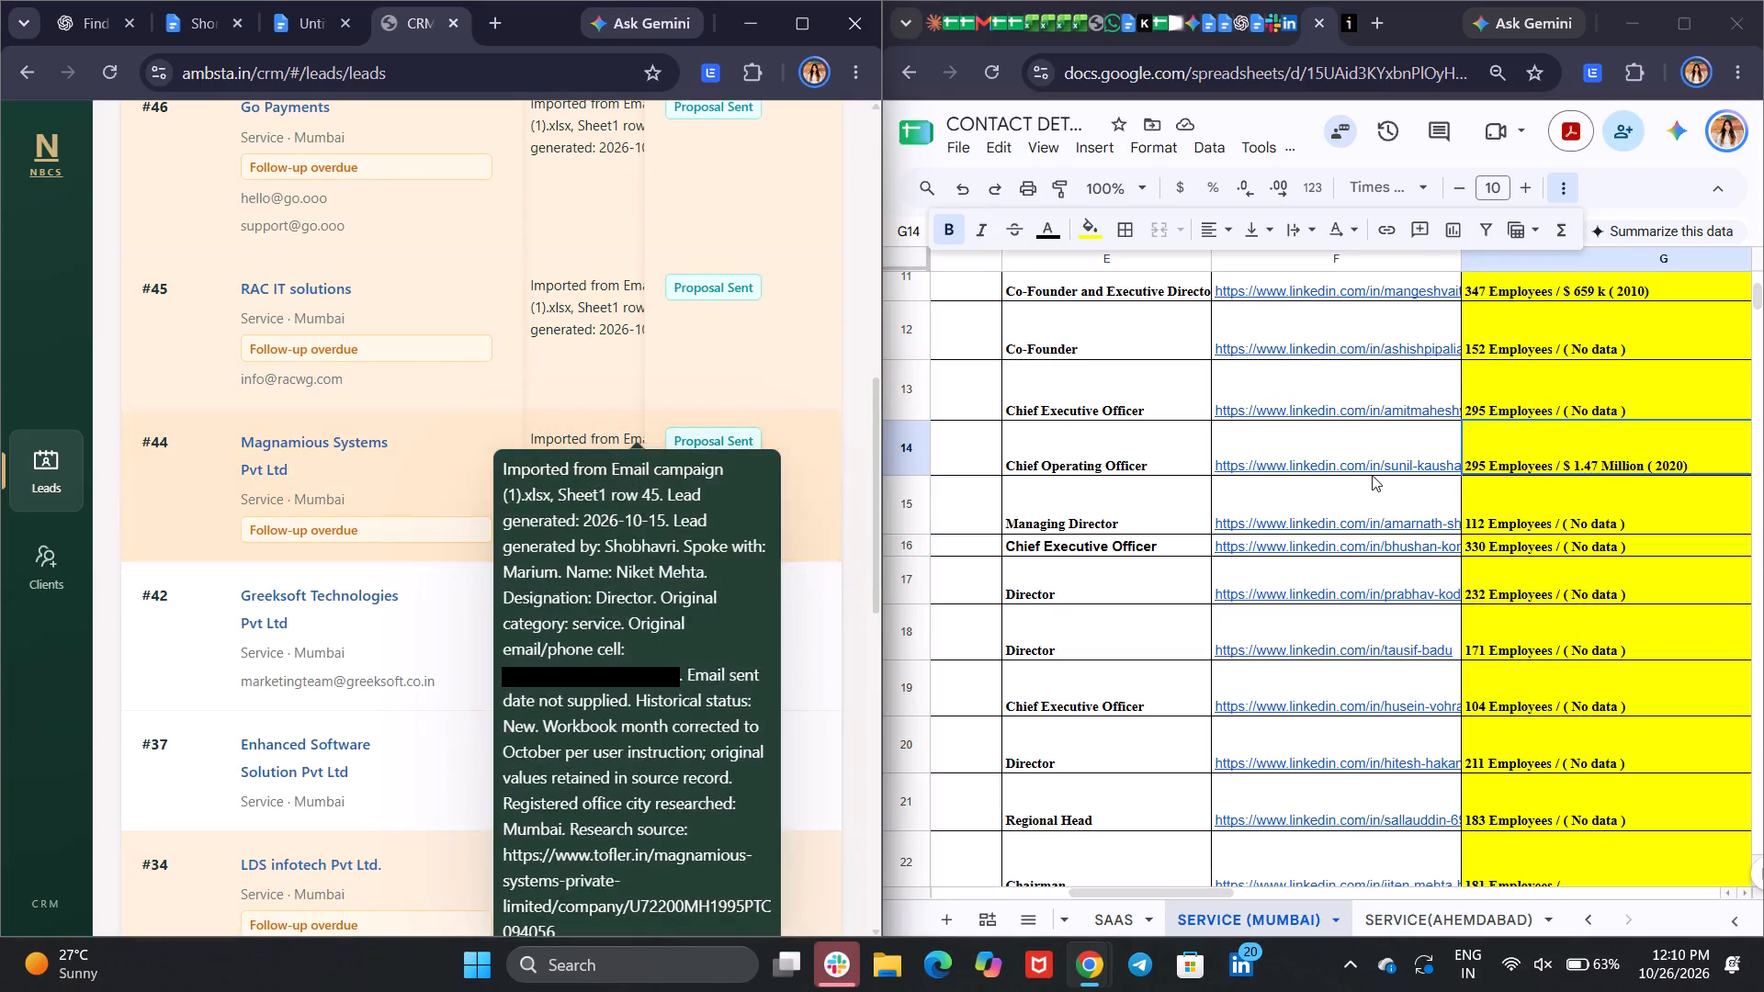
pyautogui.scroll(3, 1298, 553)
pyautogui.hscroll(5, 1298, 553)
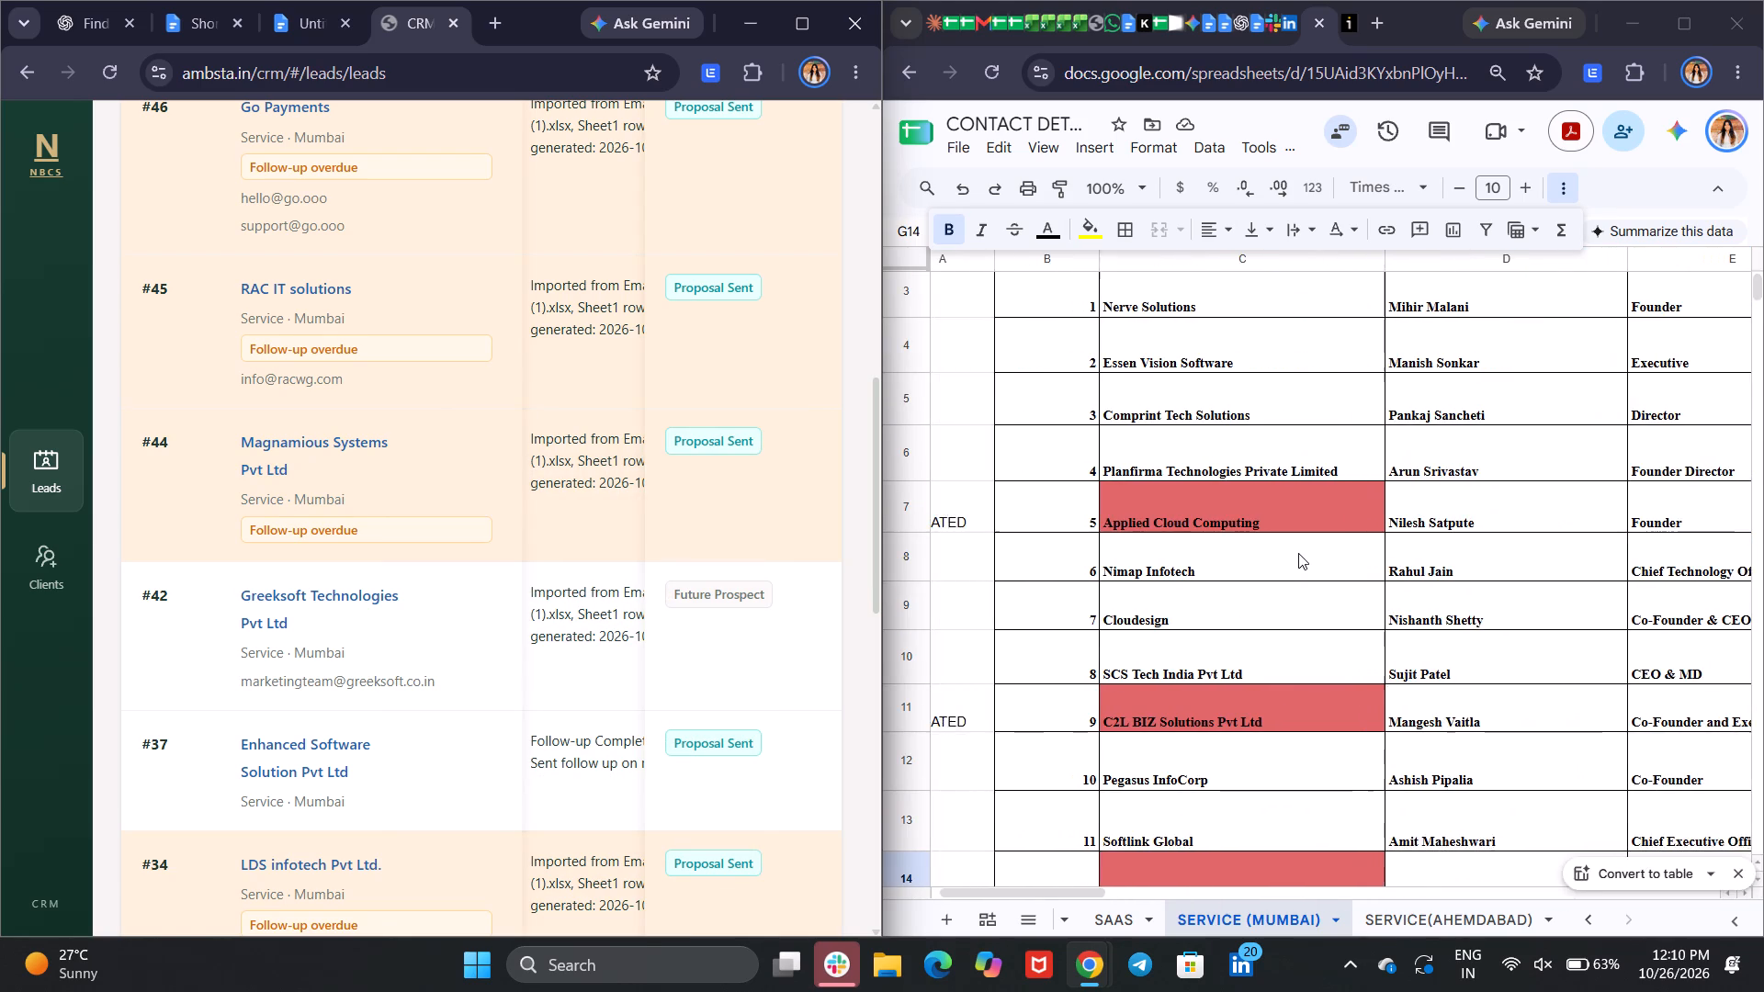
pyautogui.scroll(6, 1298, 553)
pyautogui.scroll(-1, 1298, 553)
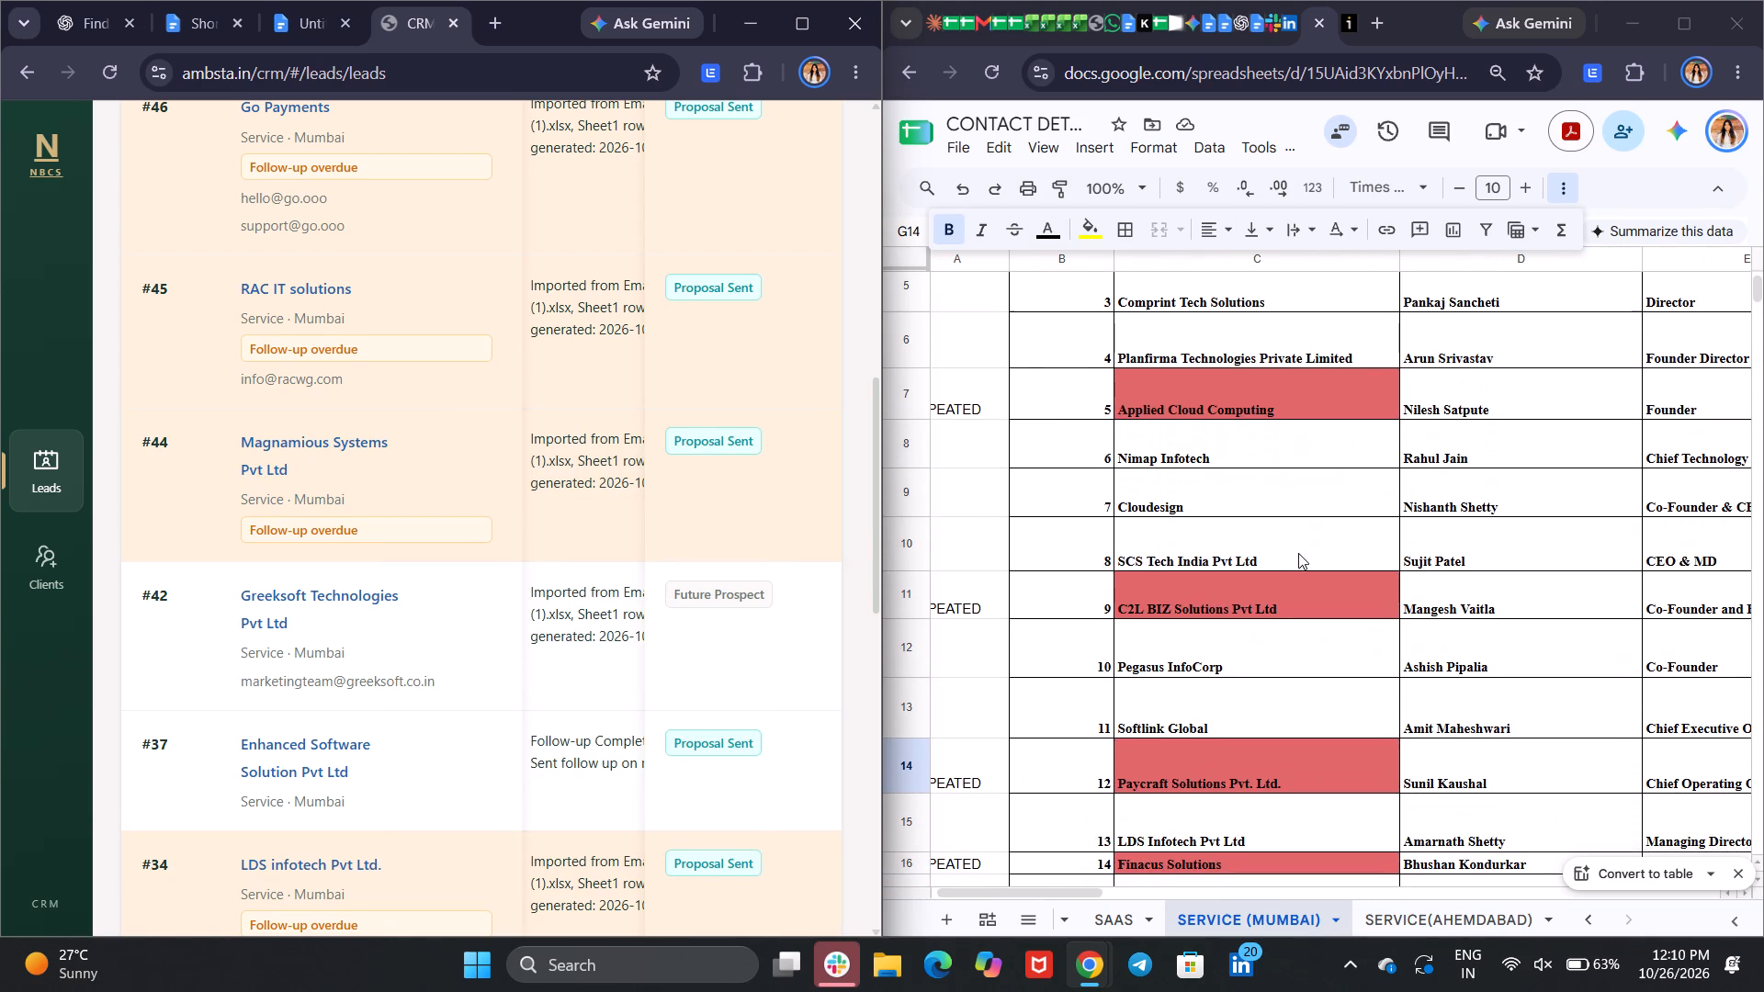
pyautogui.scroll(-5, 1298, 553)
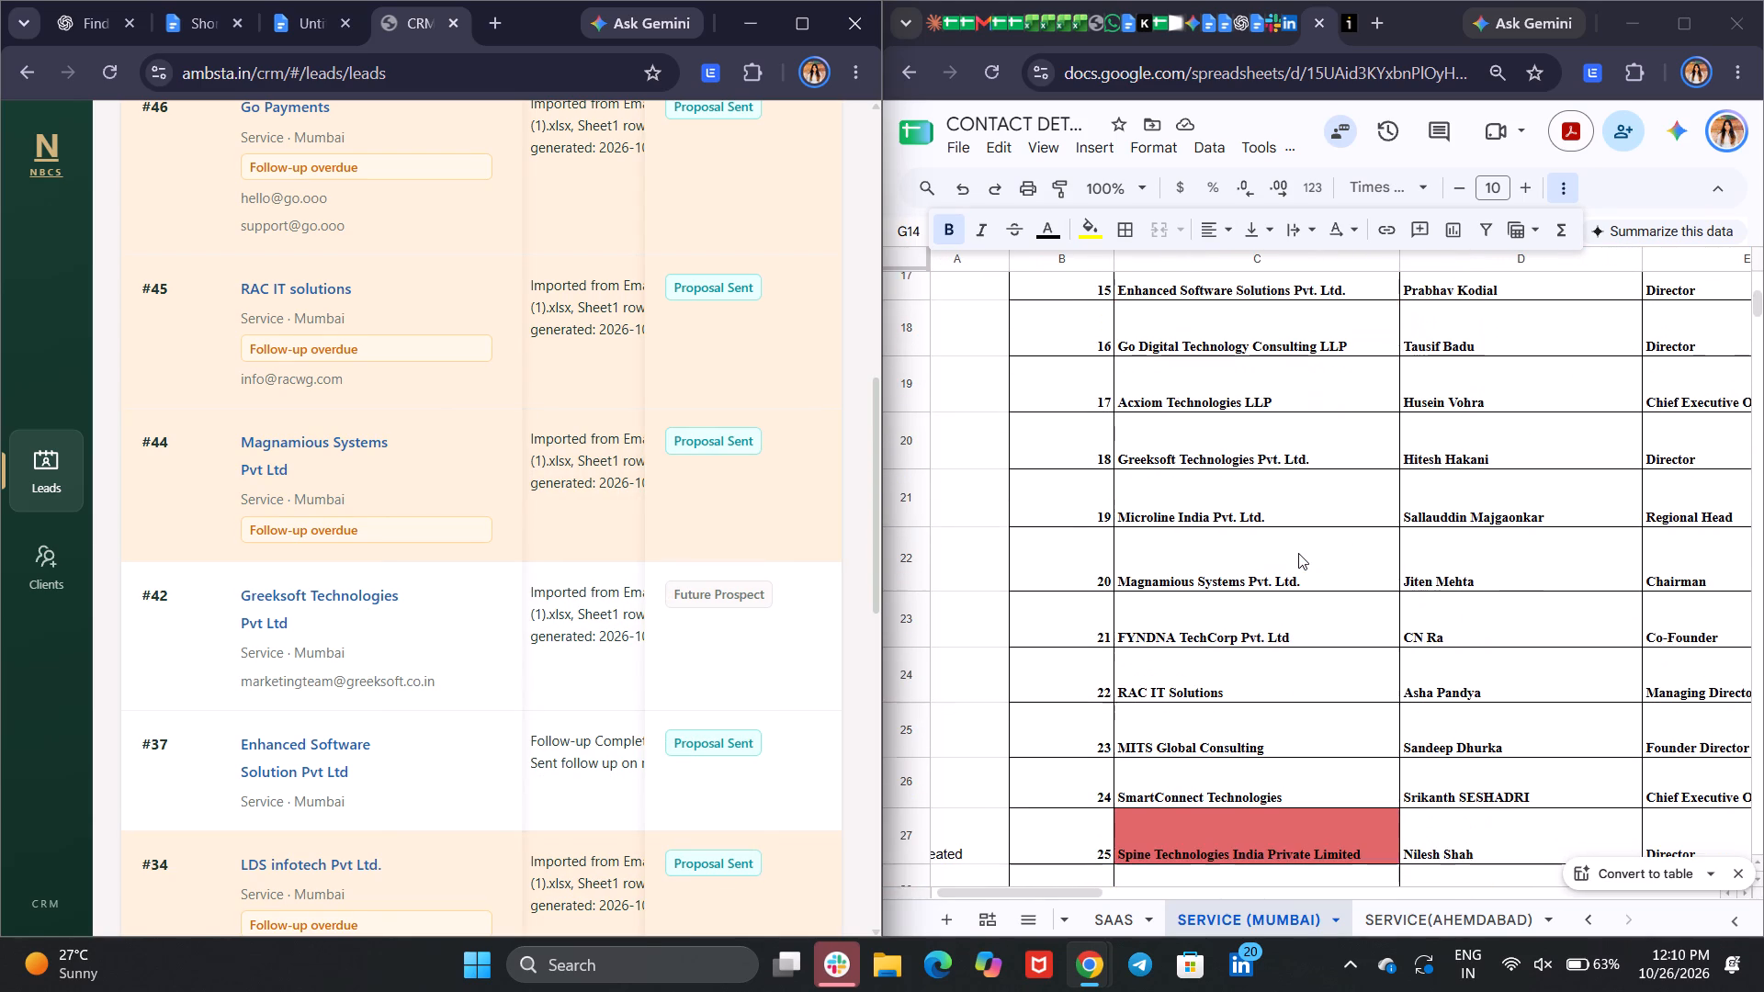
pyautogui.scroll(-1, 1298, 553)
pyautogui.click(907, 556)
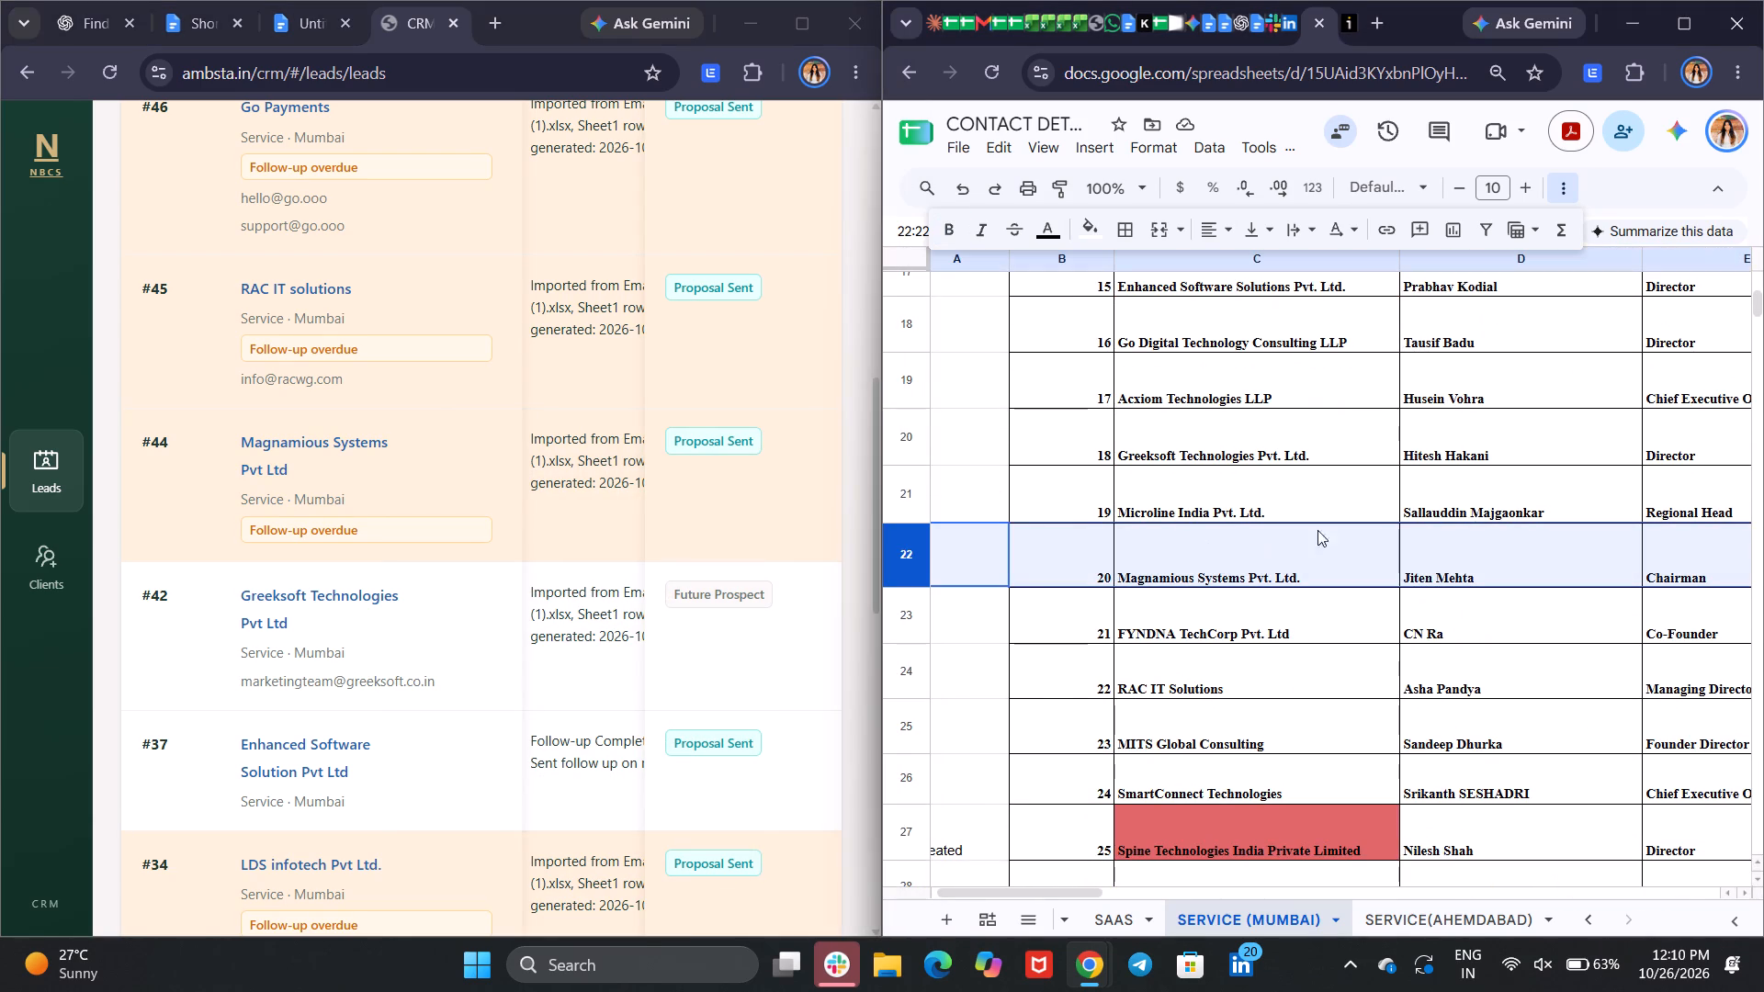
pyautogui.hscroll(-9, 1421, 522)
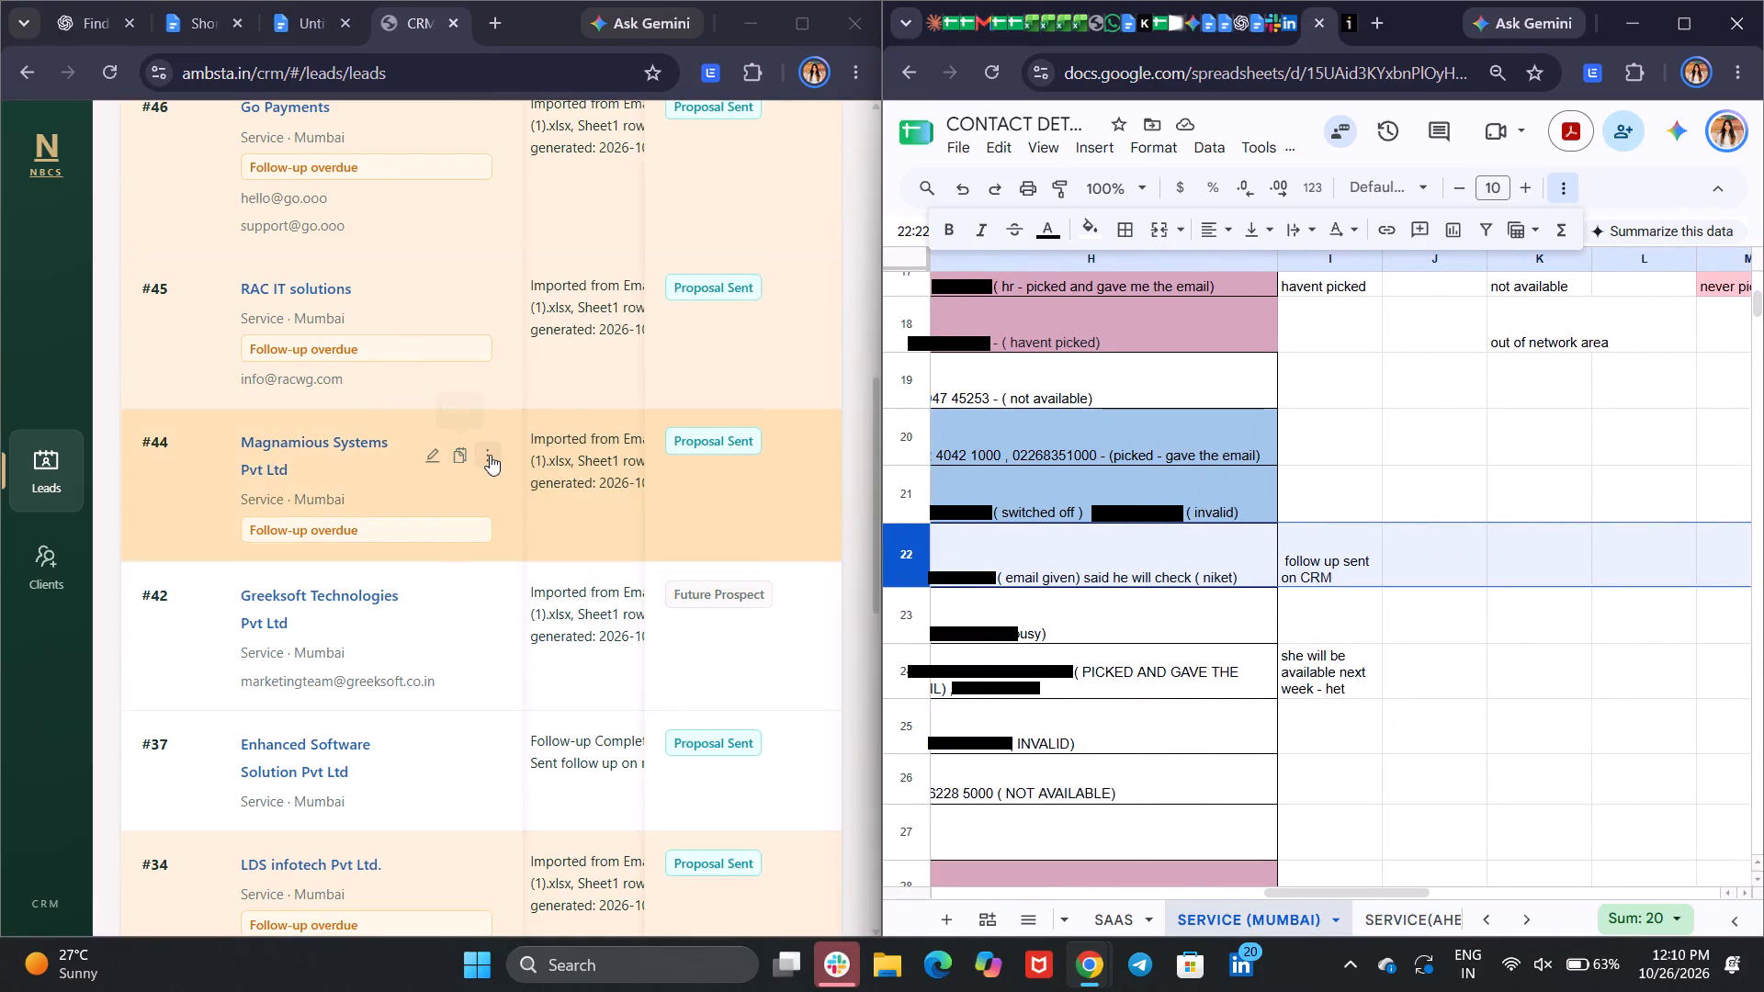
# Recheck the Magnamious Systems Pvt Ltd note, return to the leads list, and examine that lead's contact and referrer details.
pyautogui.hscroll(3, 592, 472)
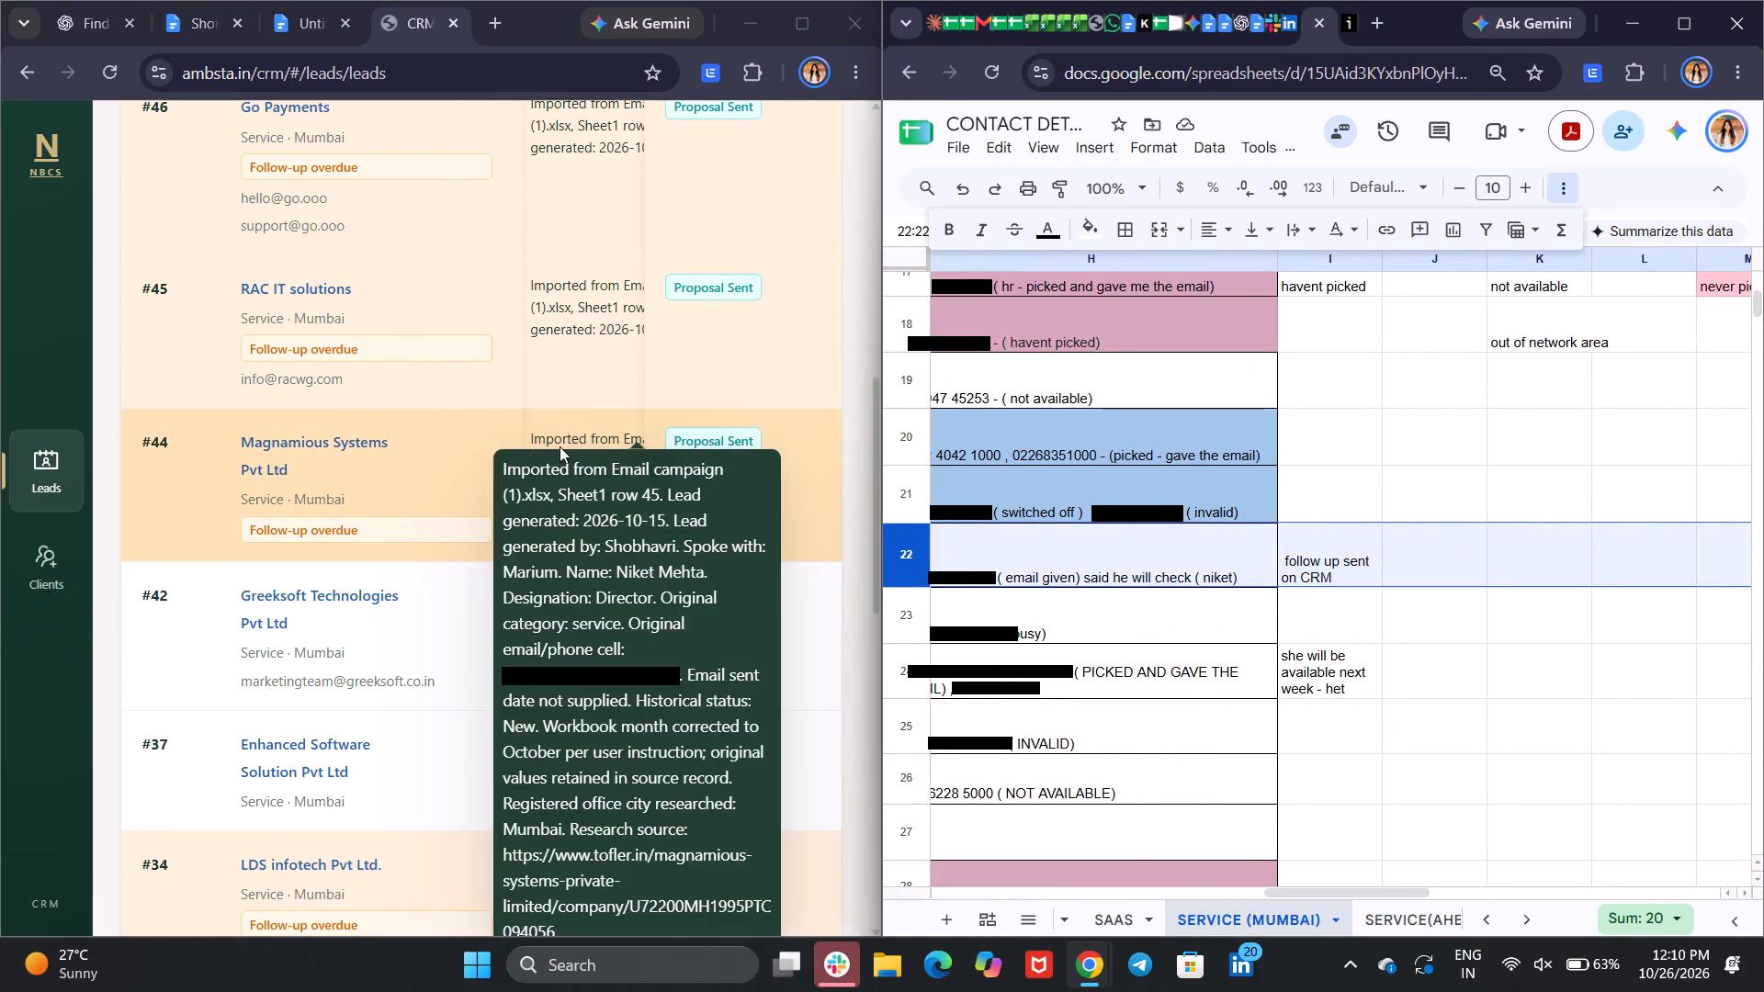
pyautogui.hscroll(4, 596, 462)
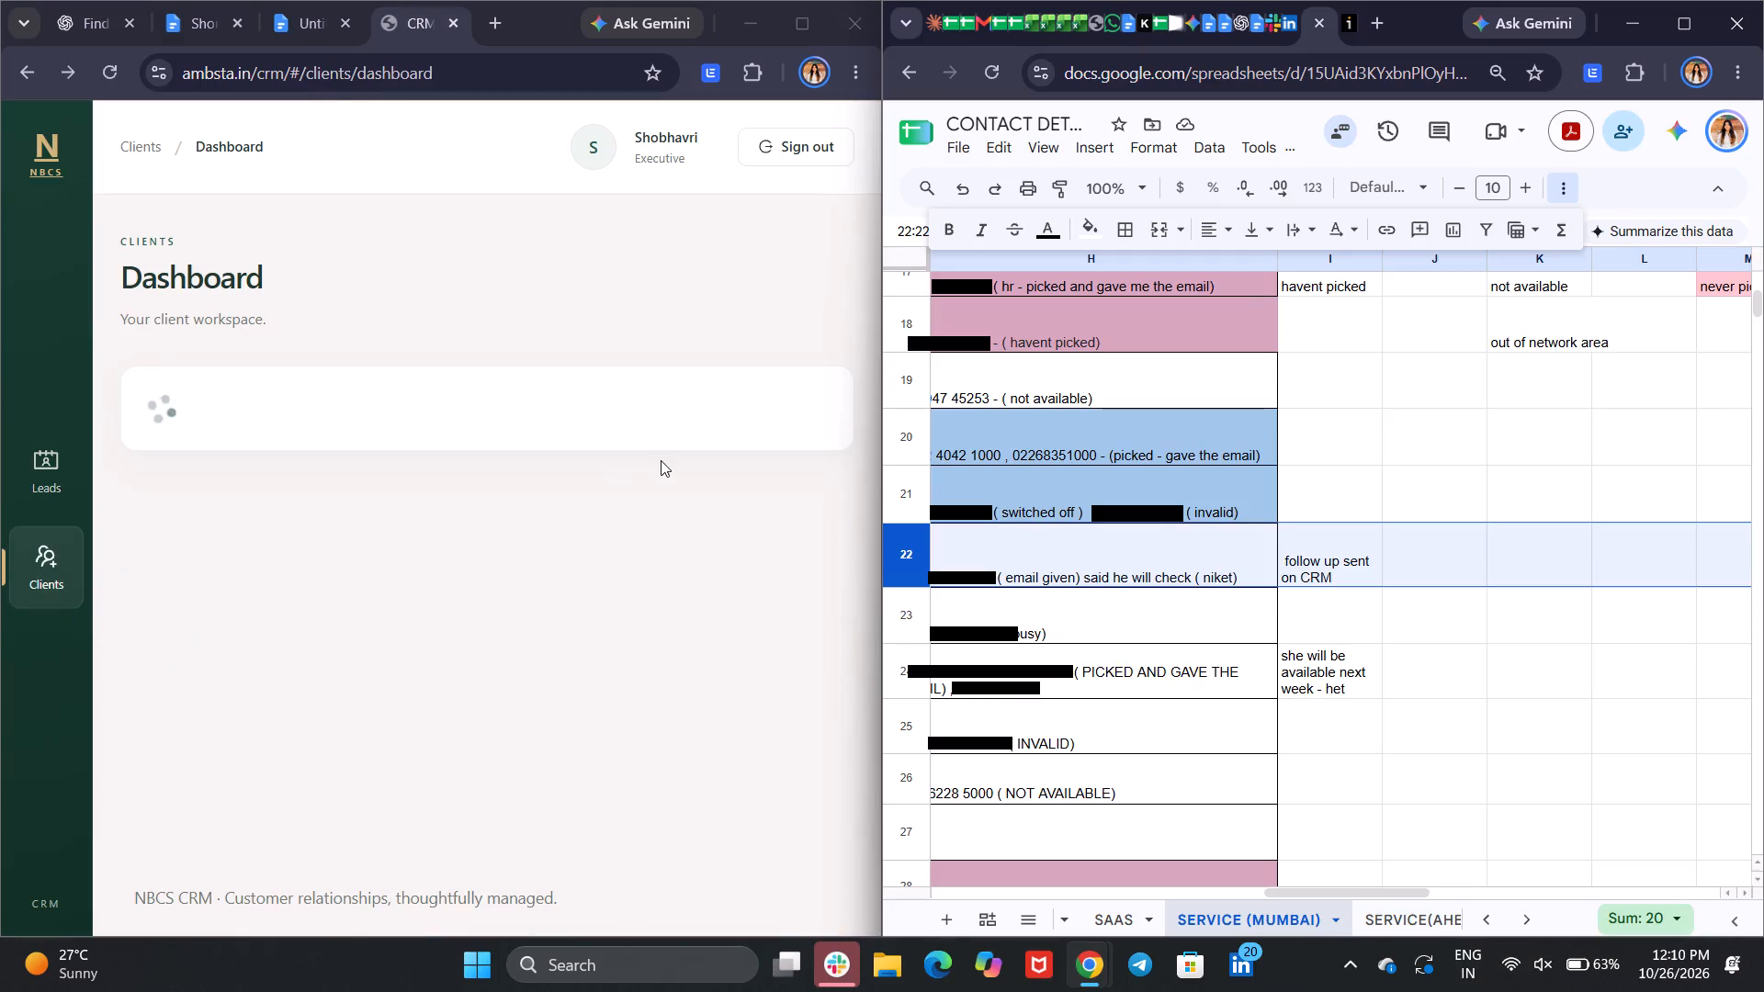
pyautogui.click(21, 490)
pyautogui.click(122, 491)
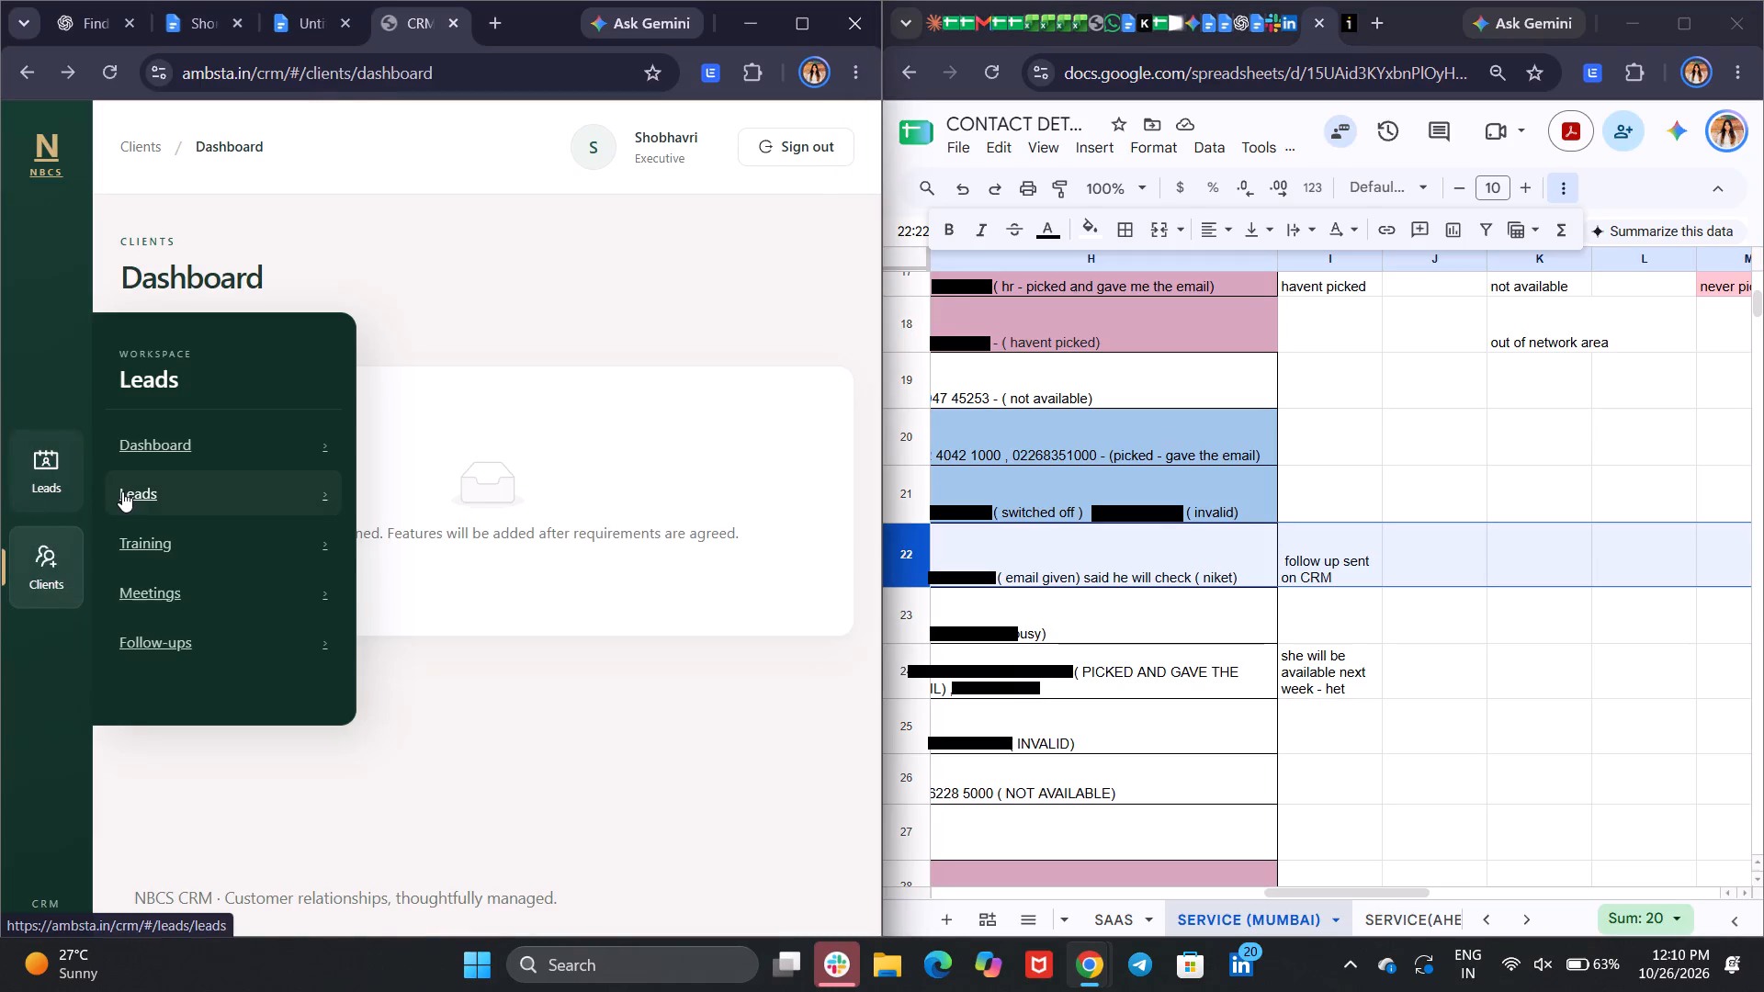
pyautogui.scroll(-3, 715, 586)
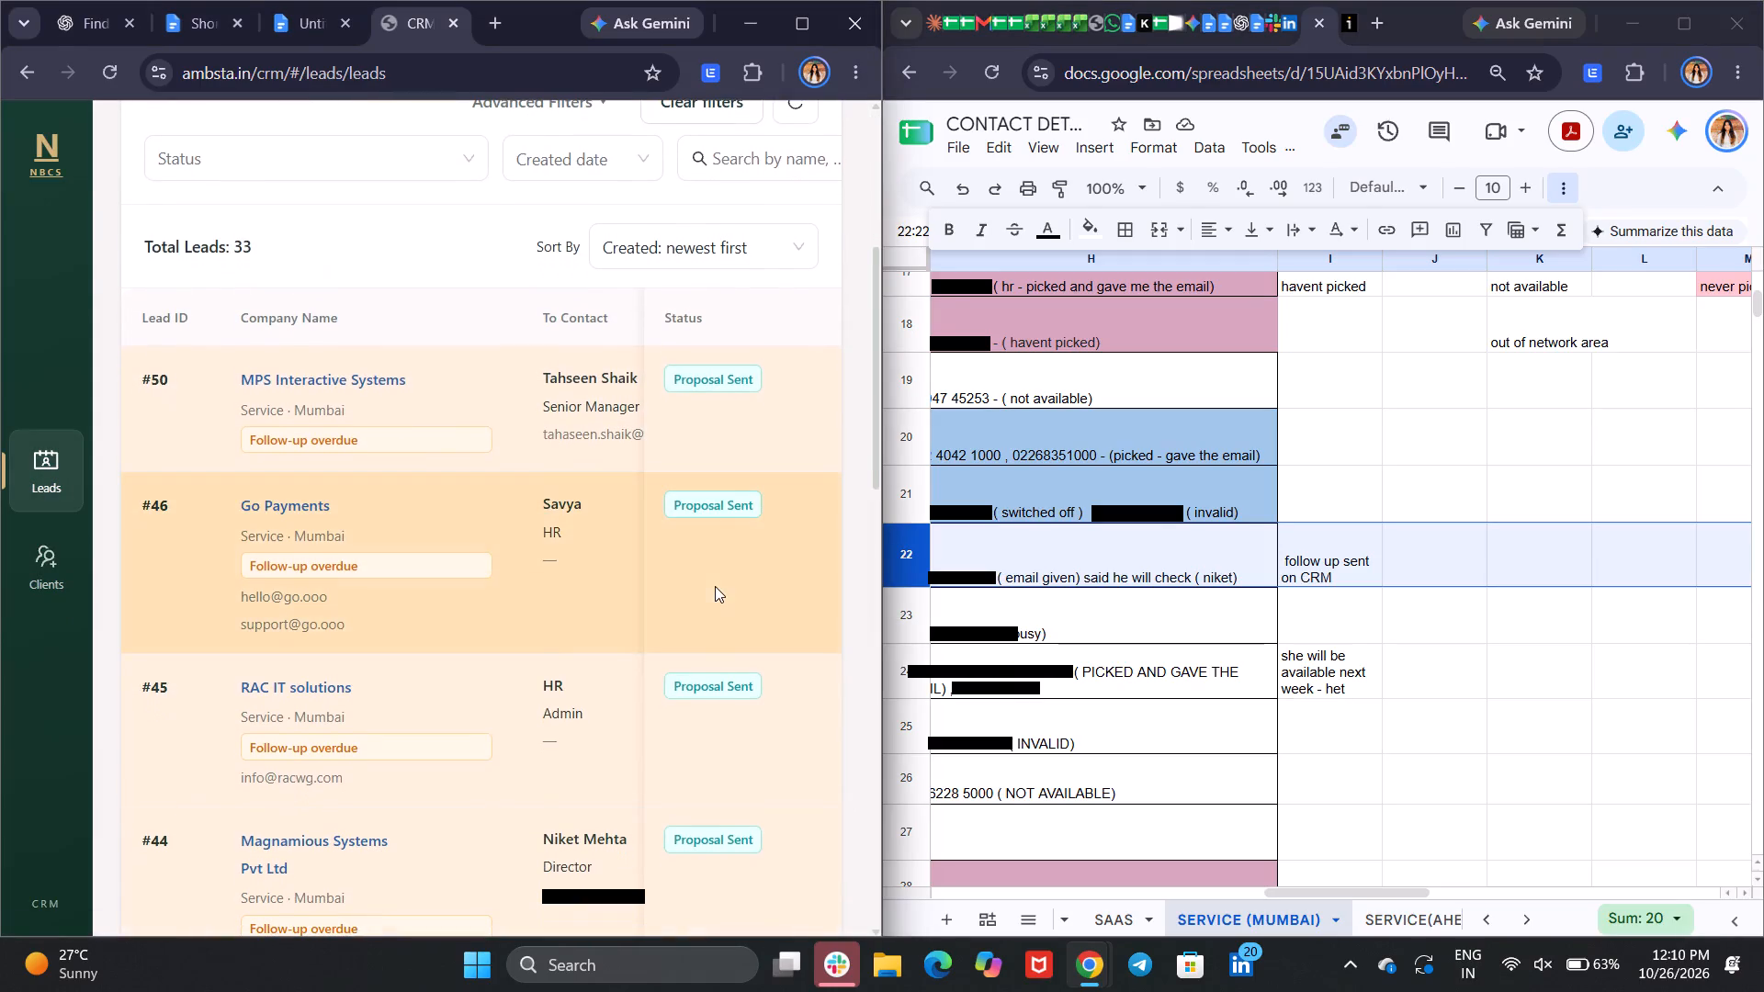
pyautogui.scroll(-12, 532, 647)
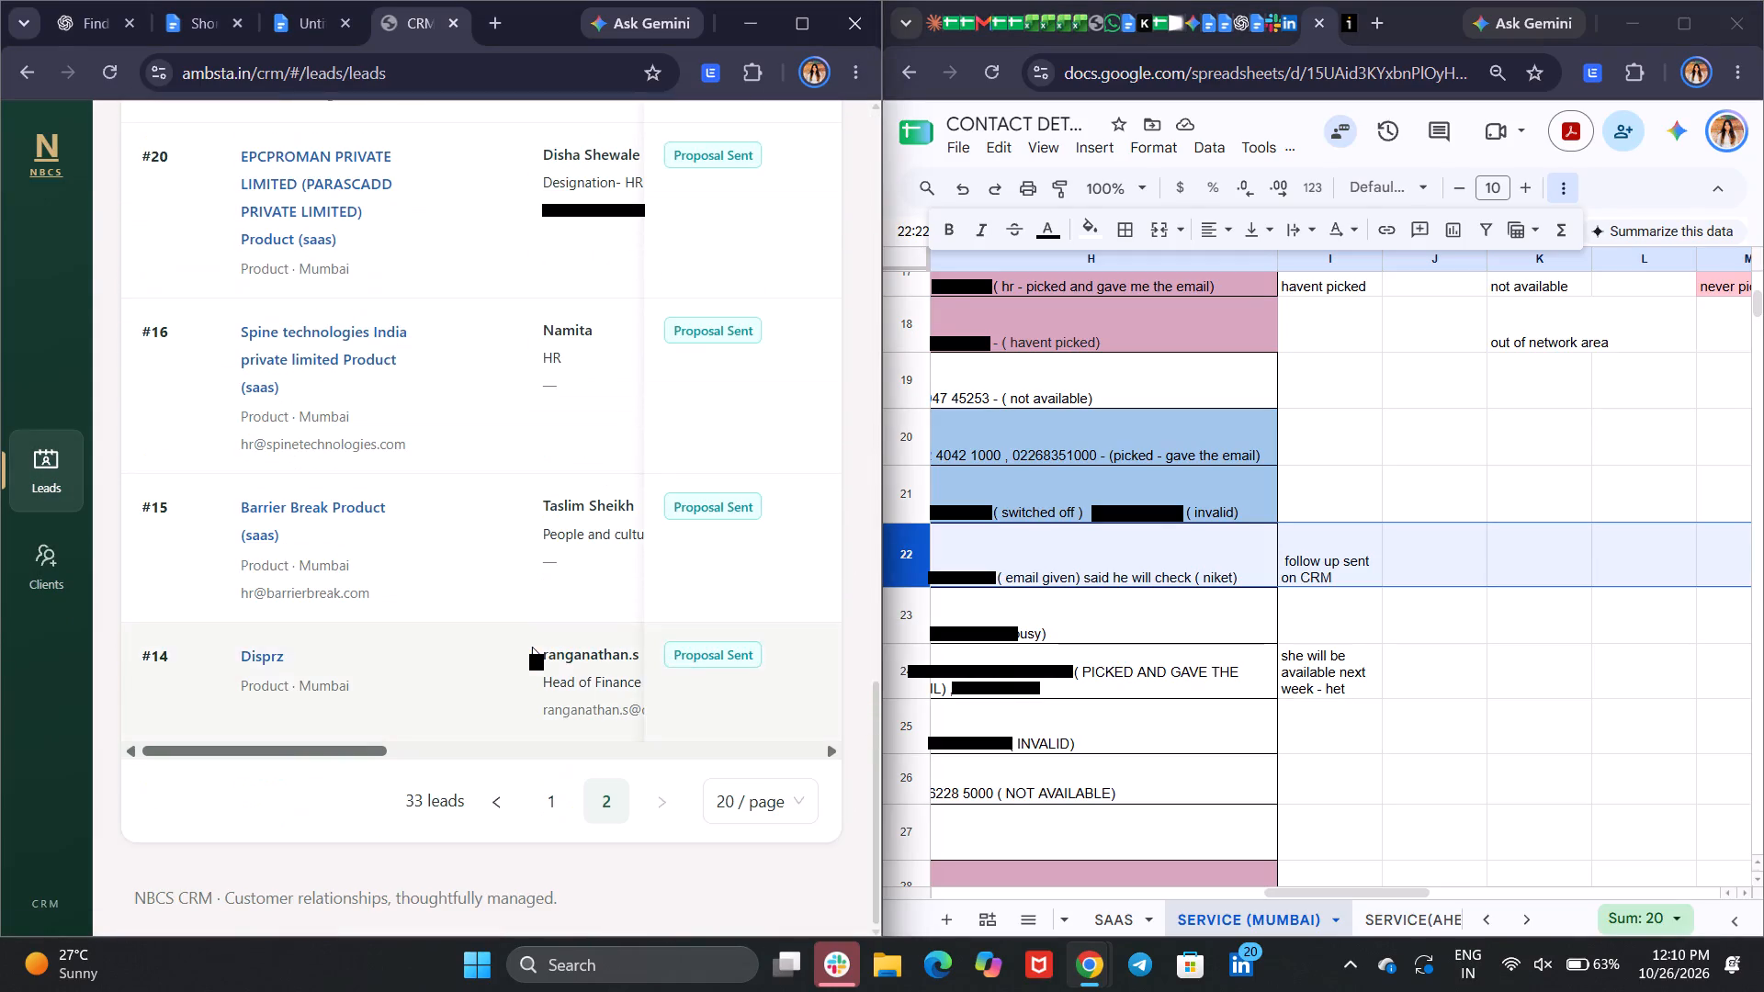
pyautogui.scroll(4, 532, 647)
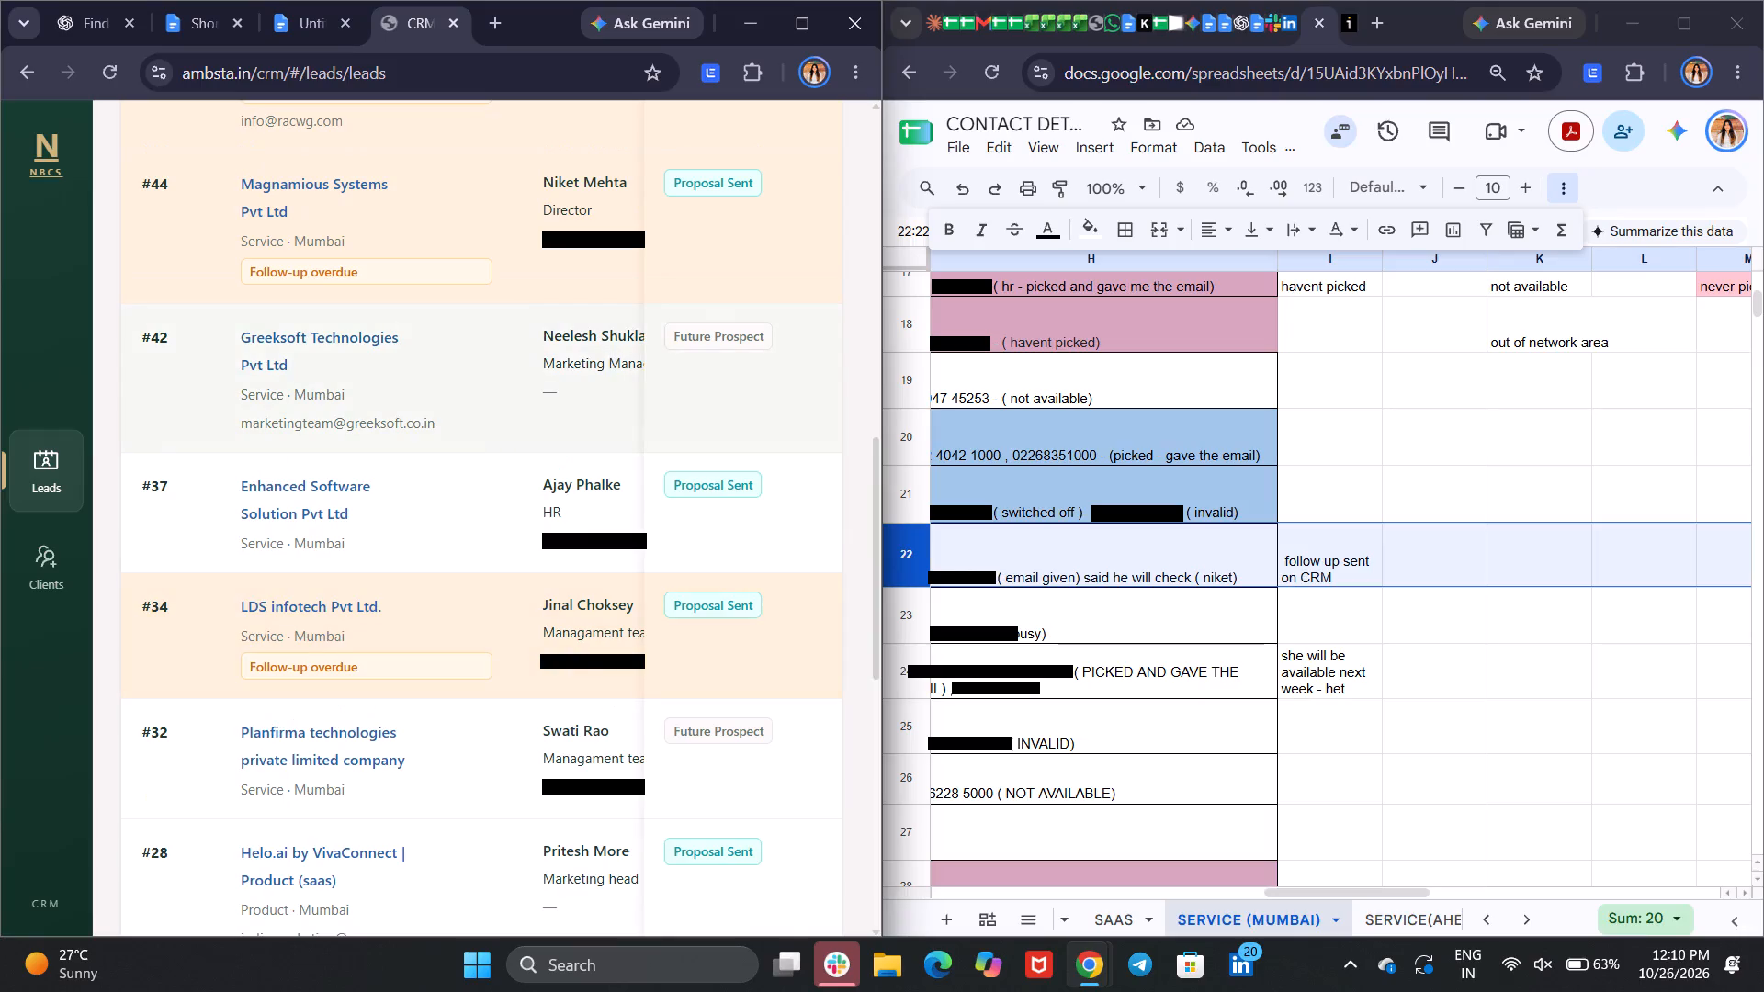
pyautogui.hscroll(2, 601, 361)
pyautogui.hscroll(-1, 577, 369)
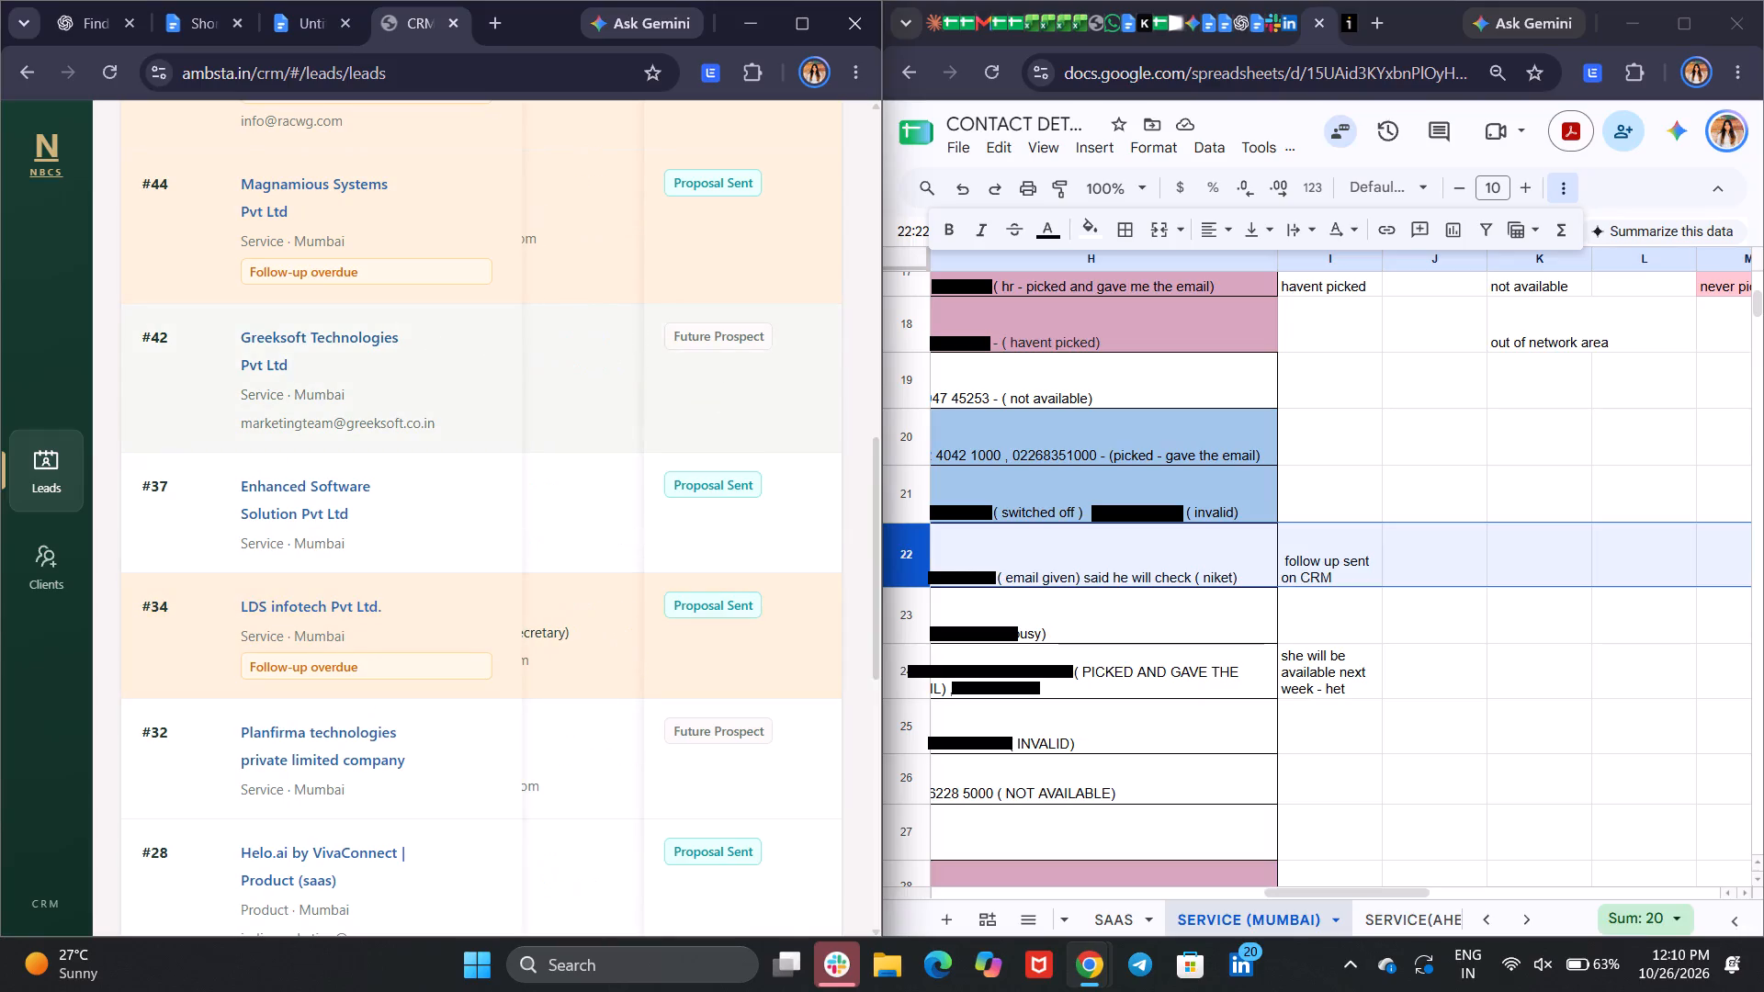
pyautogui.hscroll(-1, 577, 369)
pyautogui.scroll(1, 577, 369)
pyautogui.hscroll(2, 577, 369)
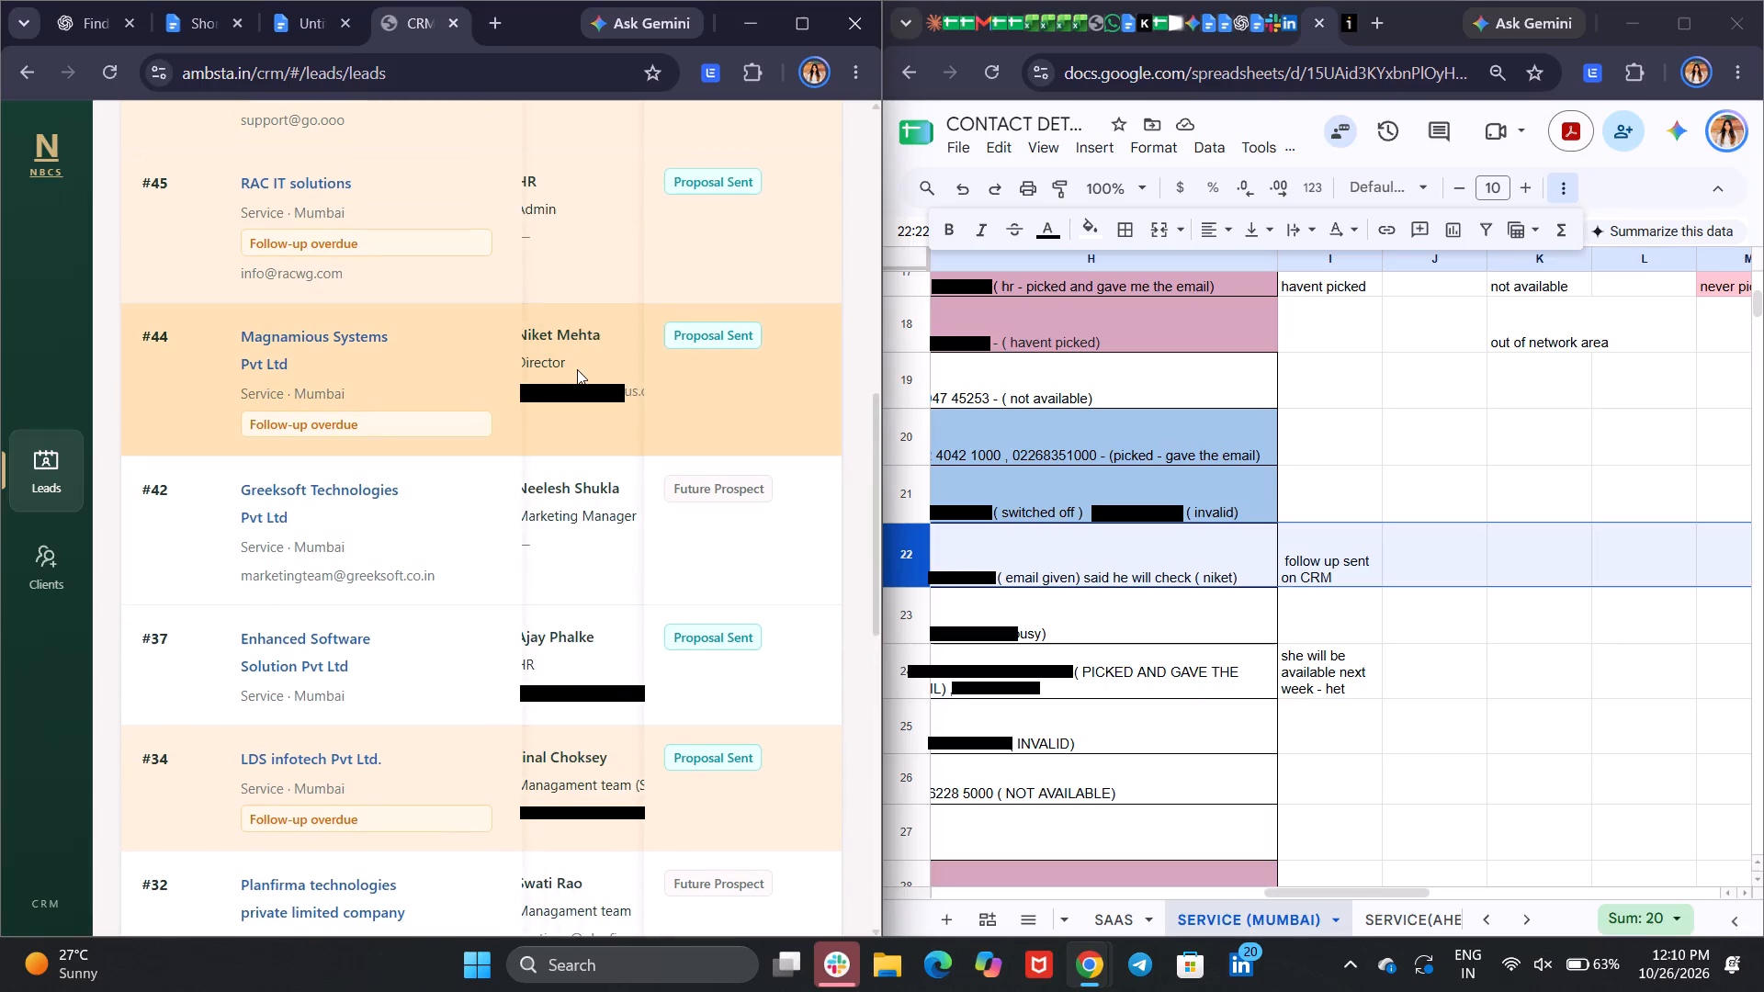
pyautogui.hscroll(1, 577, 369)
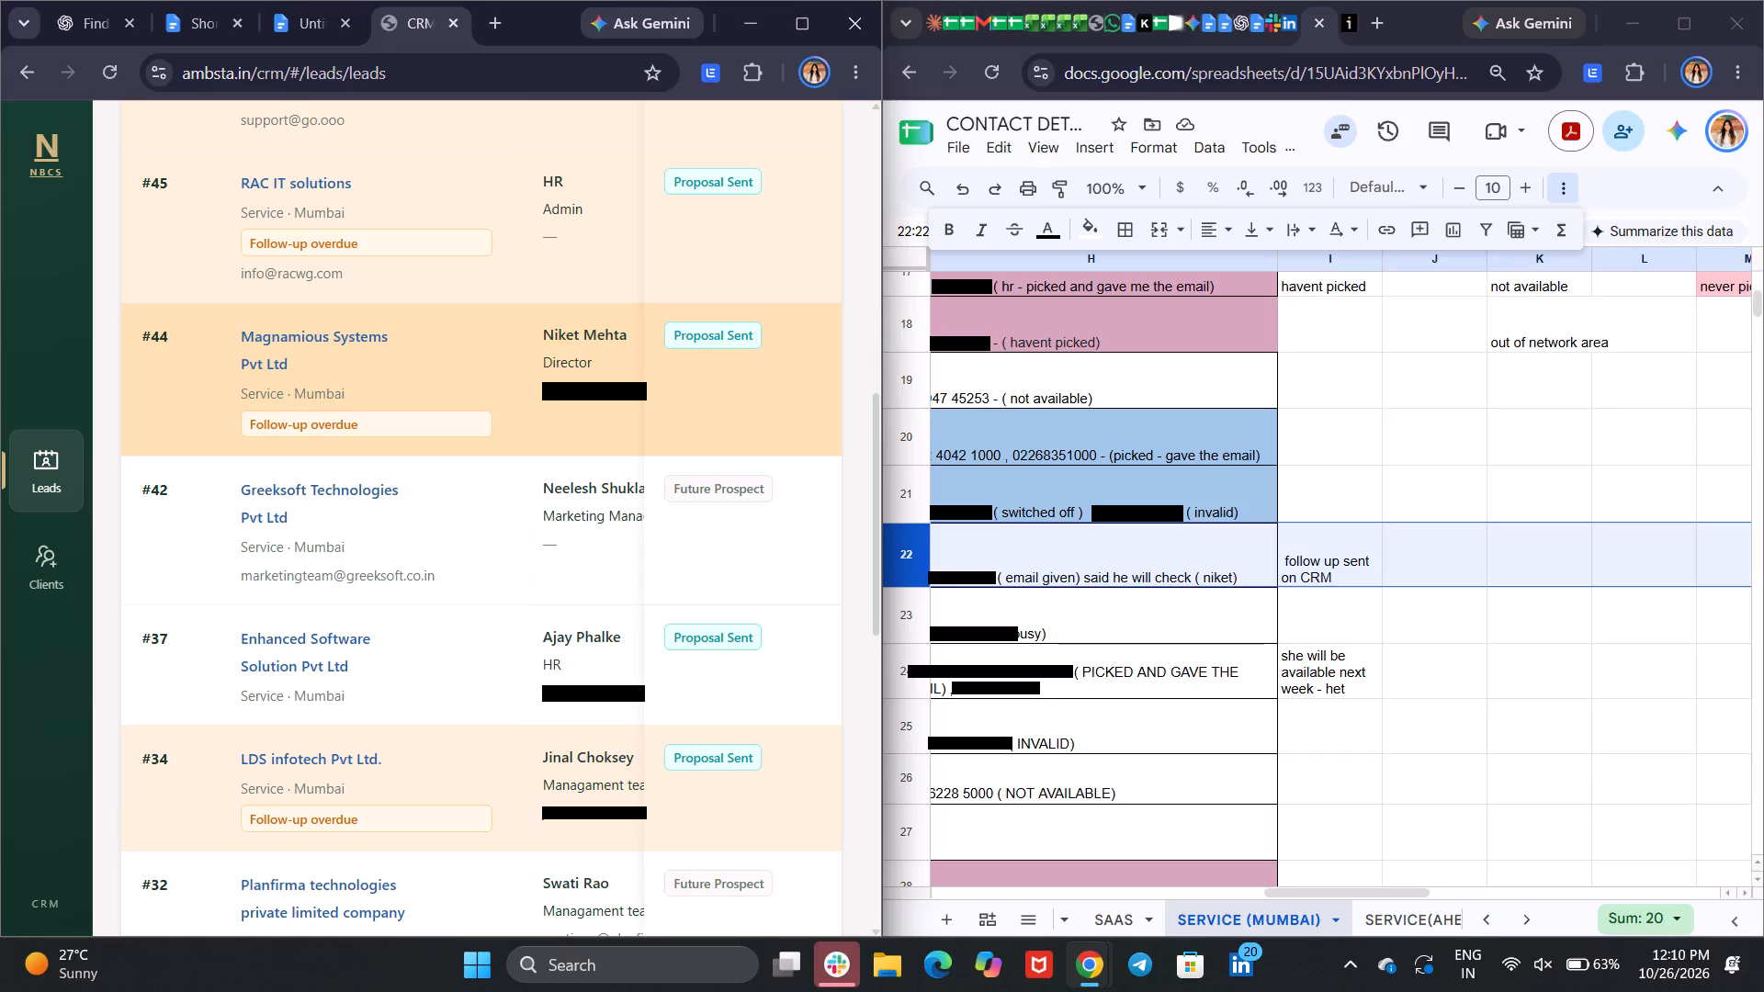
pyautogui.hscroll(-3, 577, 369)
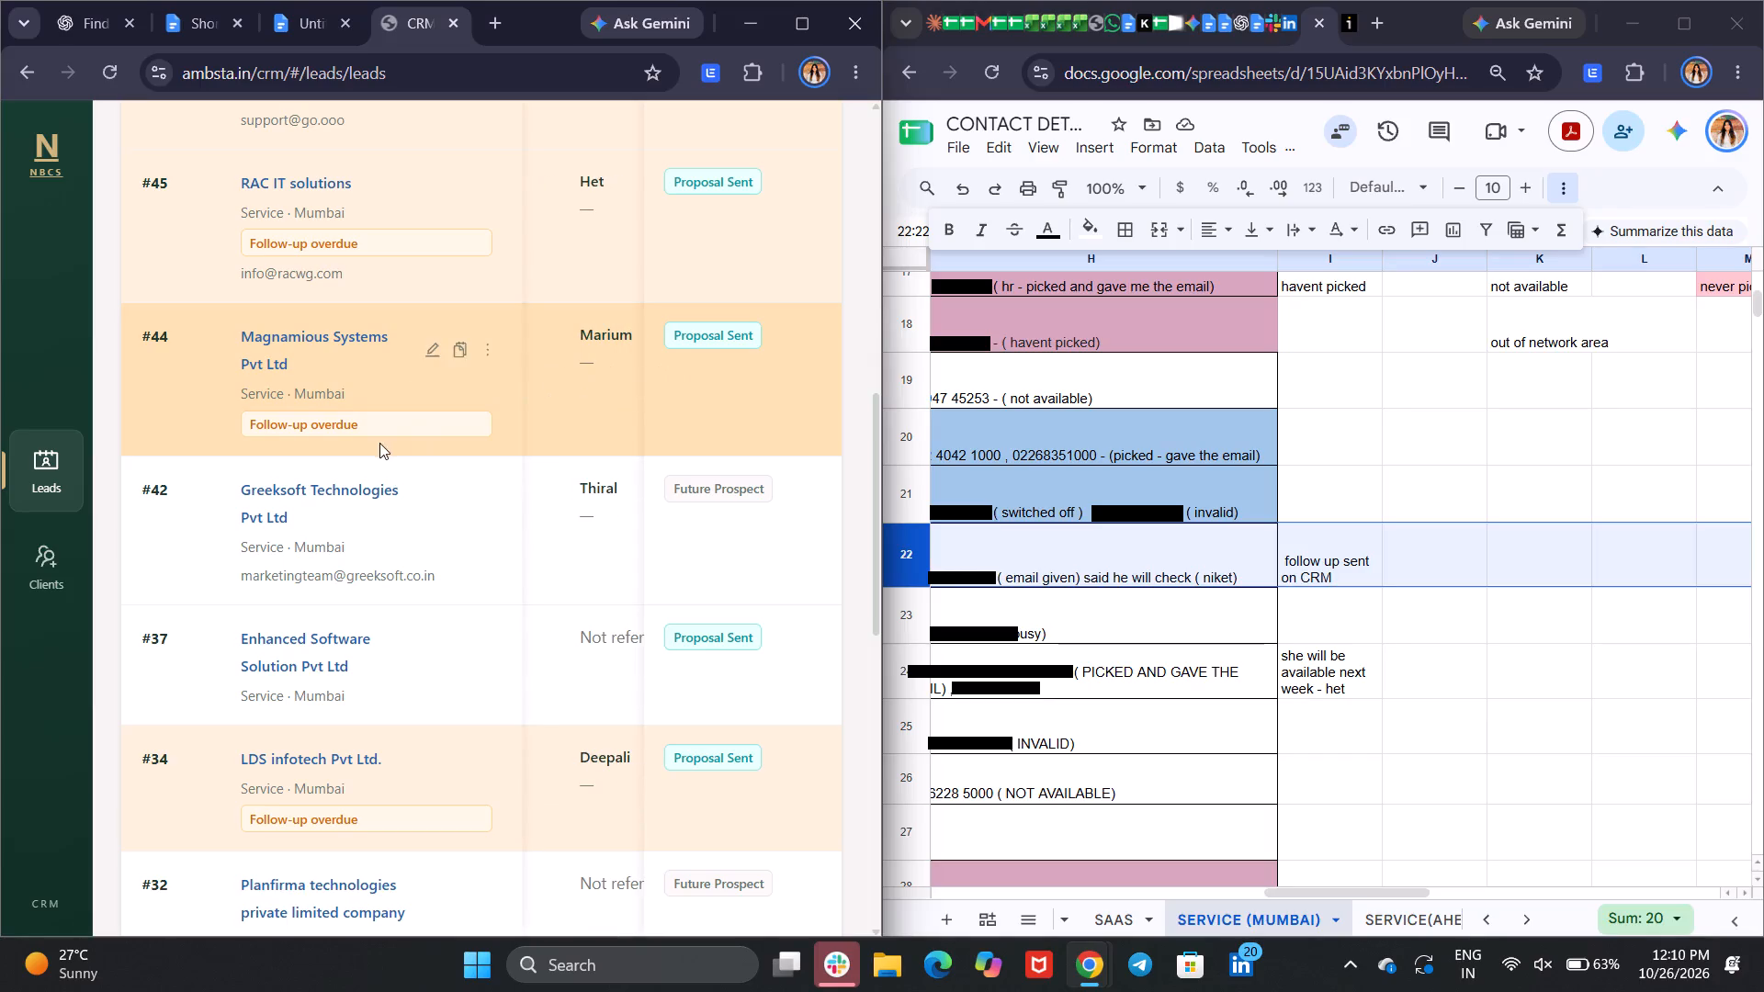
# Open the follow-up form for Magnamious Systems Pvt Ltd and review its contact, reschedule and completion sections.
pyautogui.click(479, 349)
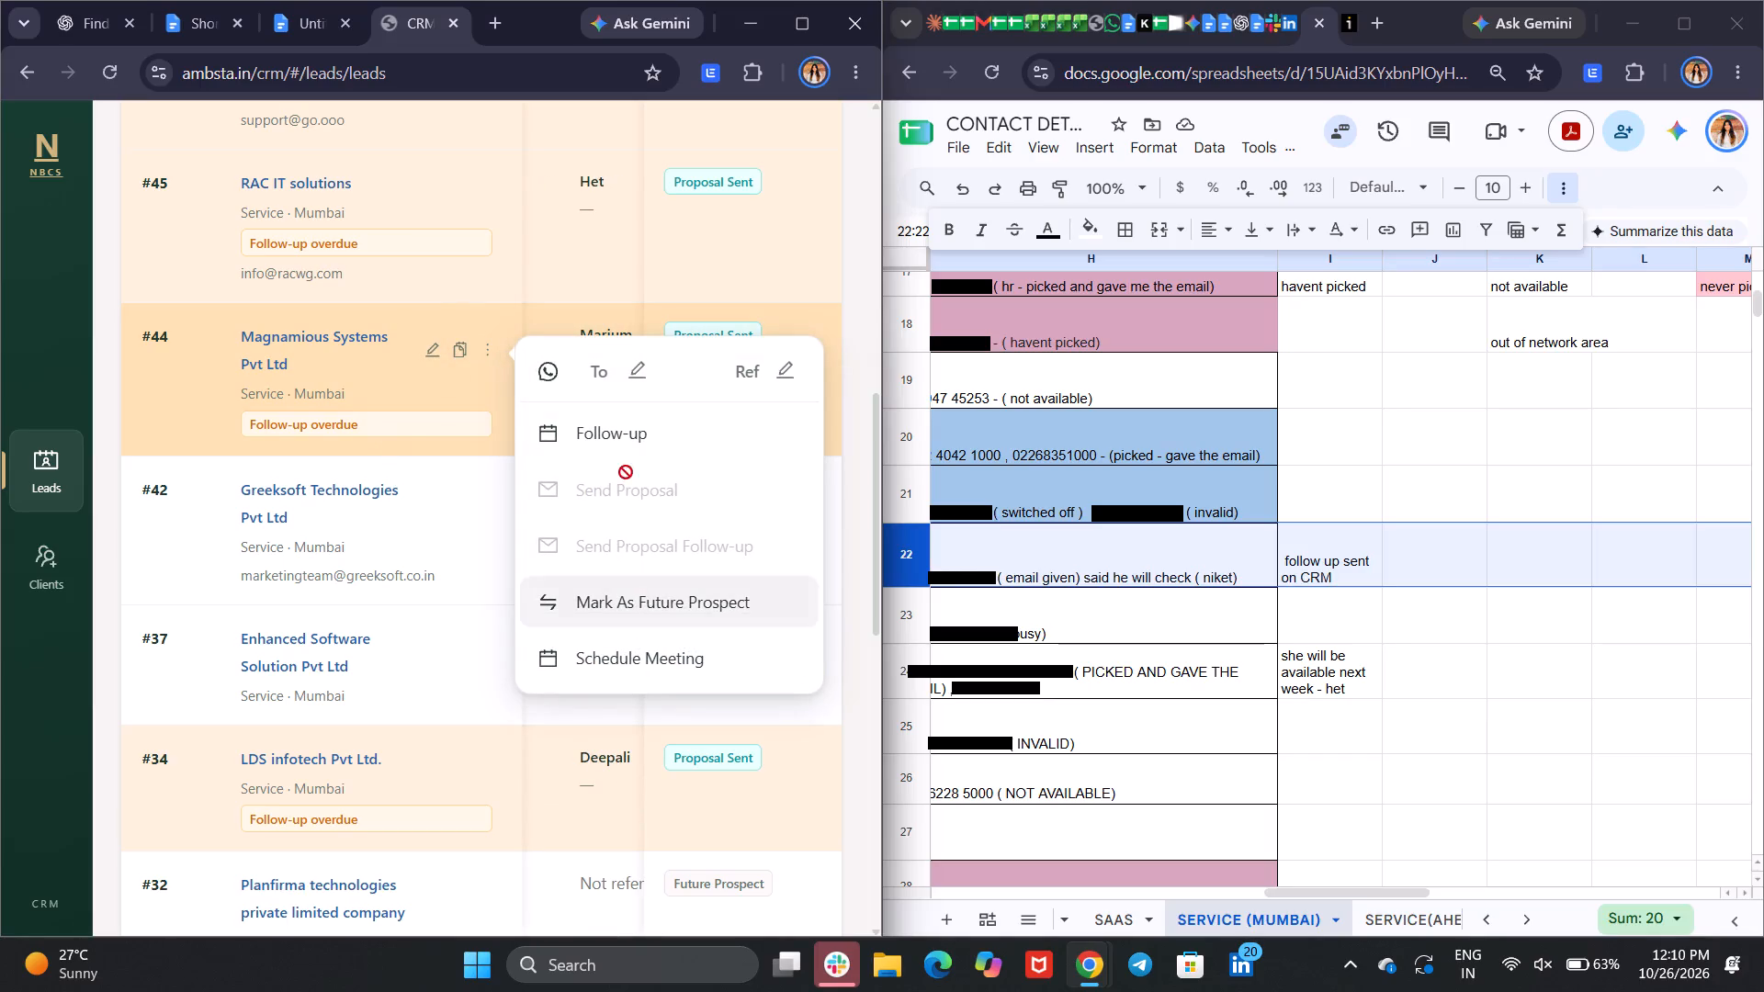
pyautogui.click(632, 441)
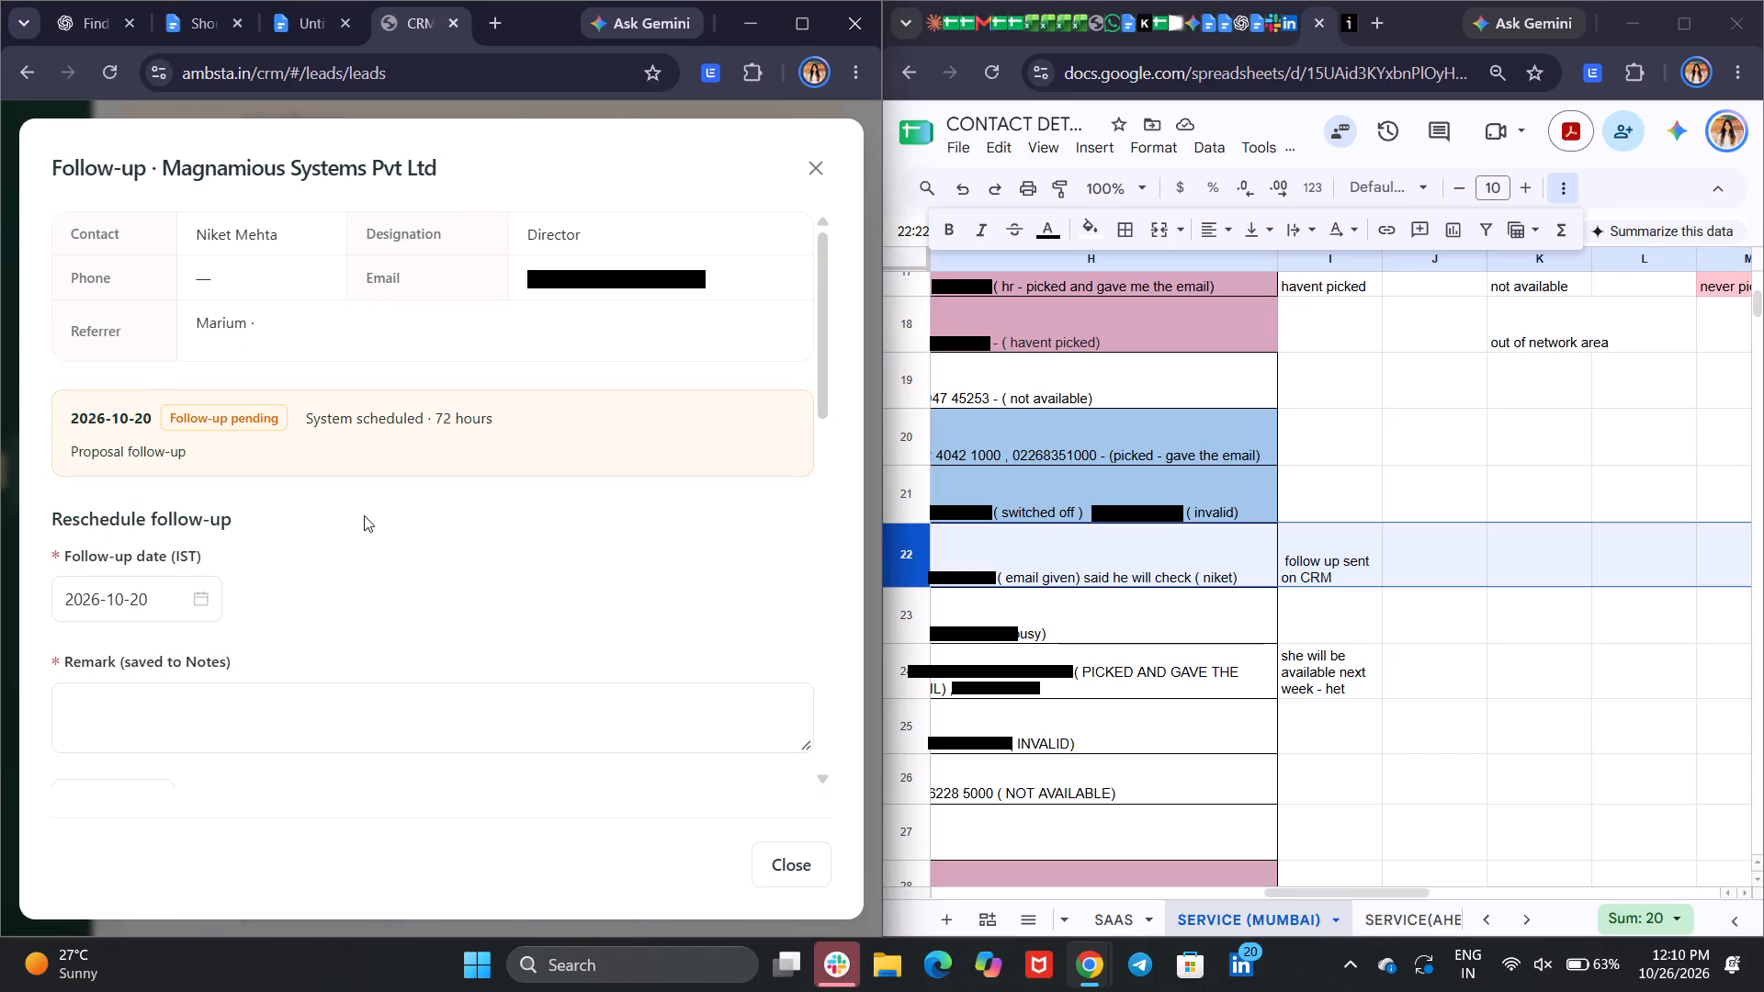
pyautogui.scroll(-3, 364, 515)
pyautogui.scroll(3, 364, 515)
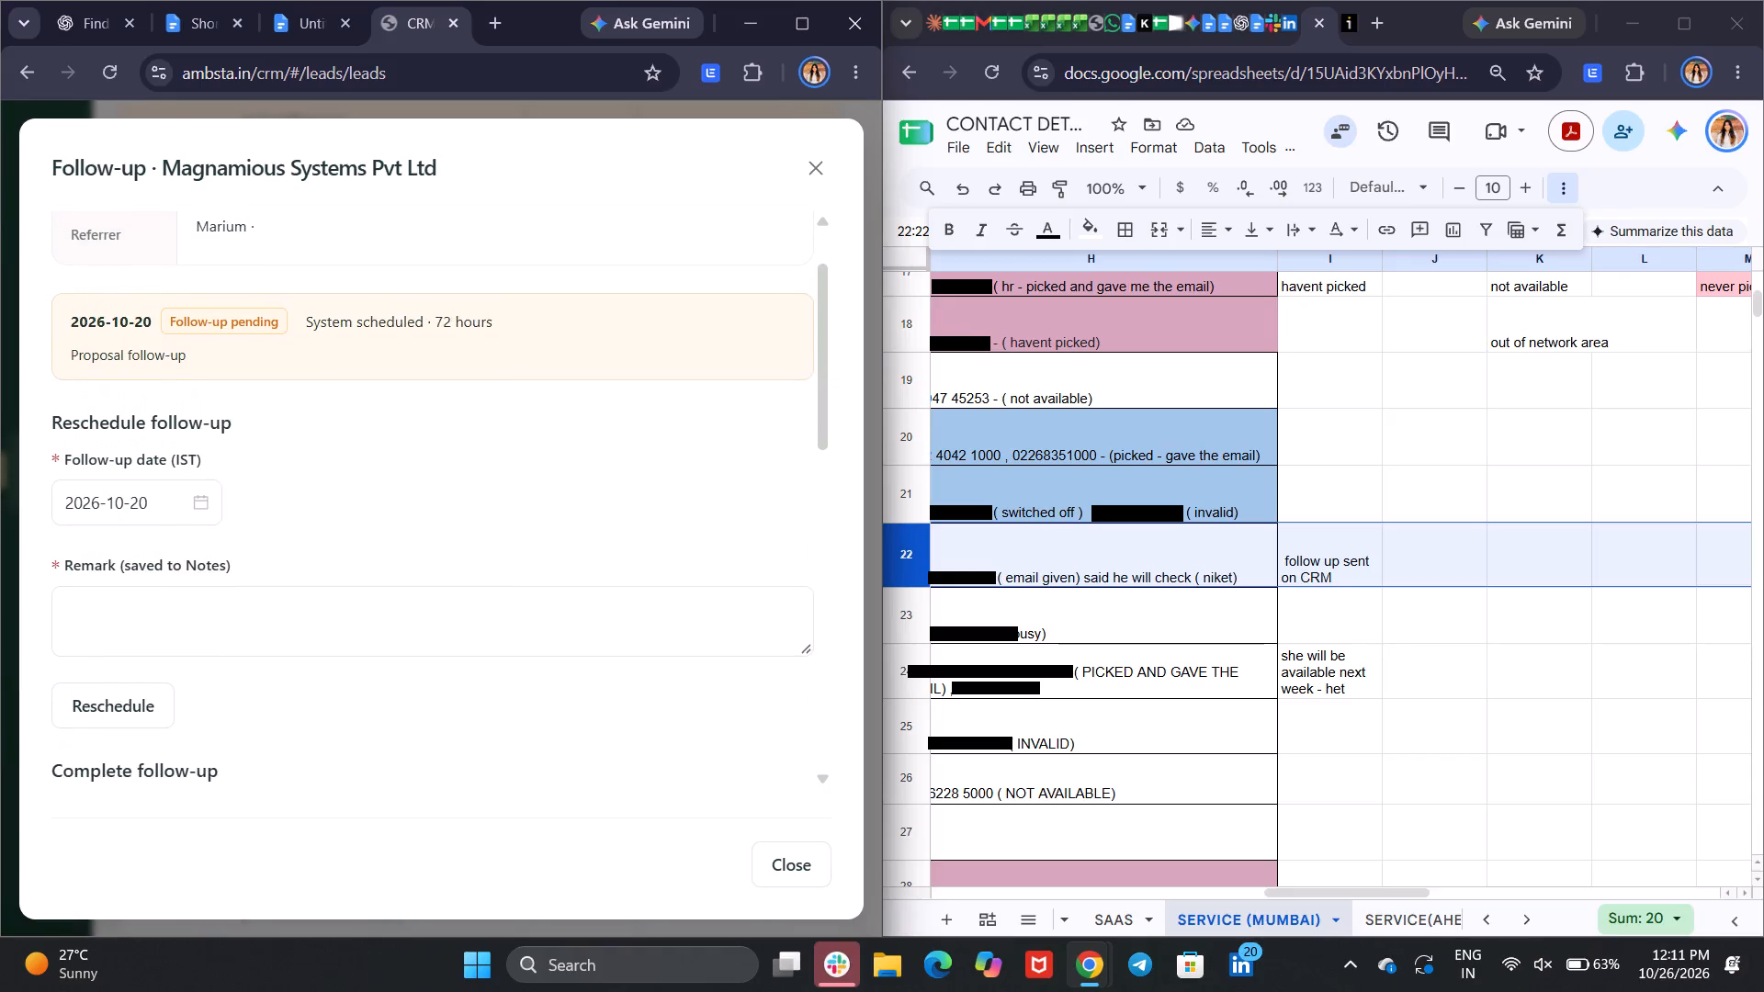
pyautogui.scroll(-1, 364, 515)
pyautogui.click(237, 457)
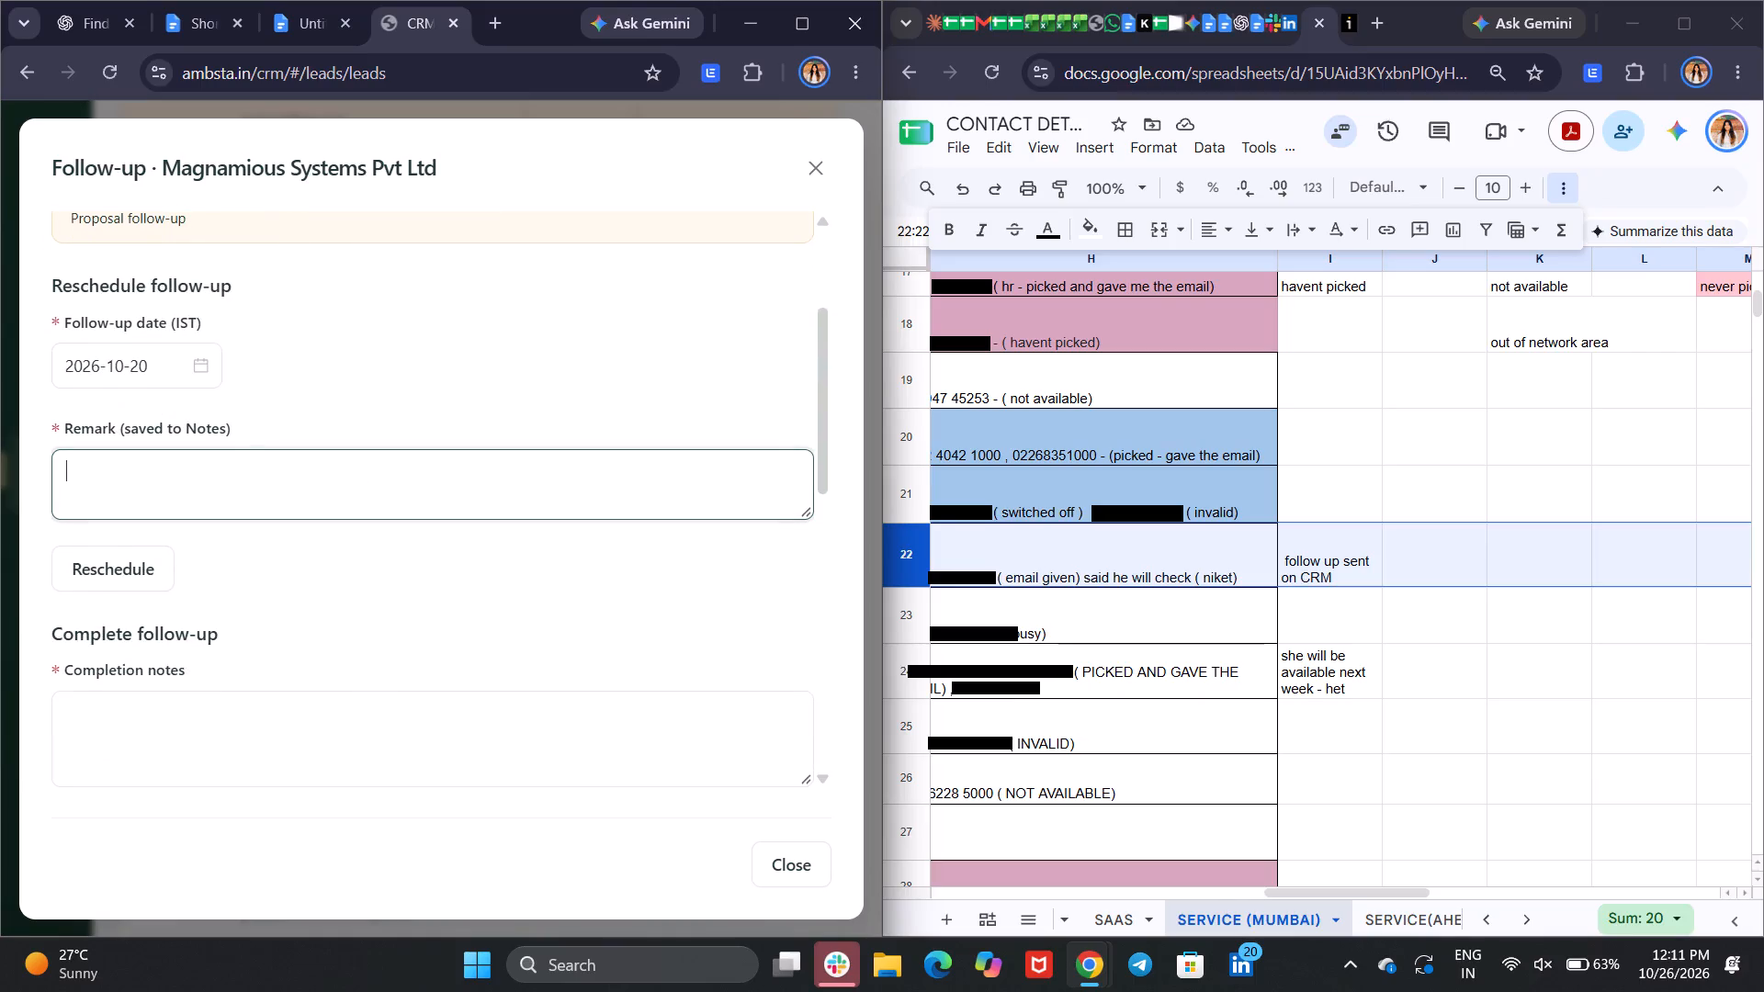
pyautogui.scroll(2, 243, 383)
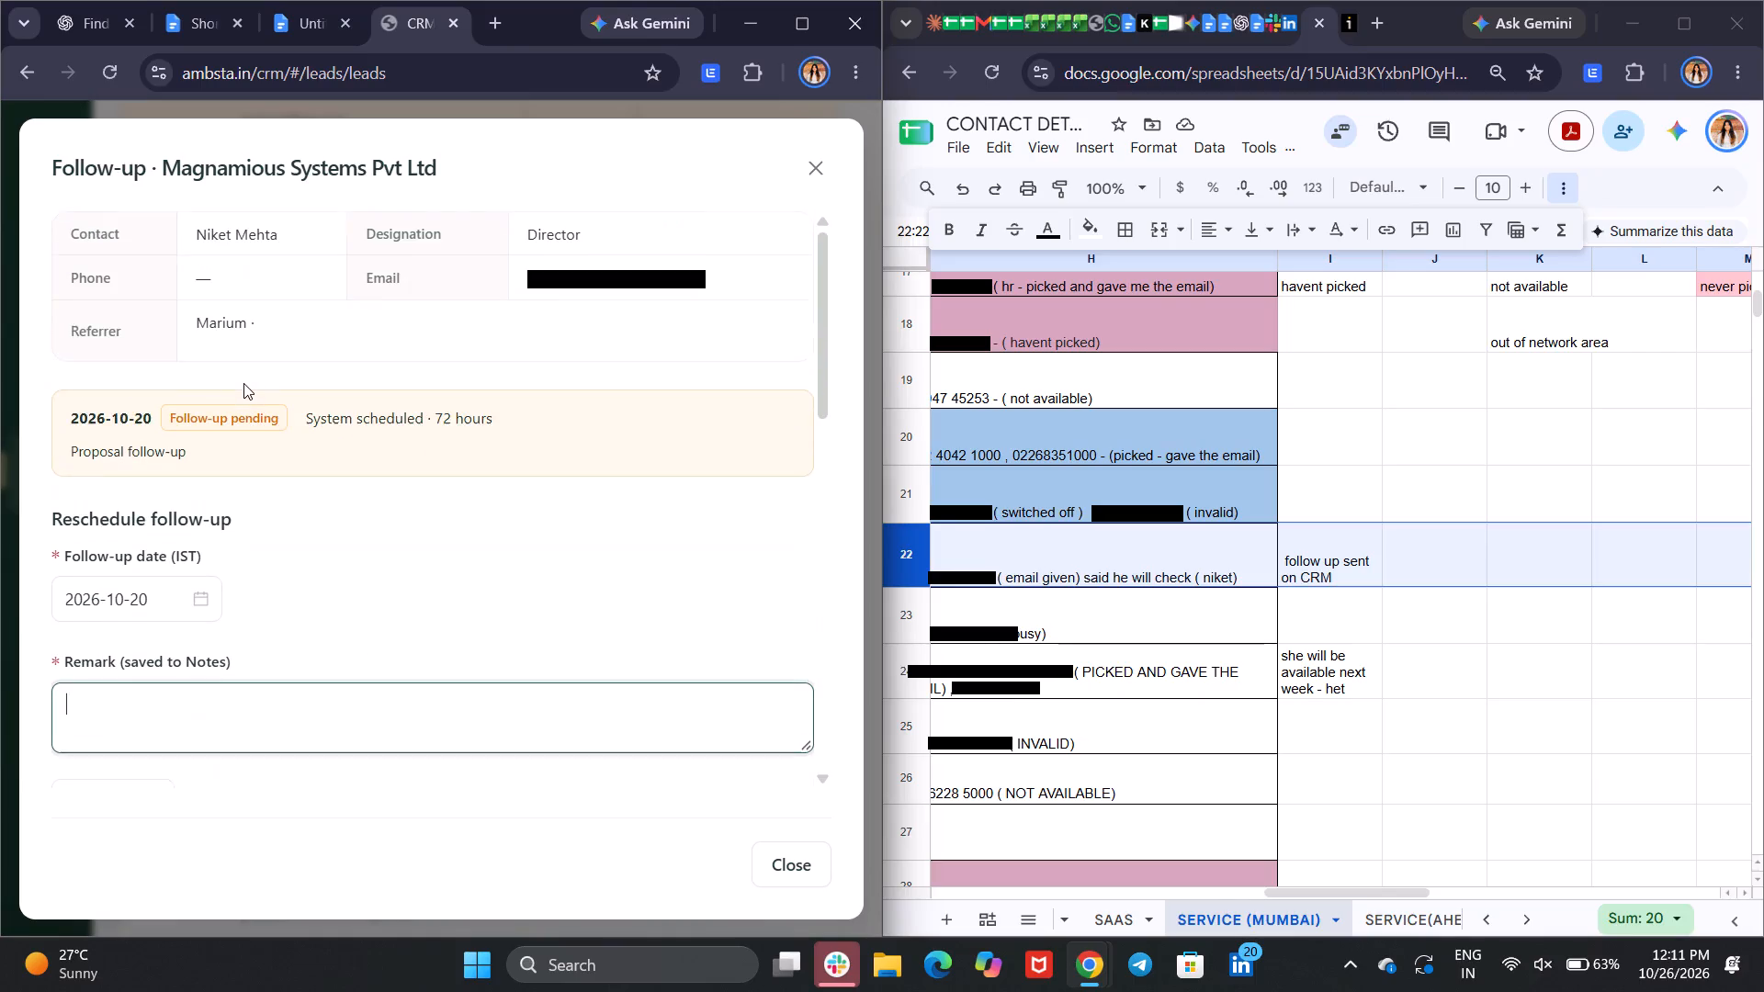
pyautogui.scroll(1, 243, 383)
pyautogui.scroll(-1, 243, 658)
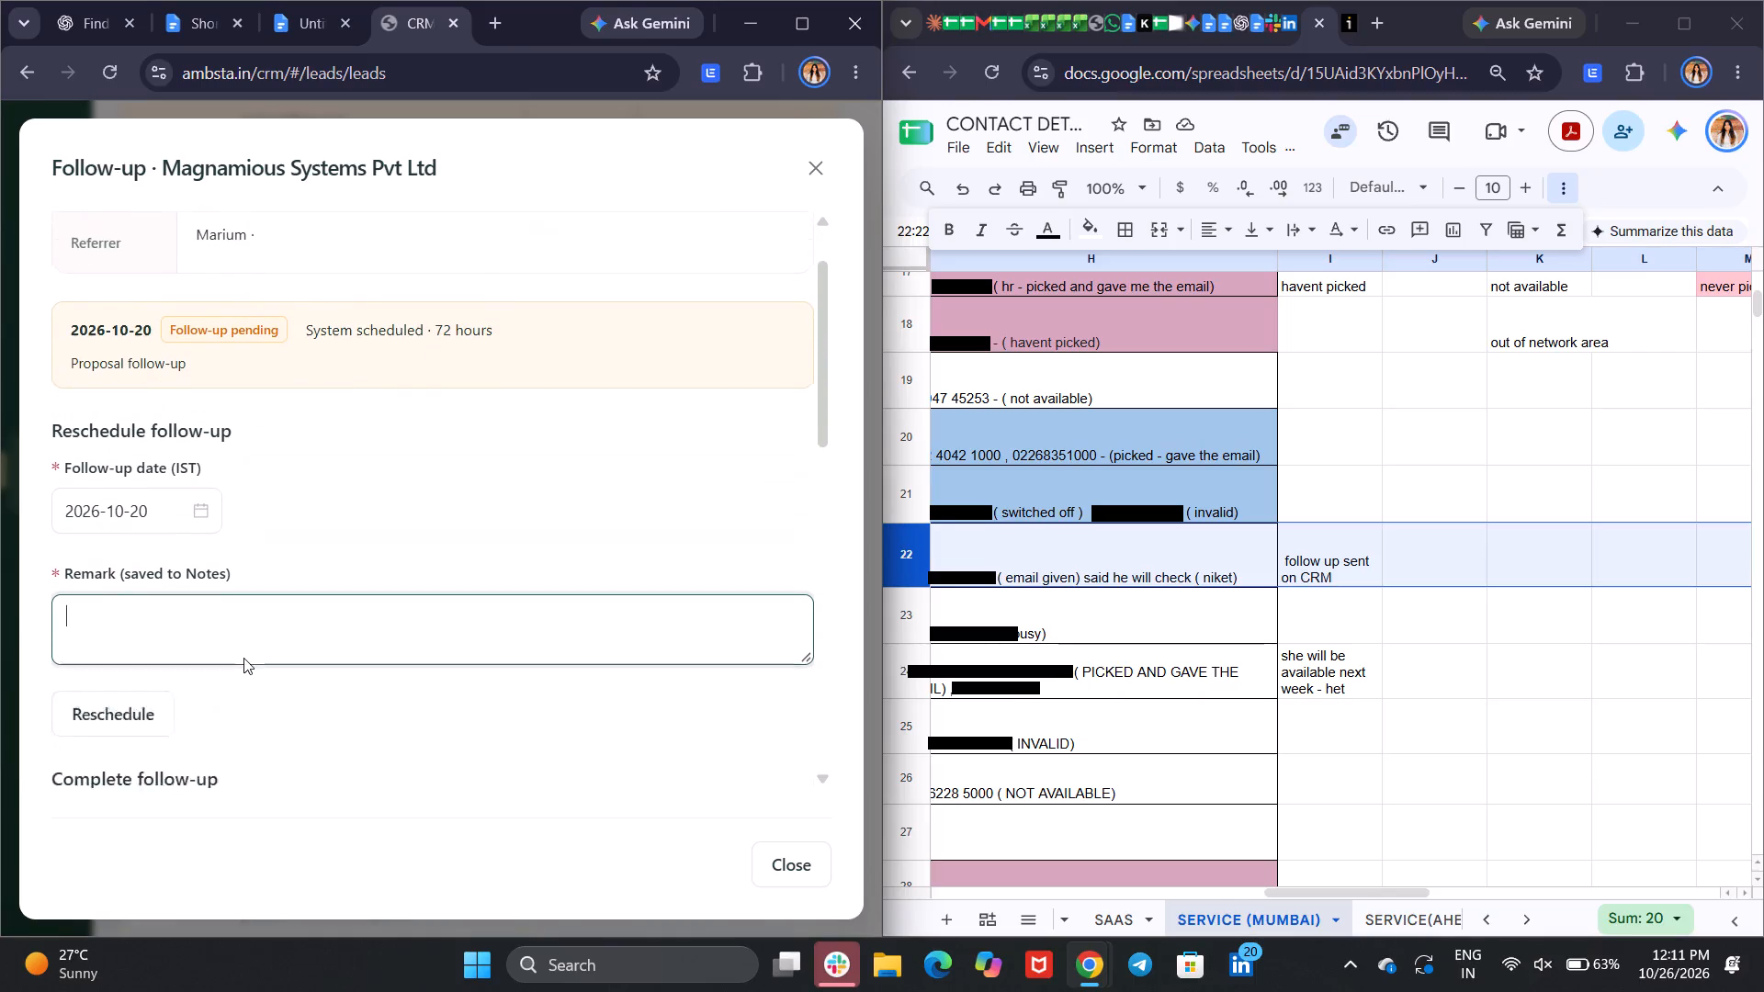
pyautogui.scroll(-1, 243, 658)
pyautogui.scroll(1, 243, 658)
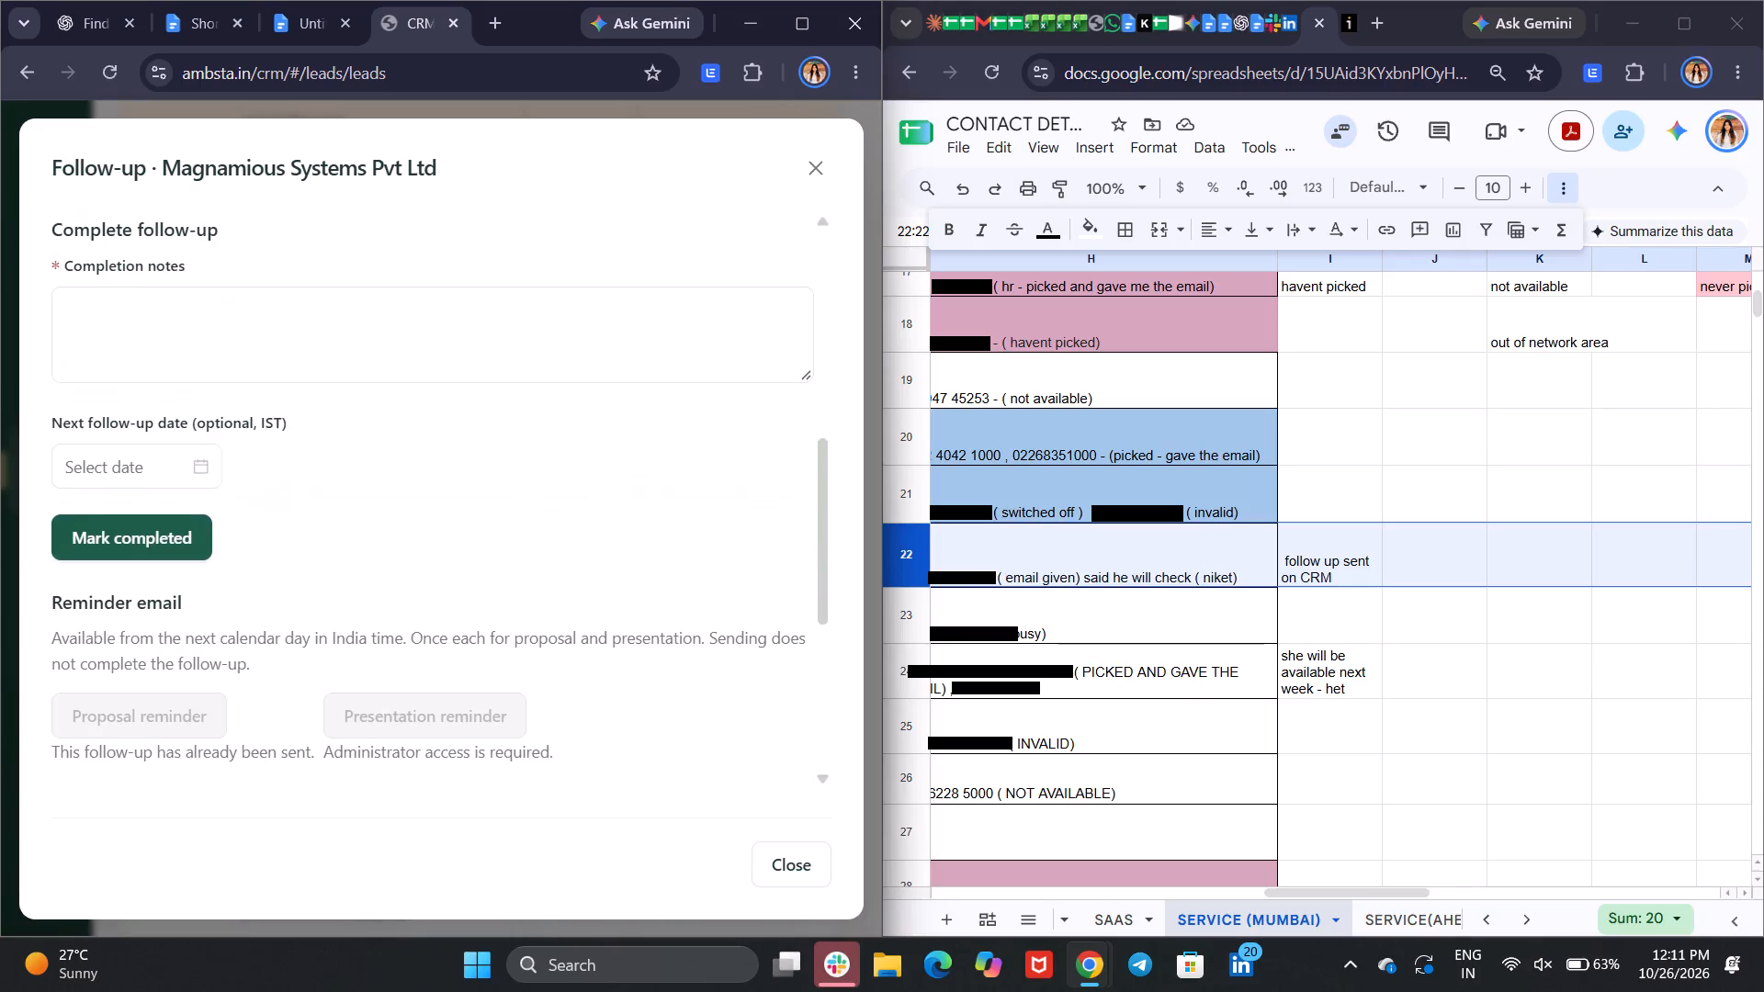
pyautogui.scroll(1, 243, 658)
pyautogui.scroll(-1, 252, 638)
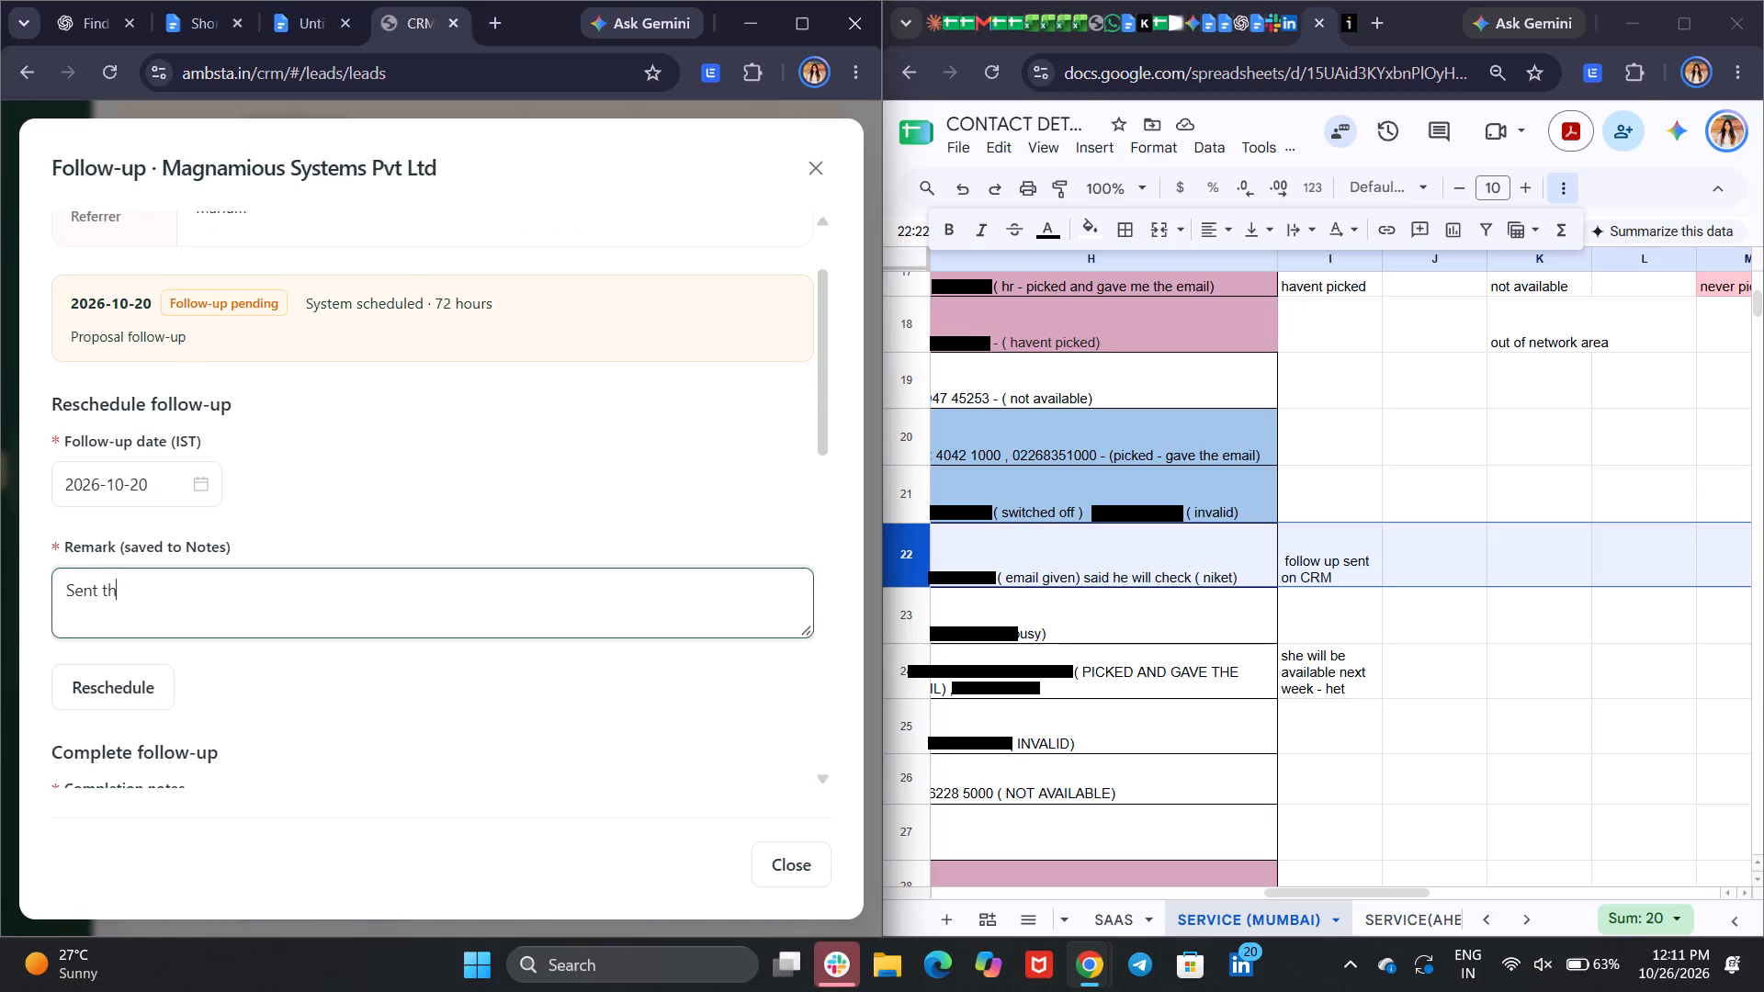
# Enter "Sent follow up through mail." as the reschedule remark for Magnamious Systems Pvt Ltd.
pyautogui.press('BackSpace')
pyautogui.write('ugh')
pyautogui.press('space')
pyautogui.press('m')
pyautogui.press('BackSpace')
pyautogui.press('BackSpace')
pyautogui.press('BackSpace')
pyautogui.press('BackSpace')
pyautogui.press('BackSpace')
pyautogui.press('BackSpace')
pyautogui.press('BackSpace')
pyautogui.press('BackSpace')
pyautogui.press('BackSpace')
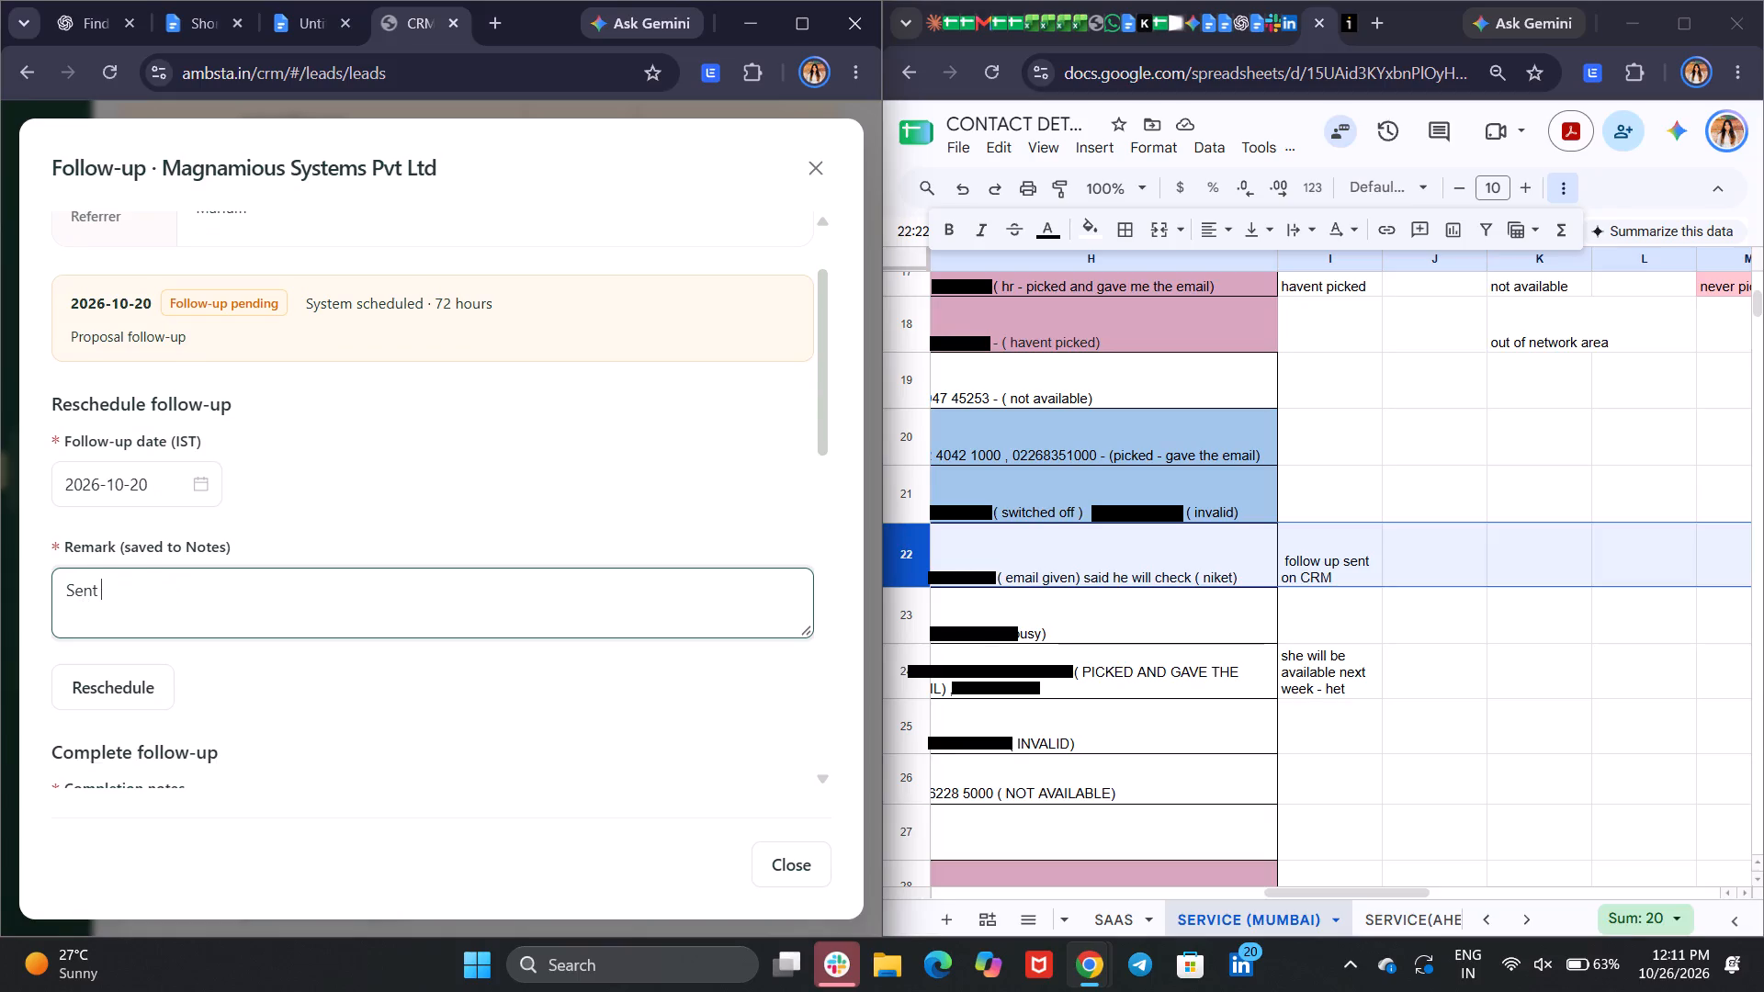
pyautogui.press('BackSpace')
pyautogui.press('space')
pyautogui.write('follow up')
pyautogui.press('space')
pyautogui.write('through mail')
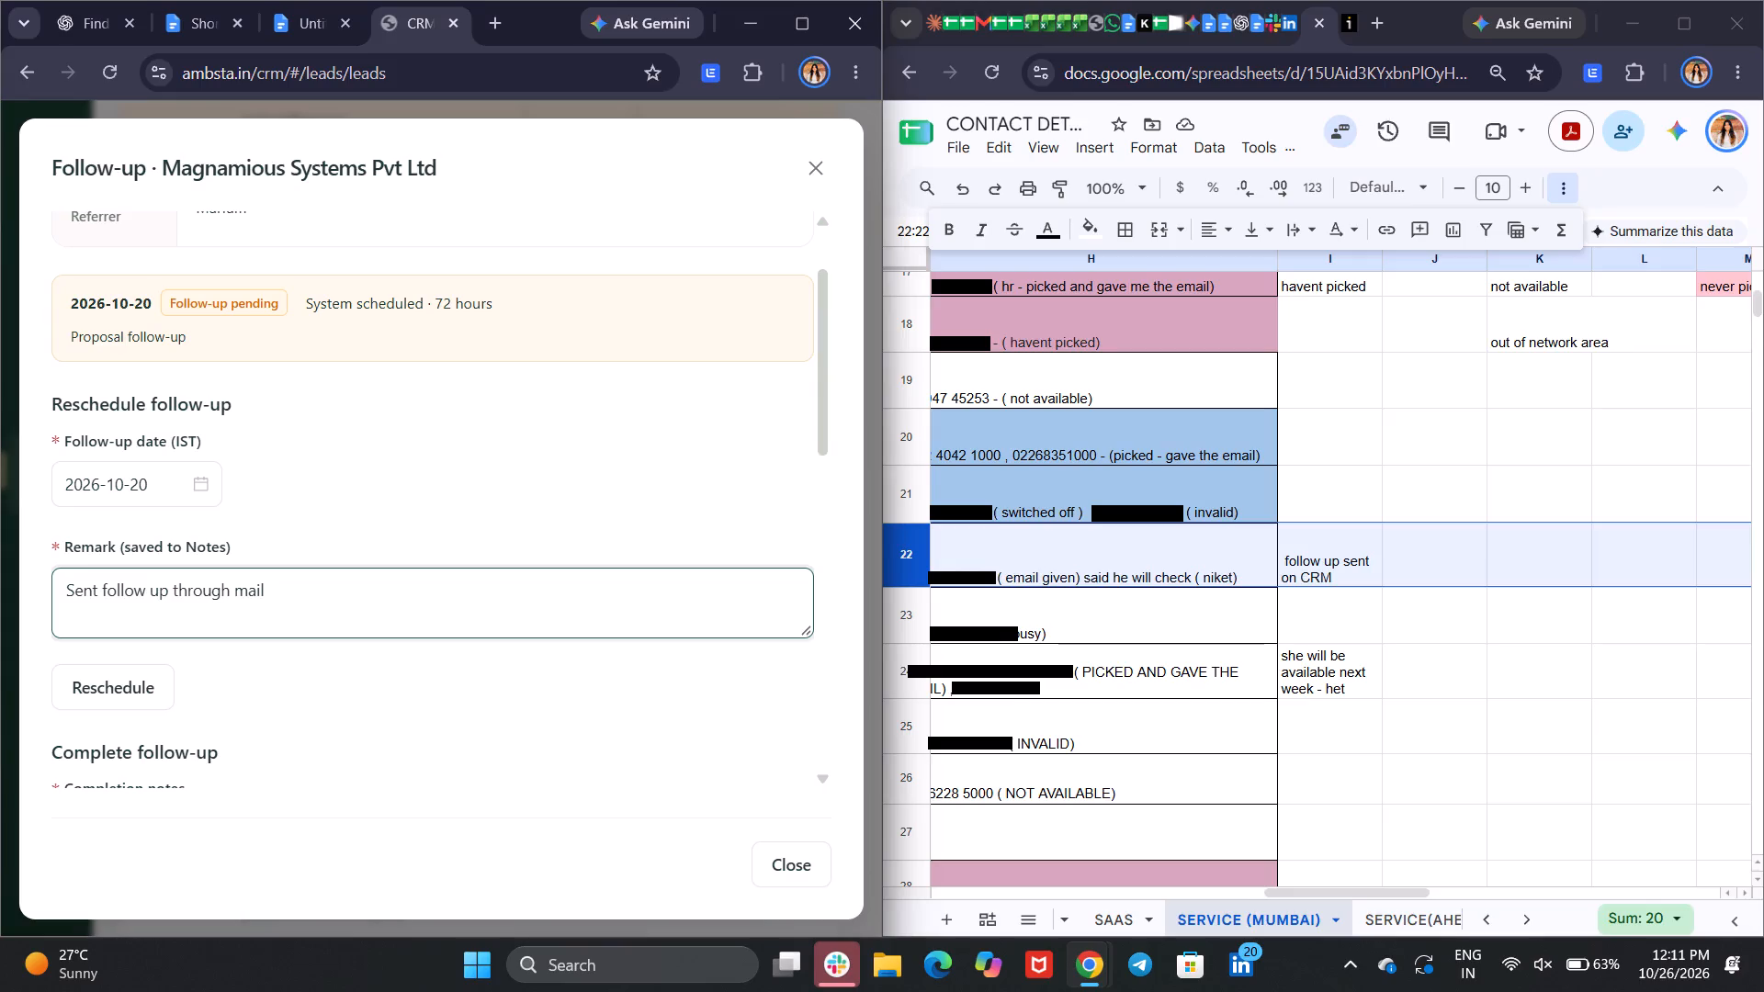
pyautogui.press('.')
# Complete the Magnamious Systems Pvt Ltd follow-up with the completion note "Sent follow up through mail." and close the form.
pyautogui.scroll(-3, 378, 585)
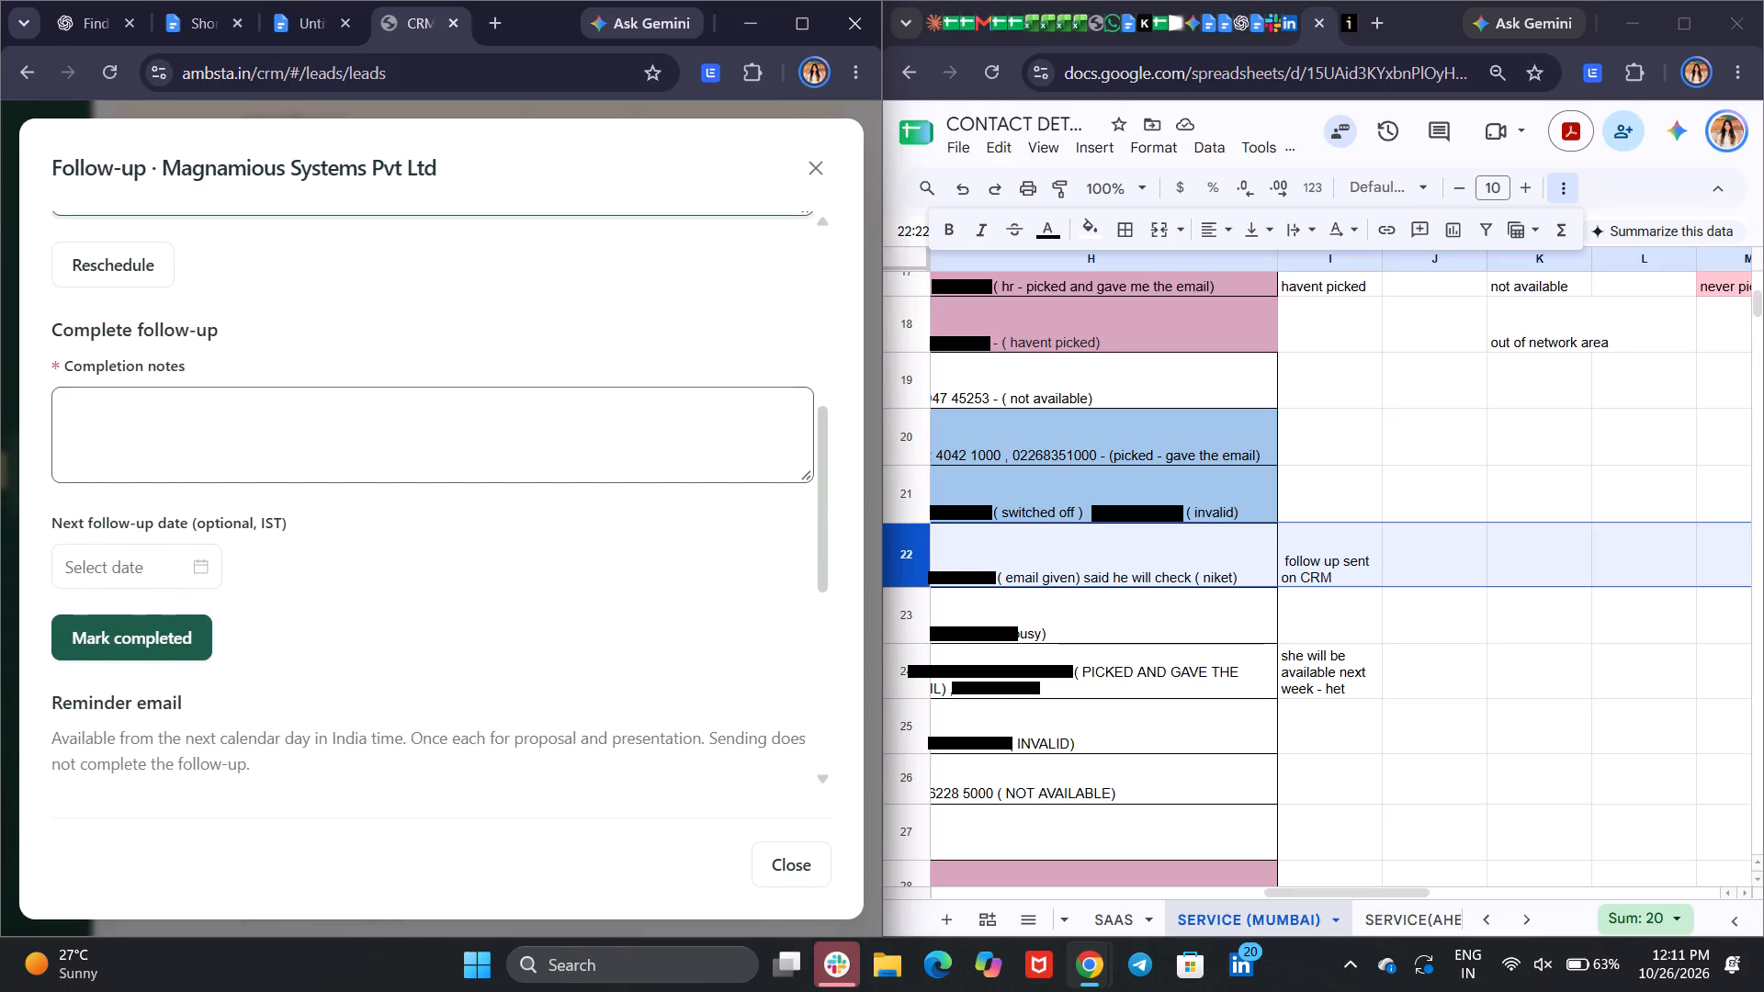
pyautogui.click(252, 416)
pyautogui.press('s')
pyautogui.press('BackSpace')
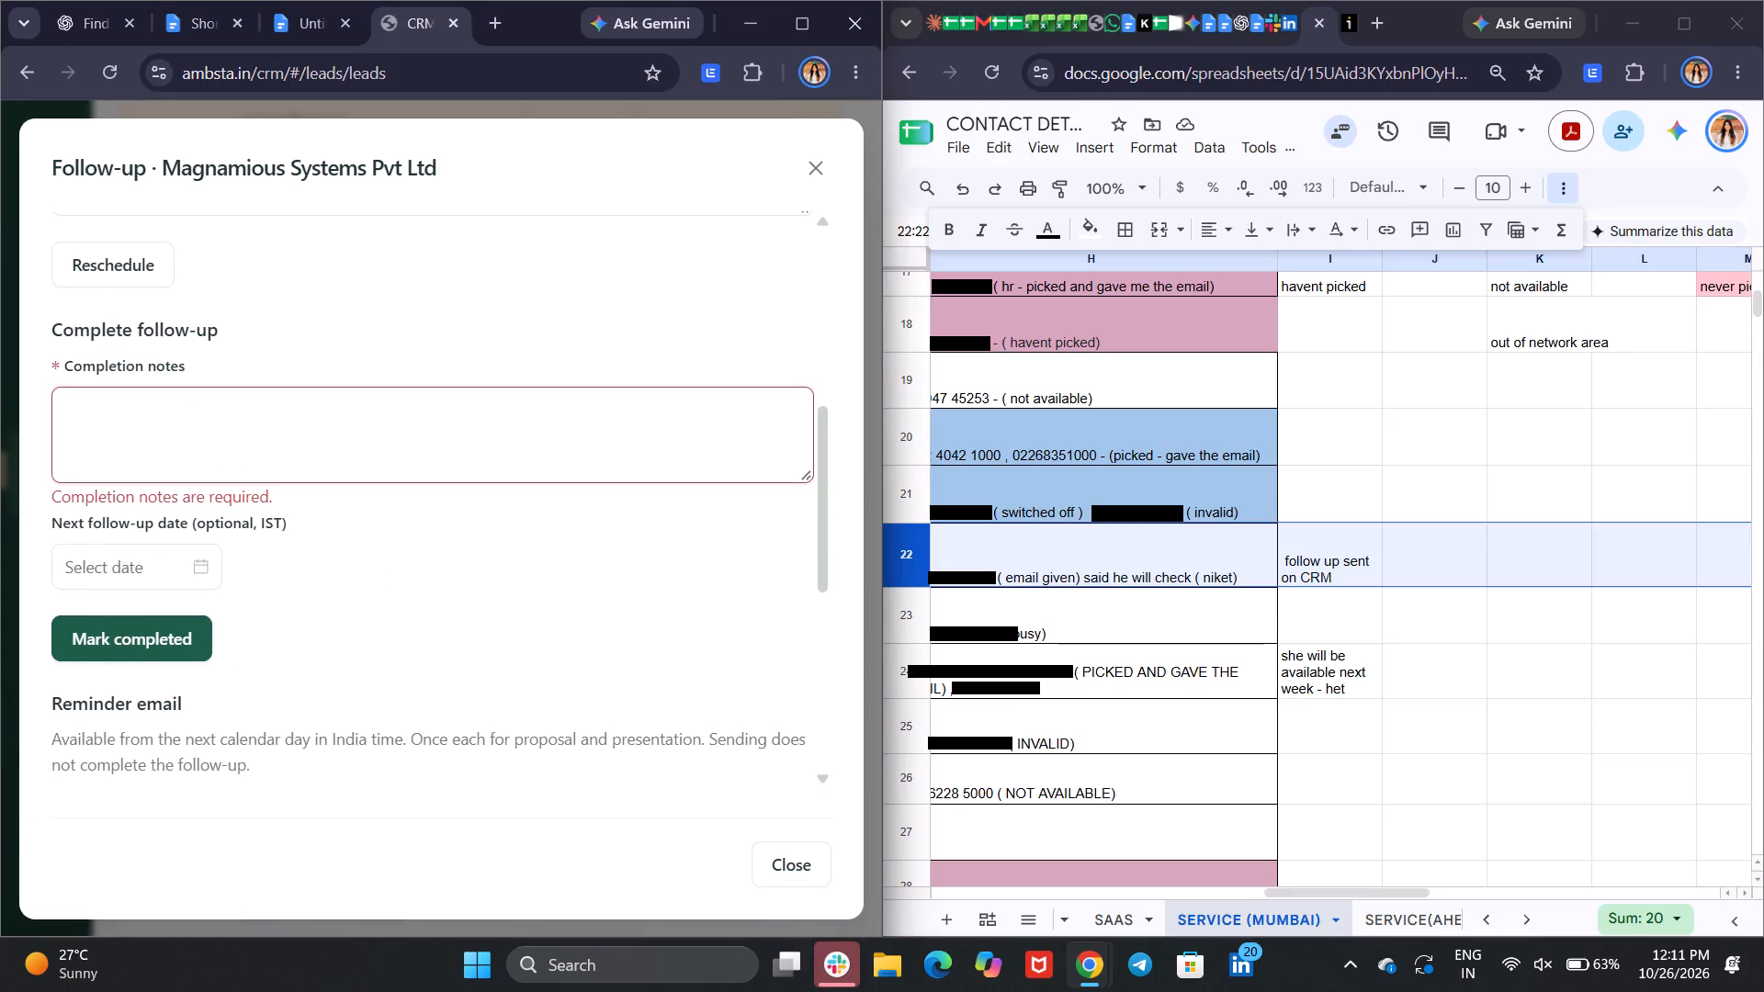
pyautogui.write('SE')
pyautogui.press('BackSpace')
pyautogui.write('ent follow up through mail.')
pyautogui.scroll(-2, 329, 659)
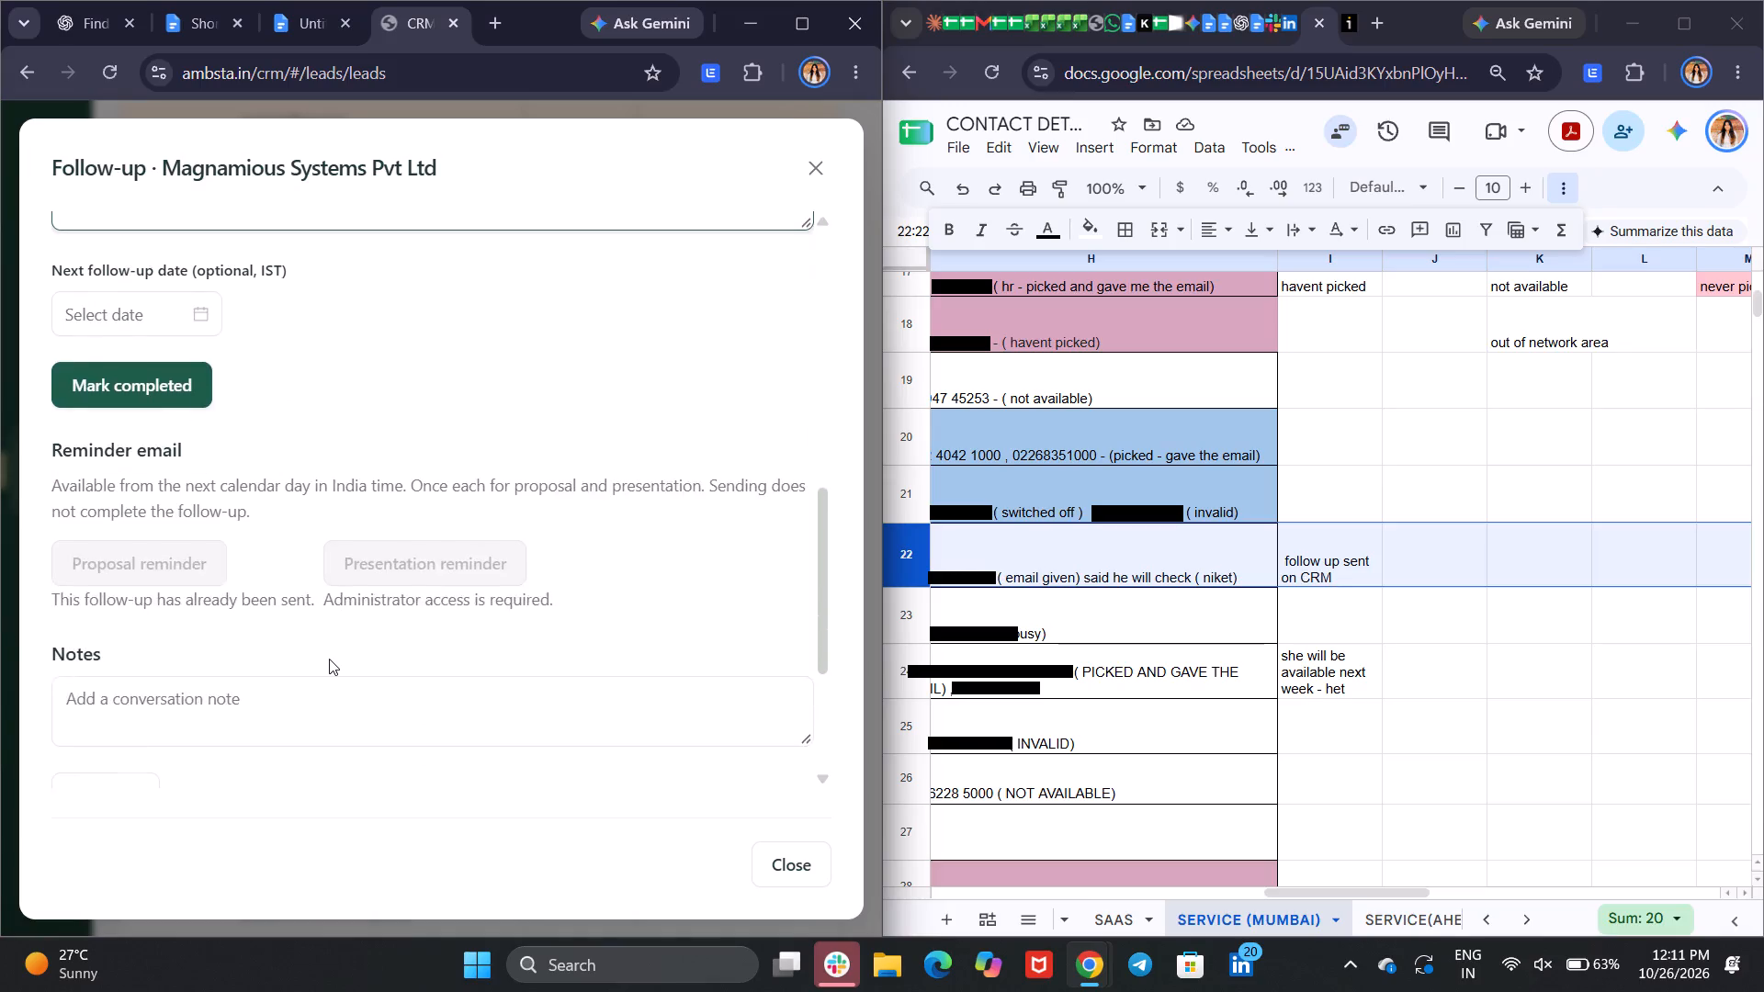
pyautogui.scroll(-3, 329, 659)
pyautogui.scroll(3, 329, 659)
pyautogui.click(159, 527)
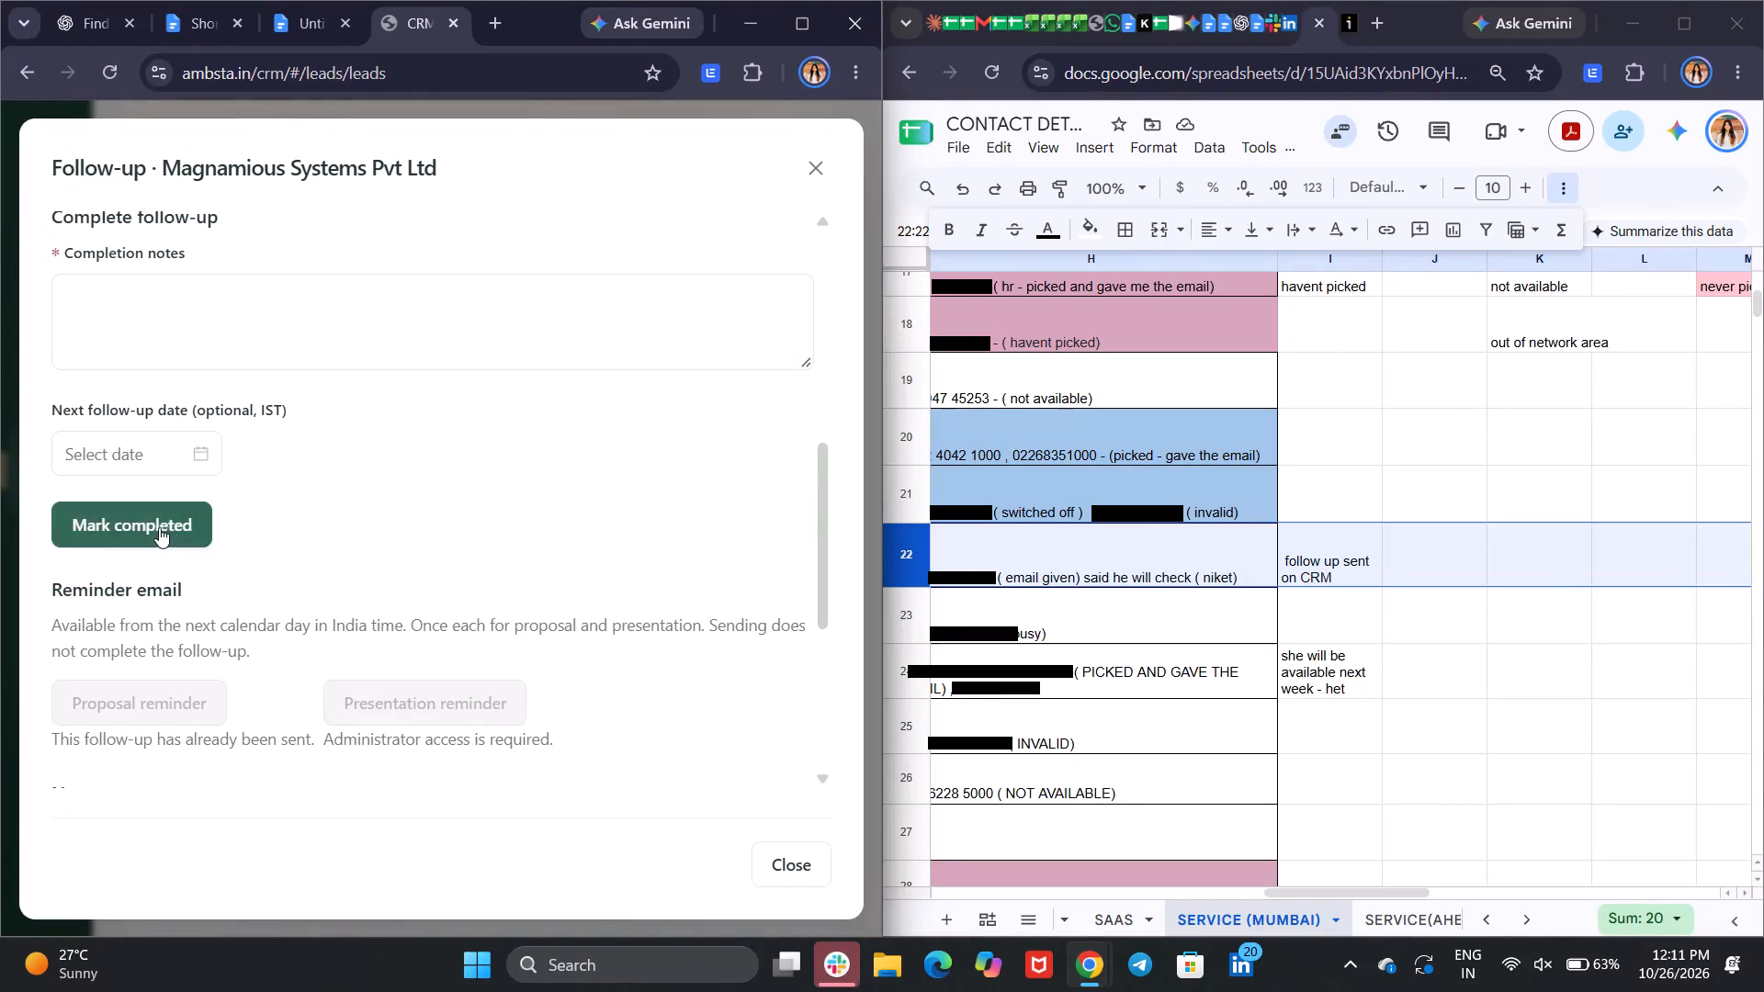
pyautogui.click(795, 868)
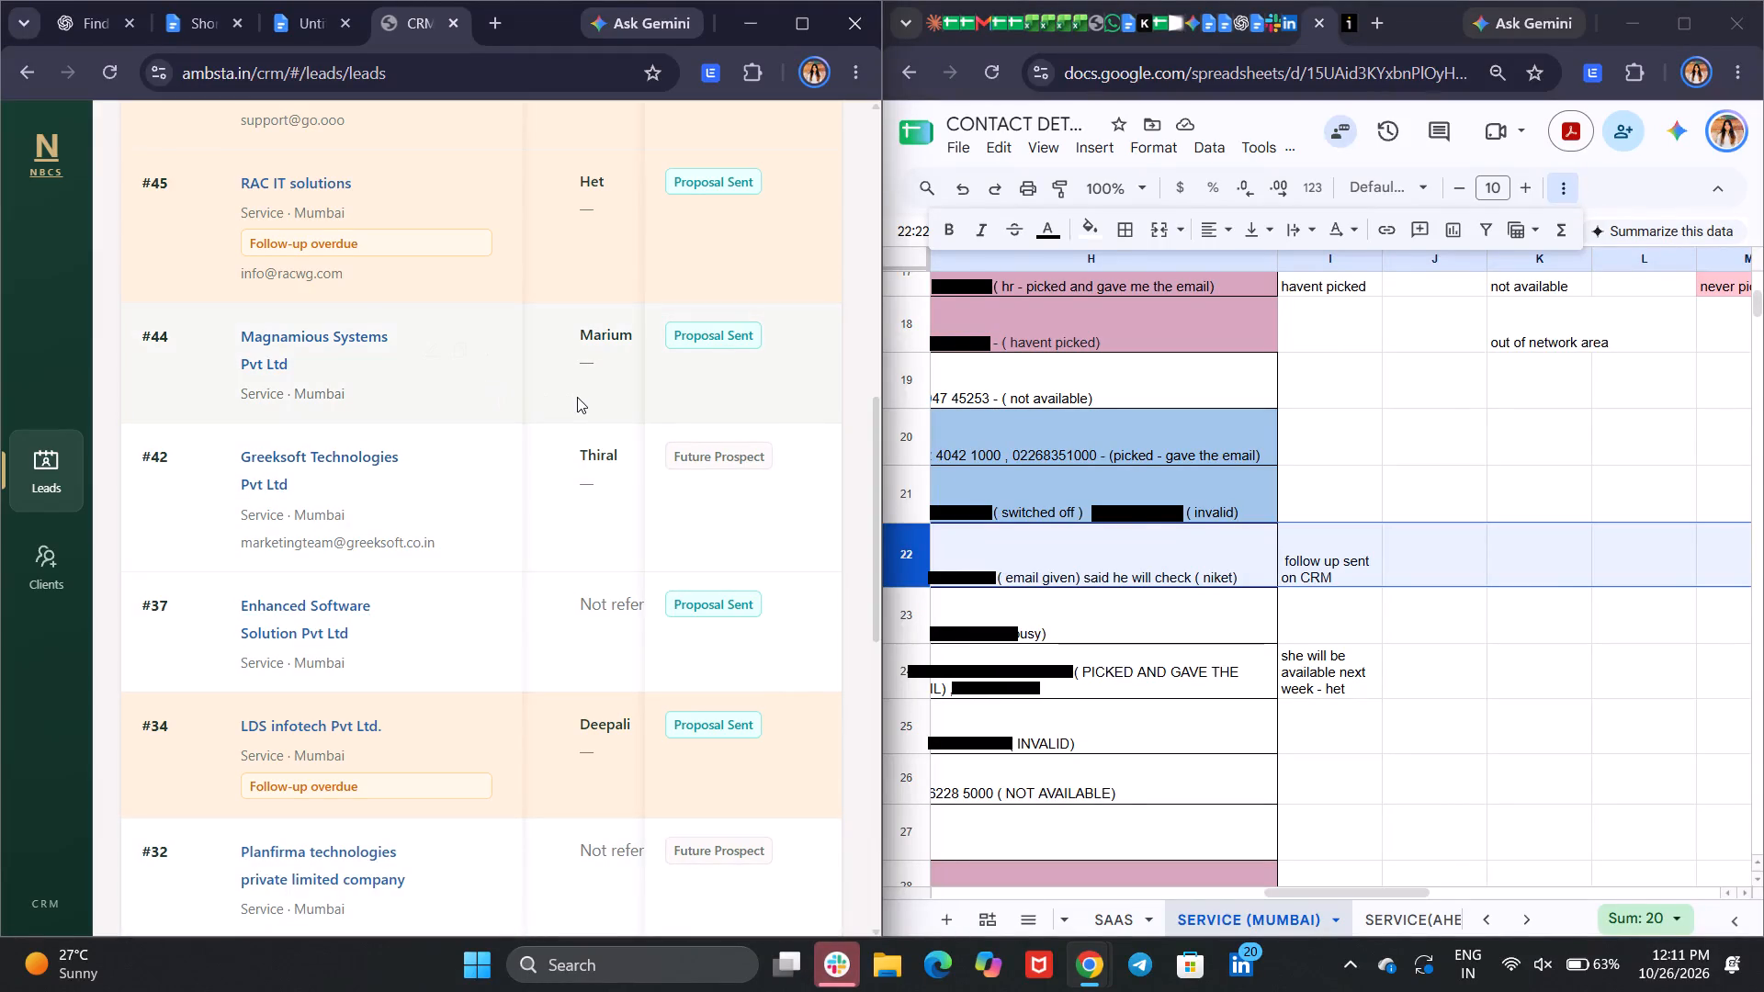
# Find RAC IT Solutions in row 24 of the SERVICE (MUMBAI) sheet and examine its contact details and call remarks.
pyautogui.scroll(2, 577, 397)
pyautogui.hscroll(5, 1234, 568)
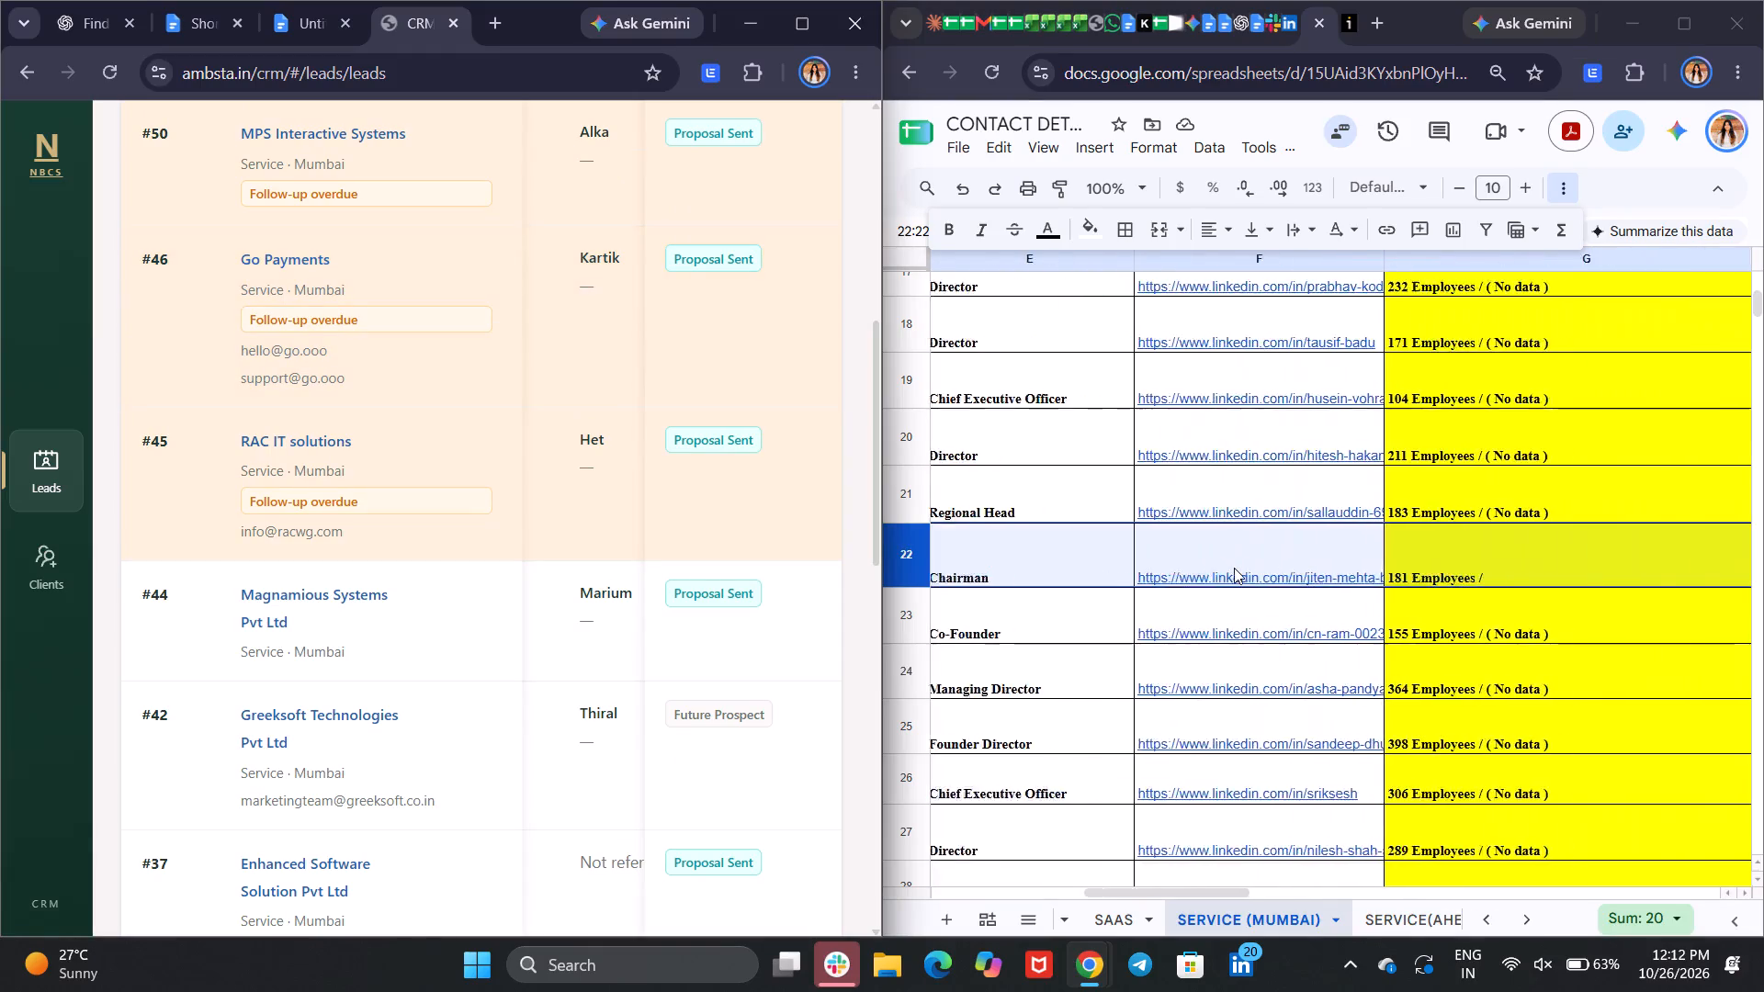
pyautogui.hscroll(8, 1234, 568)
pyautogui.click(908, 693)
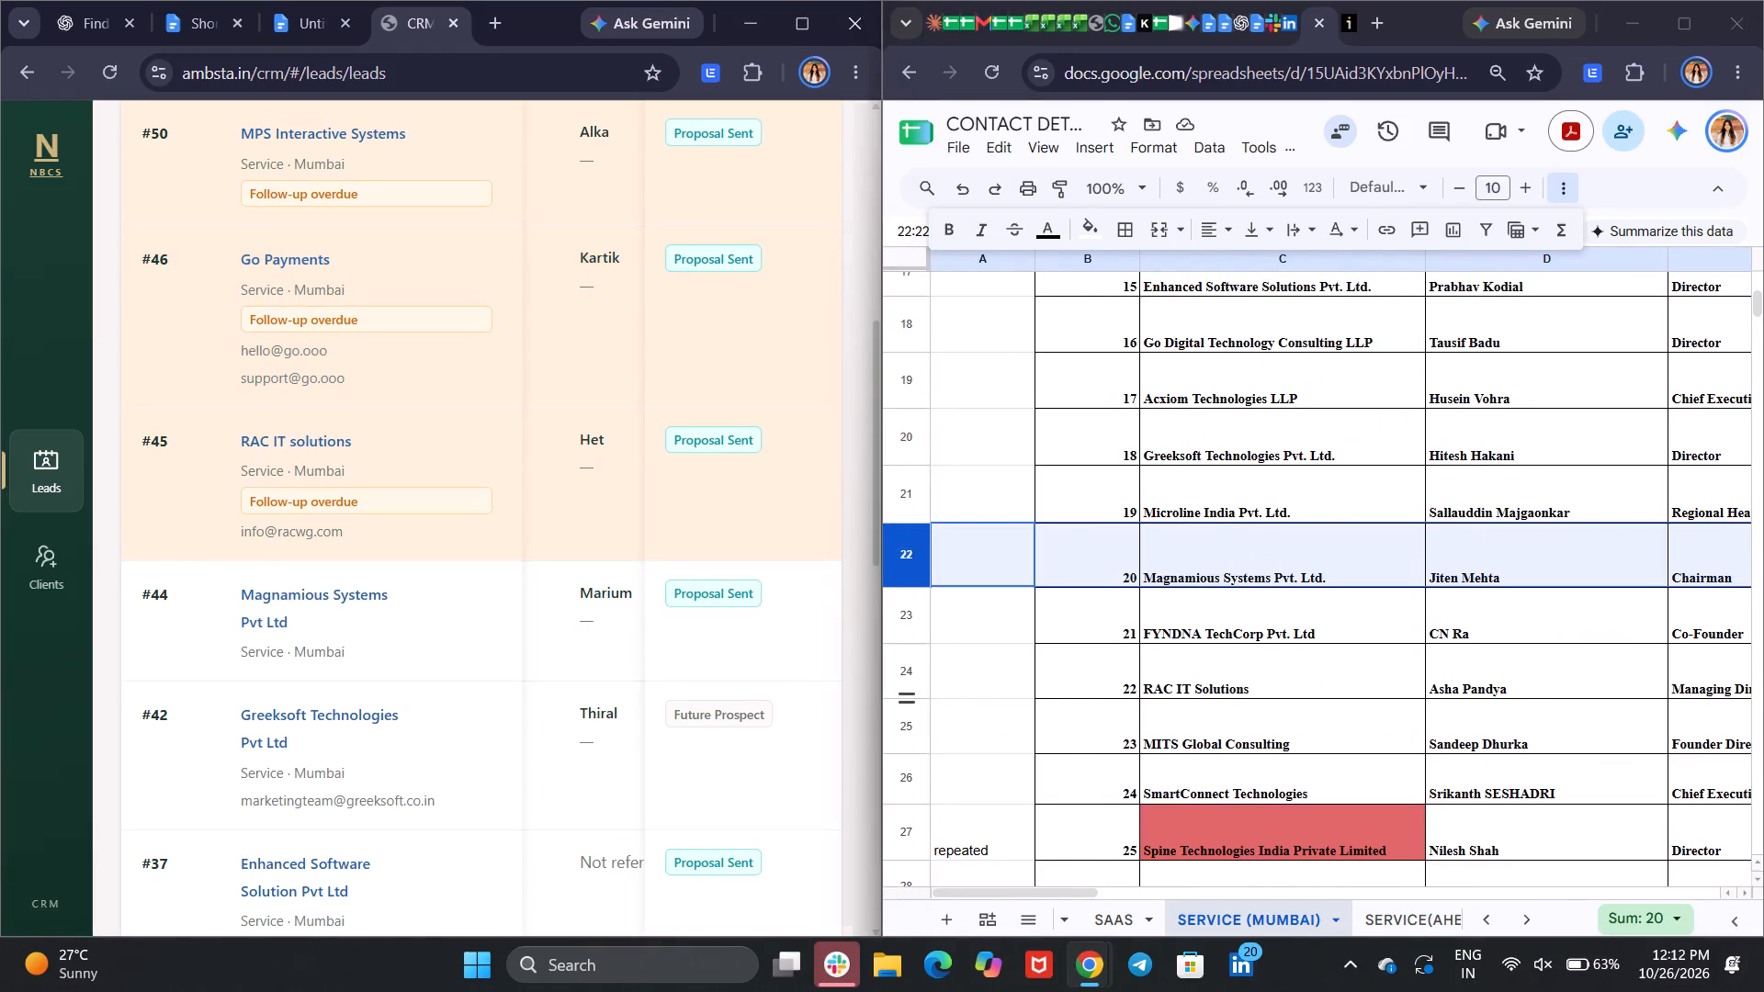
pyautogui.click(906, 683)
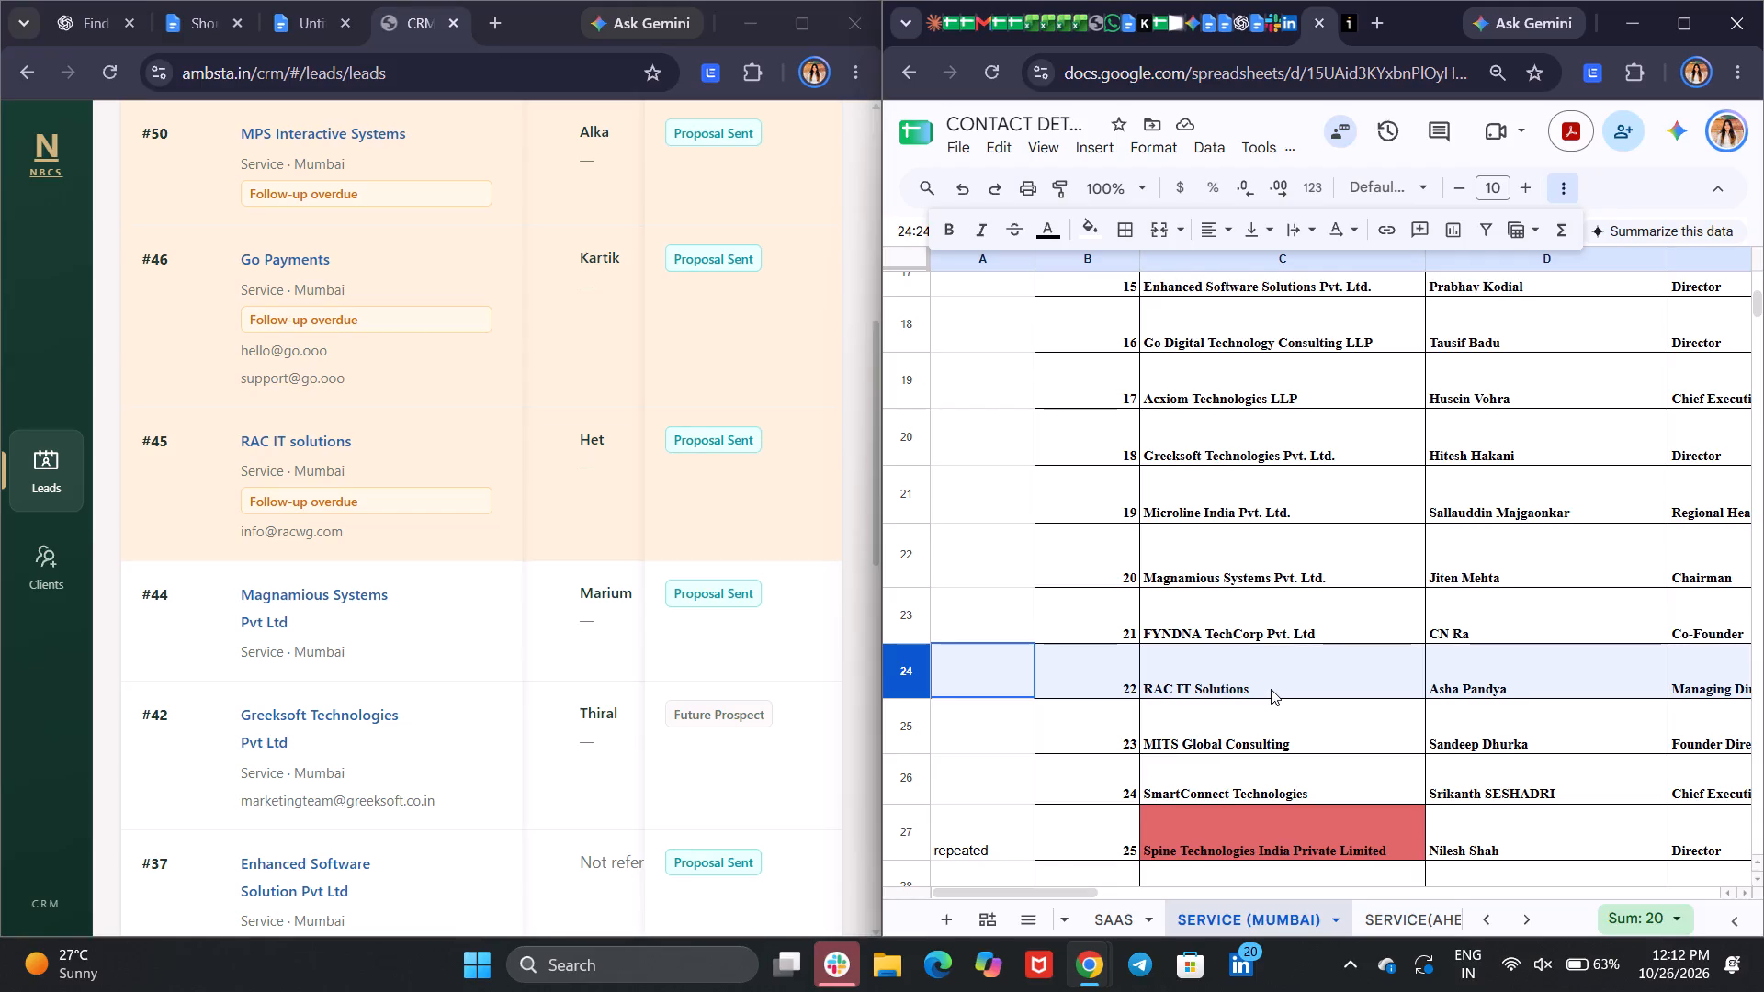
pyautogui.hscroll(-8, 1271, 689)
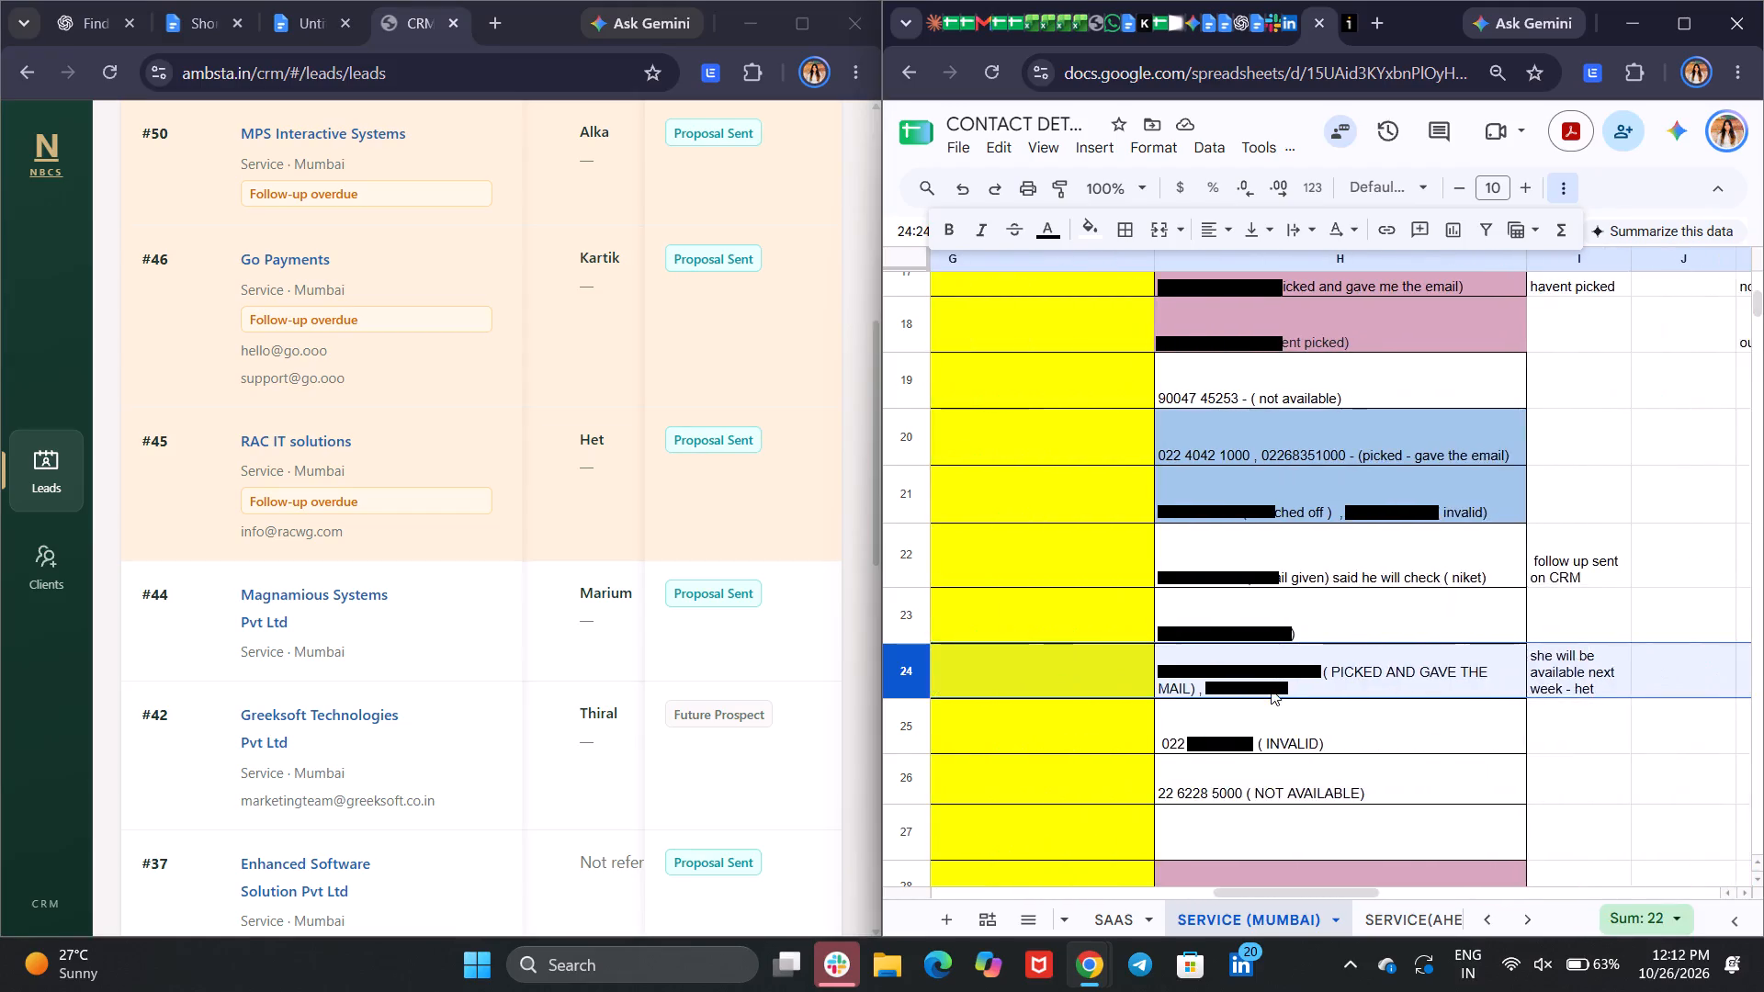
pyautogui.hscroll(-1, 1271, 689)
pyautogui.hscroll(1, 1547, 688)
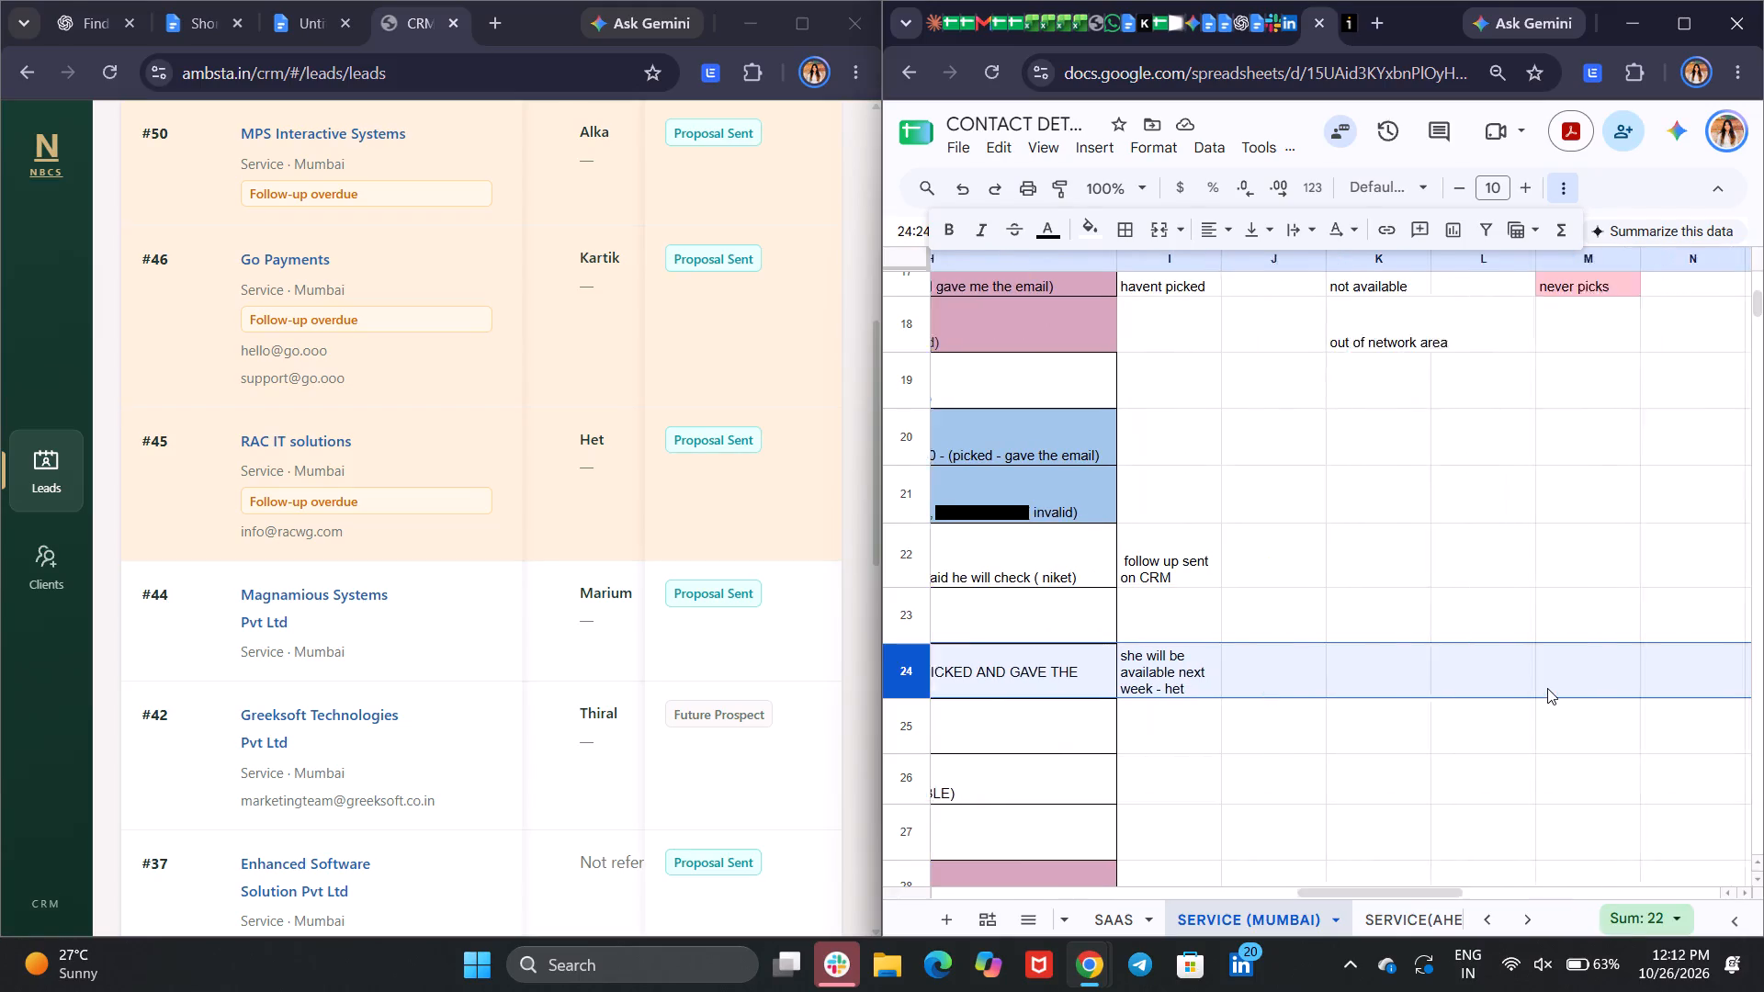
pyautogui.hscroll(1, 1547, 688)
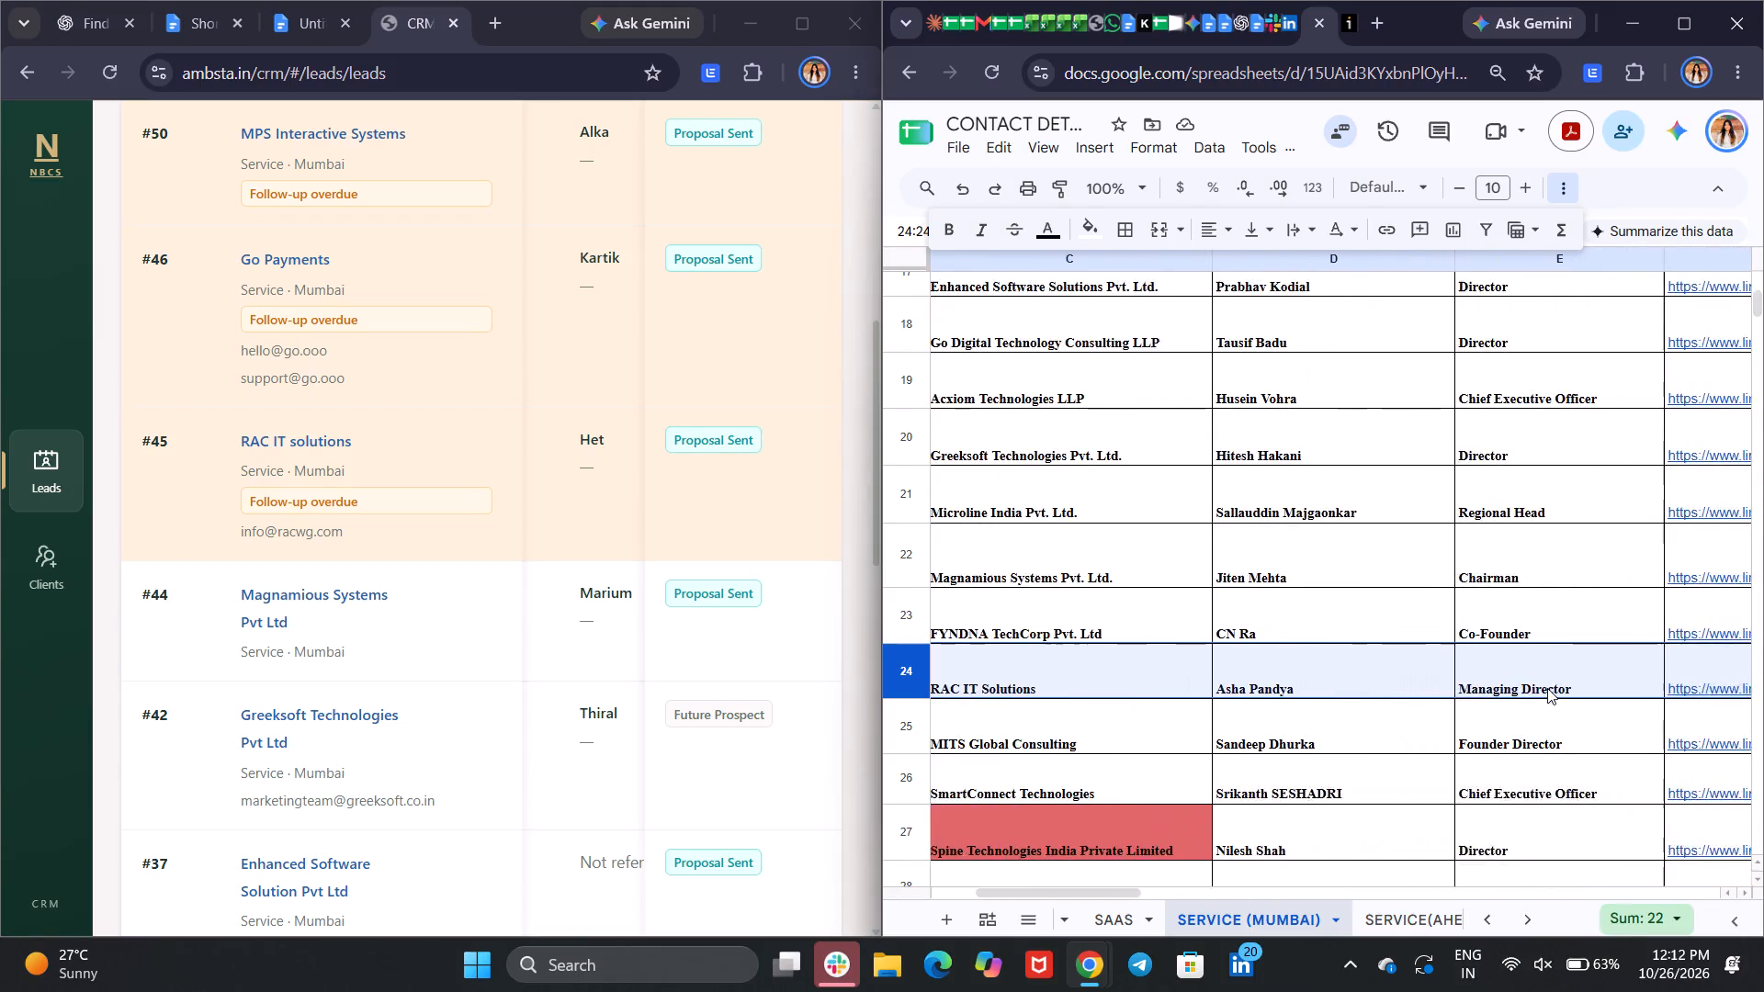
pyautogui.hscroll(4, 1547, 688)
pyautogui.hscroll(-6, 1547, 688)
pyautogui.hscroll(6, 1547, 688)
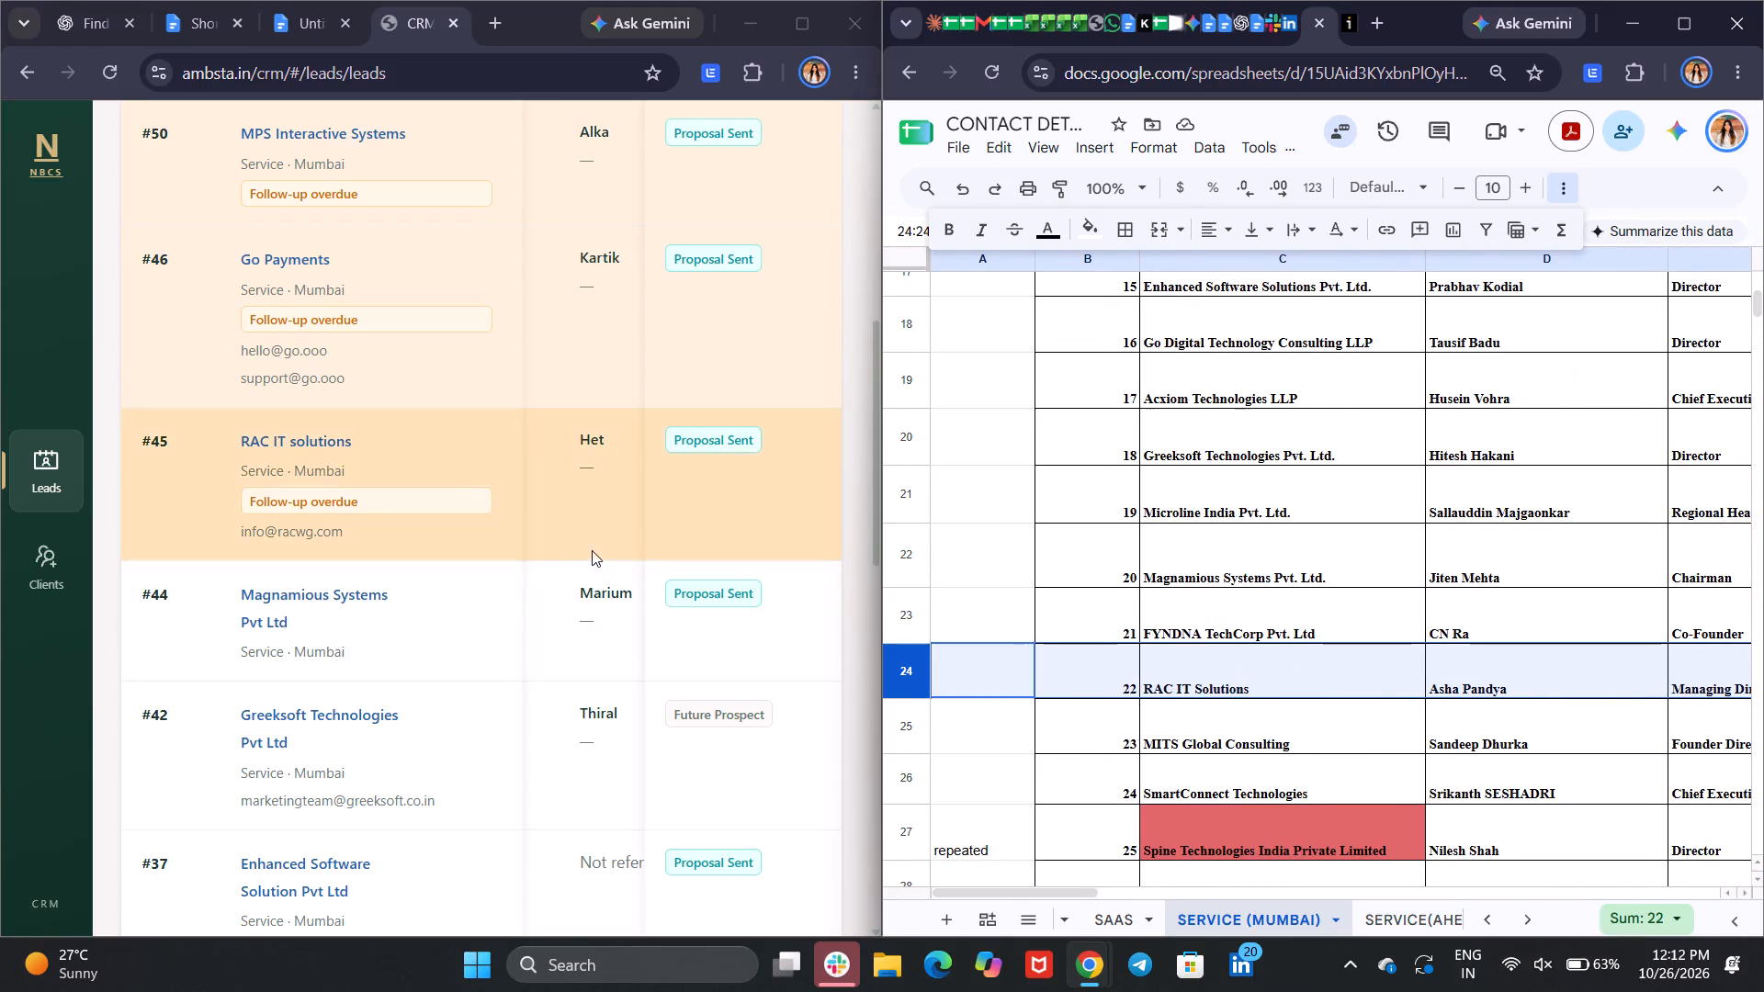
# Find Go Payments in row 29 of the SERVICE (MUMBAI) sheet and check its call and follow-up remarks.
pyautogui.scroll(1, 370, 358)
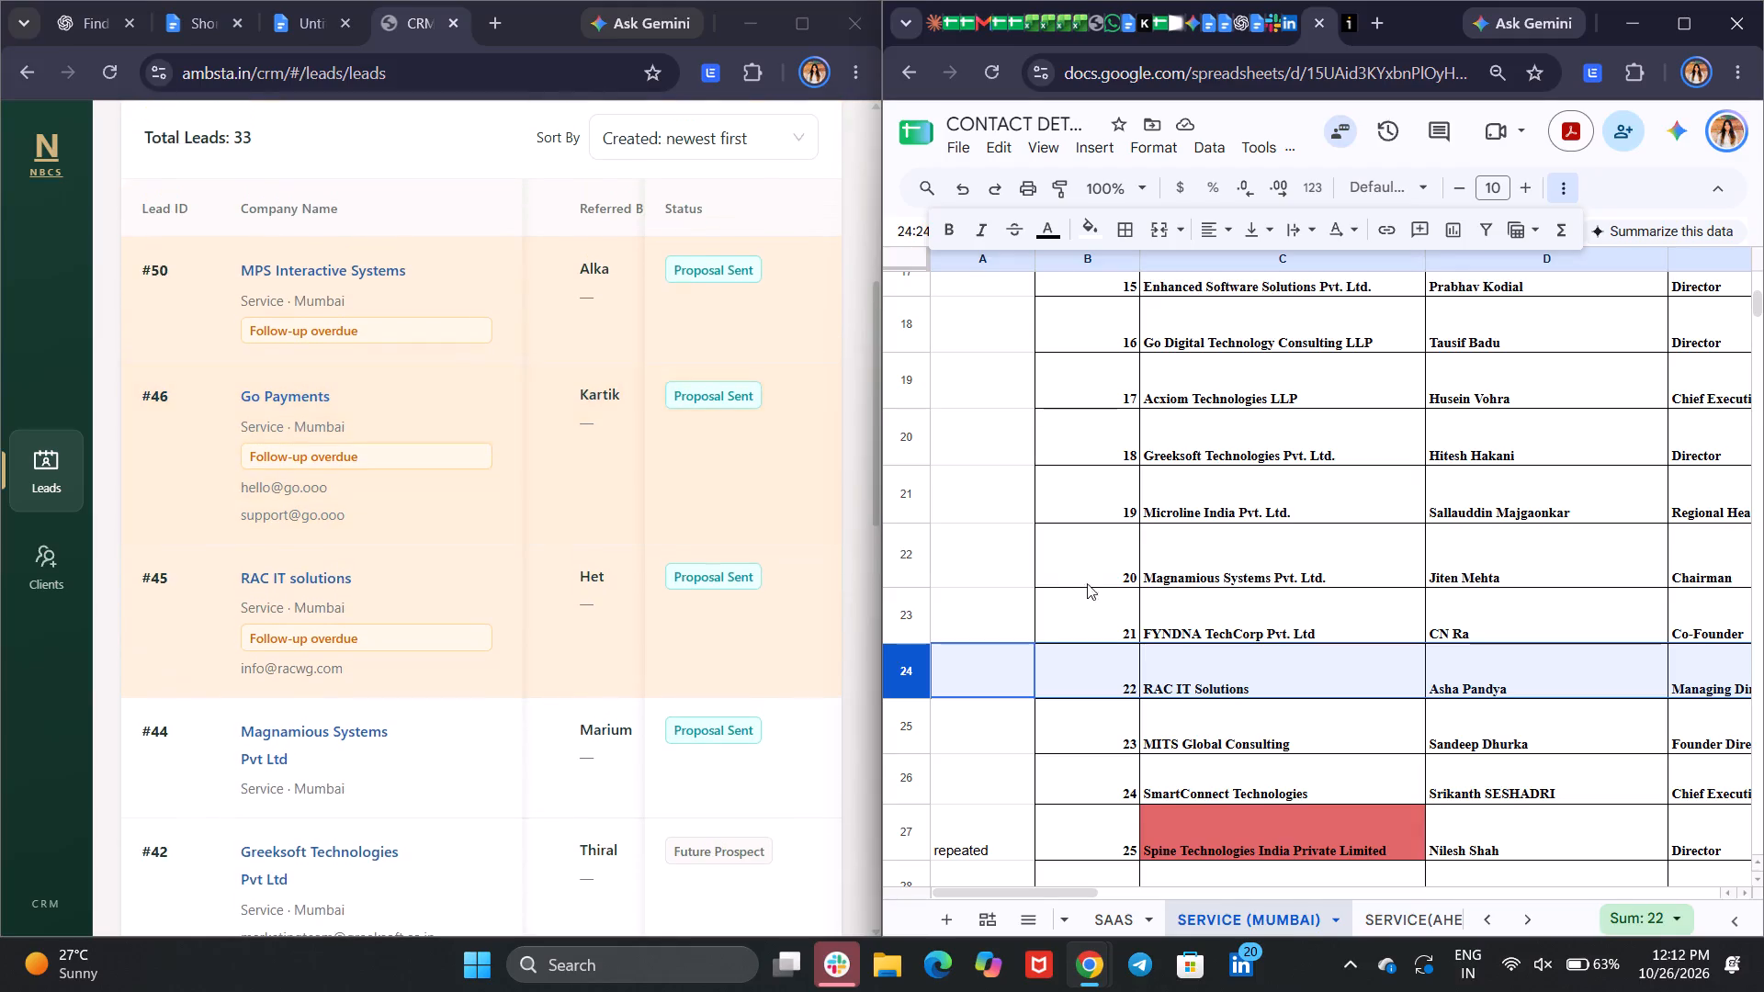
pyautogui.scroll(-3, 1144, 714)
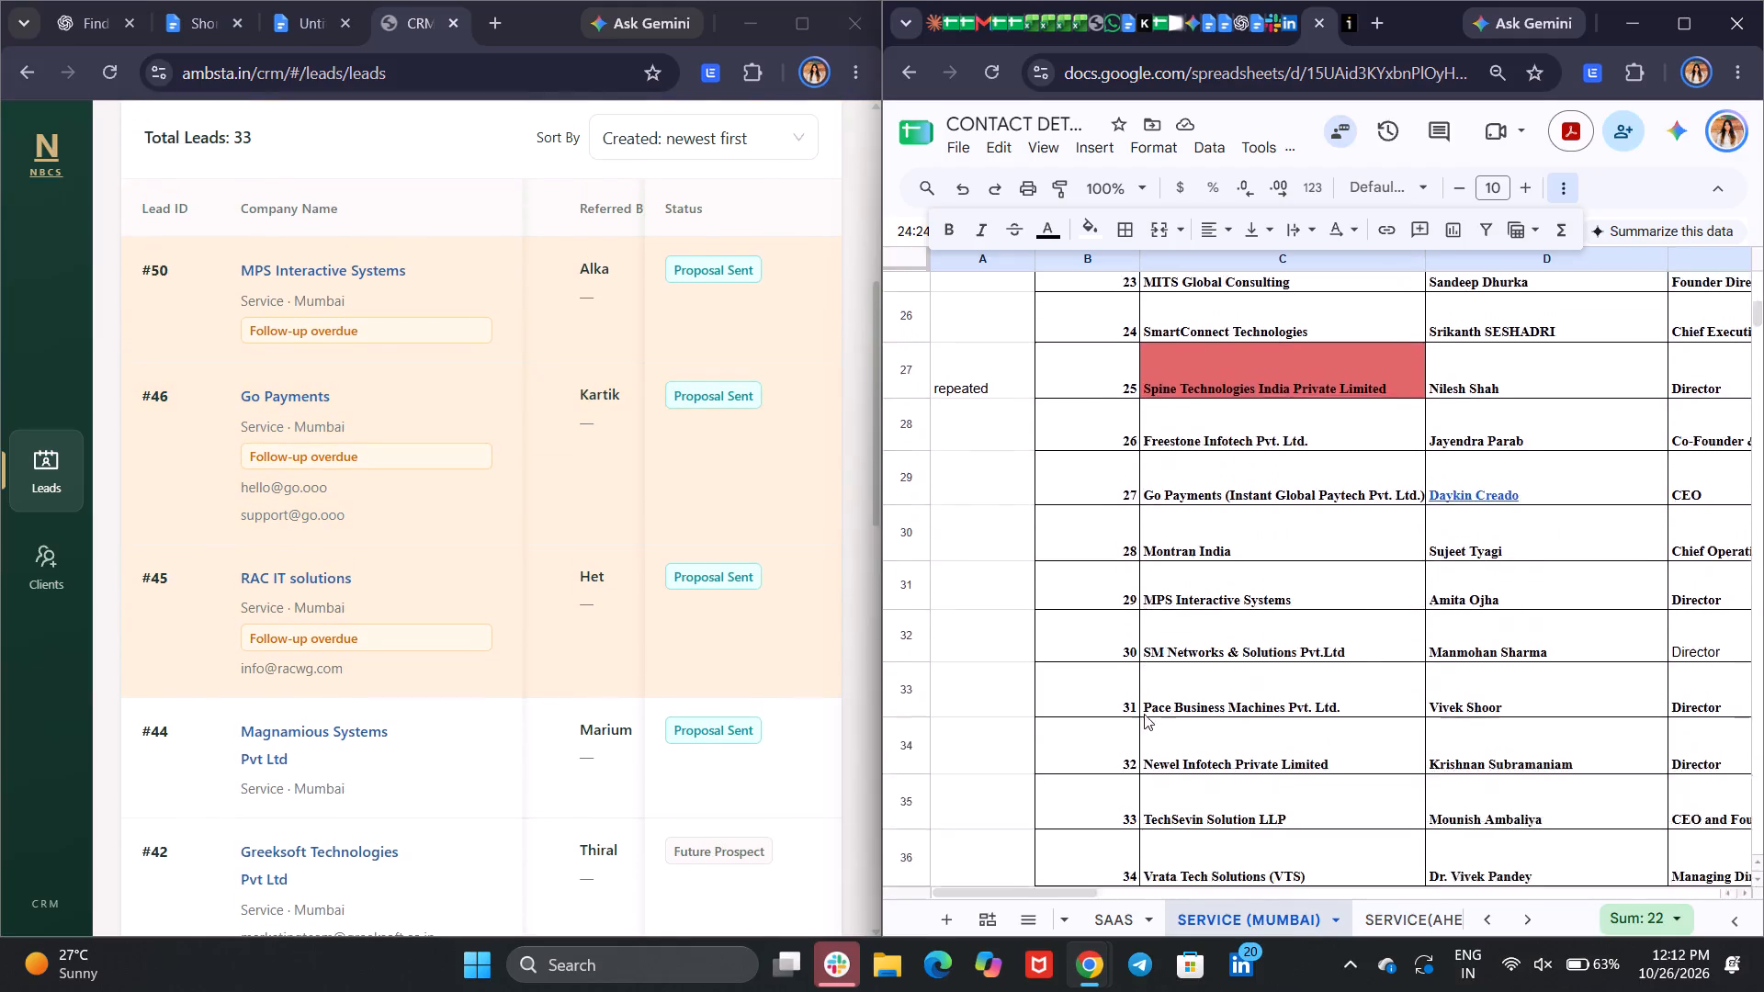
pyautogui.click(914, 554)
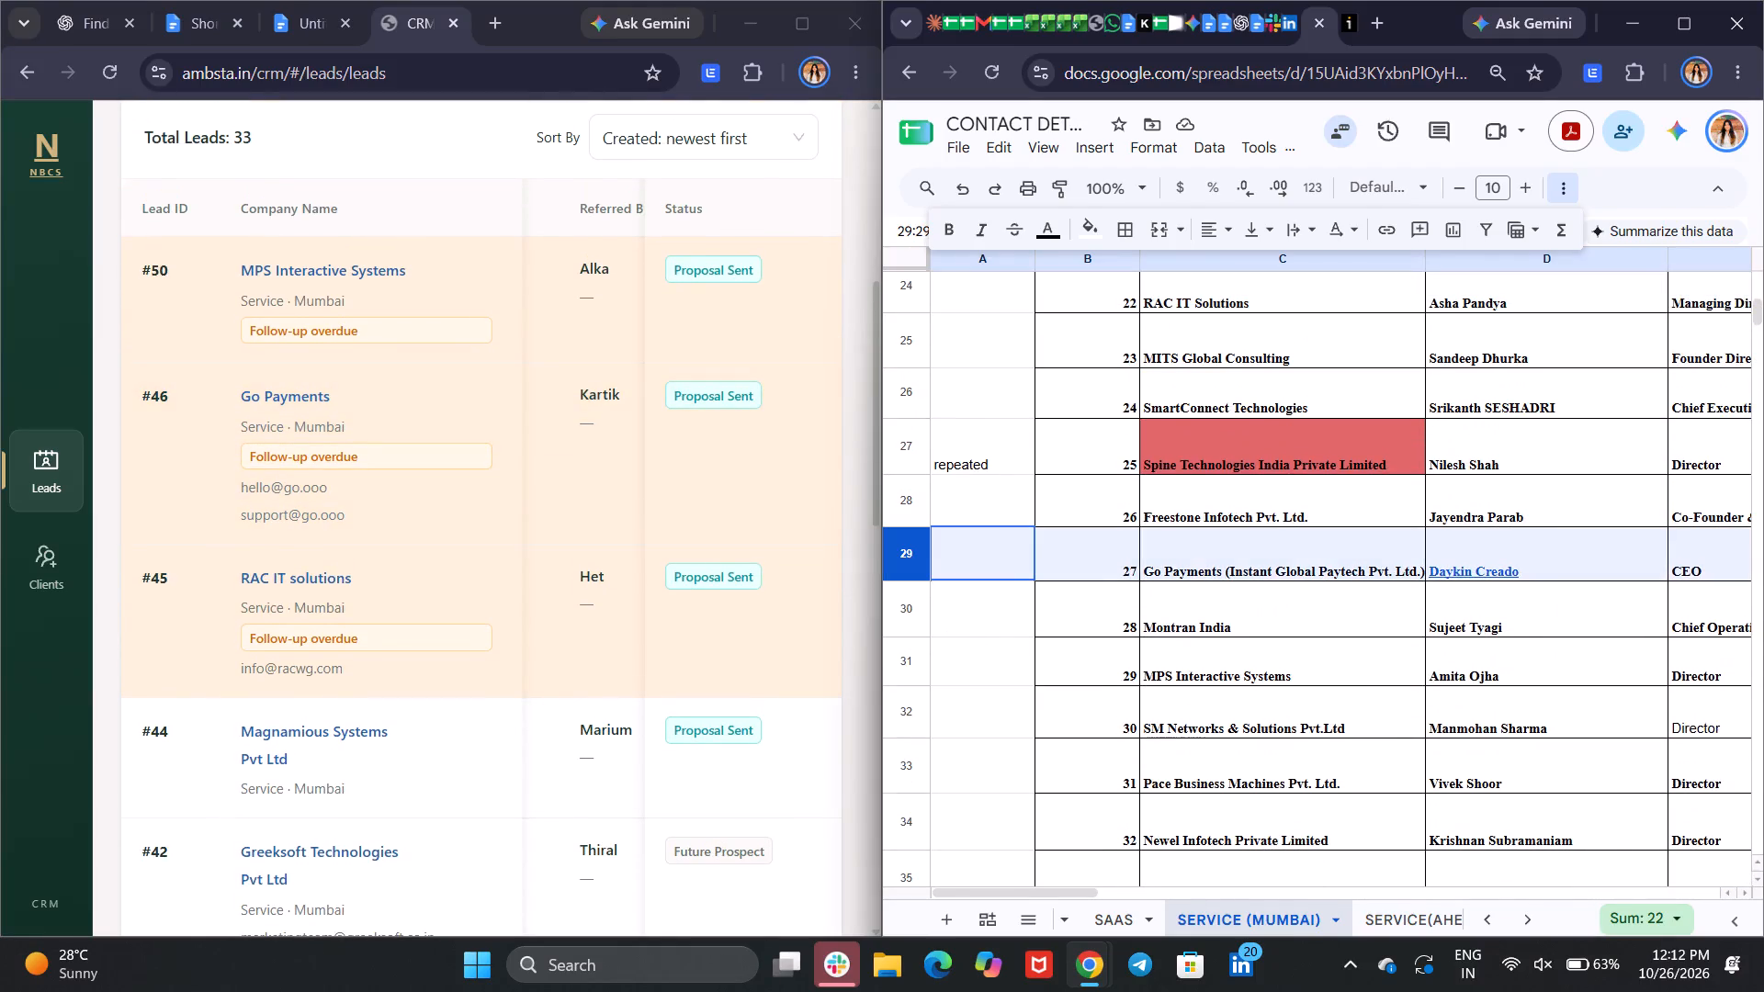
pyautogui.hscroll(-8, 1442, 638)
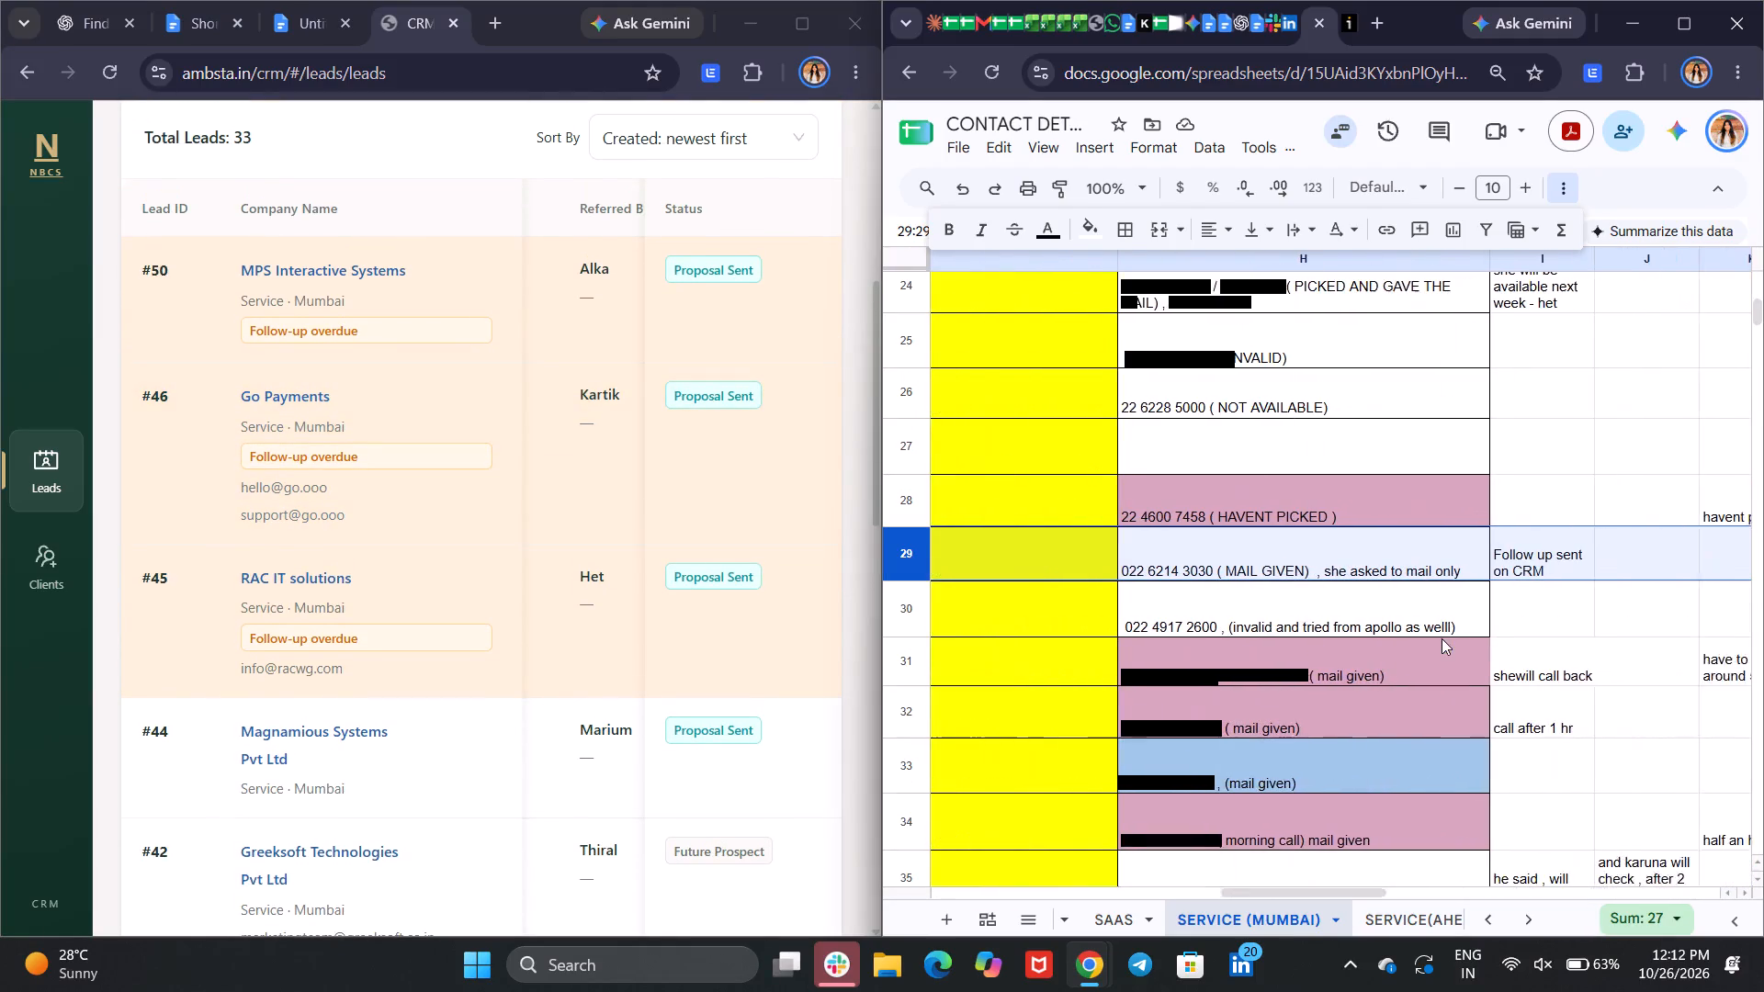
pyautogui.hscroll(-1, 1442, 638)
pyautogui.hscroll(-1, 1559, 588)
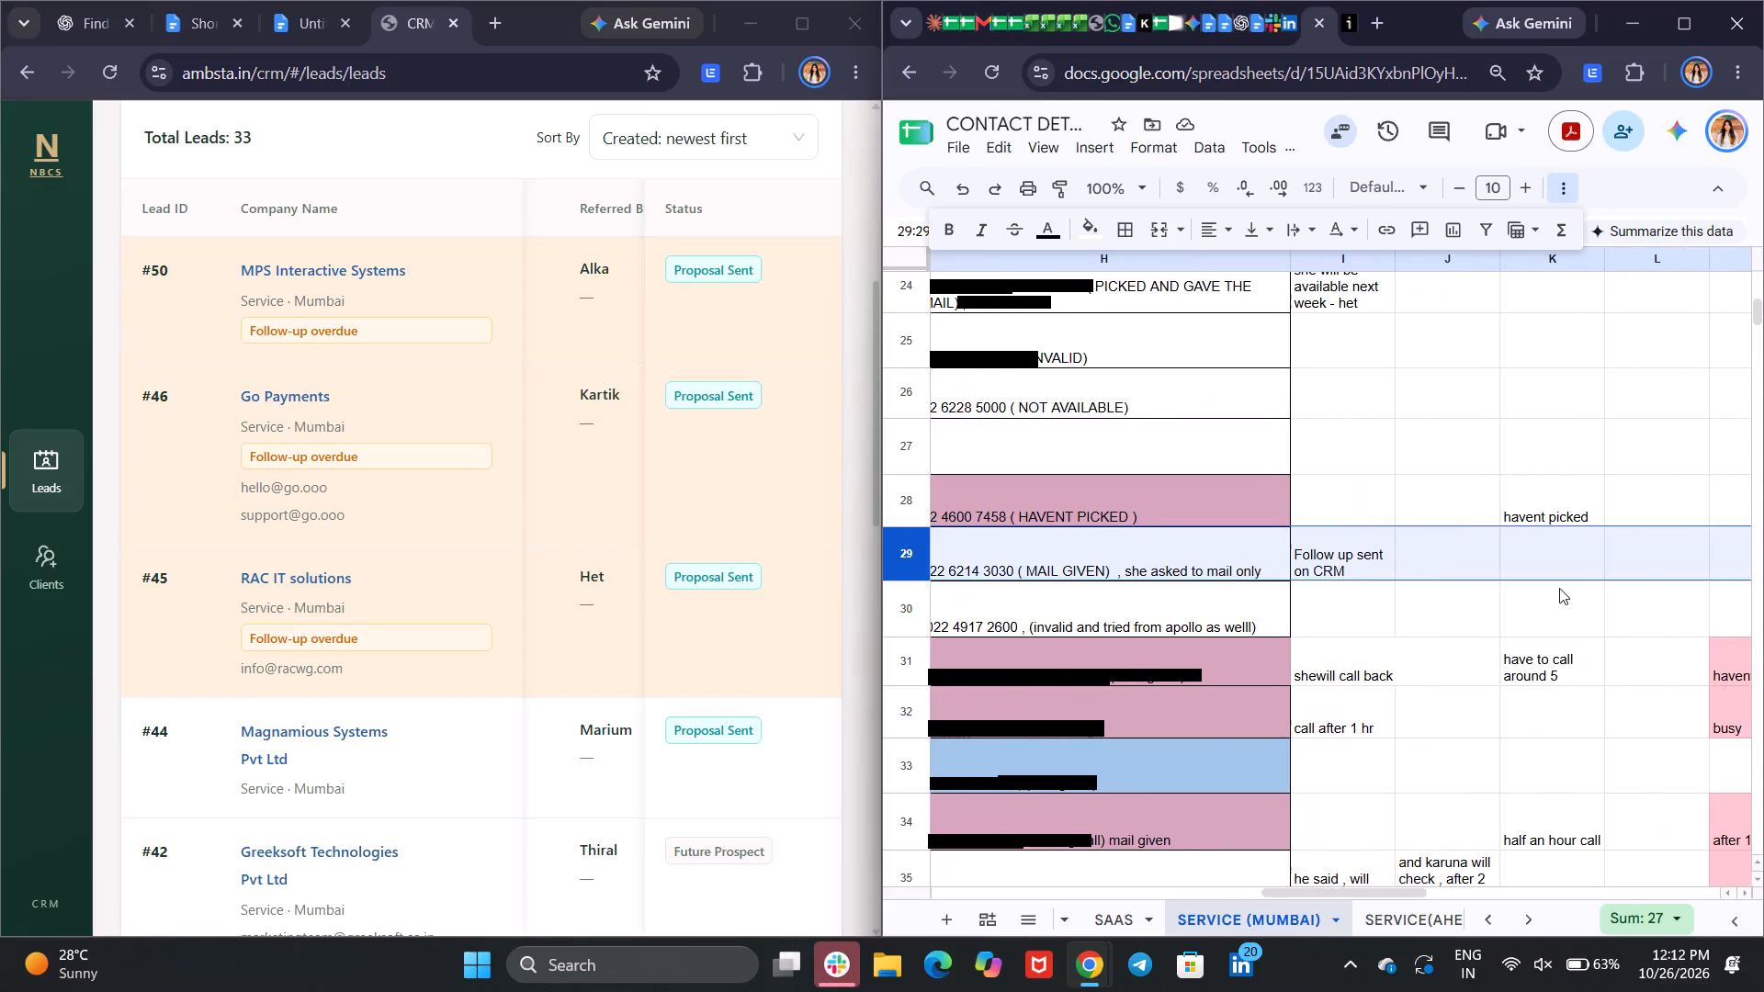
pyautogui.hscroll(-1, 1559, 588)
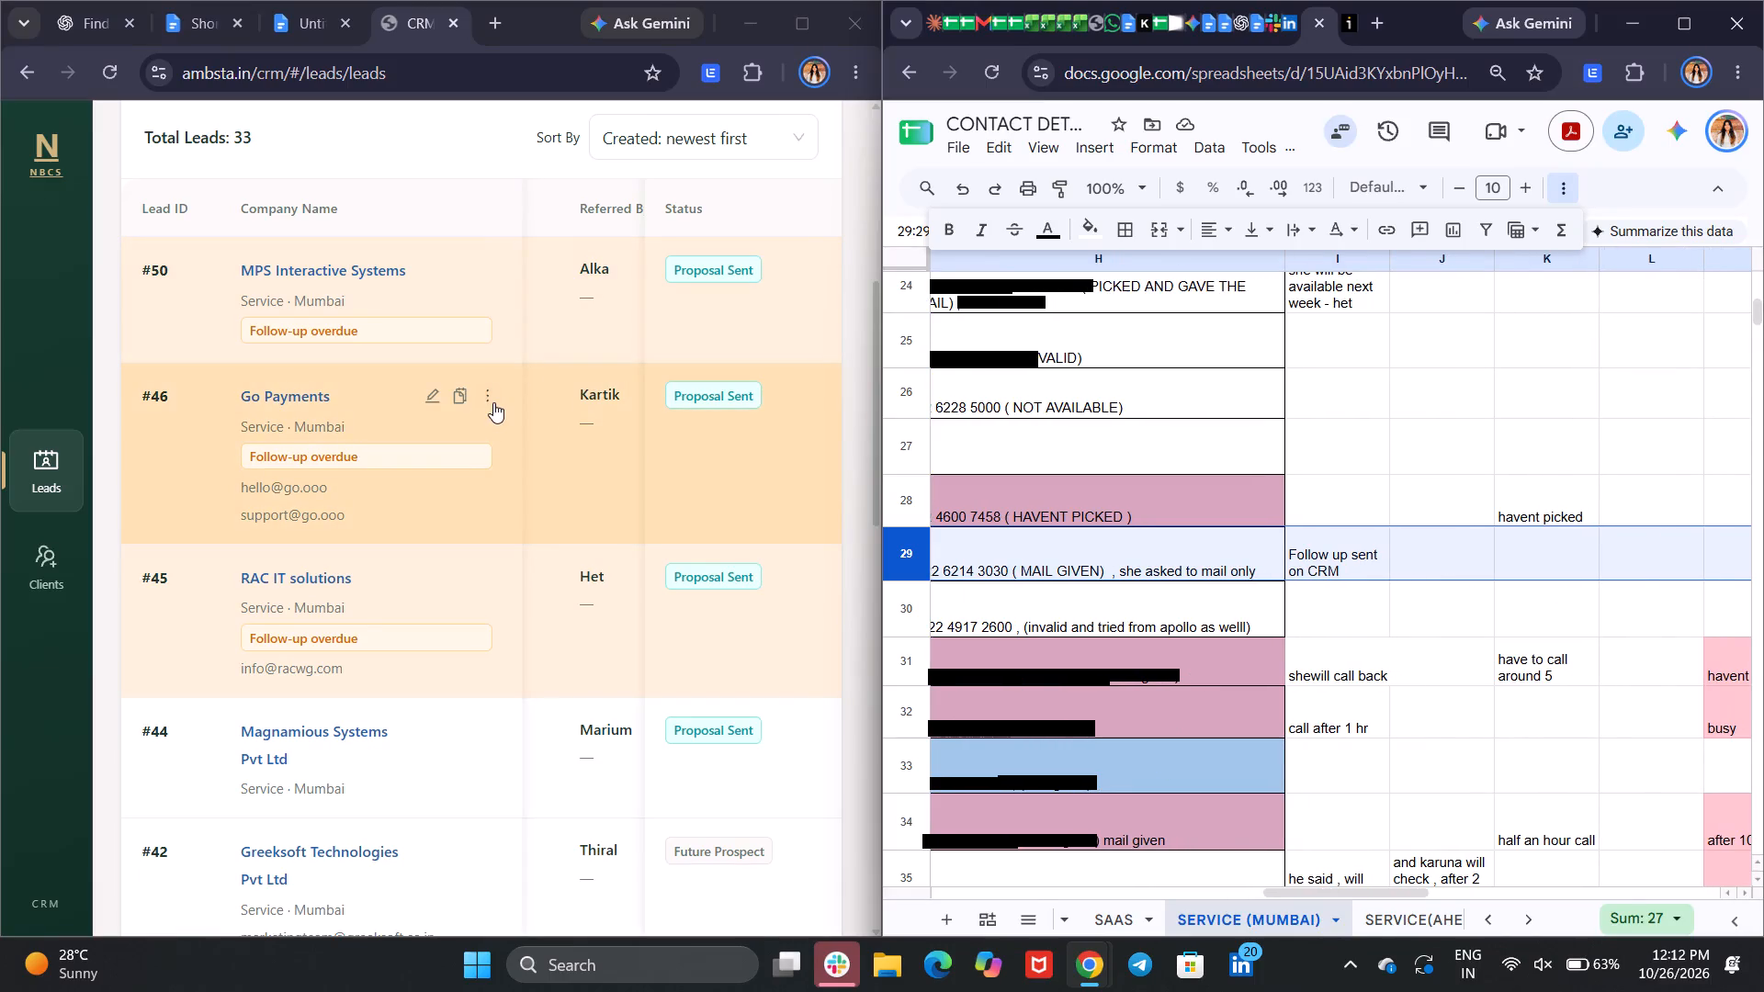
# Open the Go Payments follow-up form and enter "Sent follow up through mail." as the reschedule remark.
pyautogui.click(490, 400)
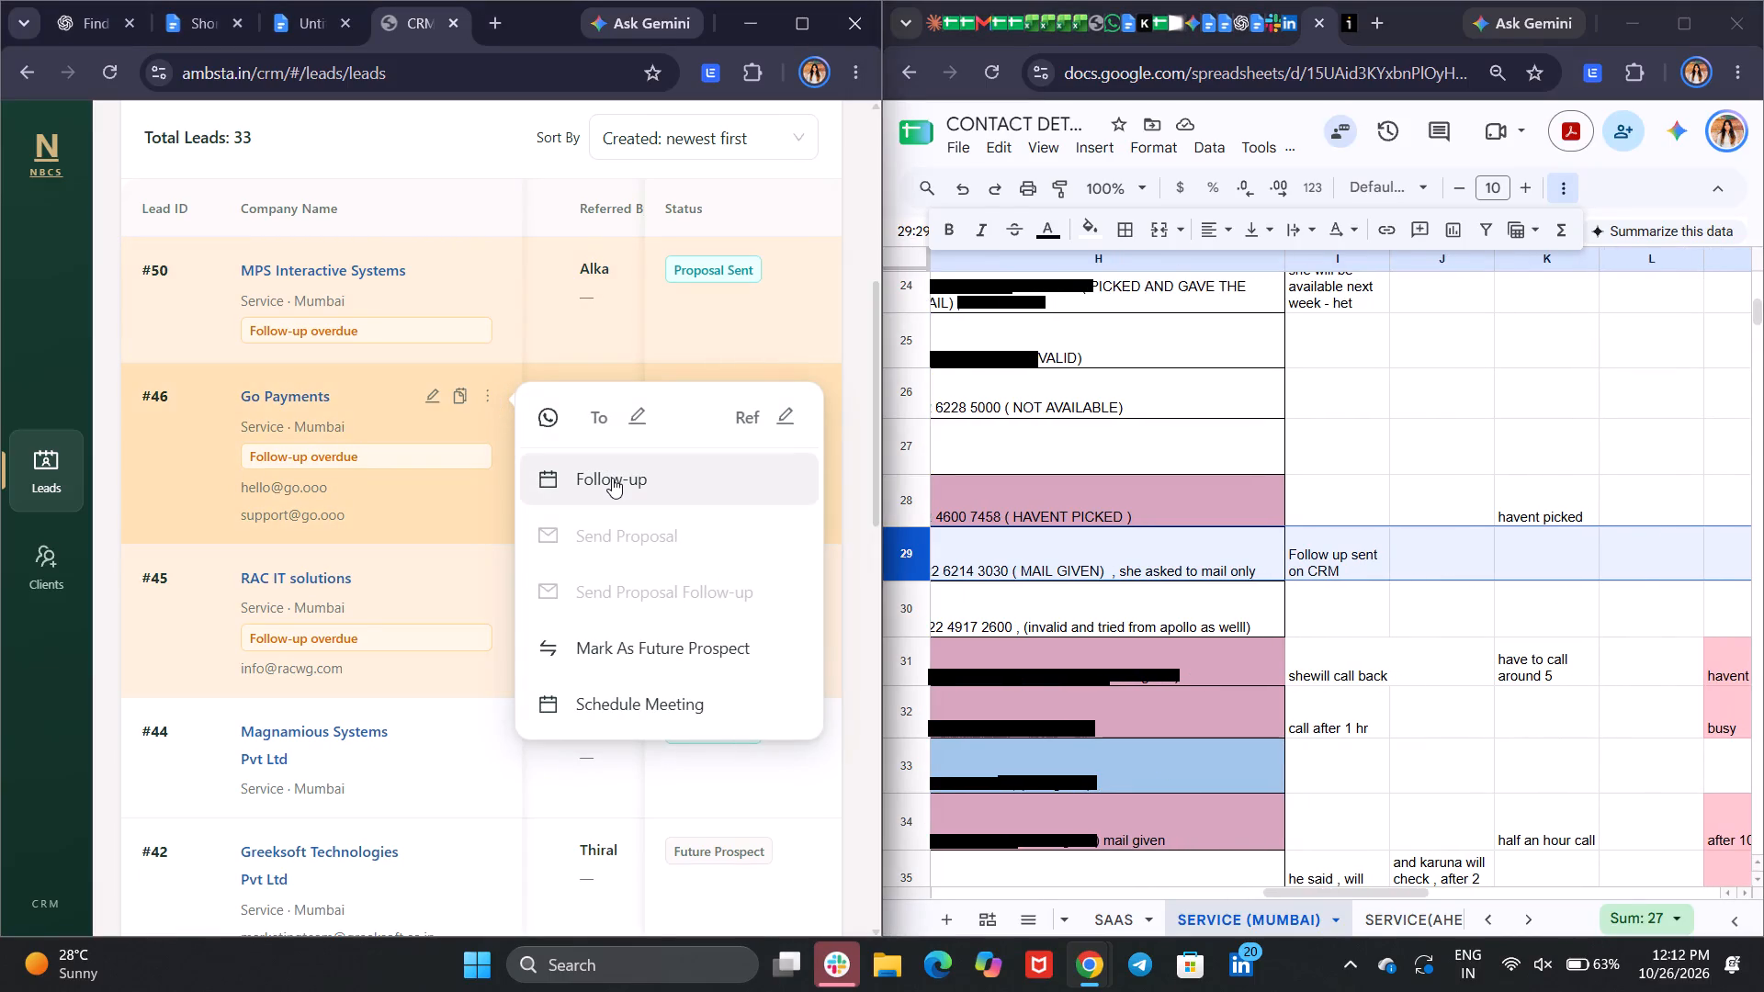
pyautogui.click(612, 478)
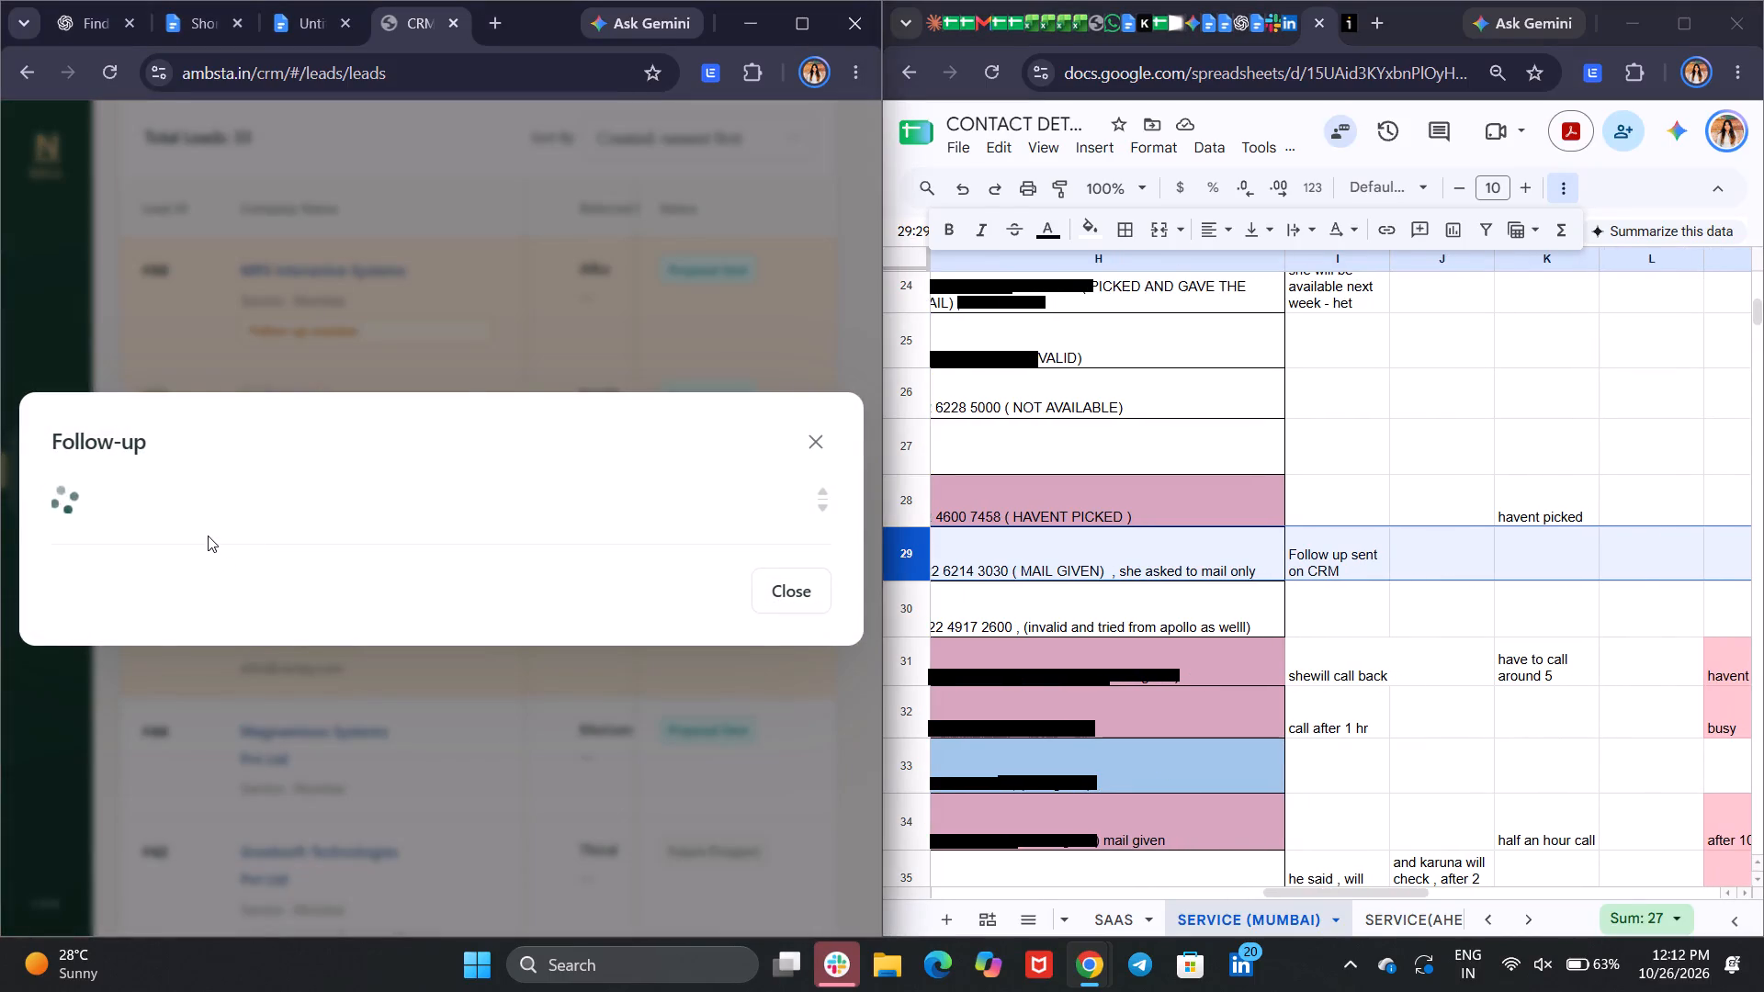
pyautogui.click(154, 696)
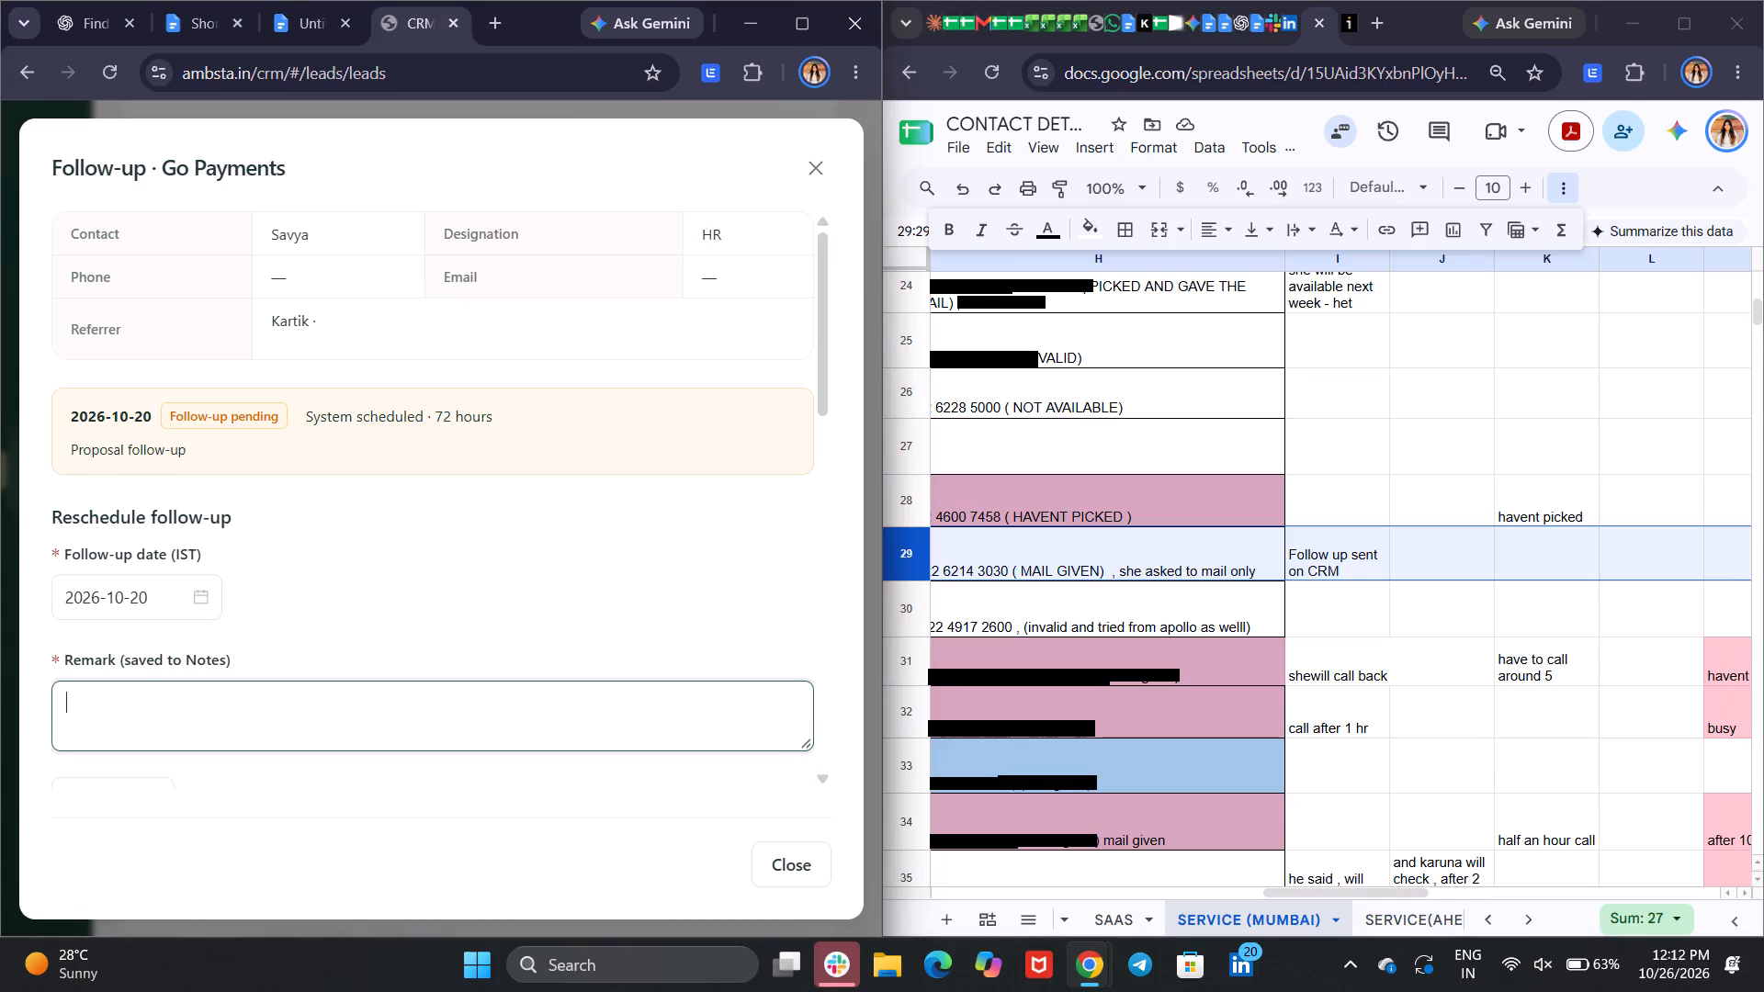
pyautogui.write('SEBN')
pyautogui.press('BackSpace')
pyautogui.press('BackSpace')
pyautogui.press('BackSpace')
pyautogui.write('ent follow up through')
pyautogui.press('space')
pyautogui.press('BackSpace')
pyautogui.press('space')
pyautogui.write('mi')
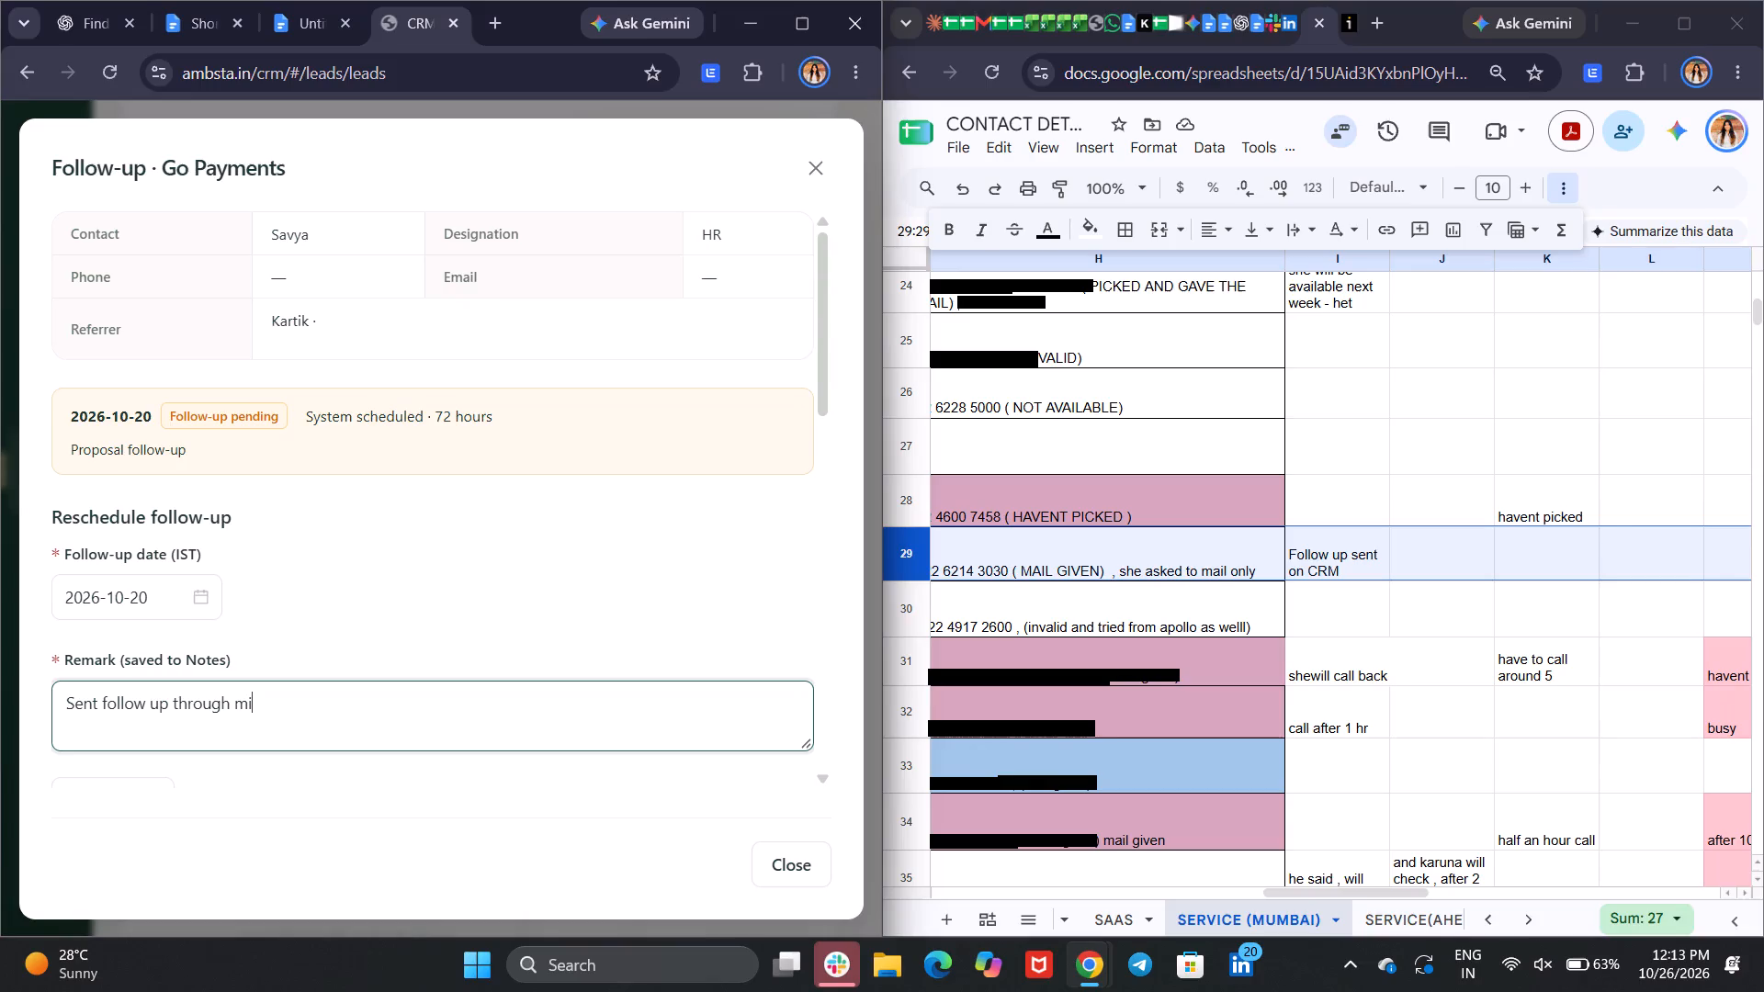
pyautogui.press('BackSpace')
pyautogui.write('ail.')
# Complete the Go Payments follow-up with the completion note "Sent follow up through mail." and close the form.
pyautogui.scroll(-2, 245, 730)
pyautogui.click(218, 634)
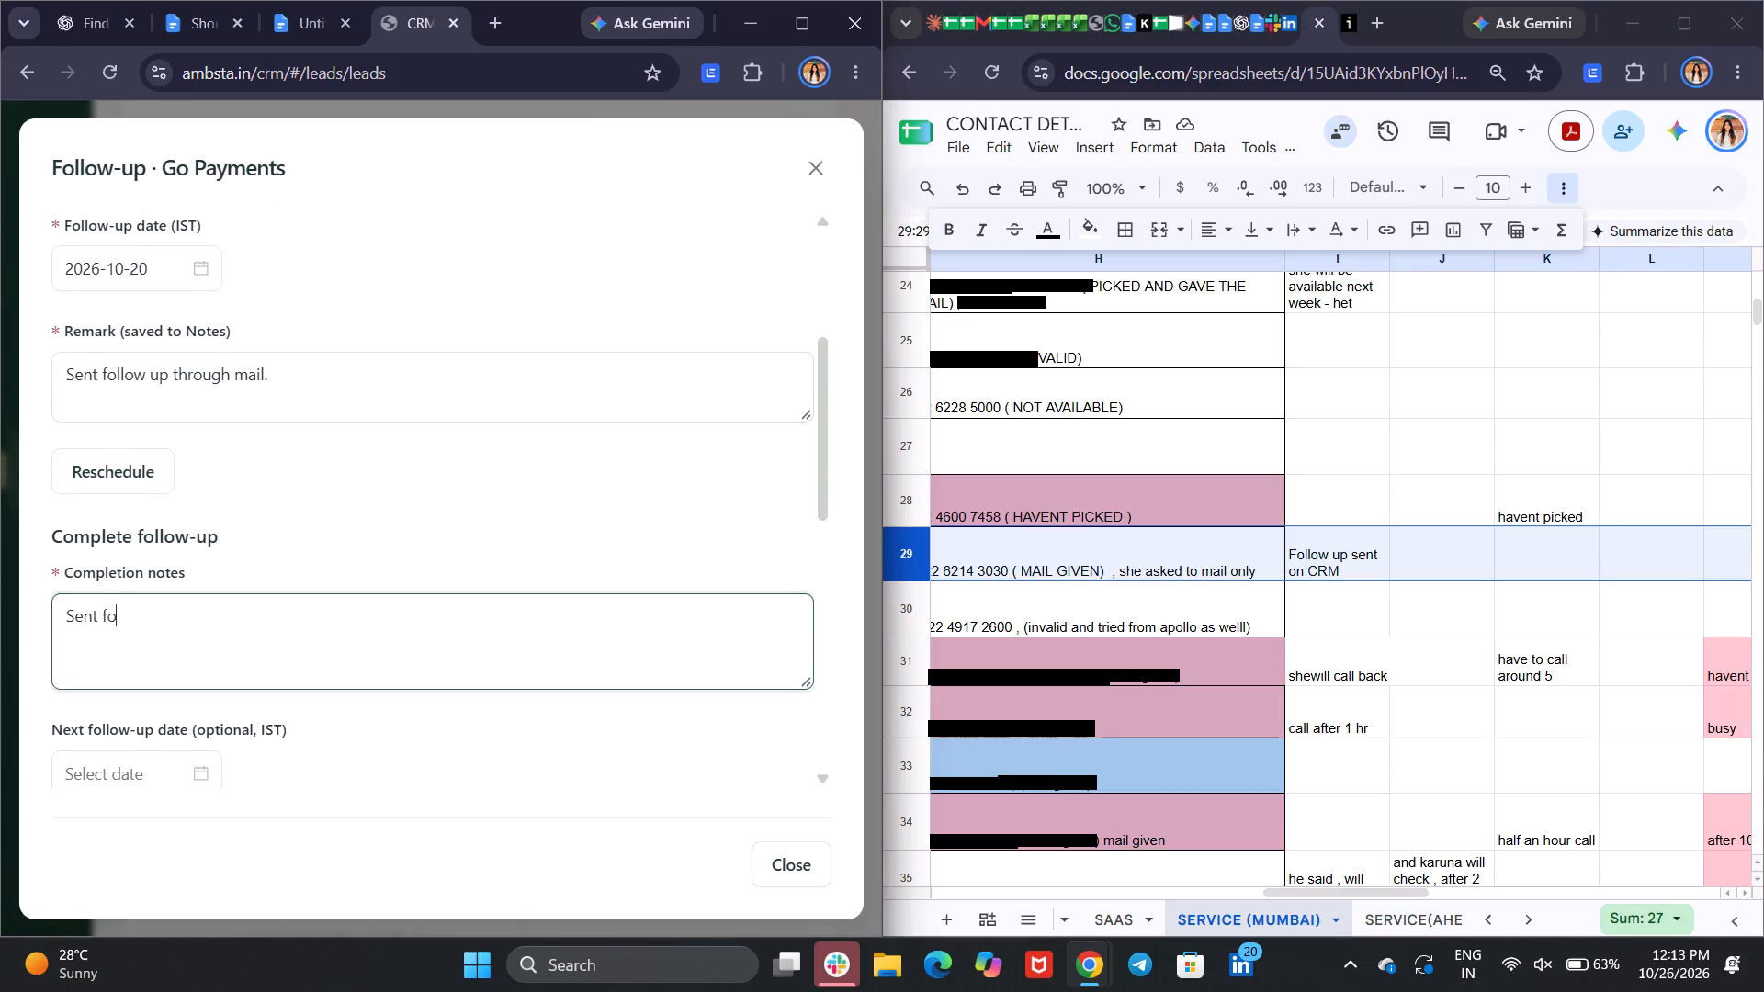
pyautogui.write('up through mail.')
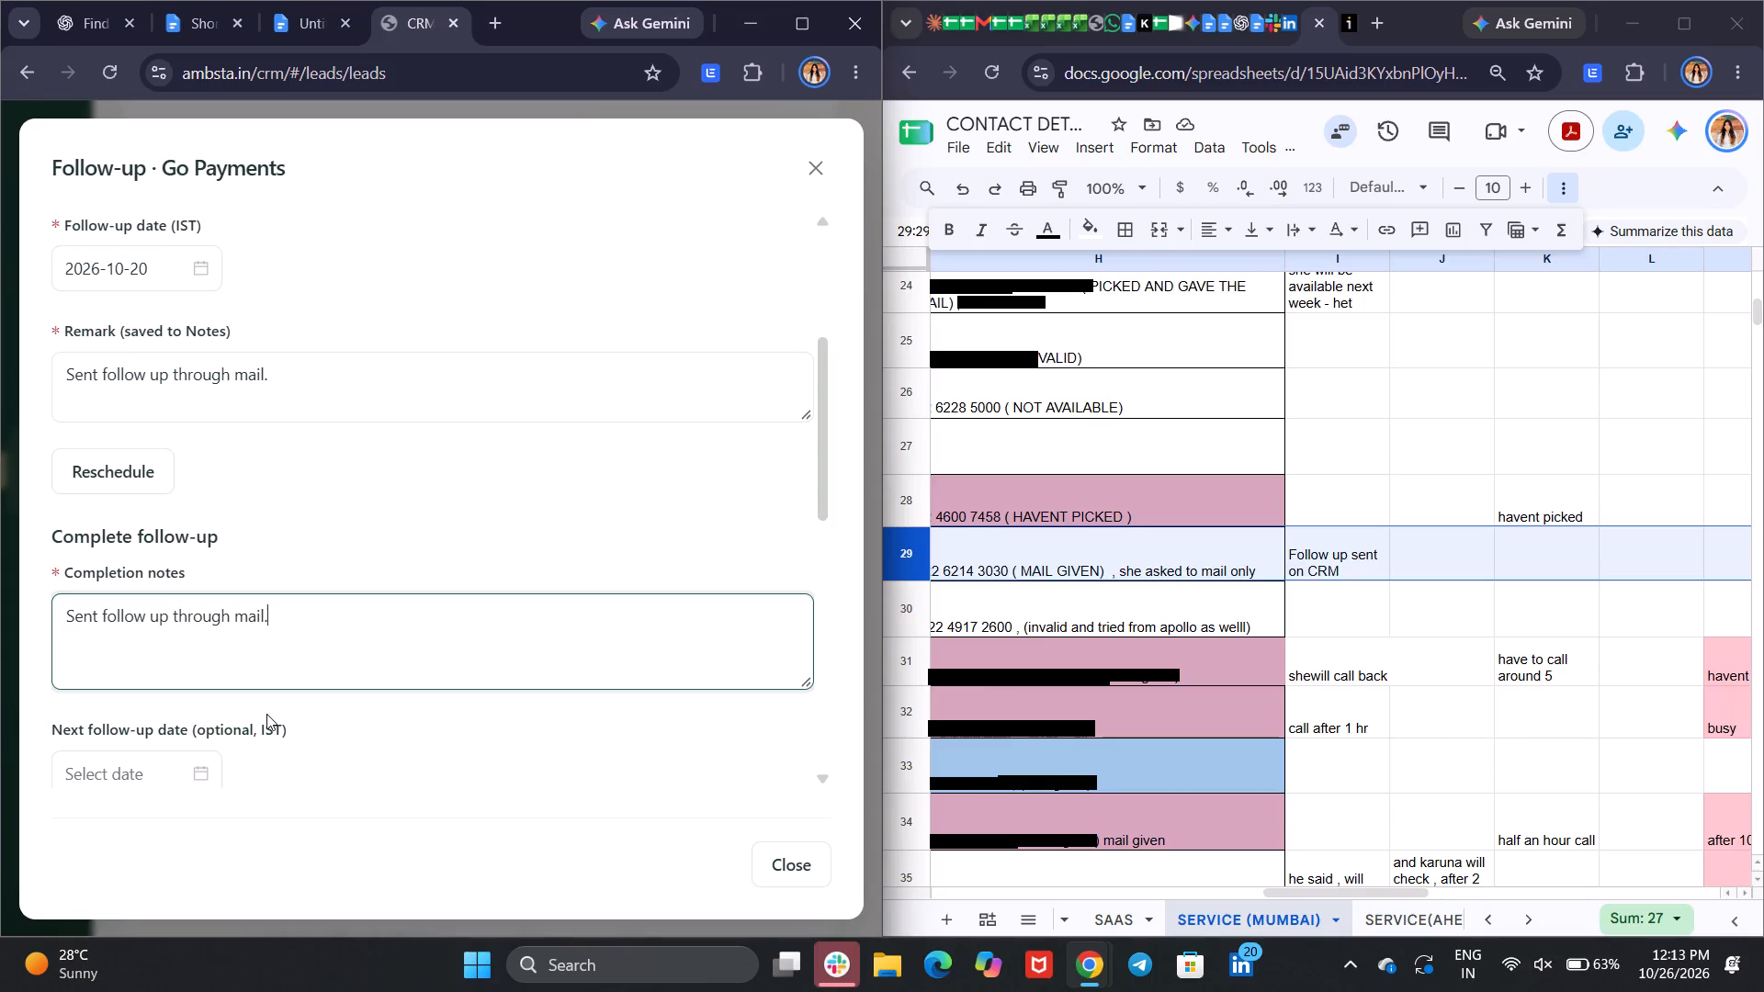
pyautogui.scroll(-8, 266, 714)
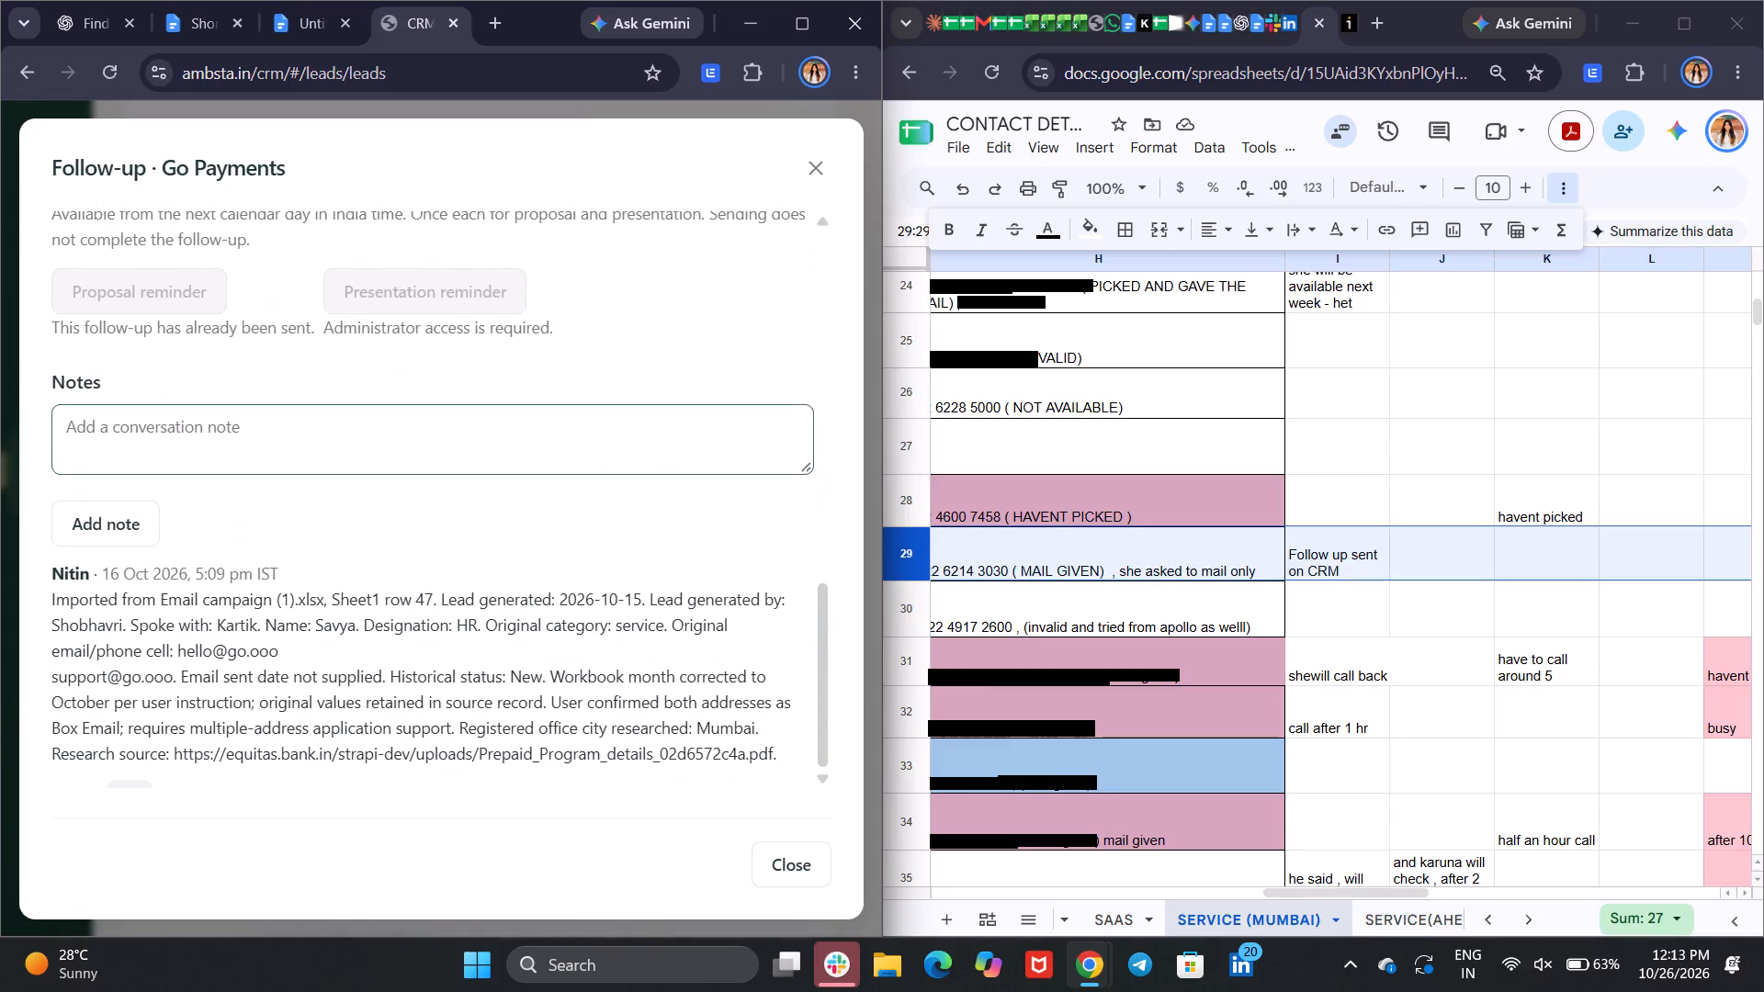
pyautogui.scroll(5, 515, 566)
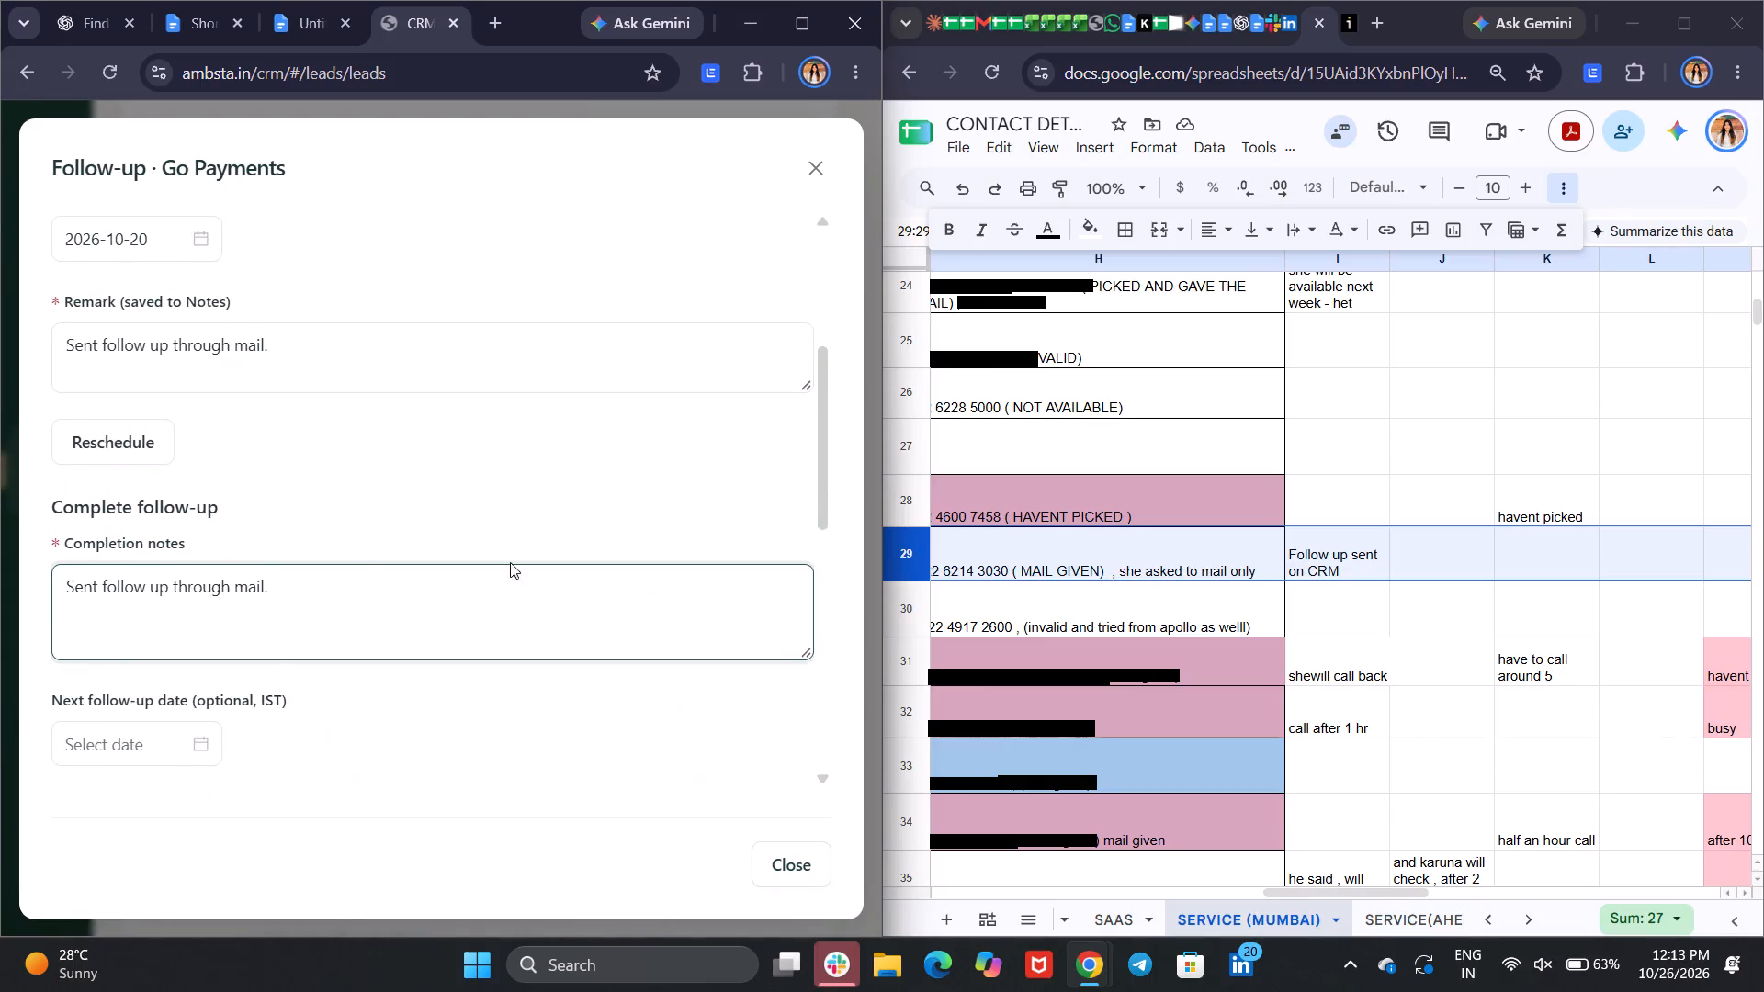
pyautogui.scroll(-1, 367, 578)
pyautogui.click(117, 665)
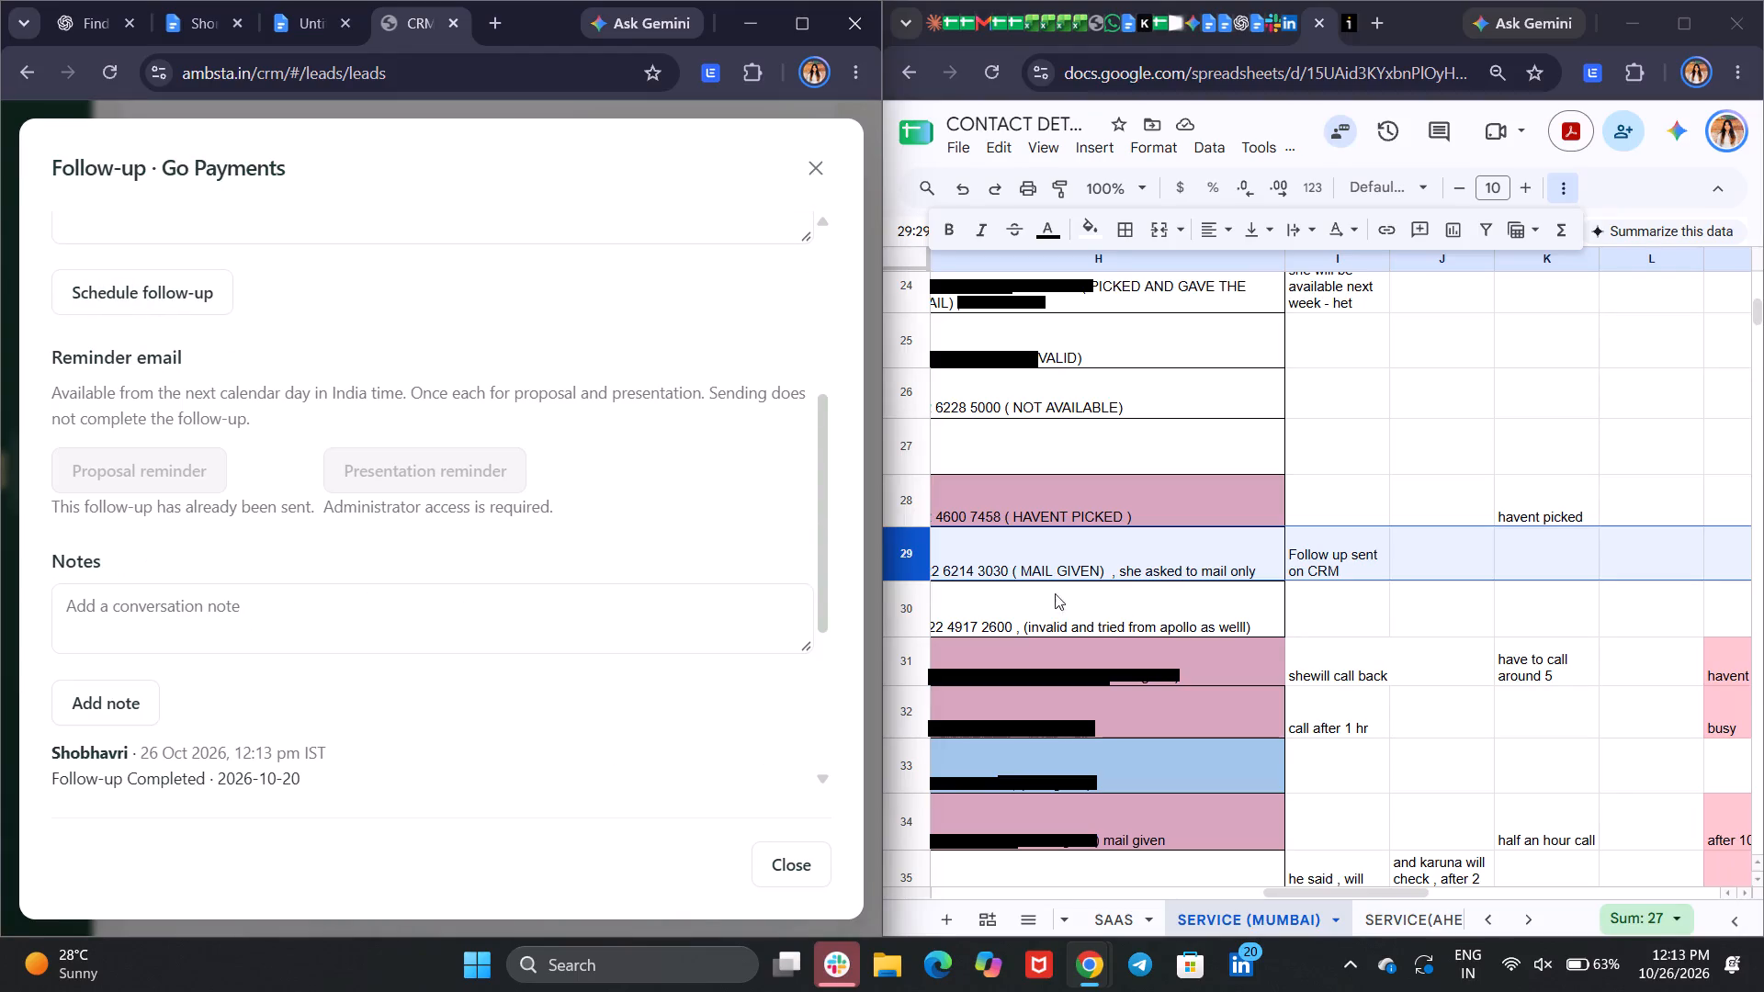
pyautogui.click(811, 157)
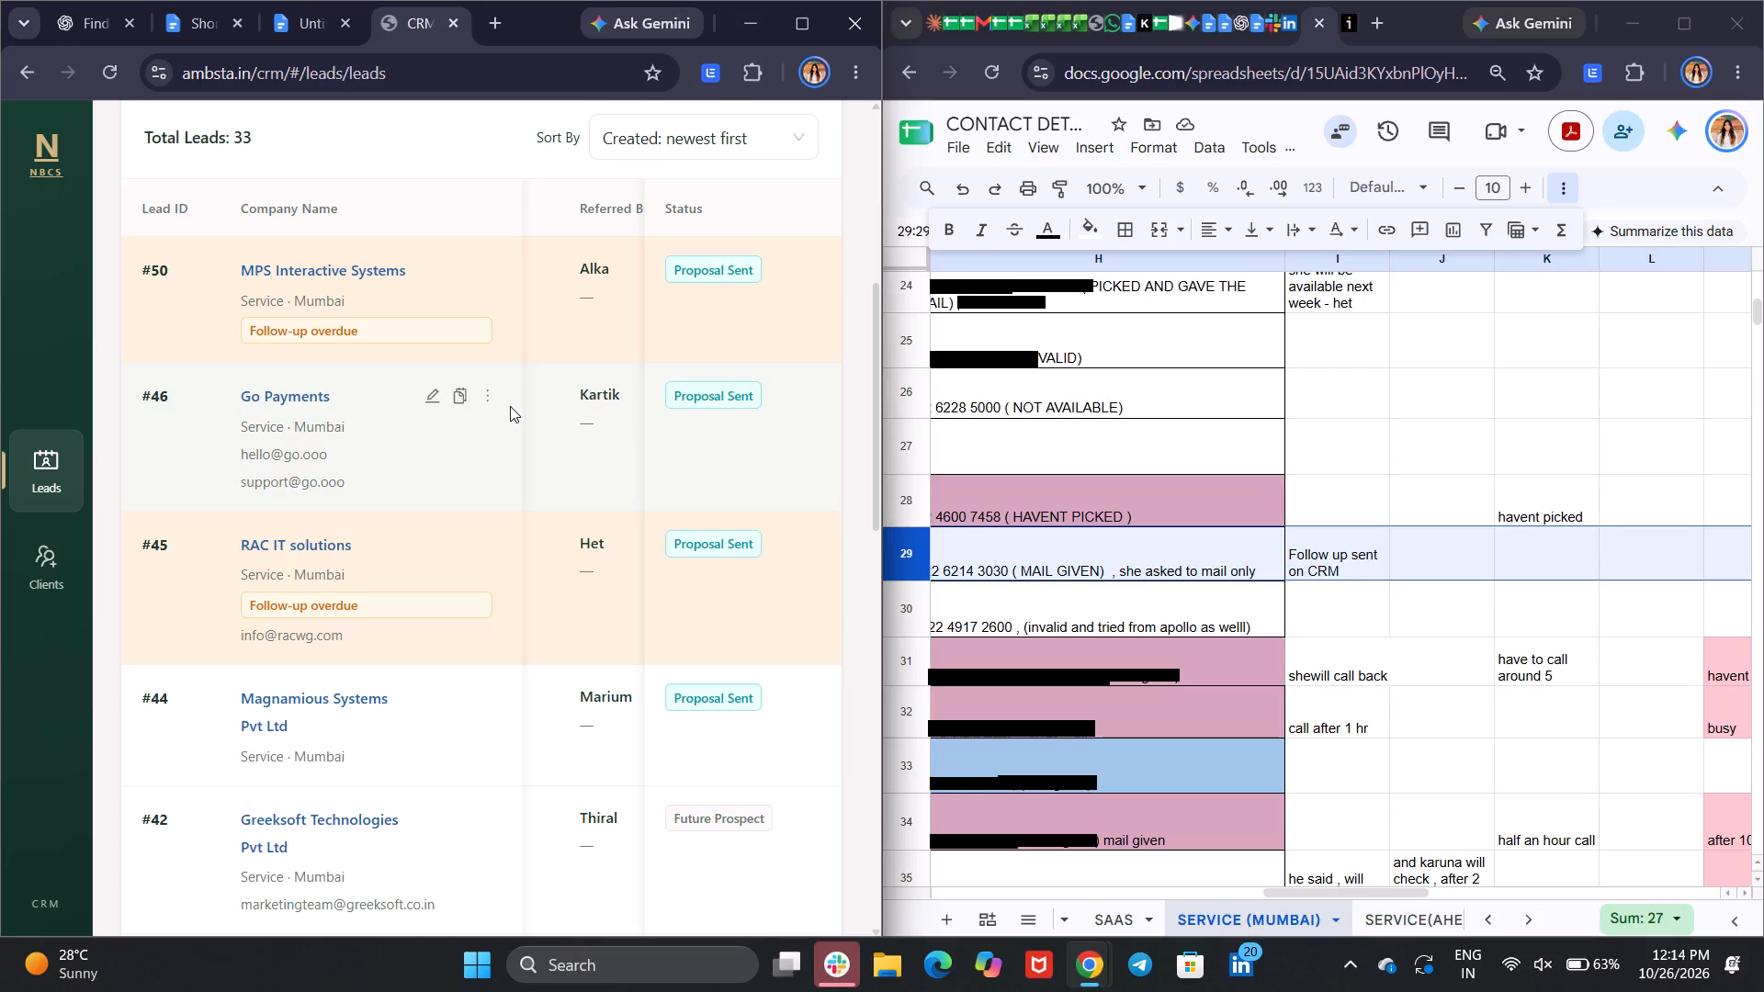
# Find MPS Interactive Systems in row 31 of the SERVICE (MUMBAI) sheet and check its call remarks.
pyautogui.scroll(1, 510, 406)
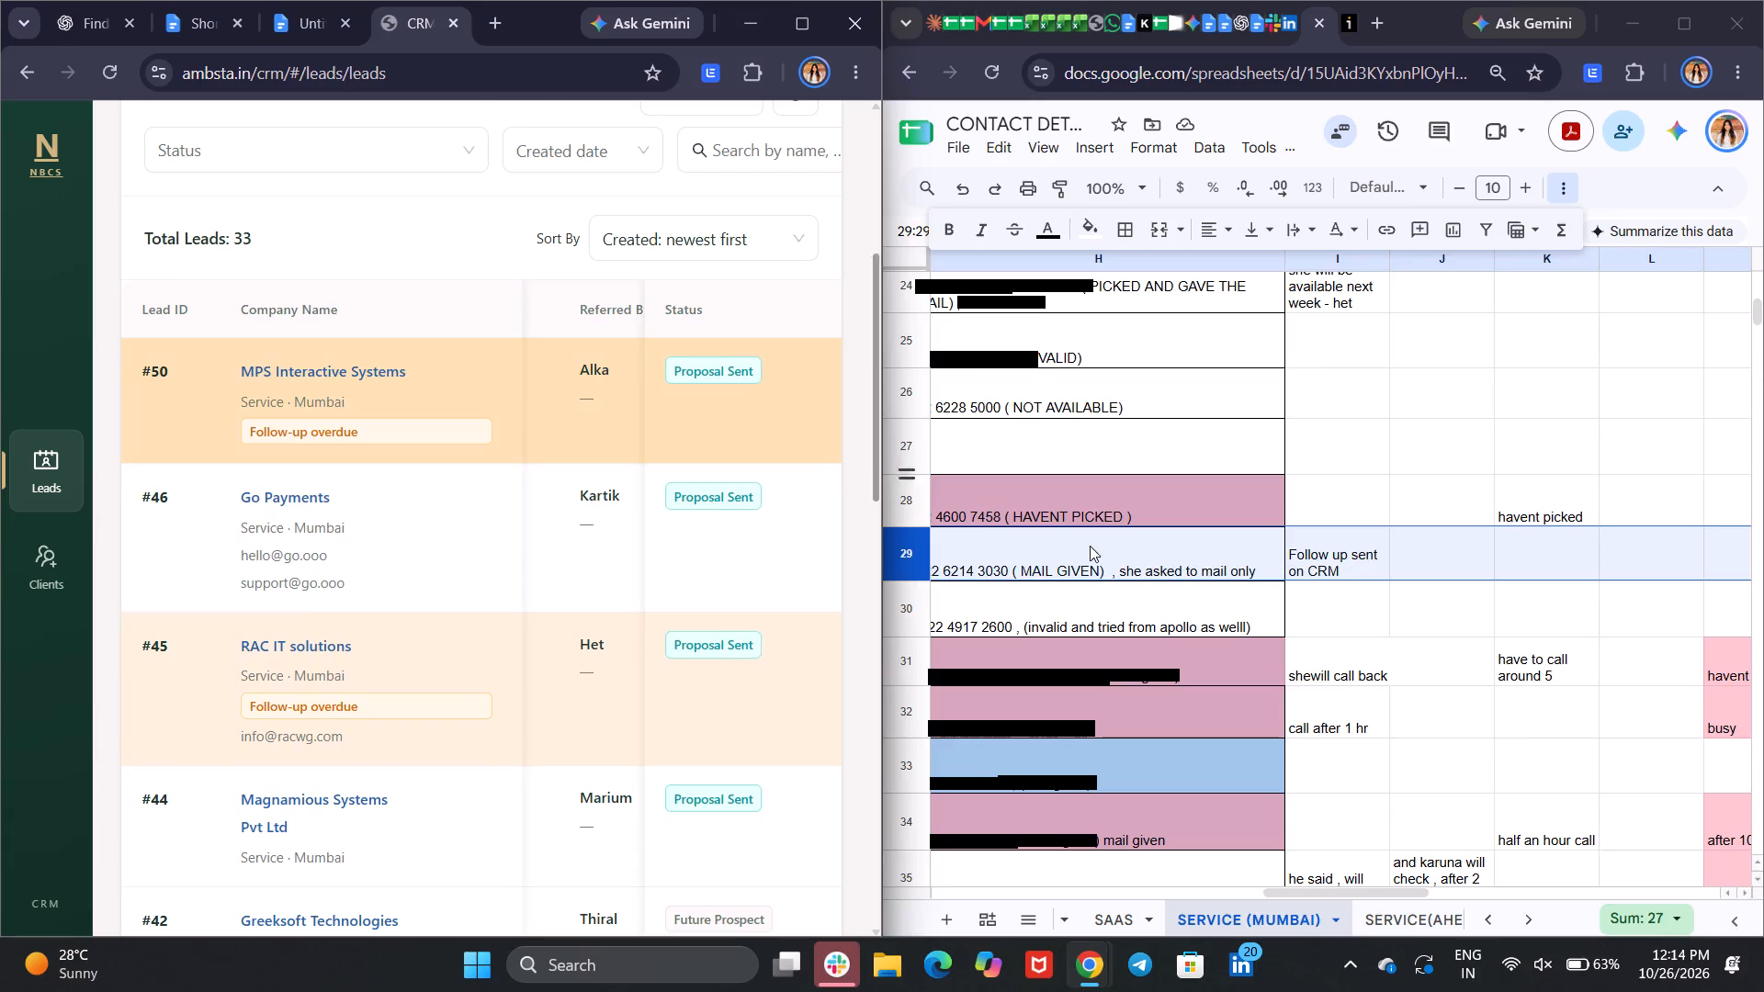
pyautogui.hscroll(1, 1098, 582)
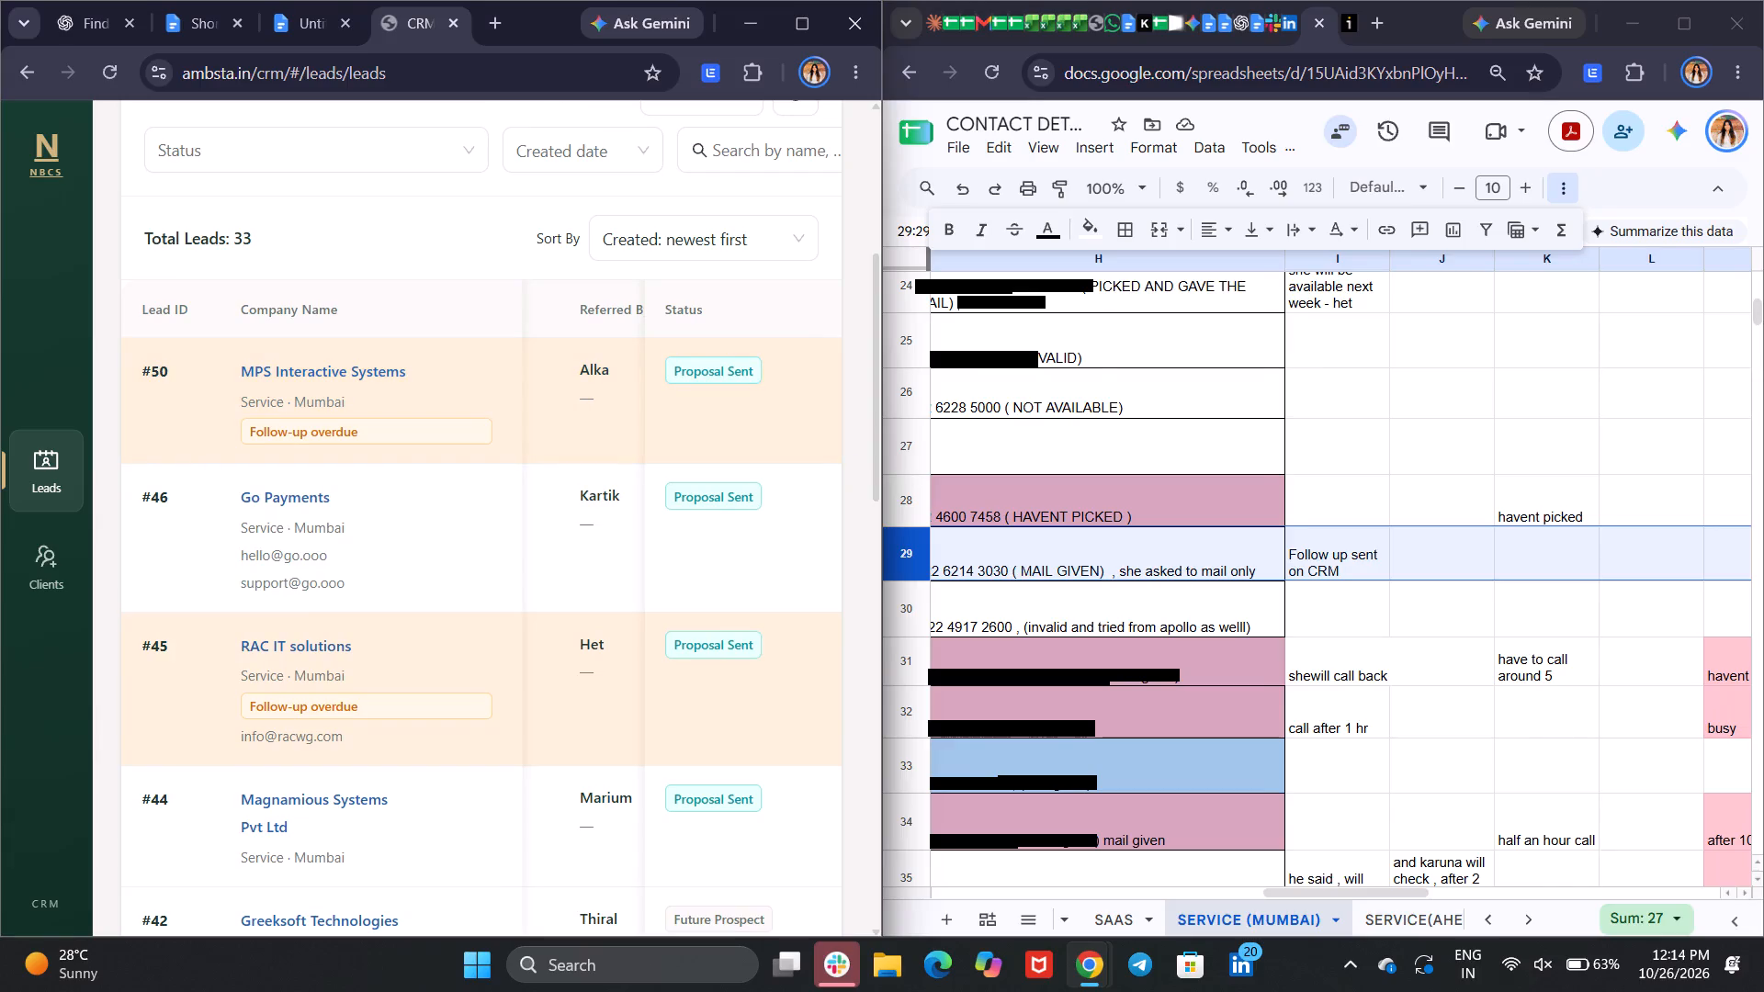
pyautogui.hscroll(9, 1098, 582)
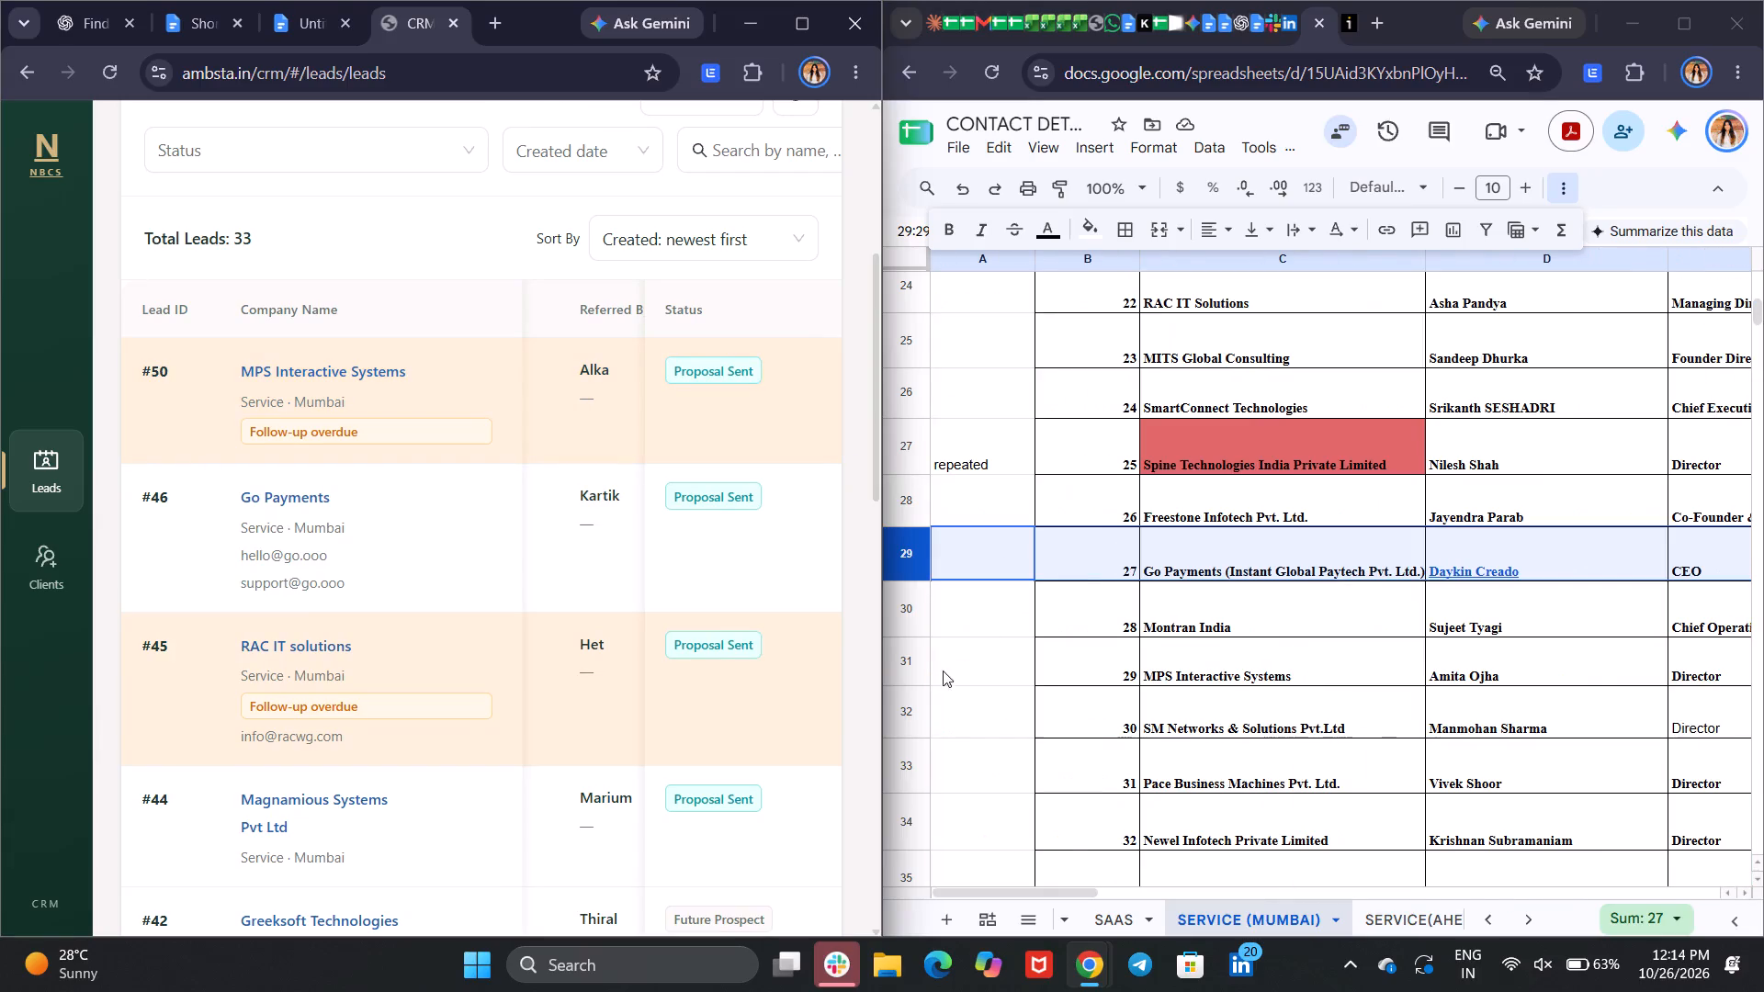
pyautogui.click(913, 659)
pyautogui.hscroll(-5, 1435, 689)
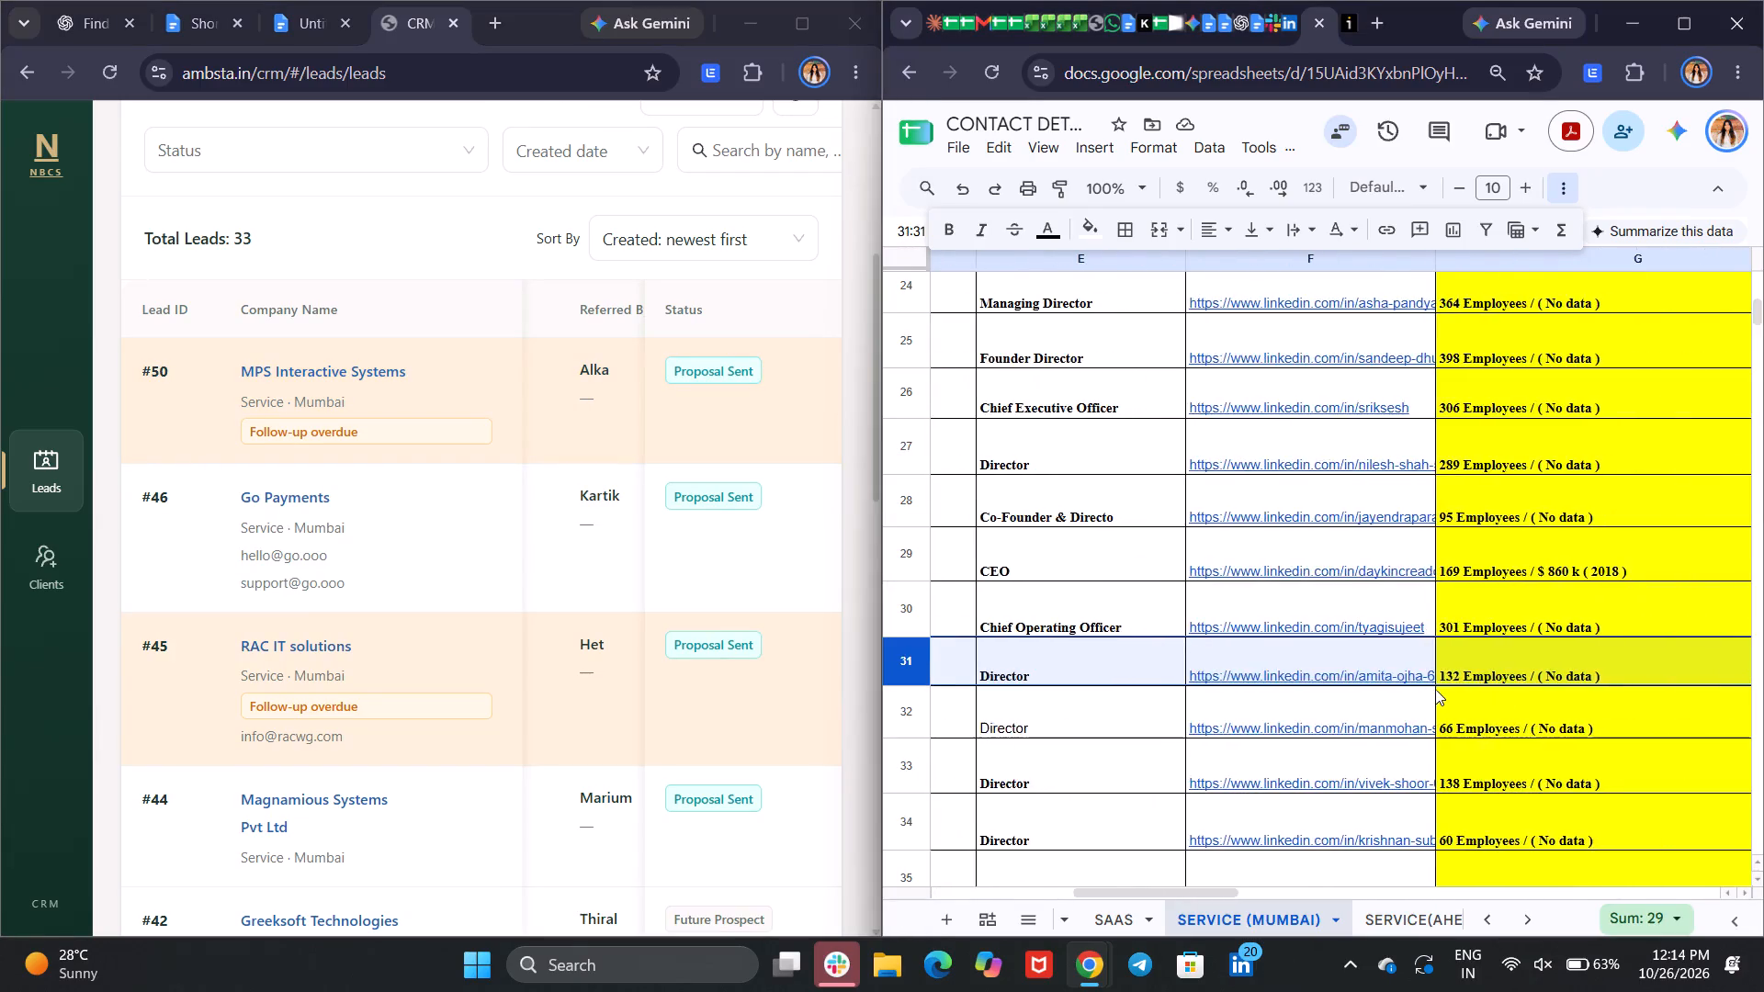
pyautogui.hscroll(-5, 1435, 689)
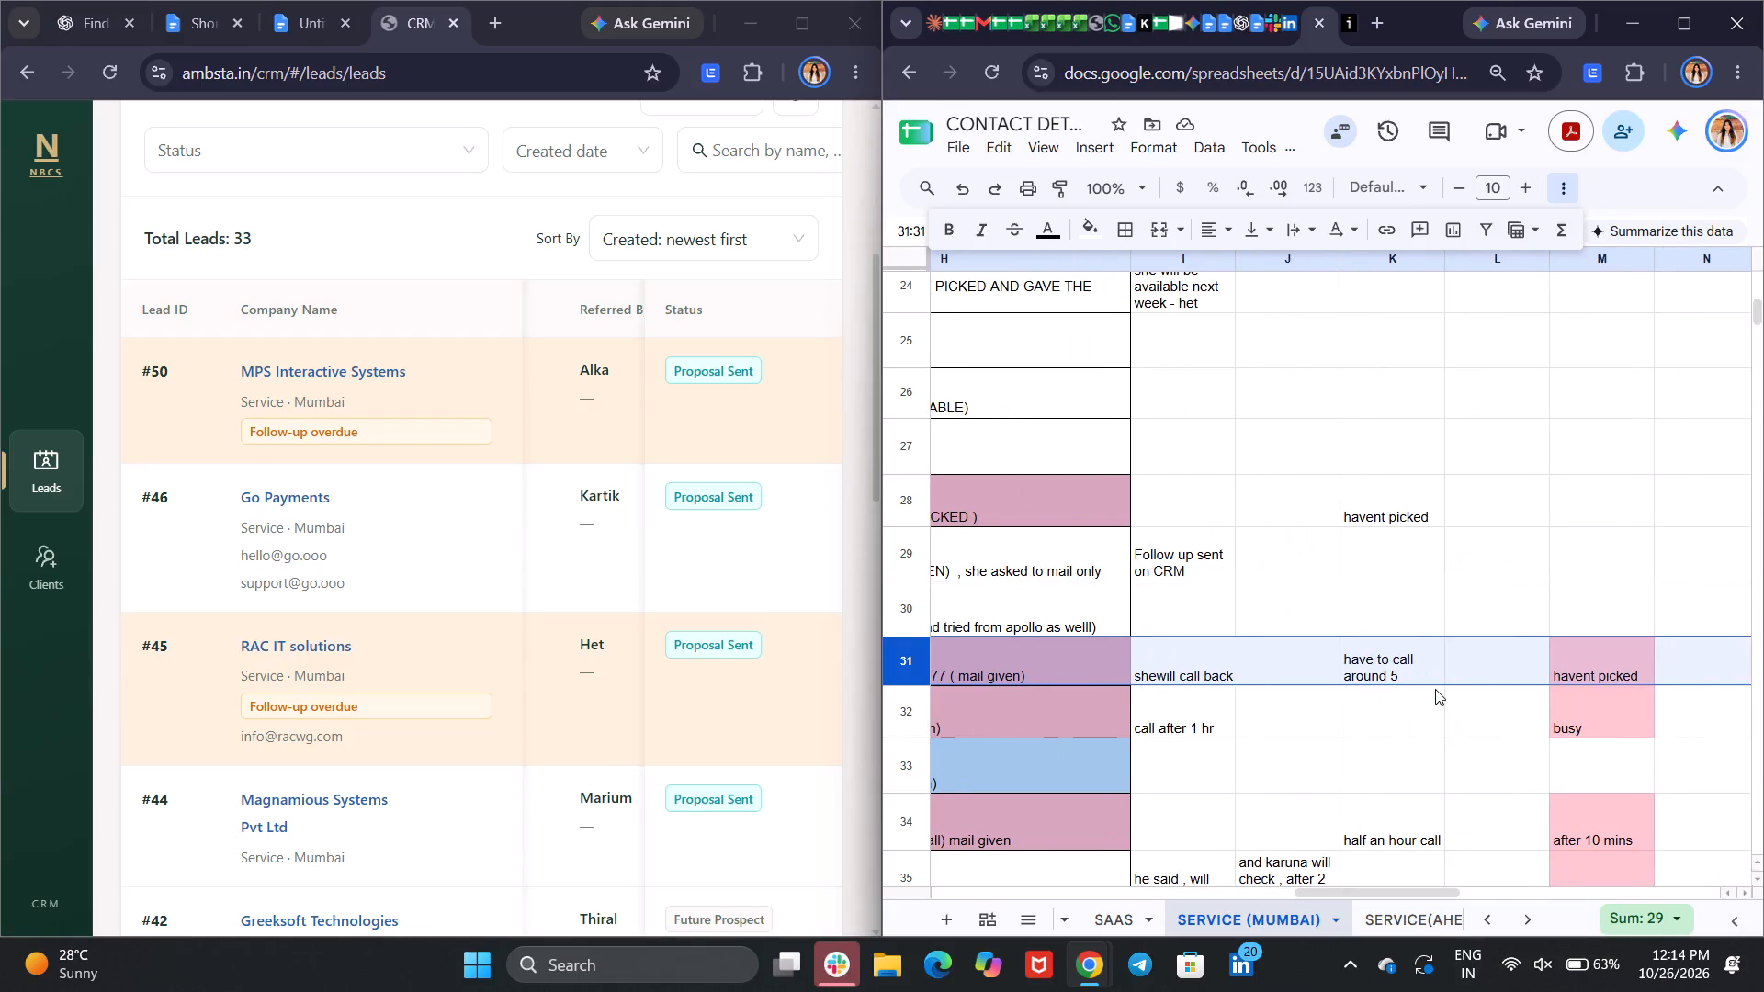
pyautogui.hscroll(11, 1435, 689)
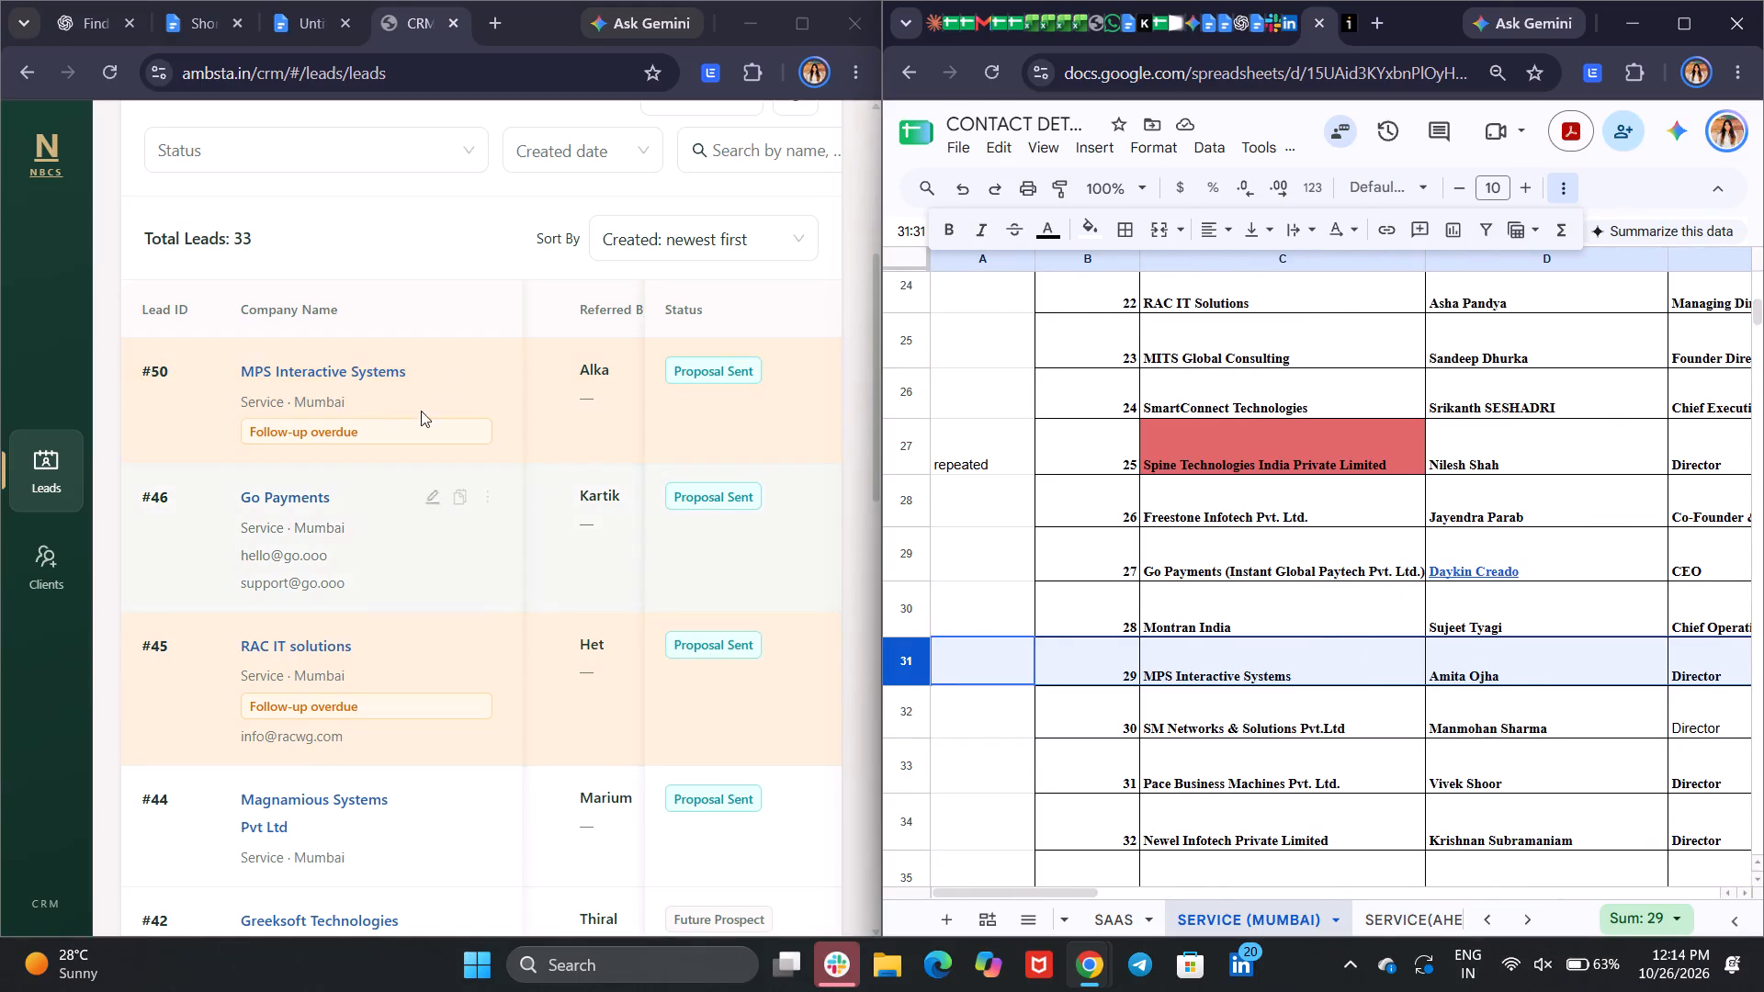
# Open the MPS Interactive Systems lead's action options in the CRM and recheck its call remarks in row 31 of the sheet.
pyautogui.click(492, 360)
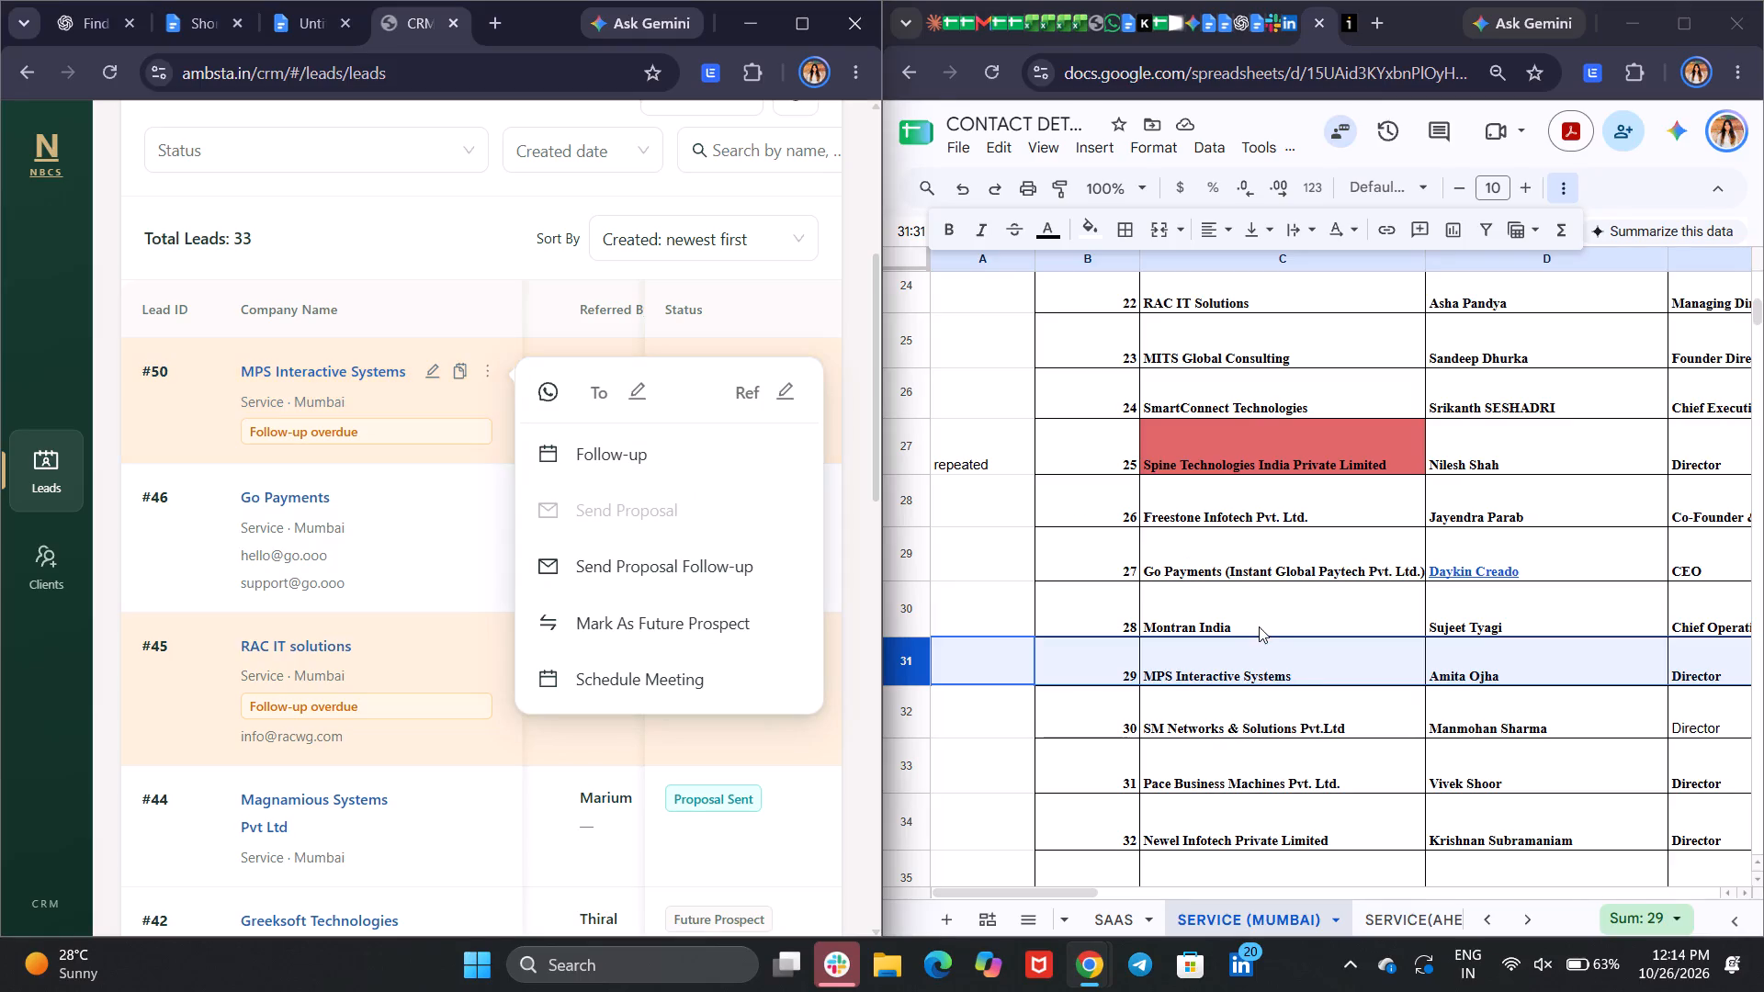
pyautogui.click(1289, 681)
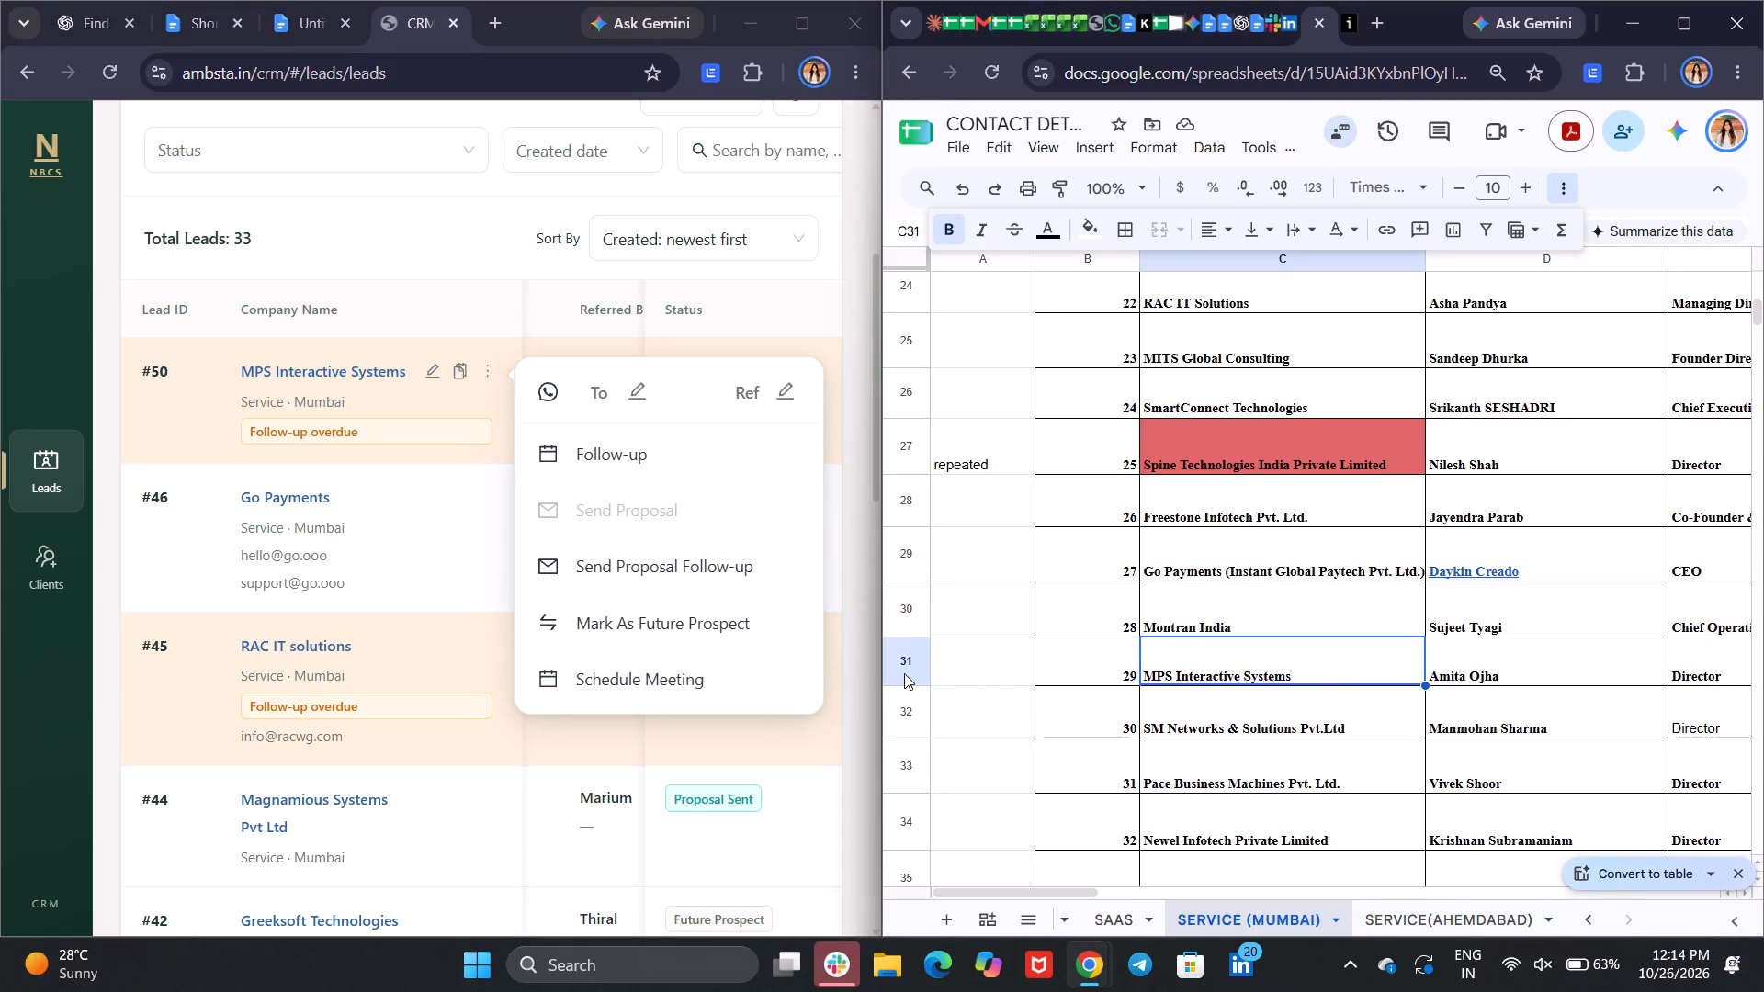
pyautogui.click(904, 673)
pyautogui.hscroll(-9, 1388, 635)
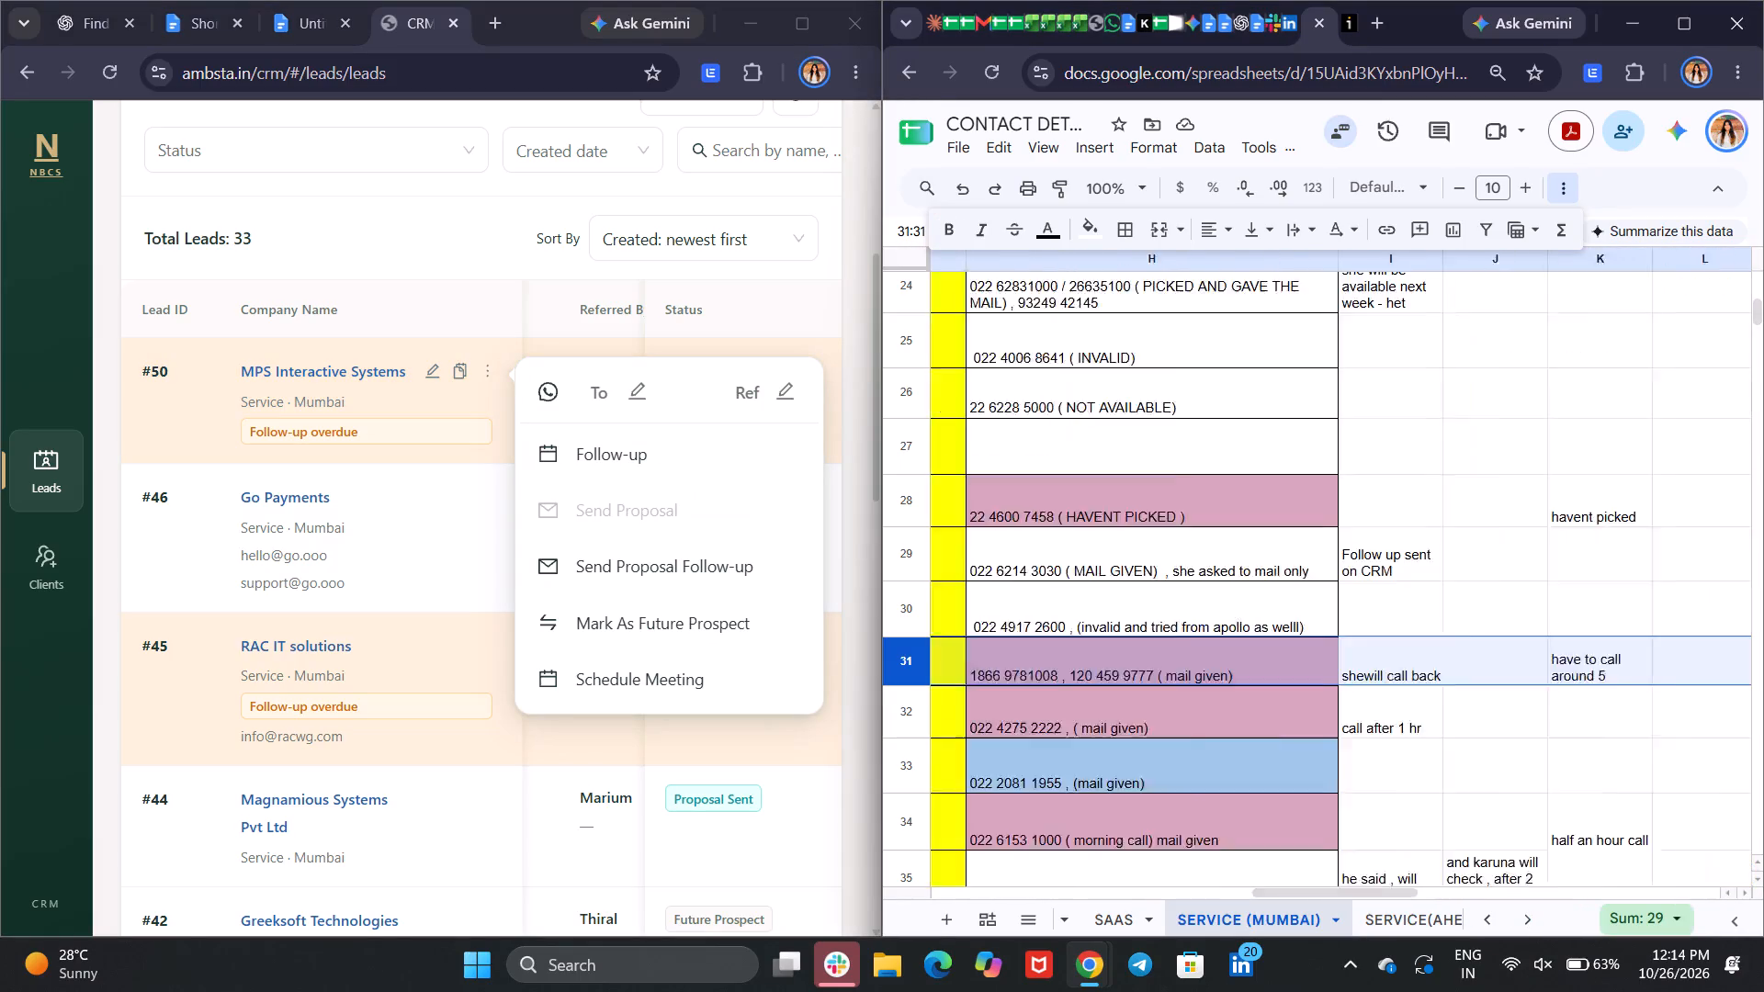
pyautogui.hscroll(-2, 1388, 635)
pyautogui.hscroll(10, 1388, 635)
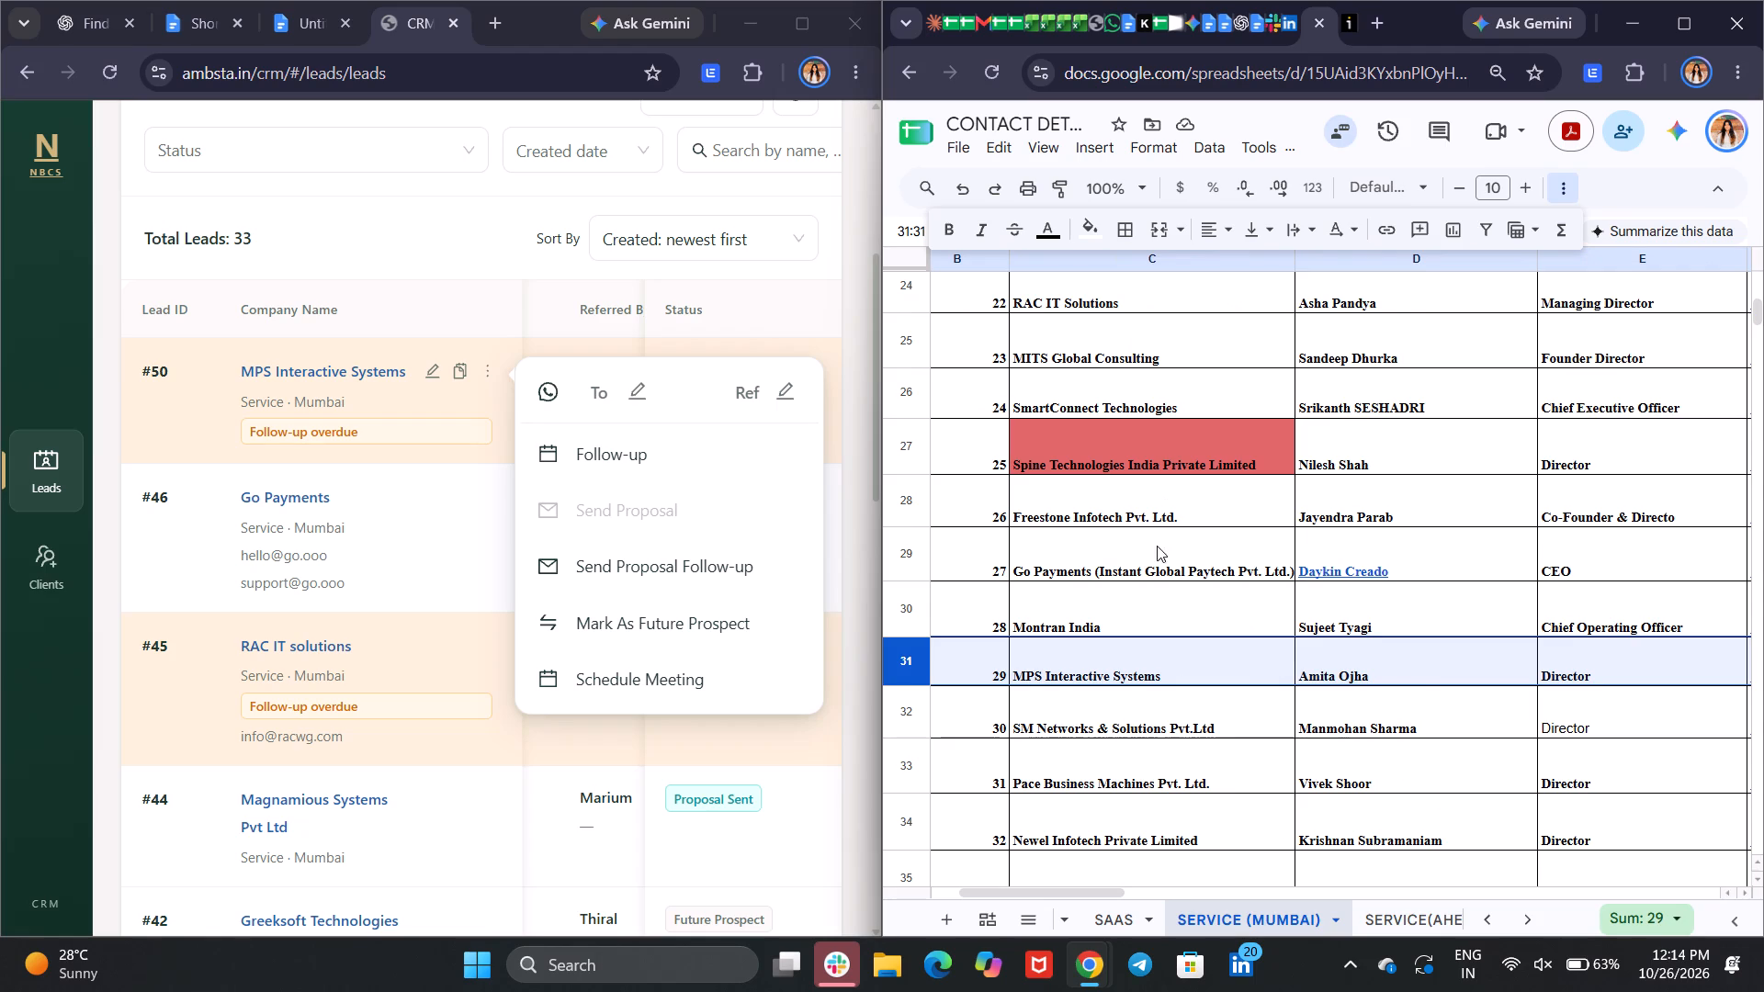
pyautogui.click(1101, 602)
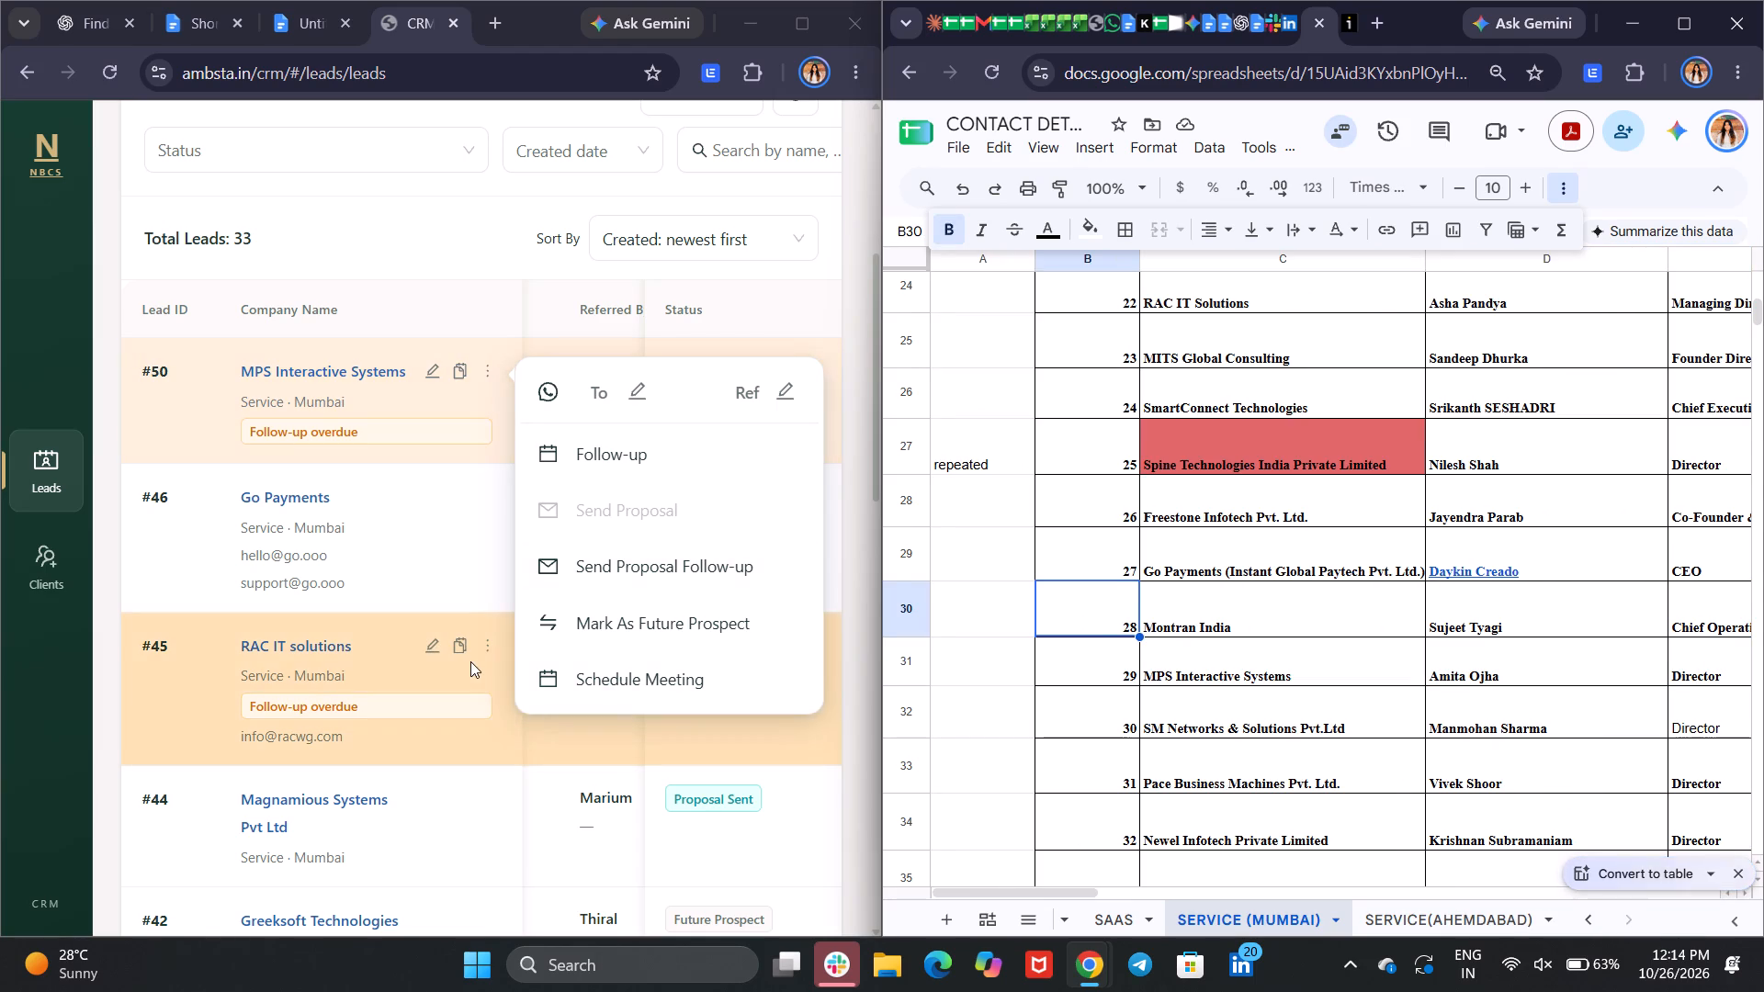
pyautogui.click(470, 661)
# Look through the second page of CRM leads, return to page 1 and review the overdue leads at its end.
pyautogui.scroll(-4, 482, 638)
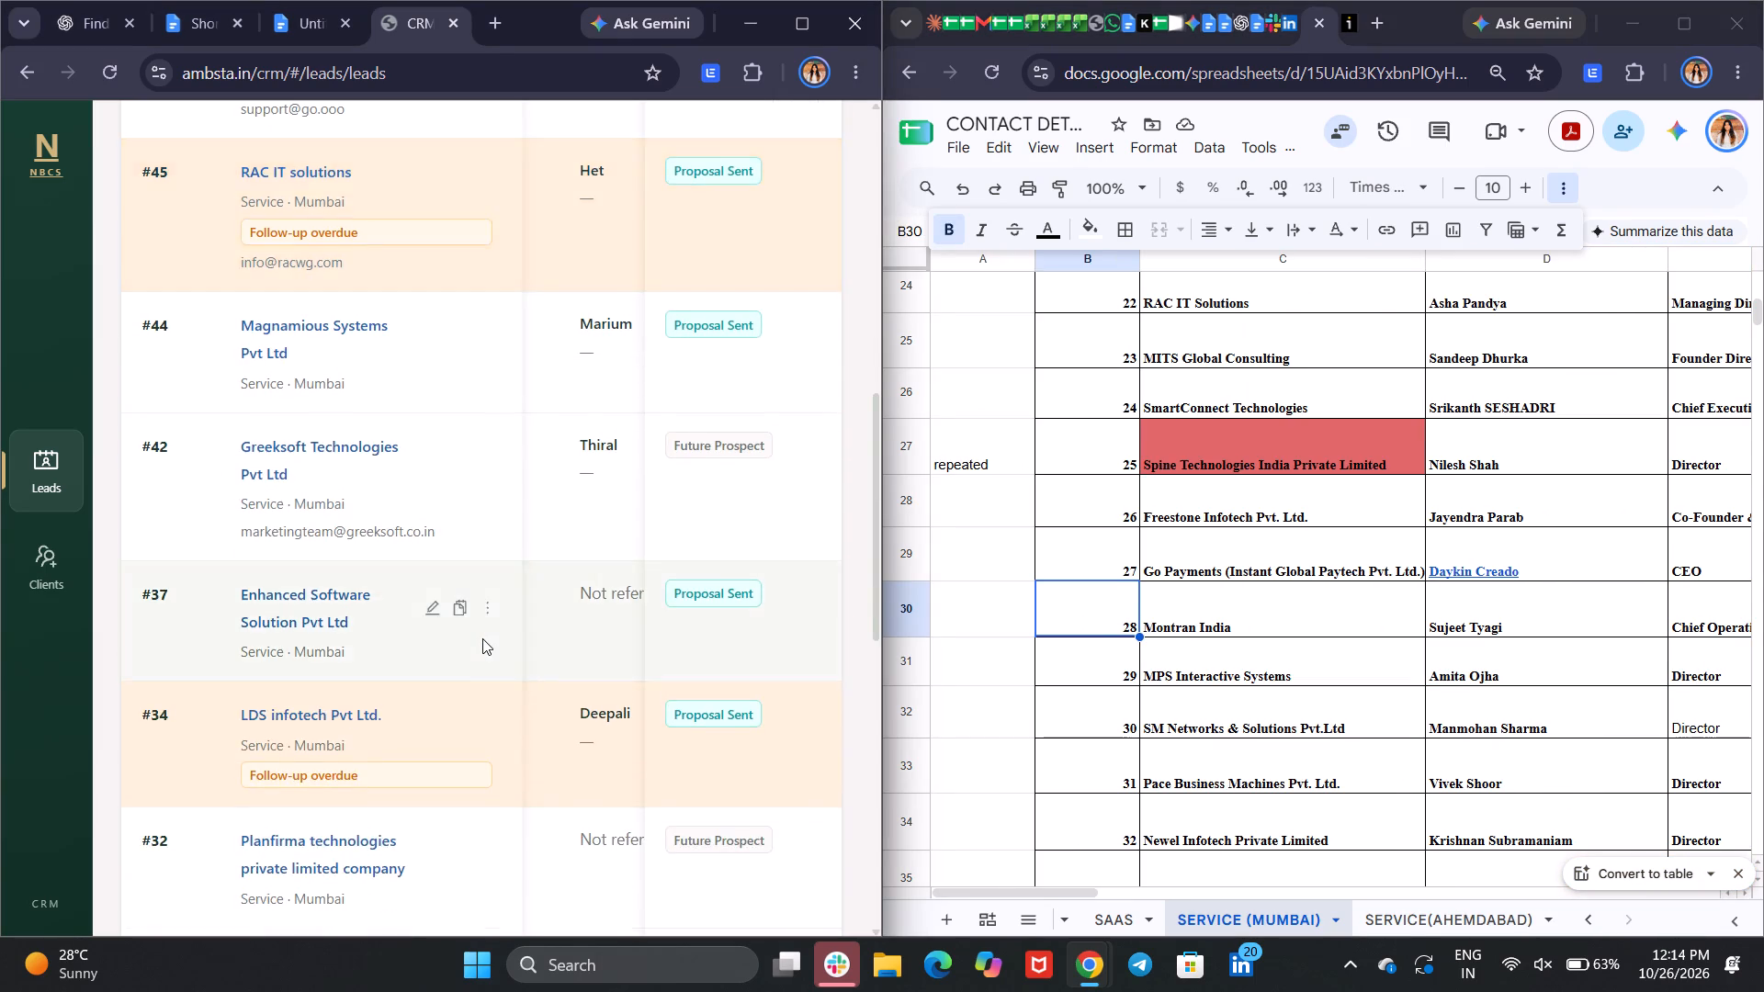
pyautogui.scroll(-3, 482, 638)
pyautogui.scroll(5, 482, 638)
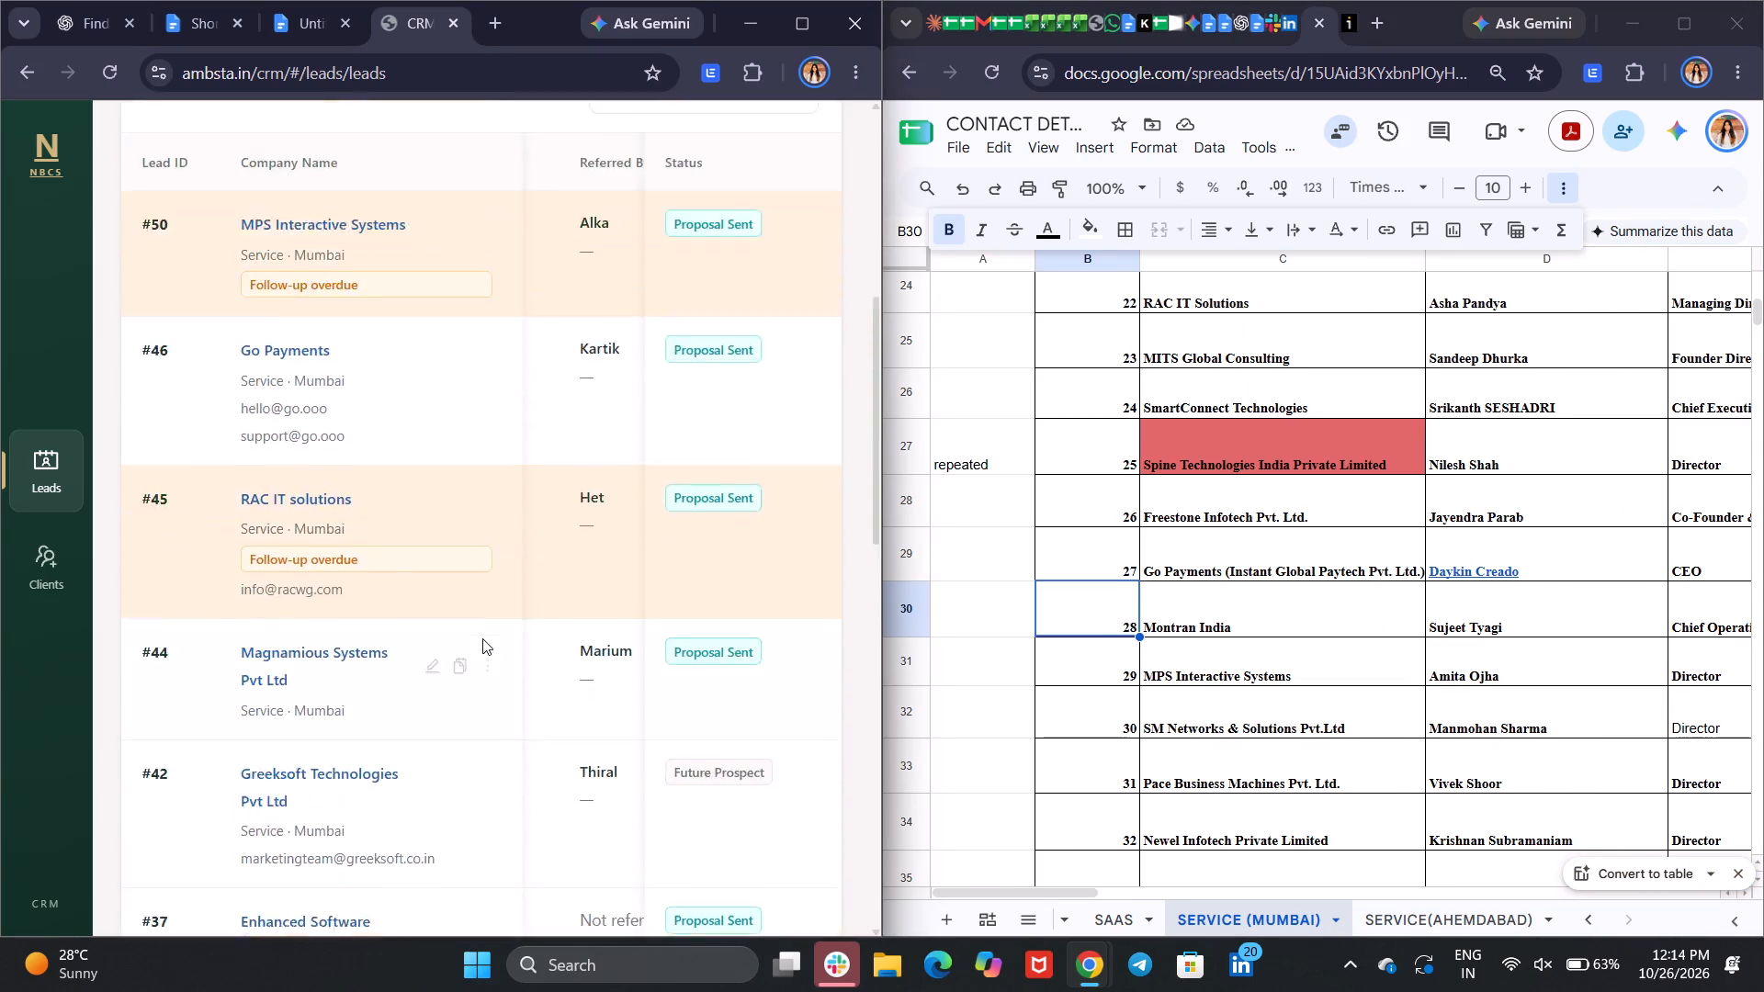
pyautogui.scroll(2, 482, 638)
pyautogui.scroll(-12, 505, 737)
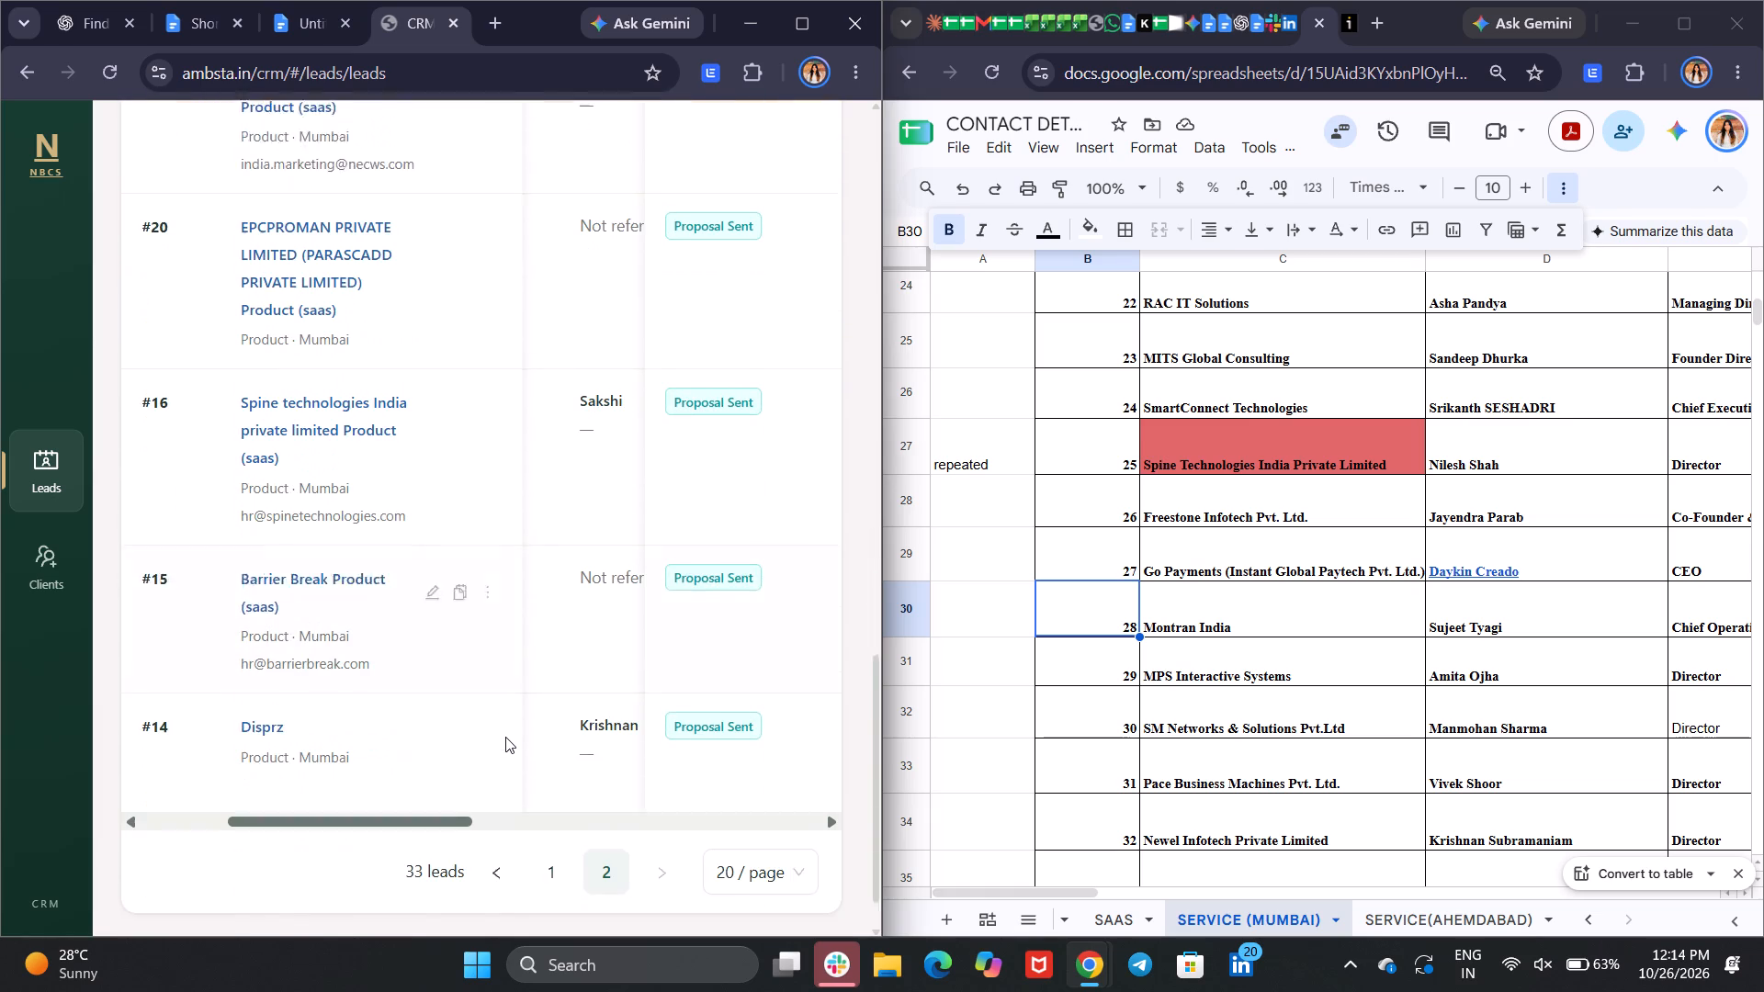
pyautogui.scroll(-2, 505, 737)
pyautogui.click(539, 810)
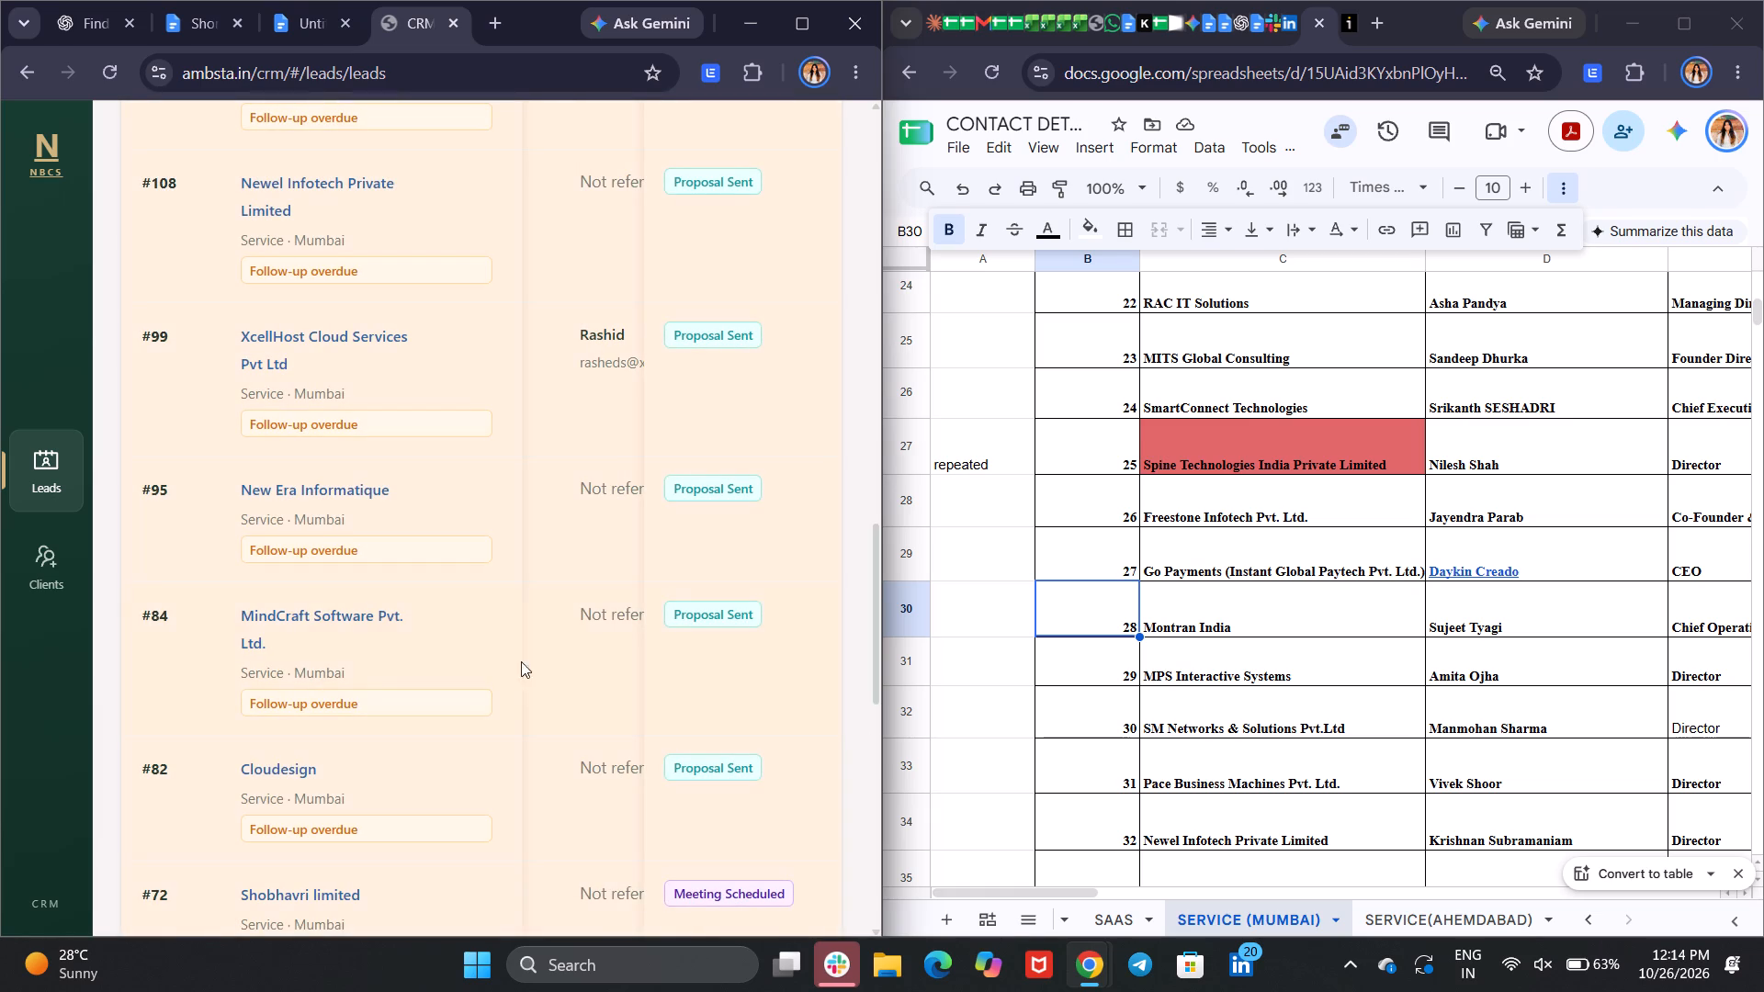
pyautogui.scroll(-9, 433, 653)
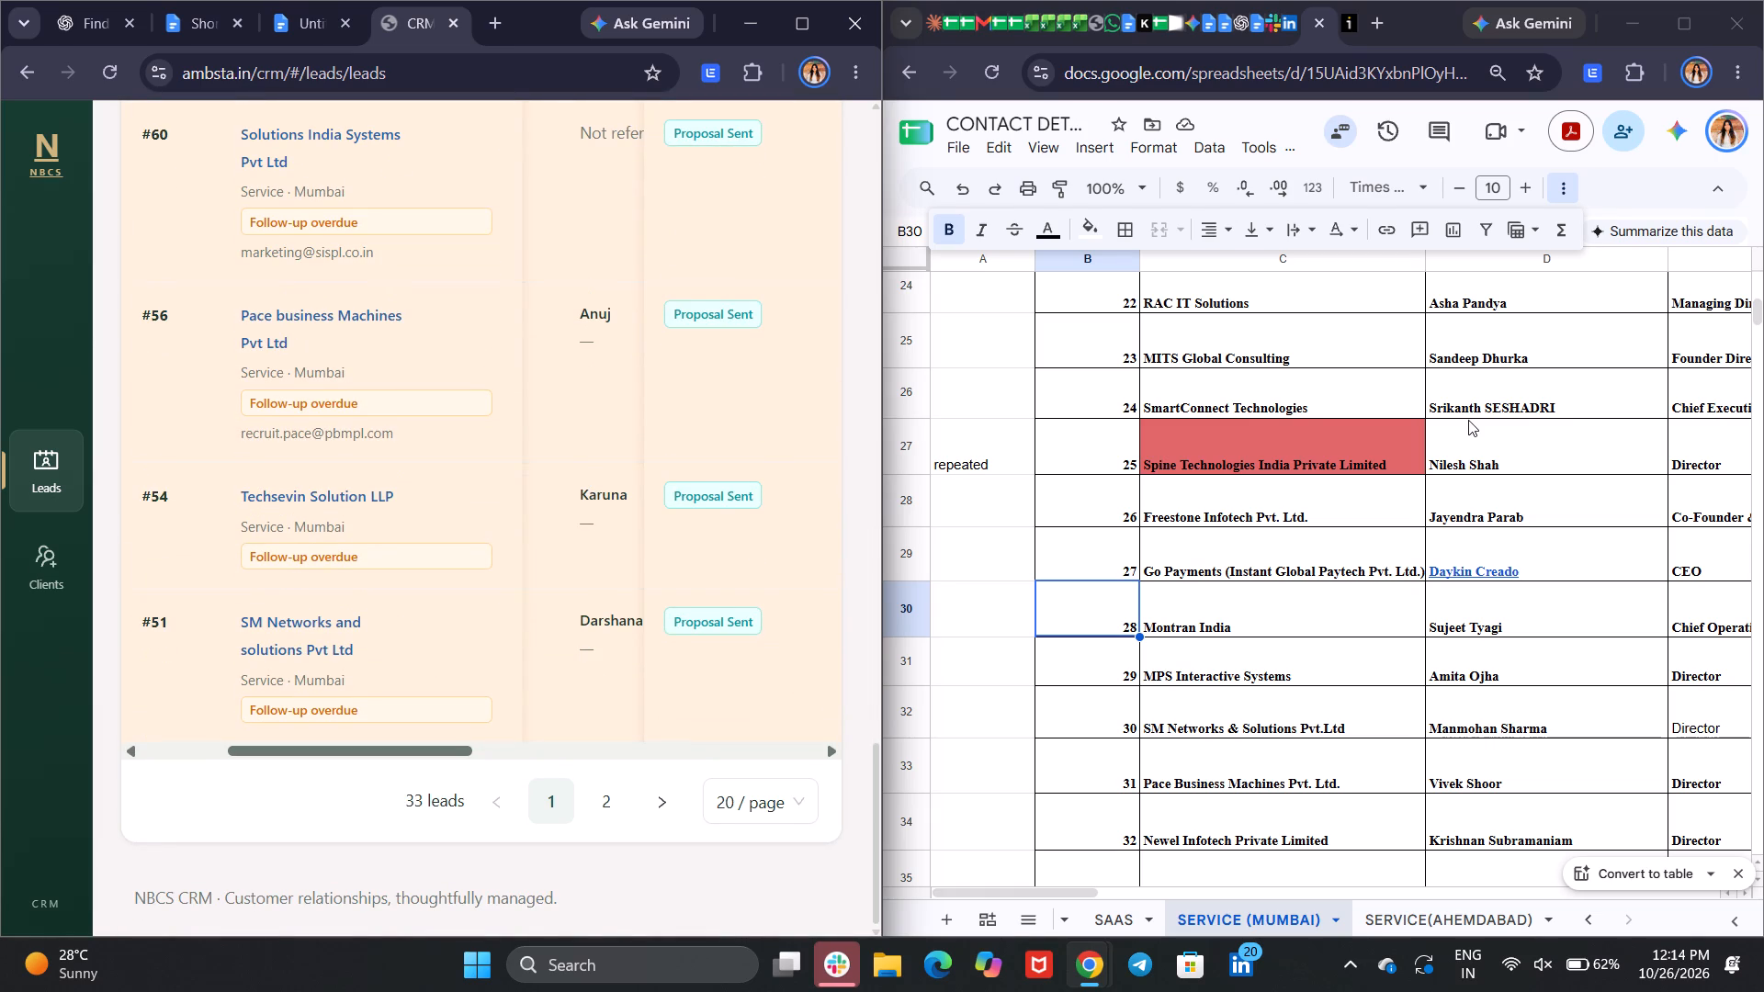
# Find TechSevin Solution LLP in row 35 of the SERVICE (MUMBAI) sheet and examine its call and follow-up remarks.
pyautogui.scroll(7, 1468, 420)
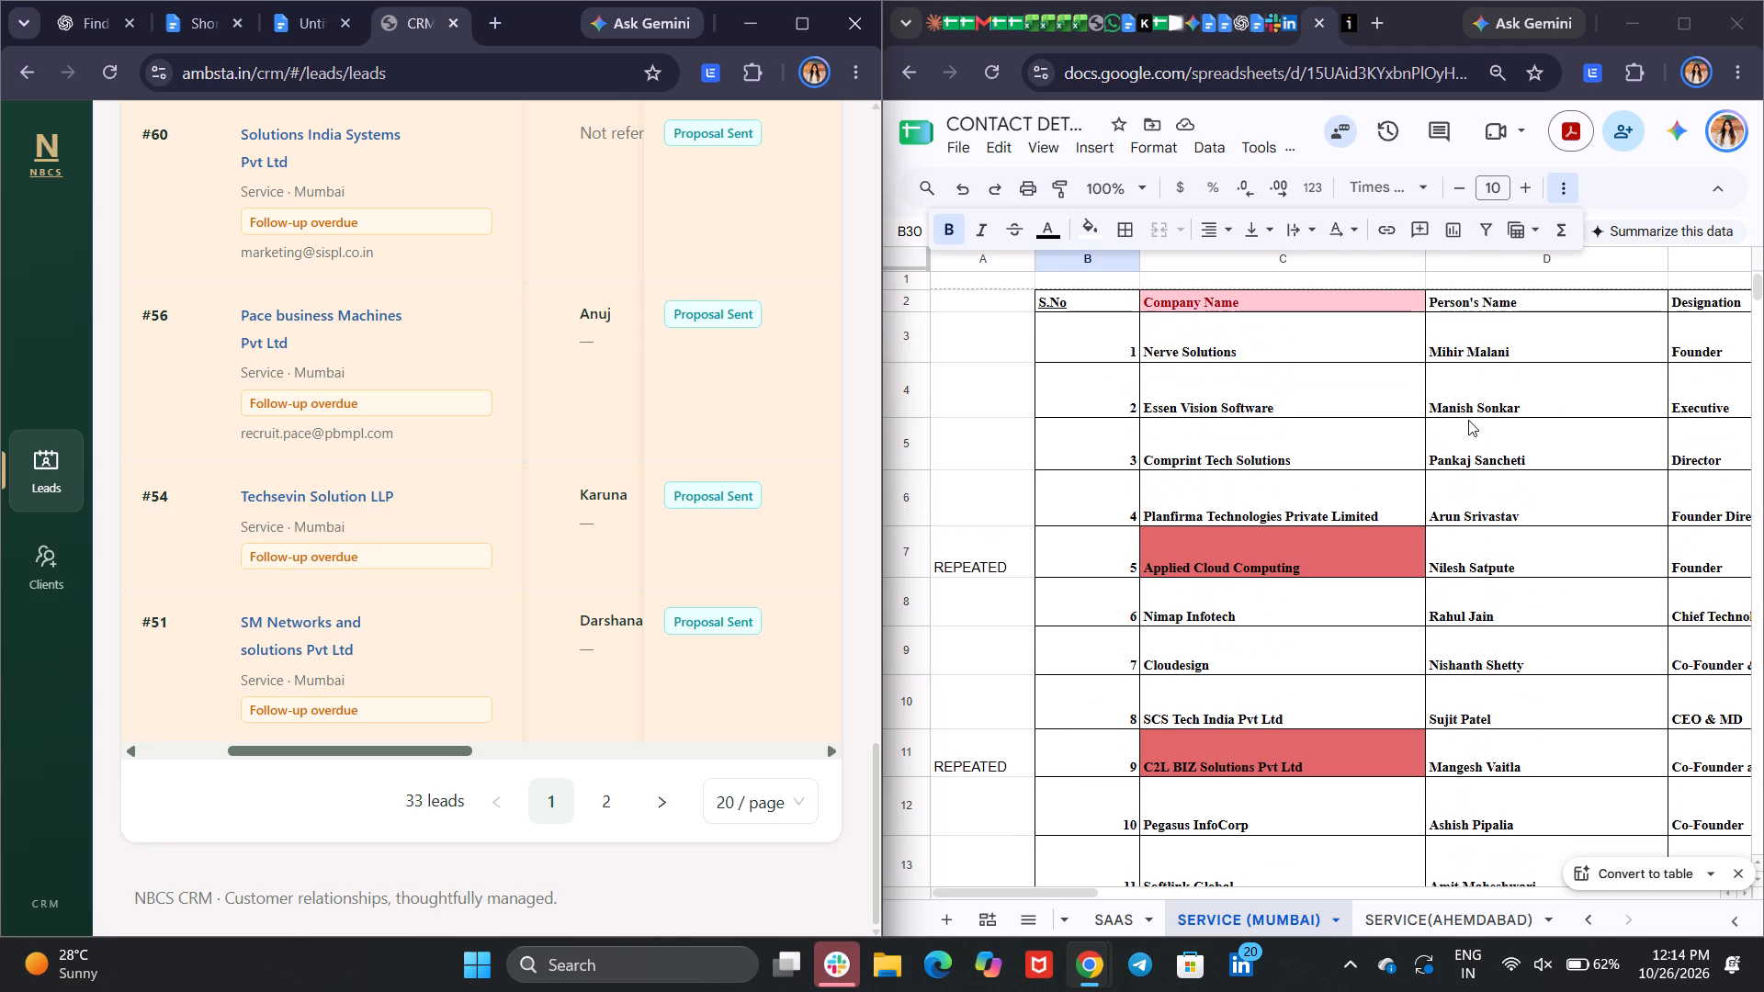
pyautogui.scroll(-6, 1468, 420)
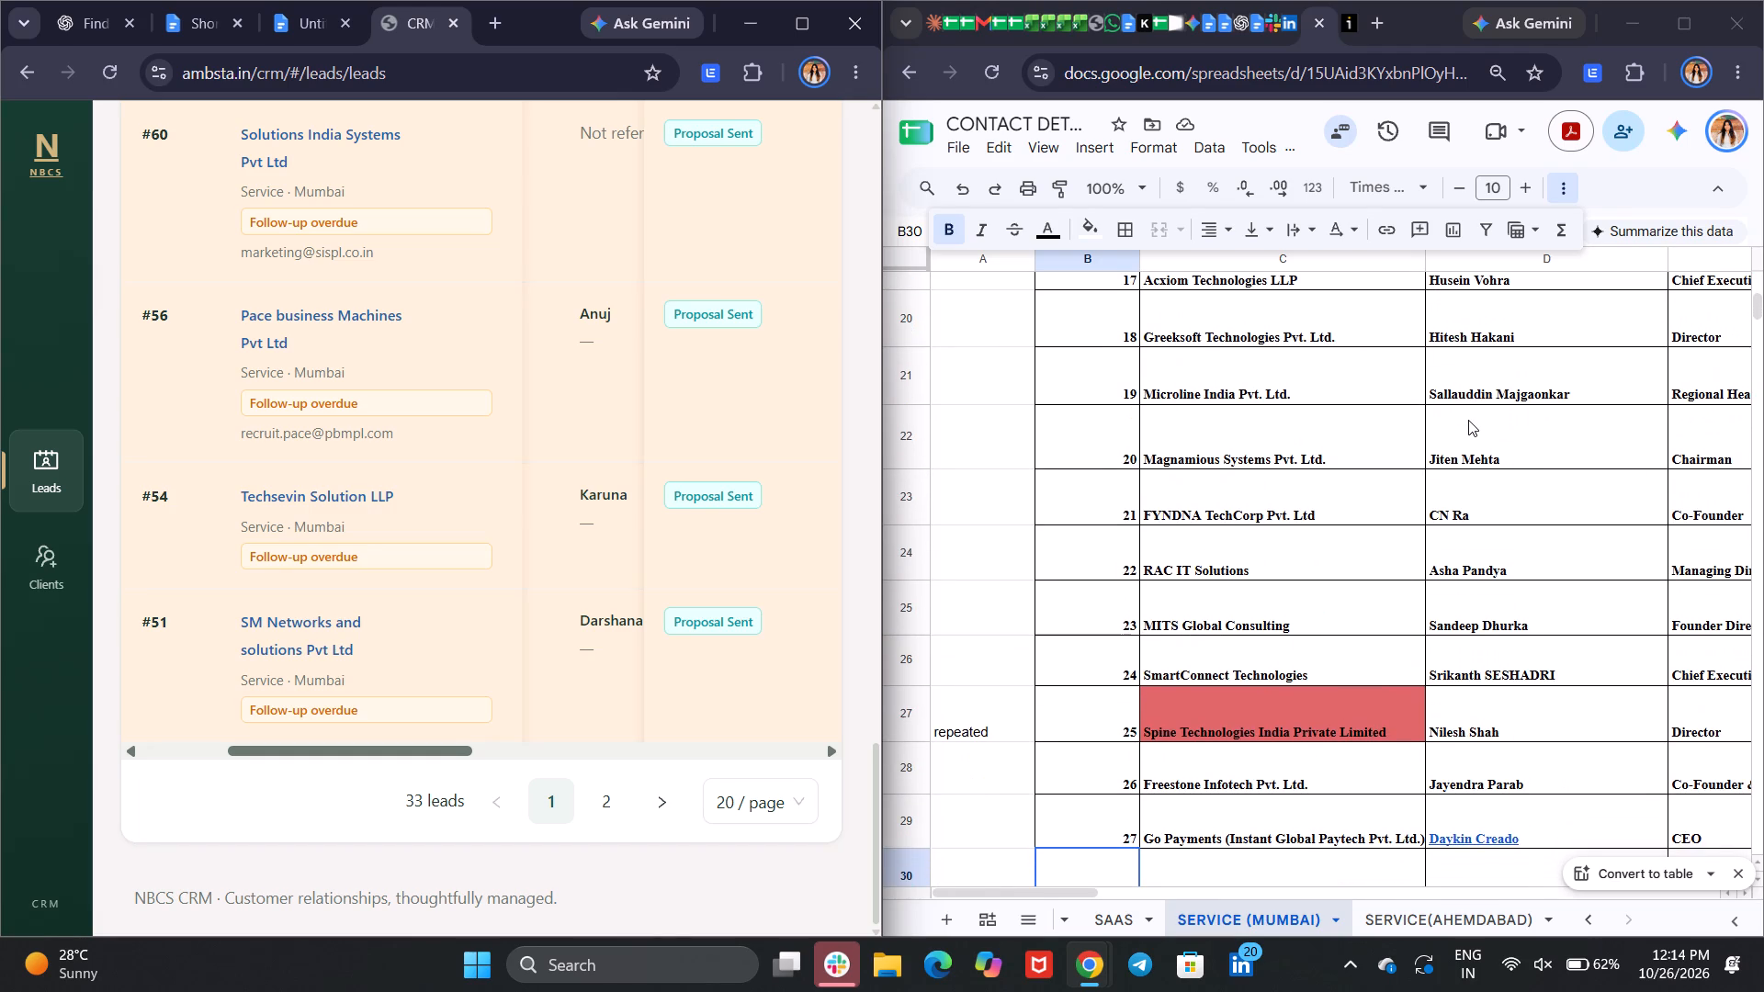
pyautogui.scroll(-6, 1468, 420)
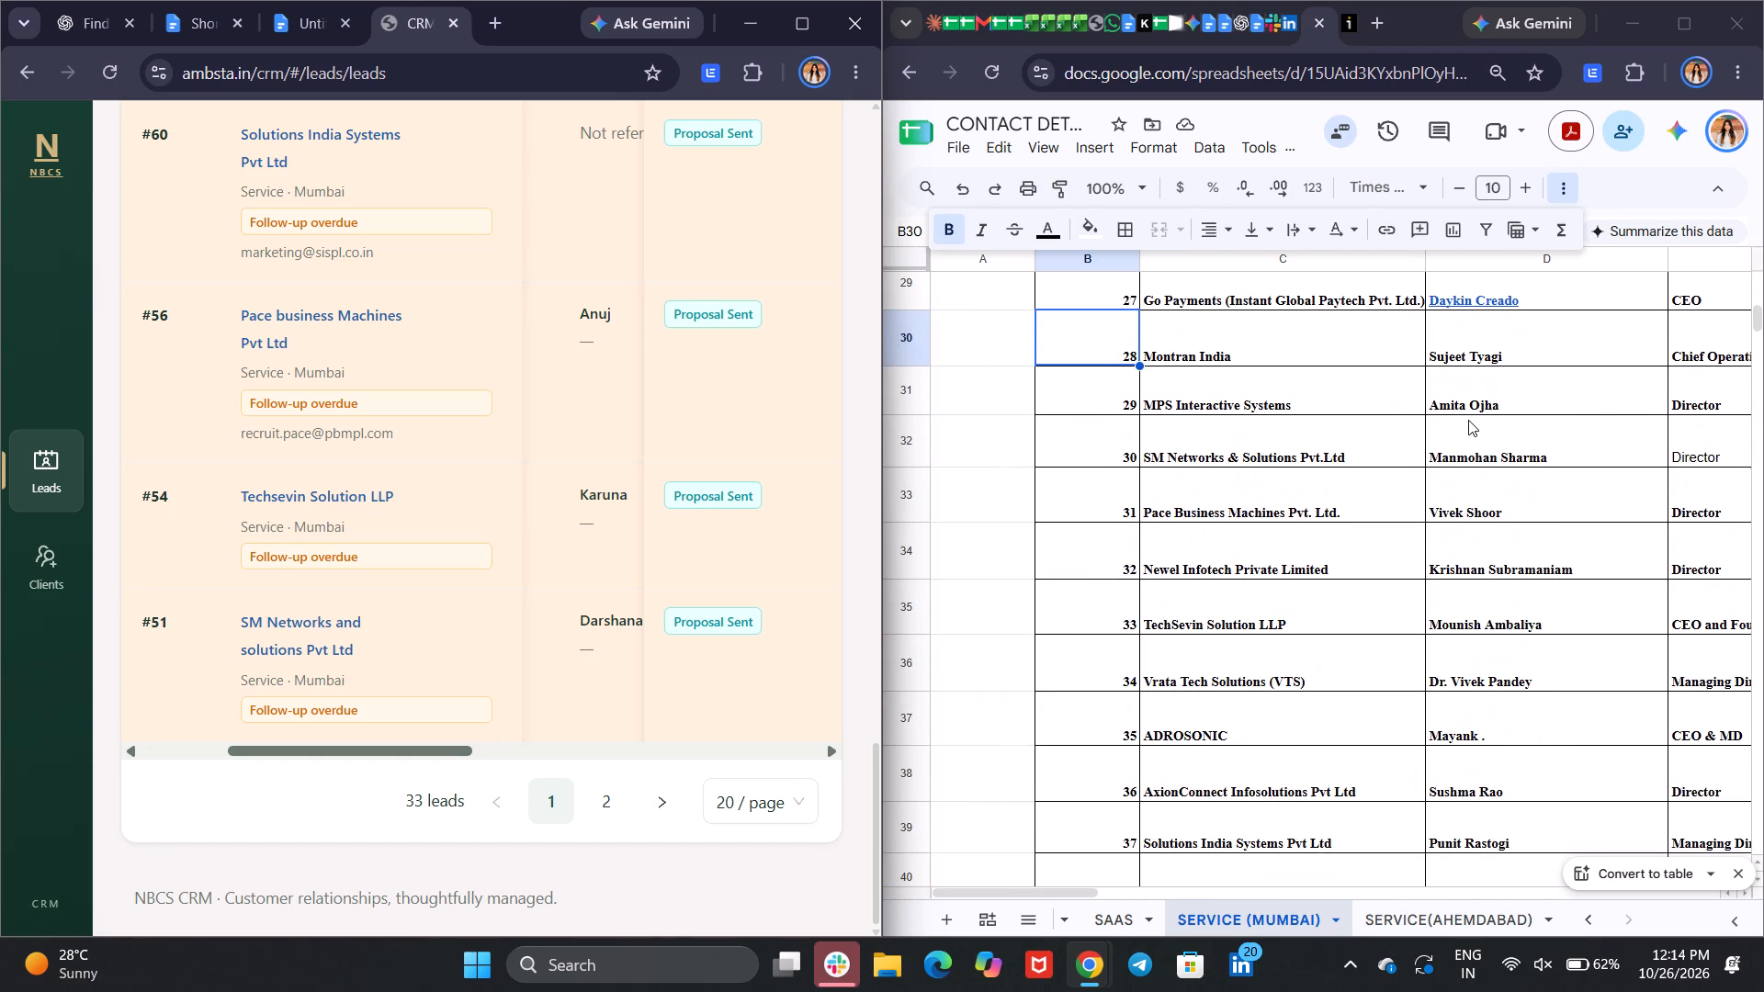
pyautogui.click(895, 611)
pyautogui.hscroll(-13, 1410, 630)
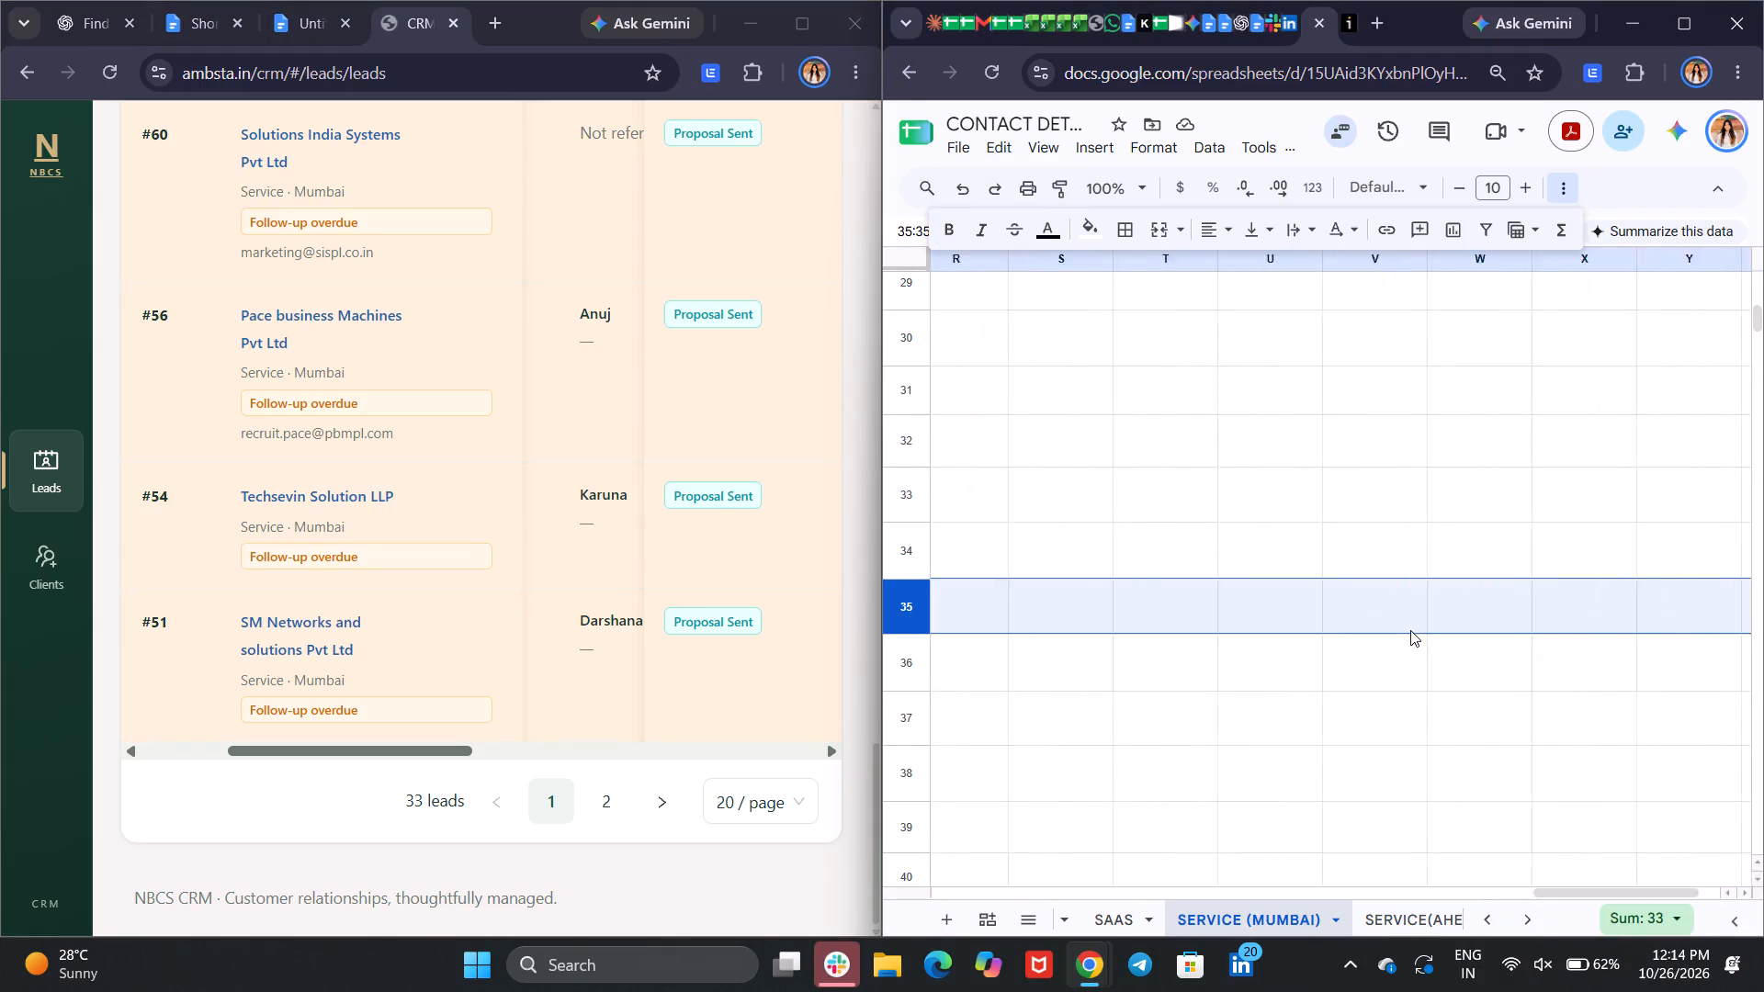
pyautogui.hscroll(8, 1410, 630)
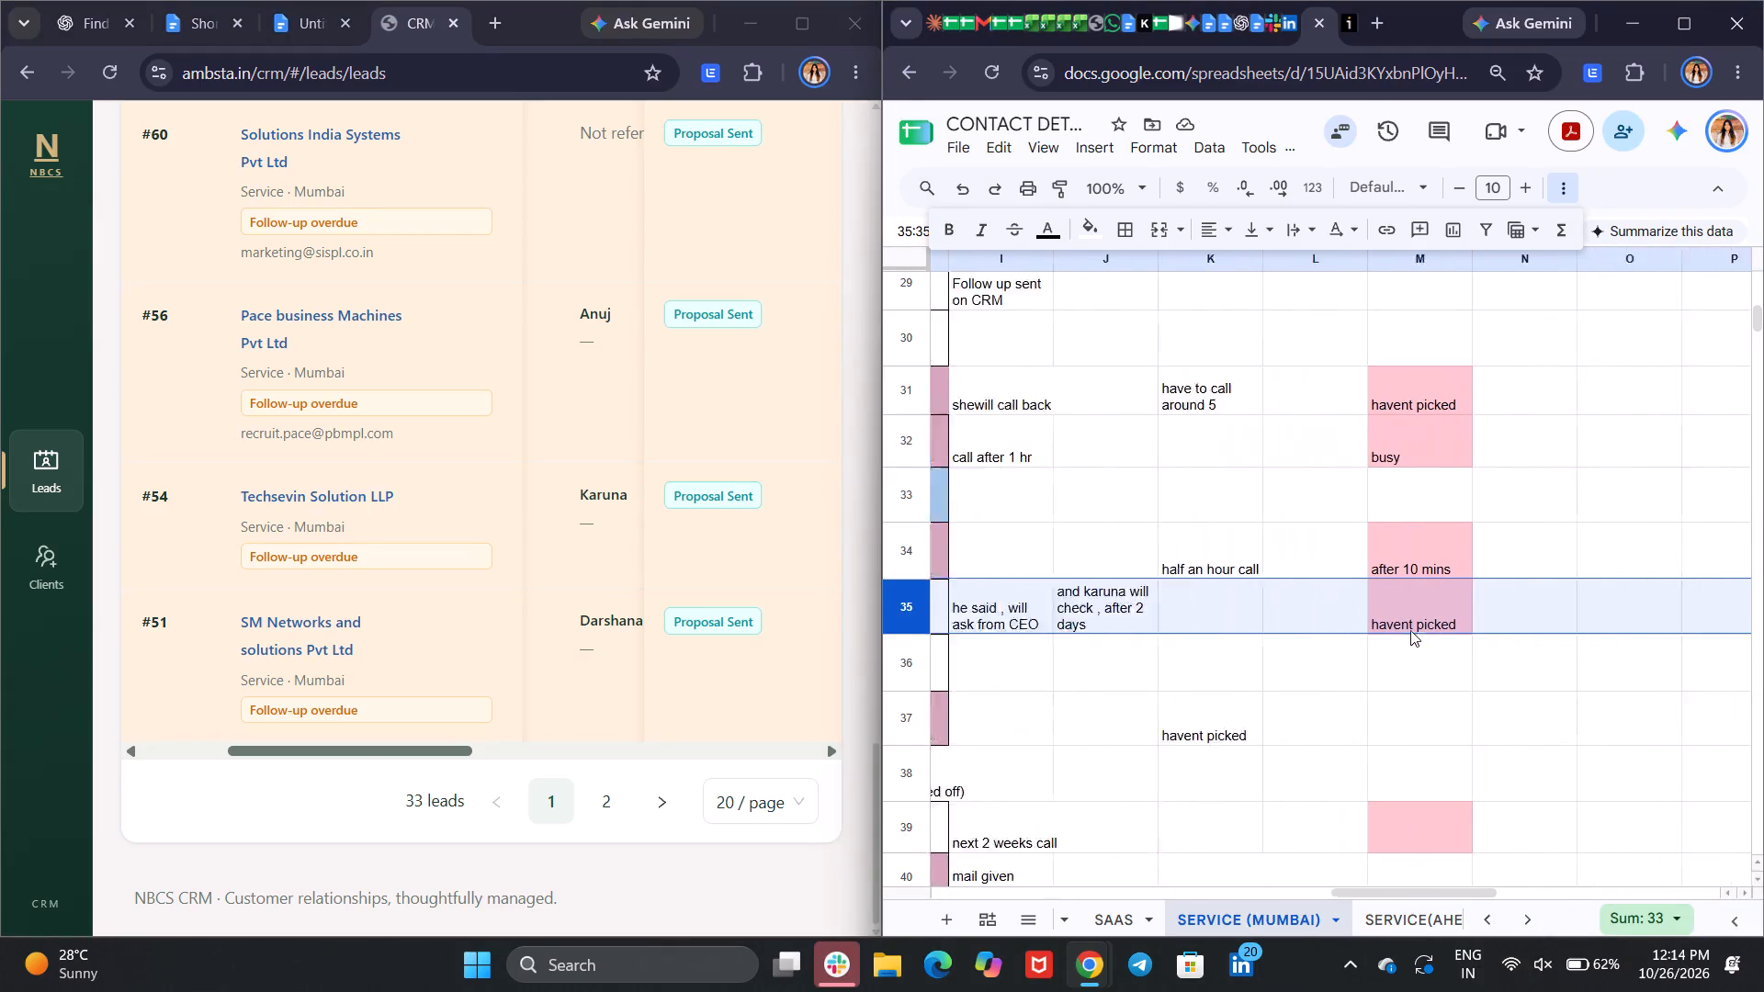
pyautogui.hscroll(7, 1410, 630)
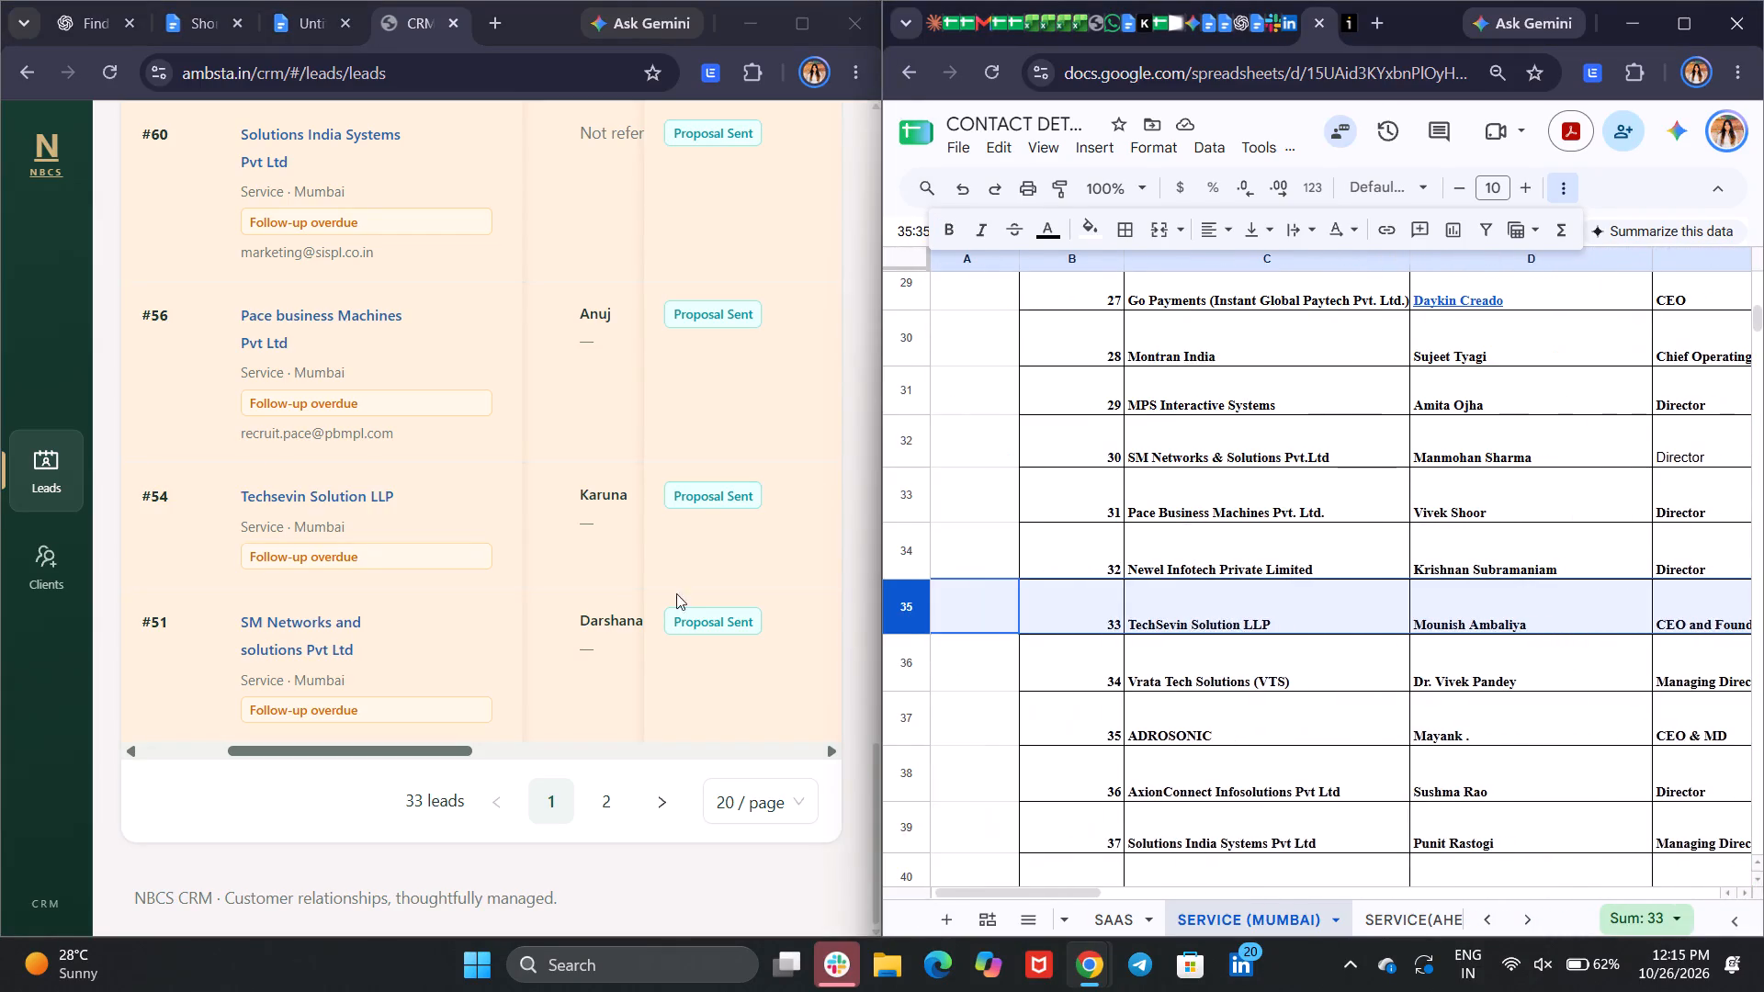
# Find Pace Business Machines in row 33 of the SERVICE (MUMBAI) sheet and examine its contact details and call remarks.
pyautogui.scroll(-1, 1176, 595)
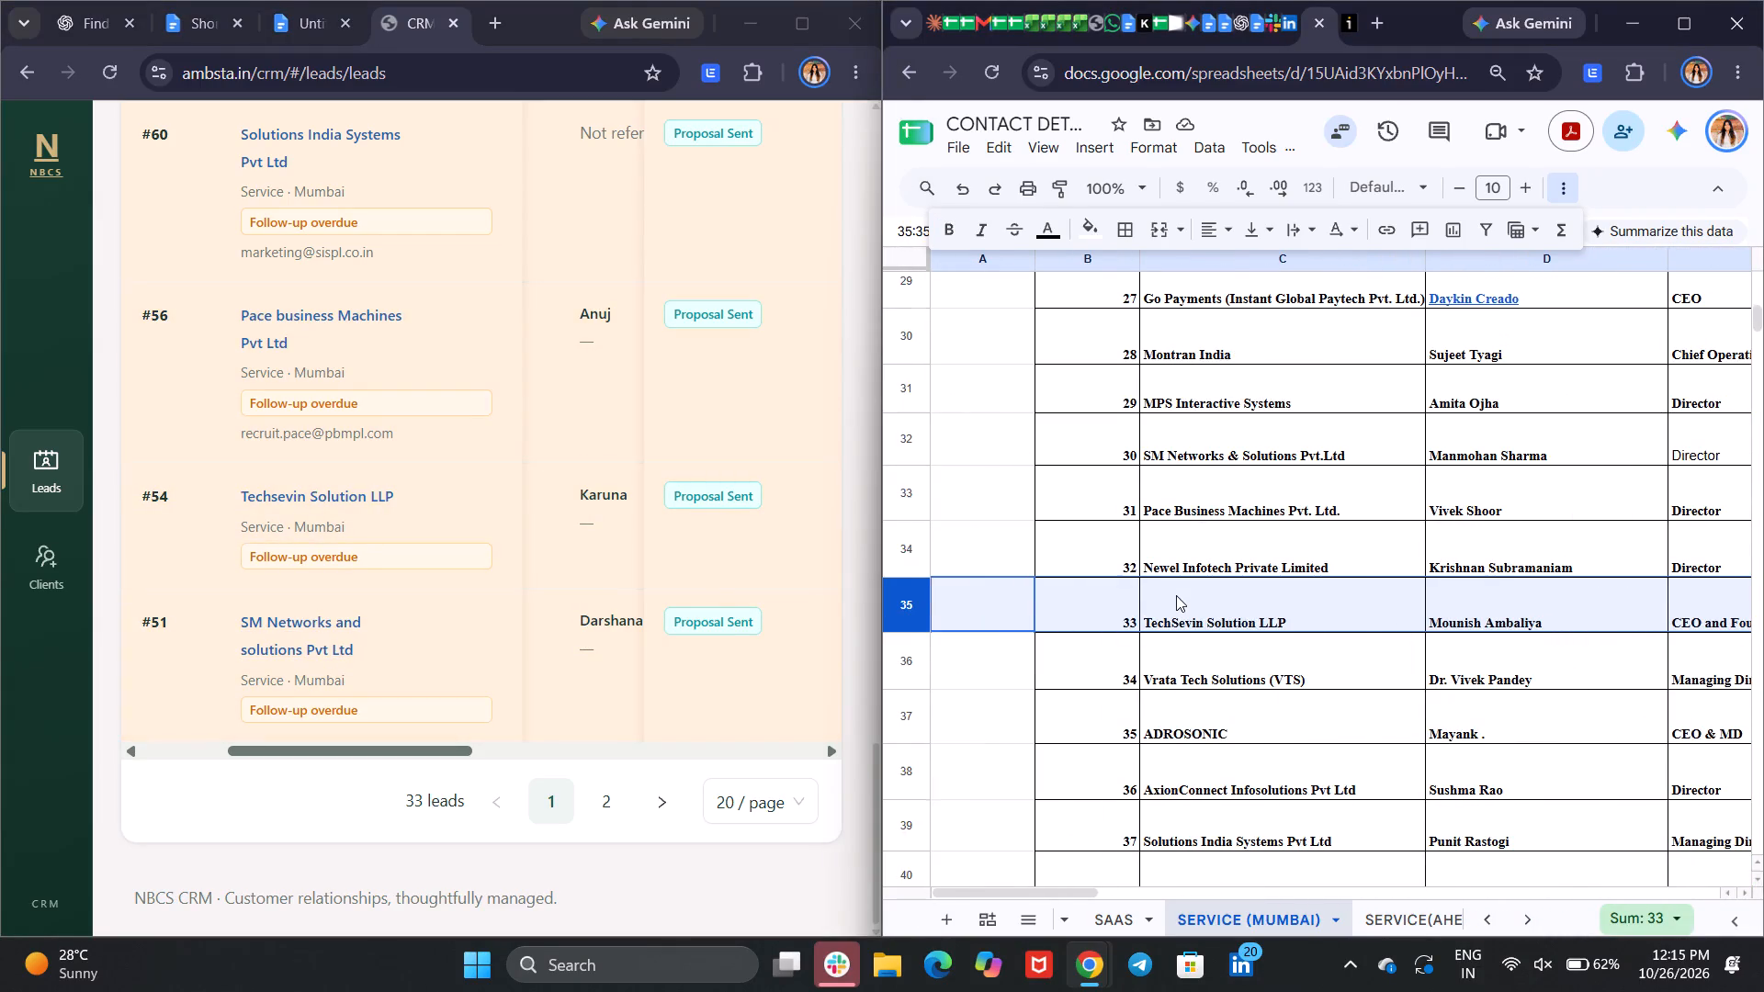
pyautogui.scroll(-1, 1176, 595)
pyautogui.click(905, 466)
pyautogui.hscroll(-3, 1361, 476)
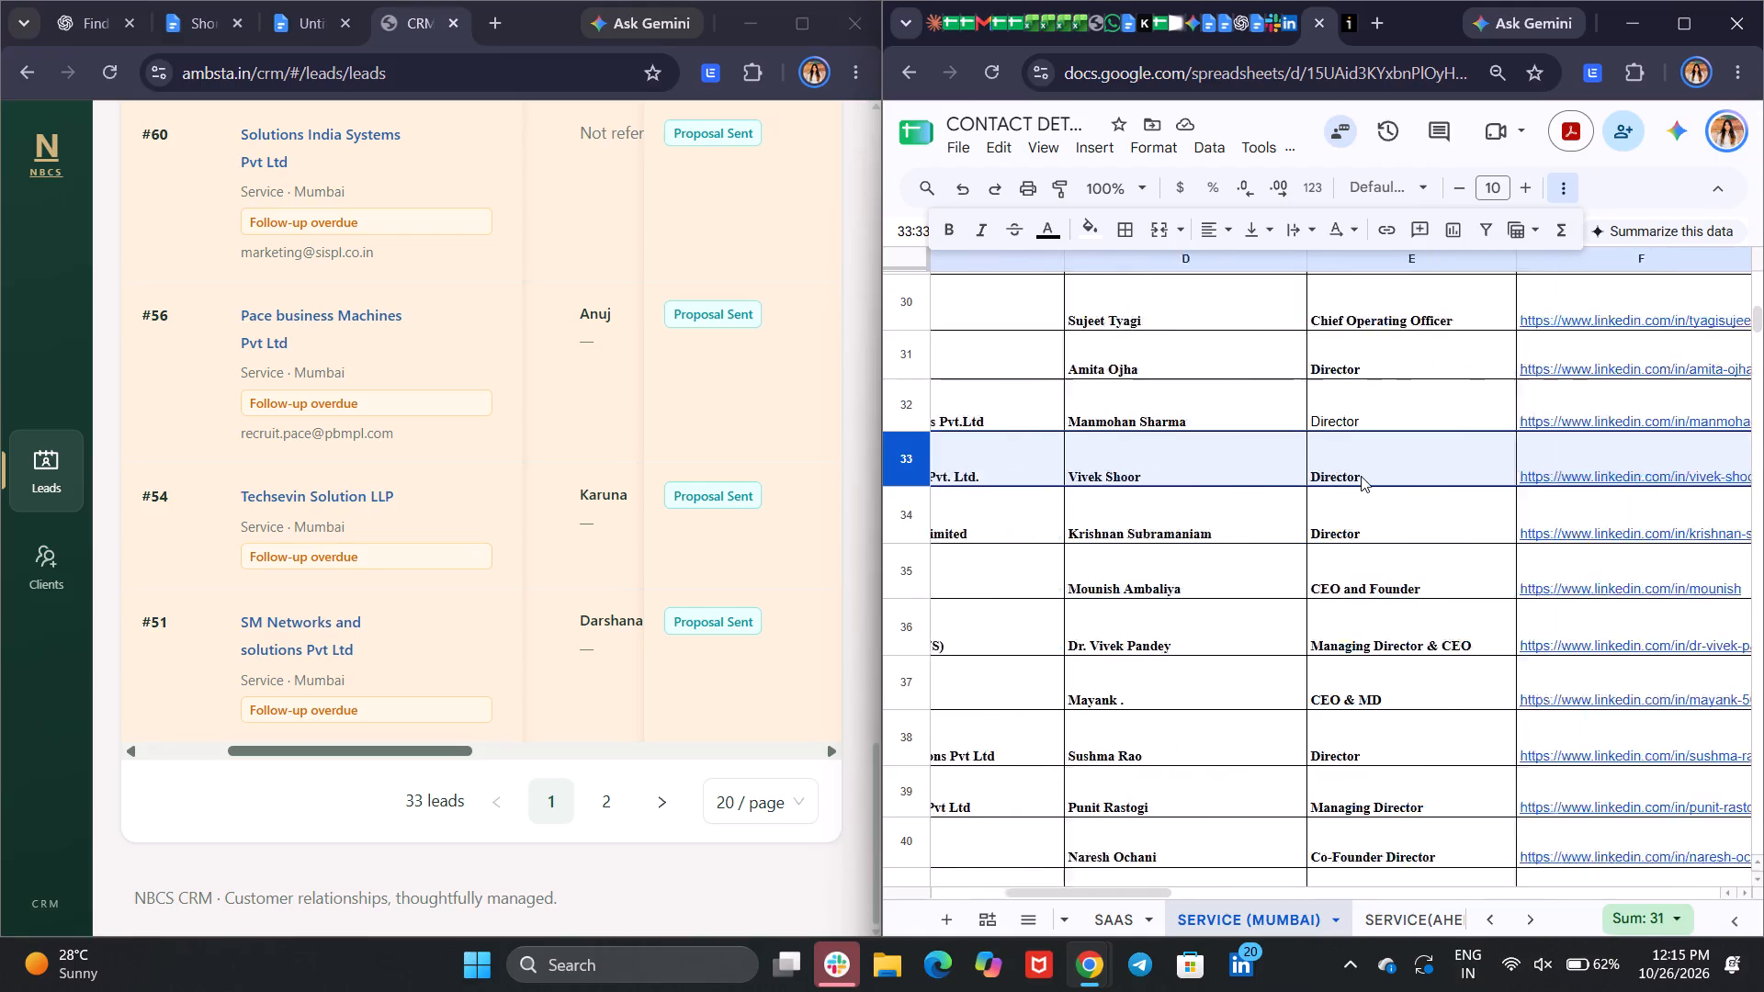
pyautogui.hscroll(-8, 1361, 476)
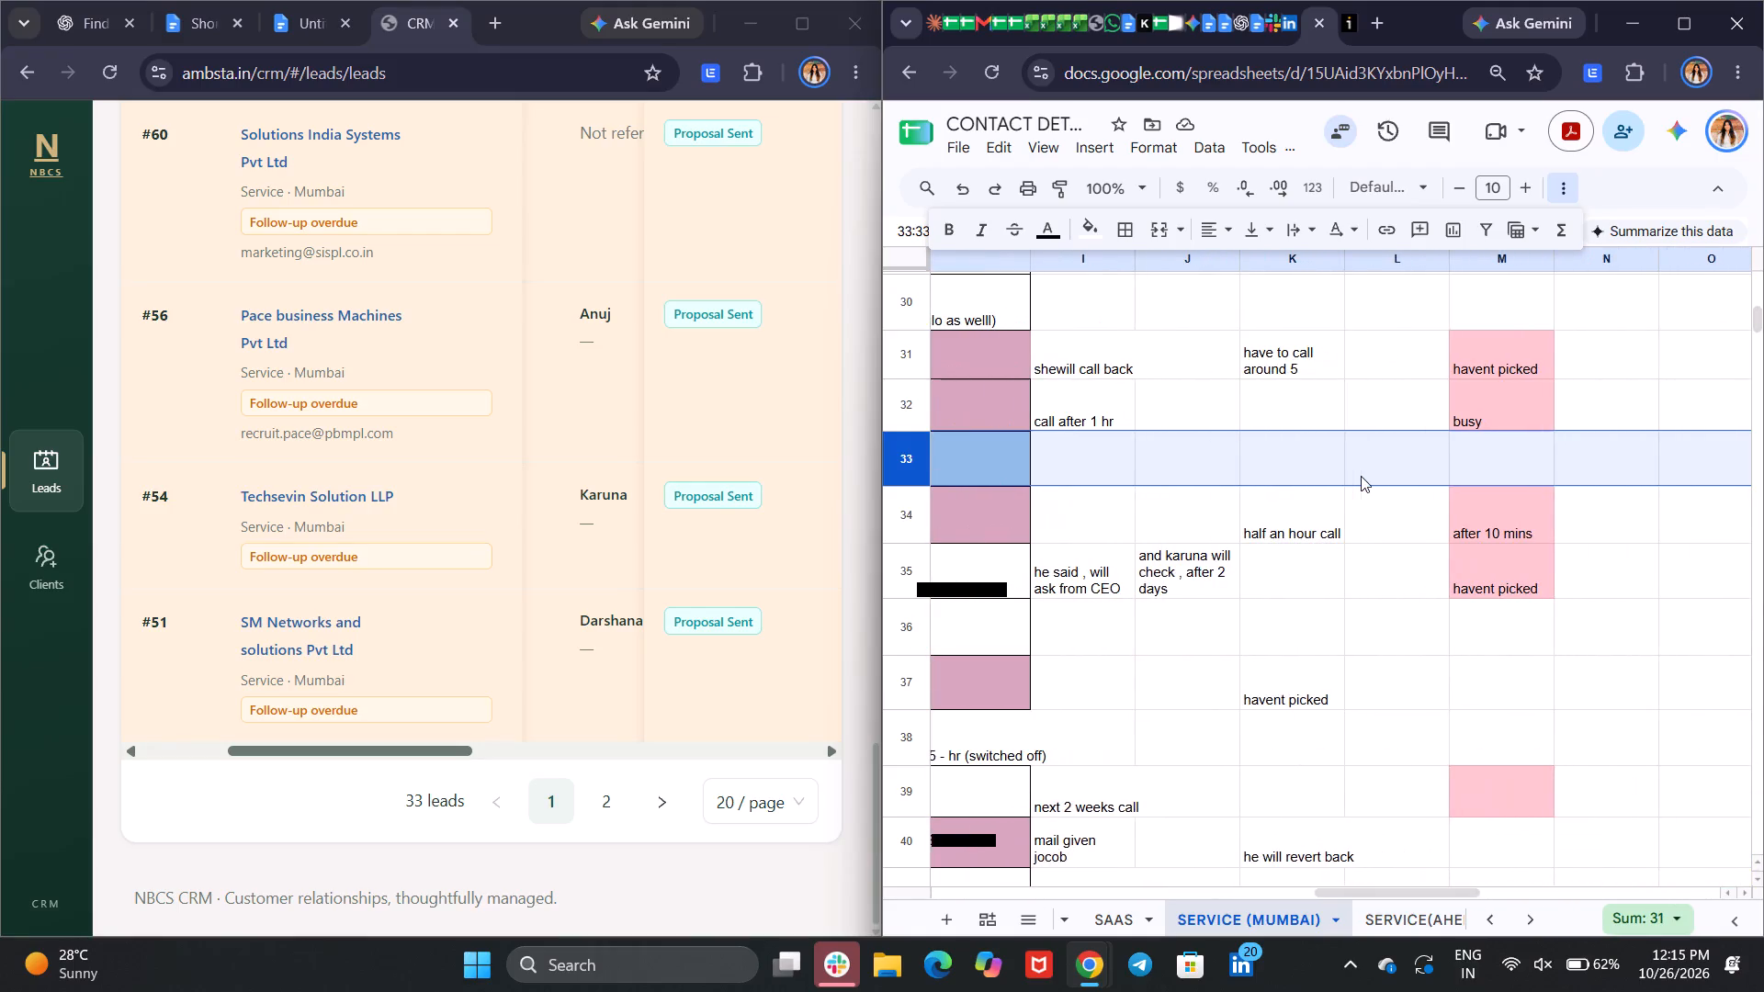
pyautogui.hscroll(-3, 1361, 476)
pyautogui.hscroll(8, 1361, 476)
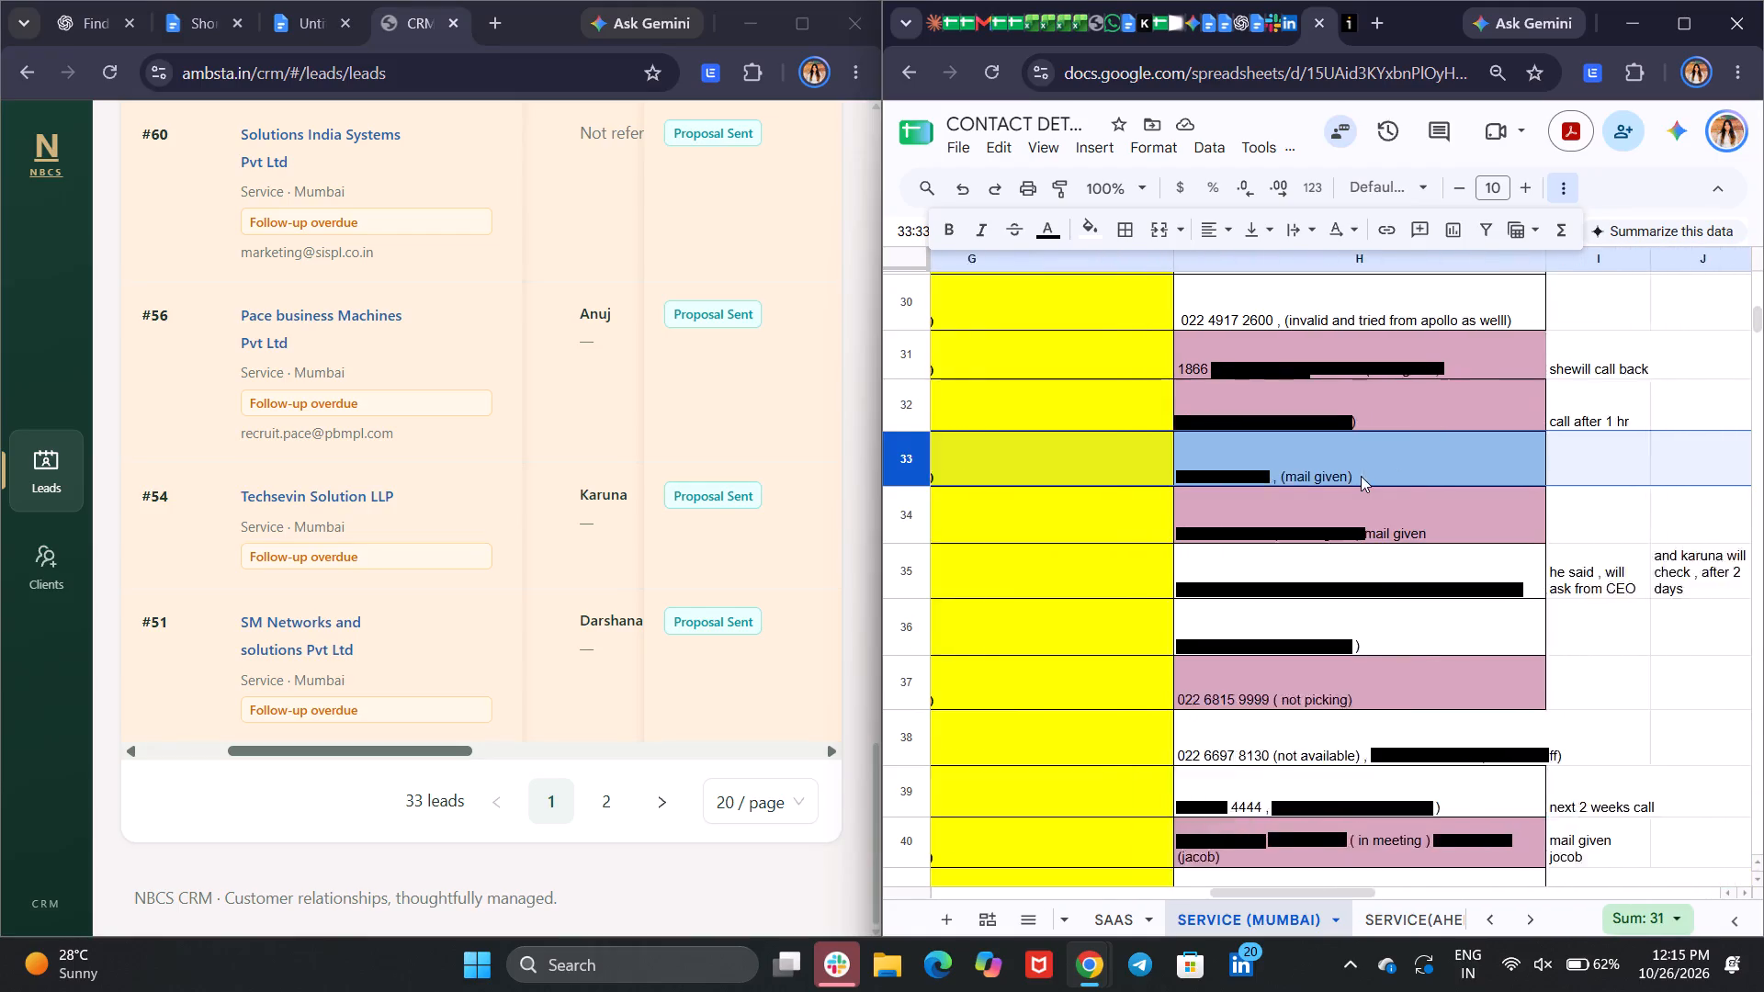
pyautogui.hscroll(5, 1361, 476)
pyautogui.hscroll(-7, 1361, 476)
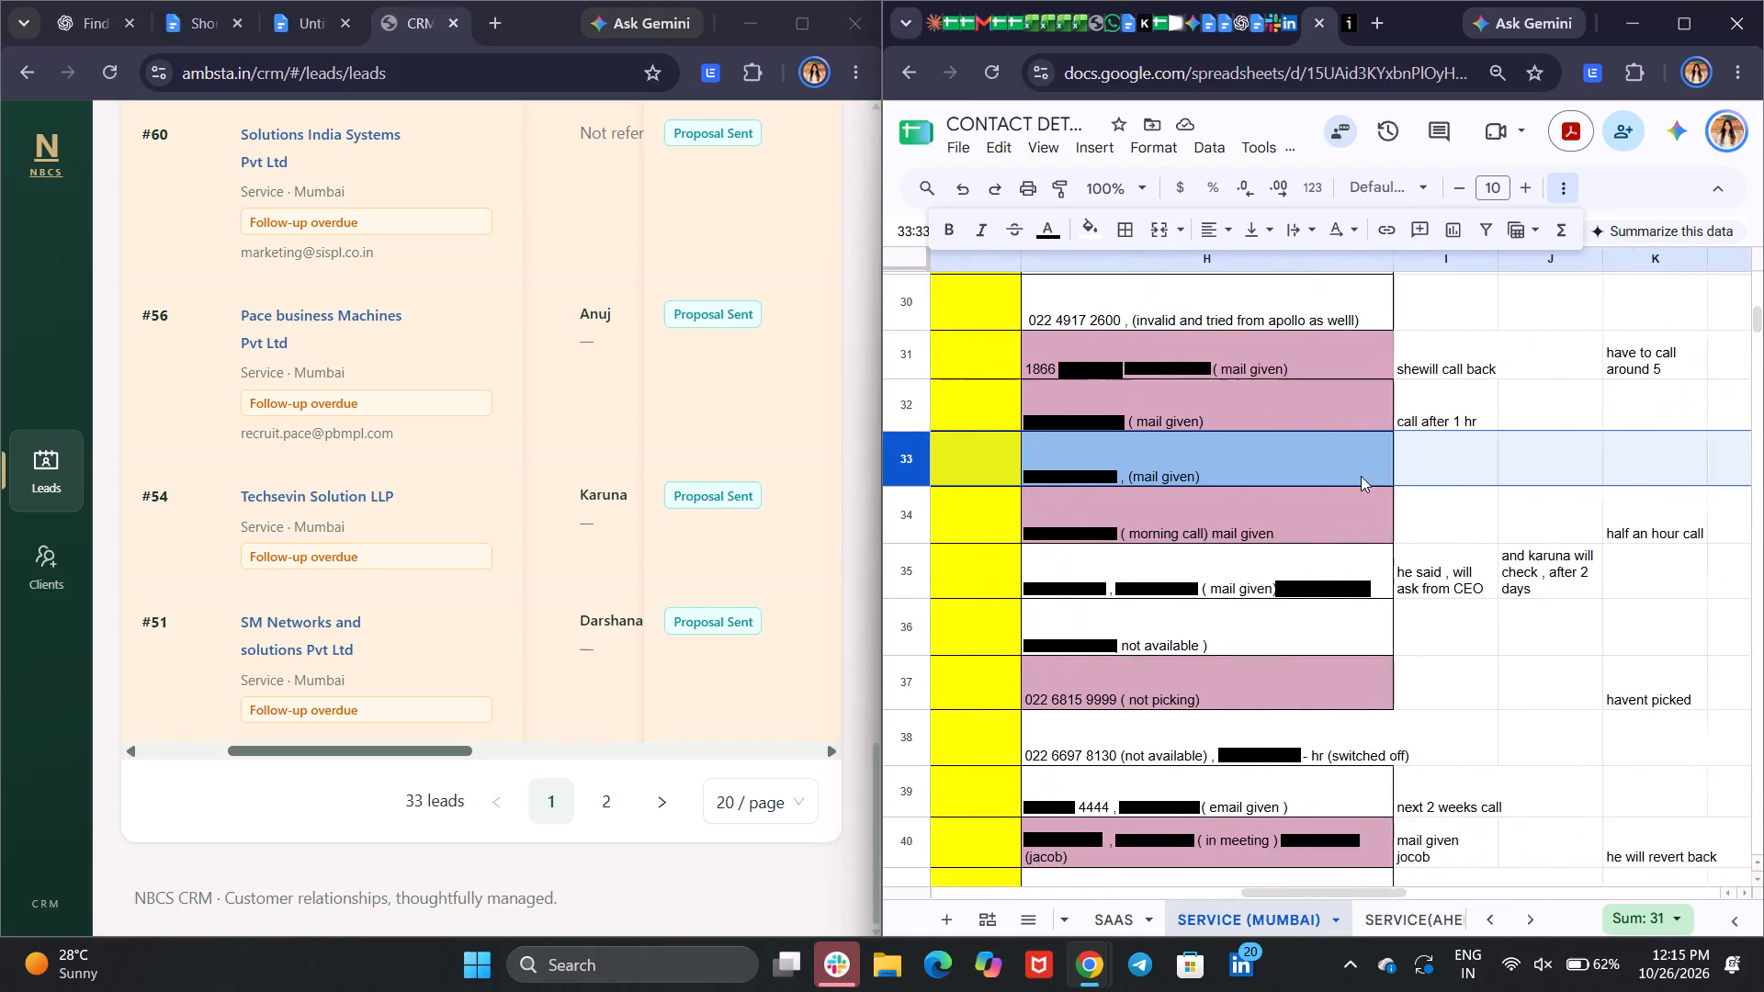
pyautogui.hscroll(-5, 1361, 476)
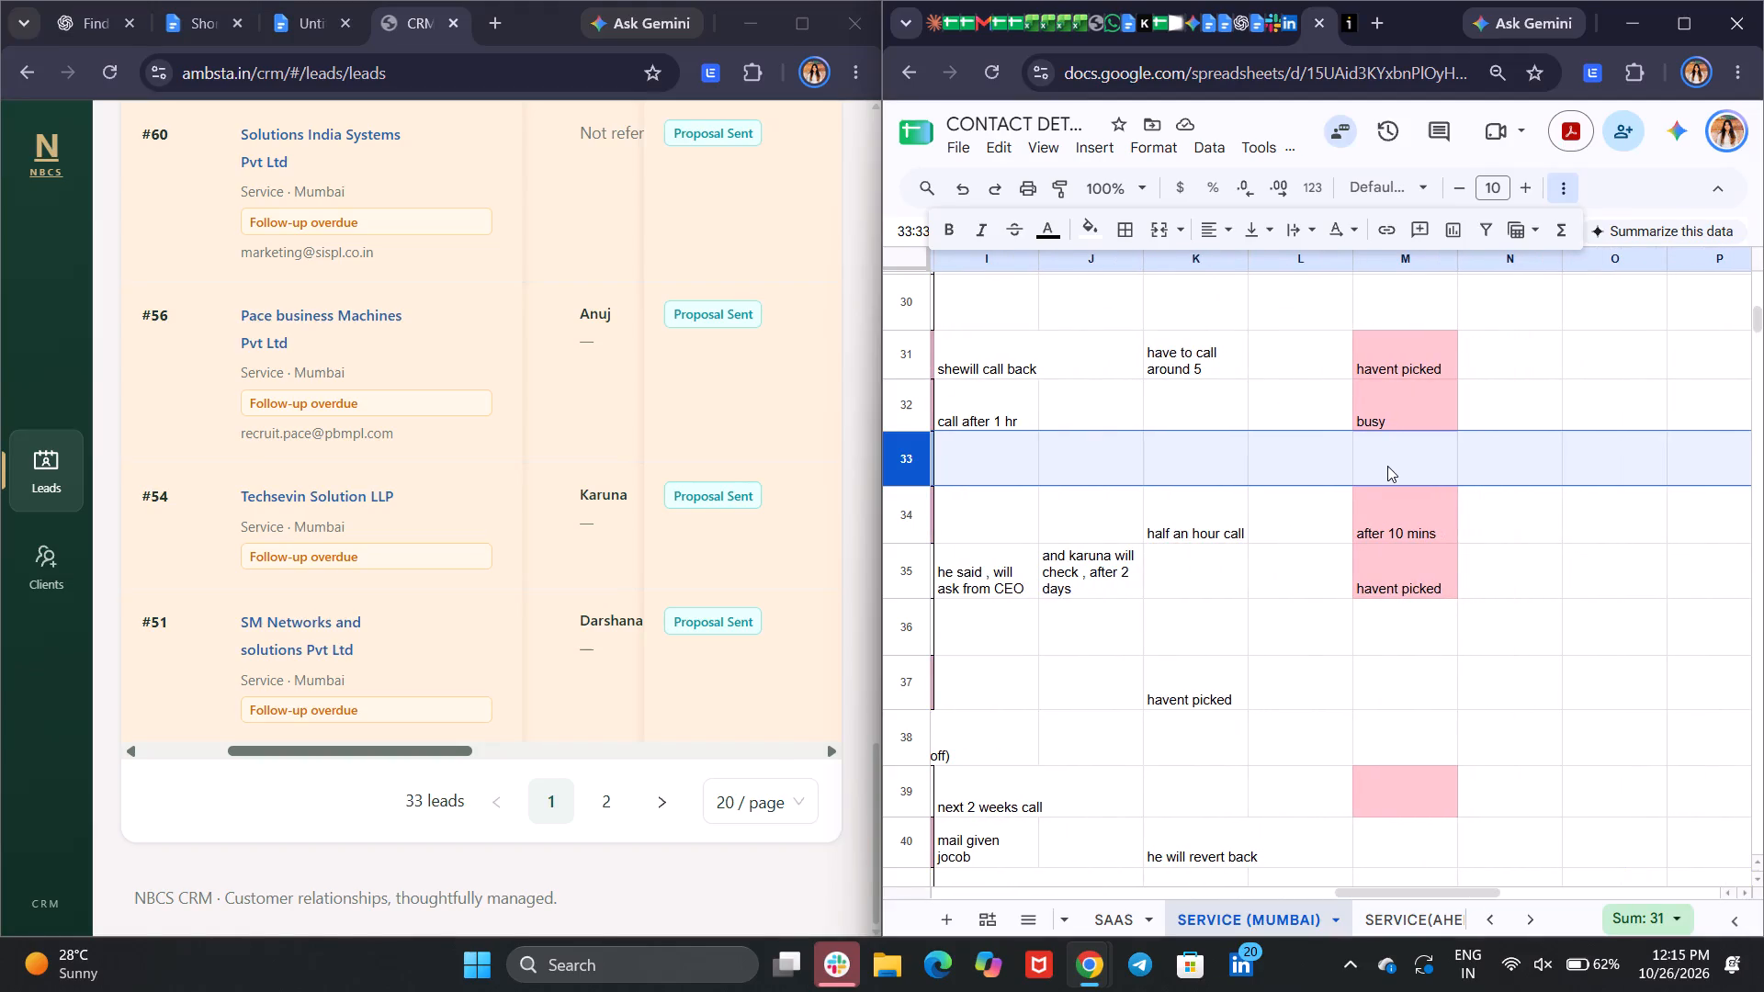
pyautogui.hscroll(9, 1387, 466)
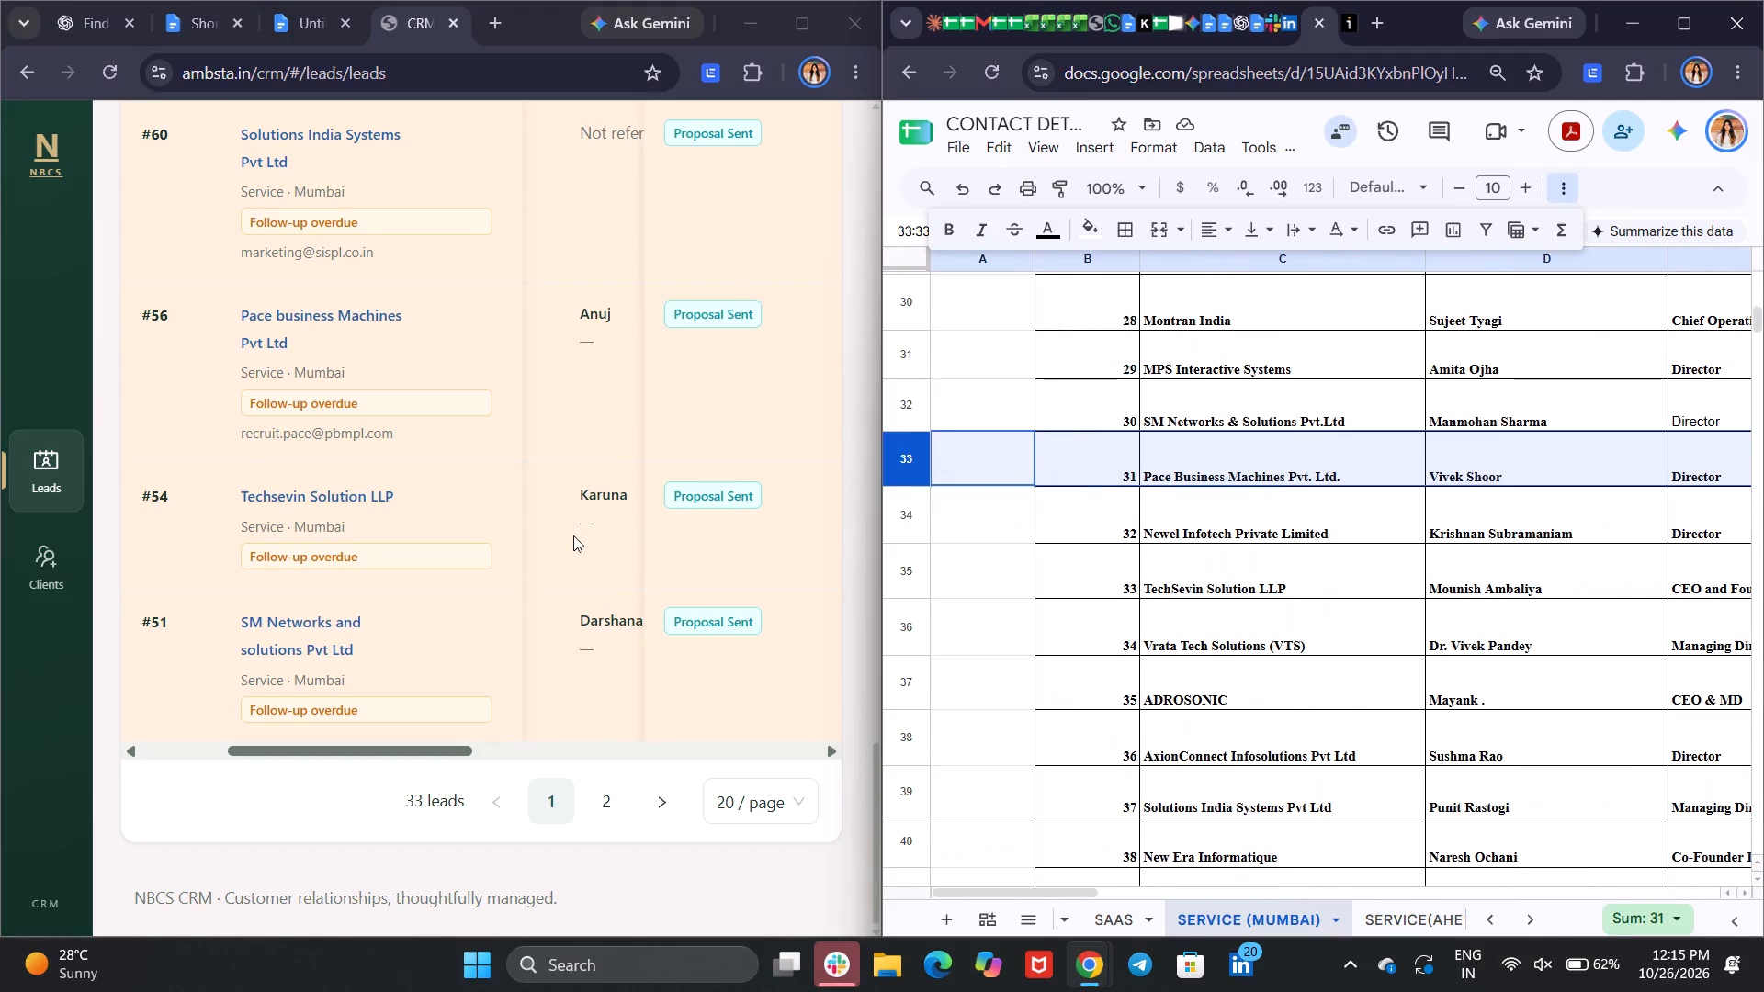
# Locate the overdue Solutions India Systems lead in the CRM and check its call remarks in row 39 of the sheet.
pyautogui.scroll(2, 435, 367)
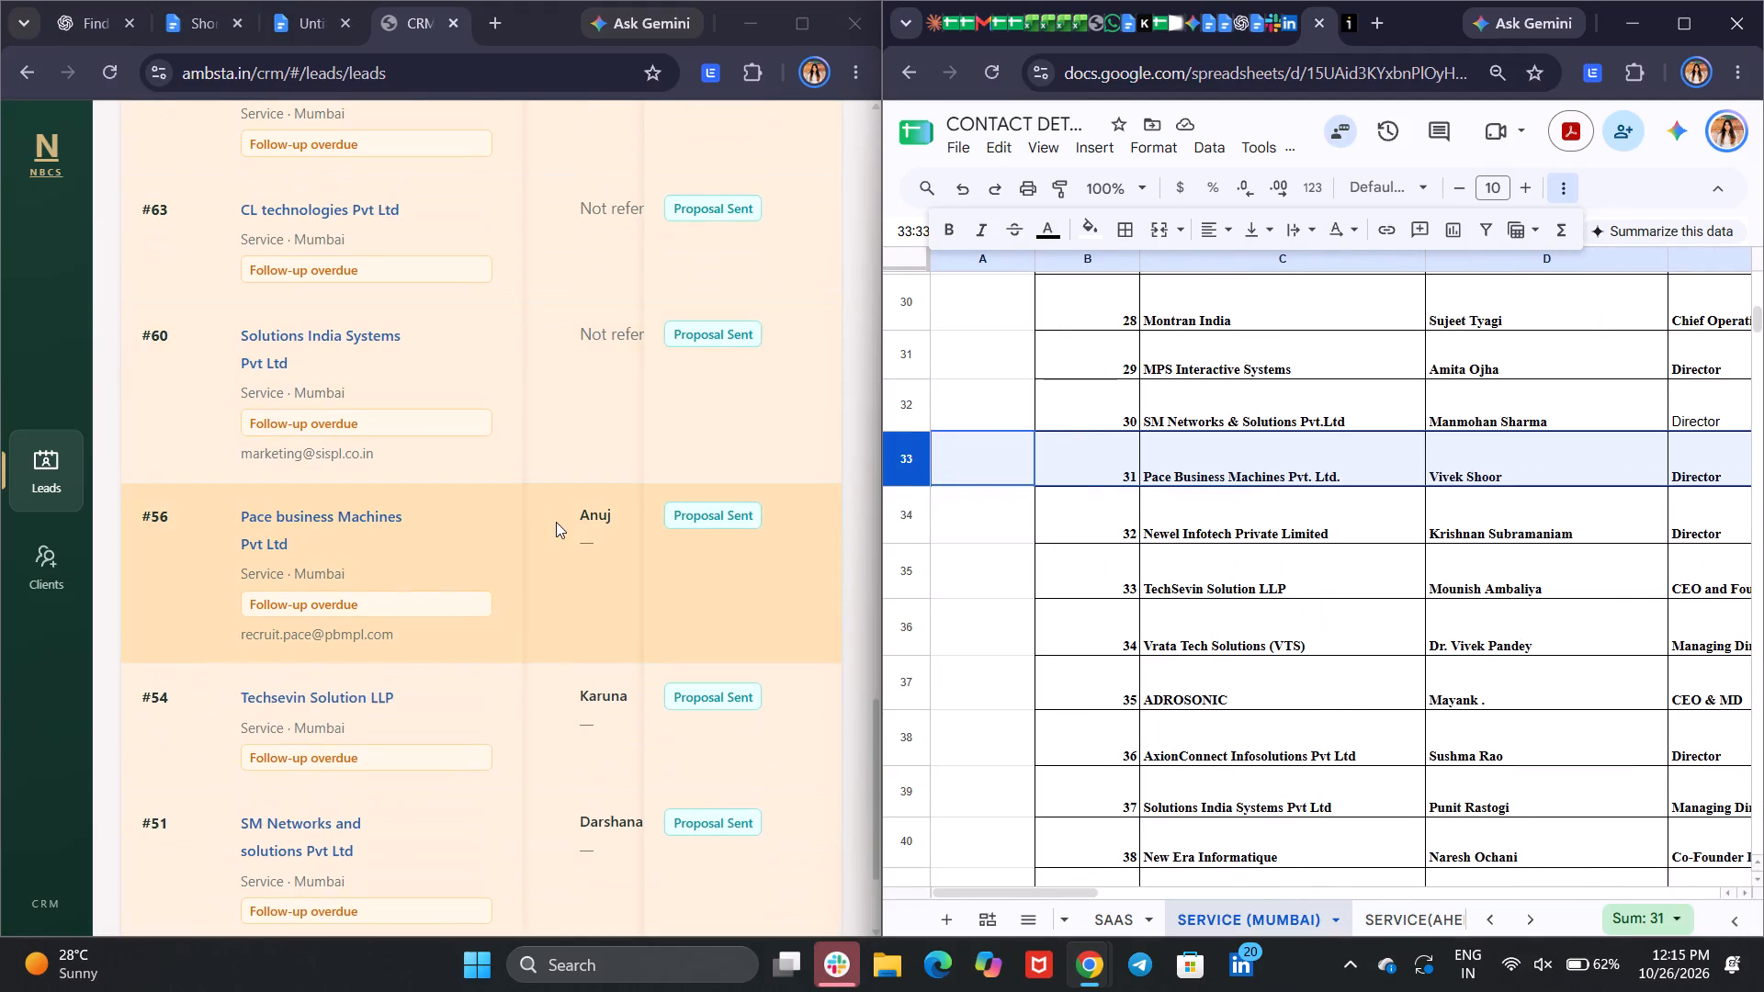
pyautogui.hscroll(4, 556, 522)
pyautogui.scroll(1, 556, 522)
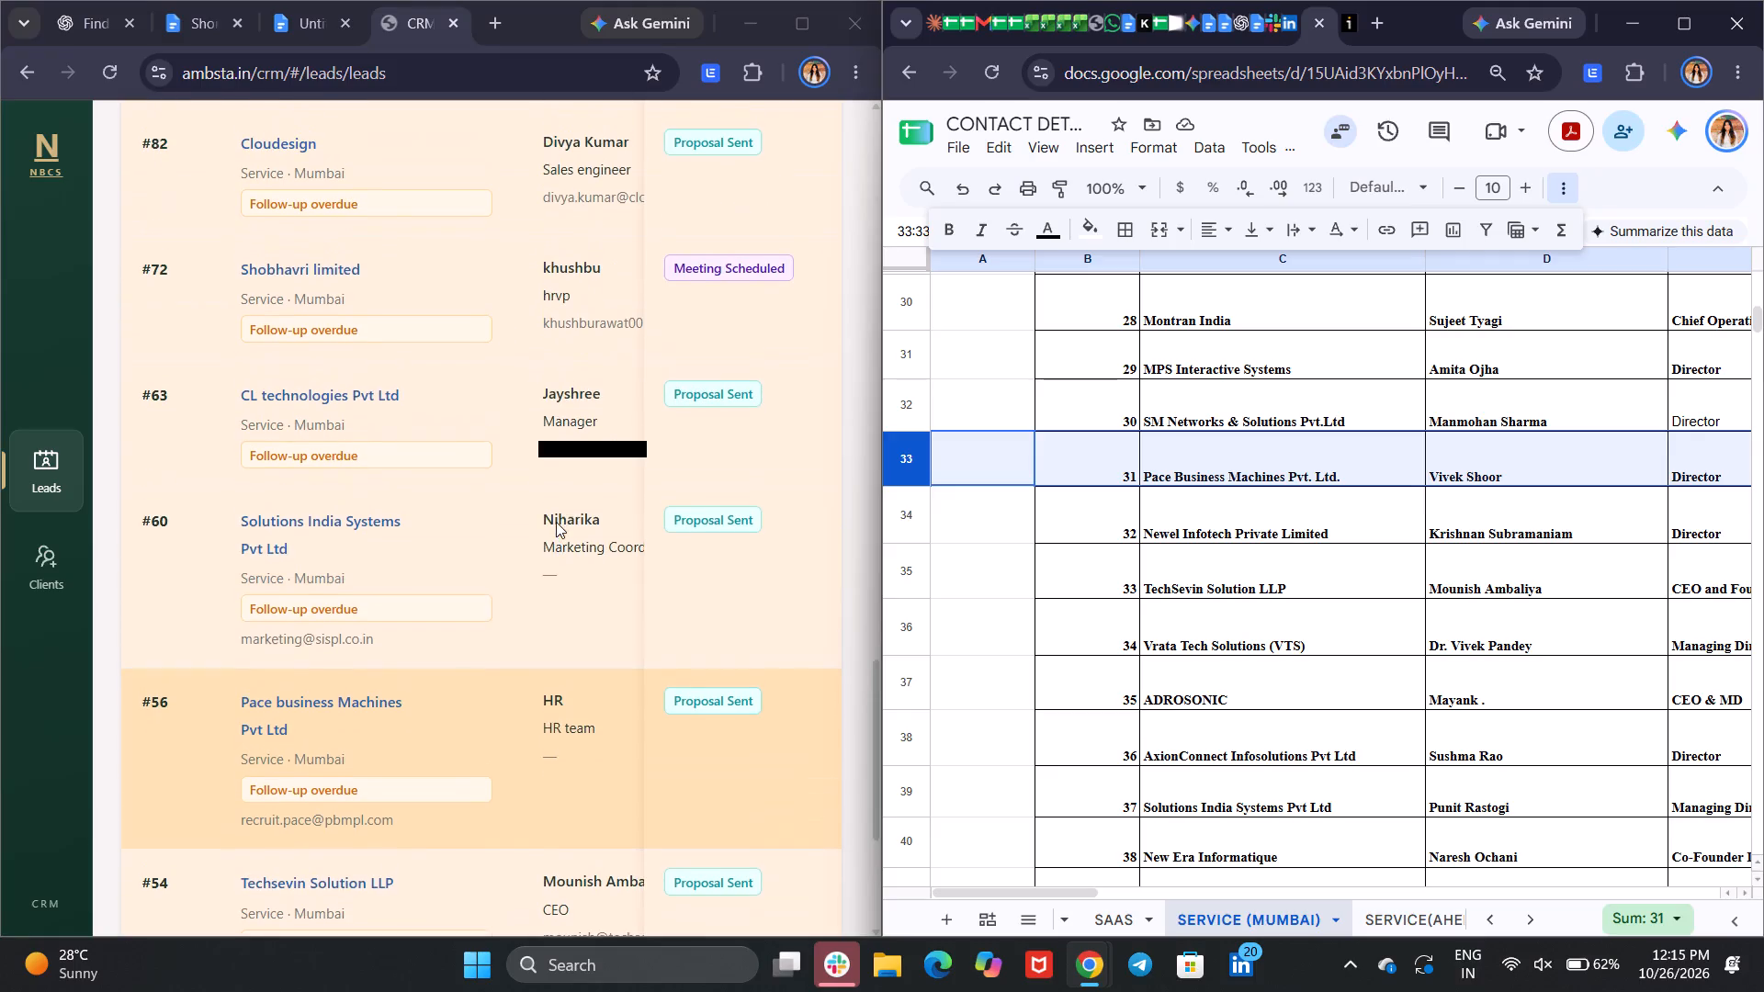
pyautogui.scroll(-1, 1209, 644)
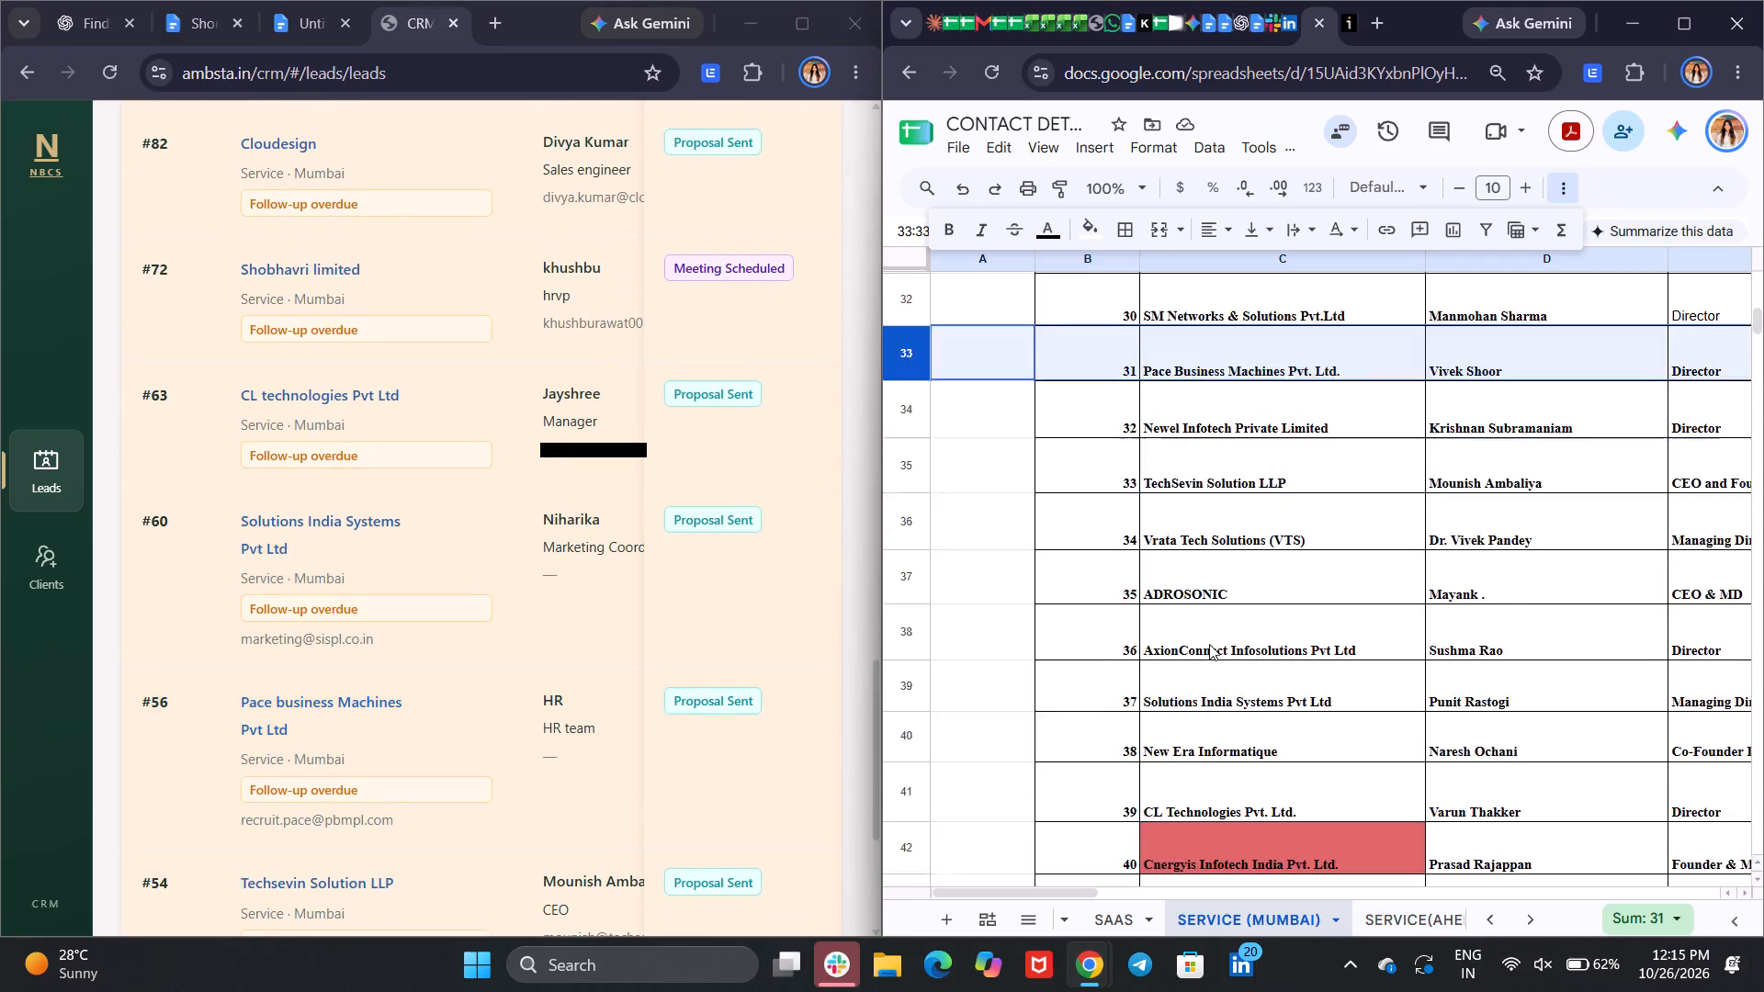
pyautogui.scroll(-2, 1209, 644)
pyautogui.click(903, 535)
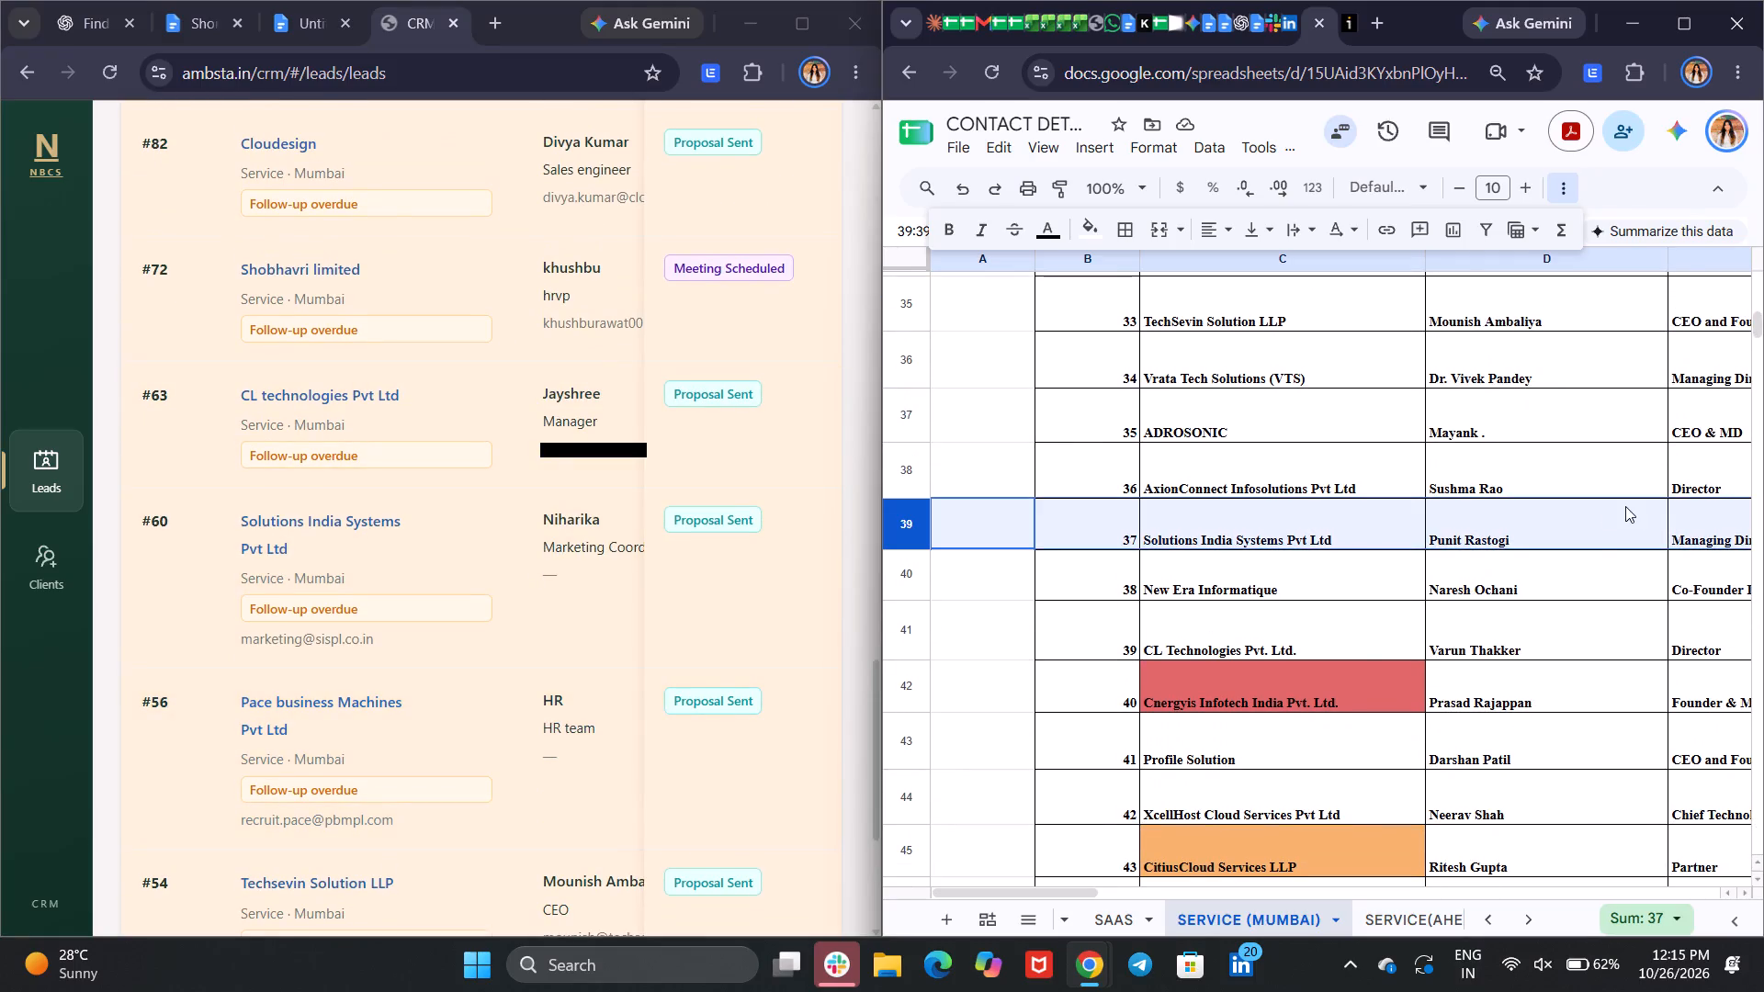
pyautogui.hscroll(-10, 1625, 506)
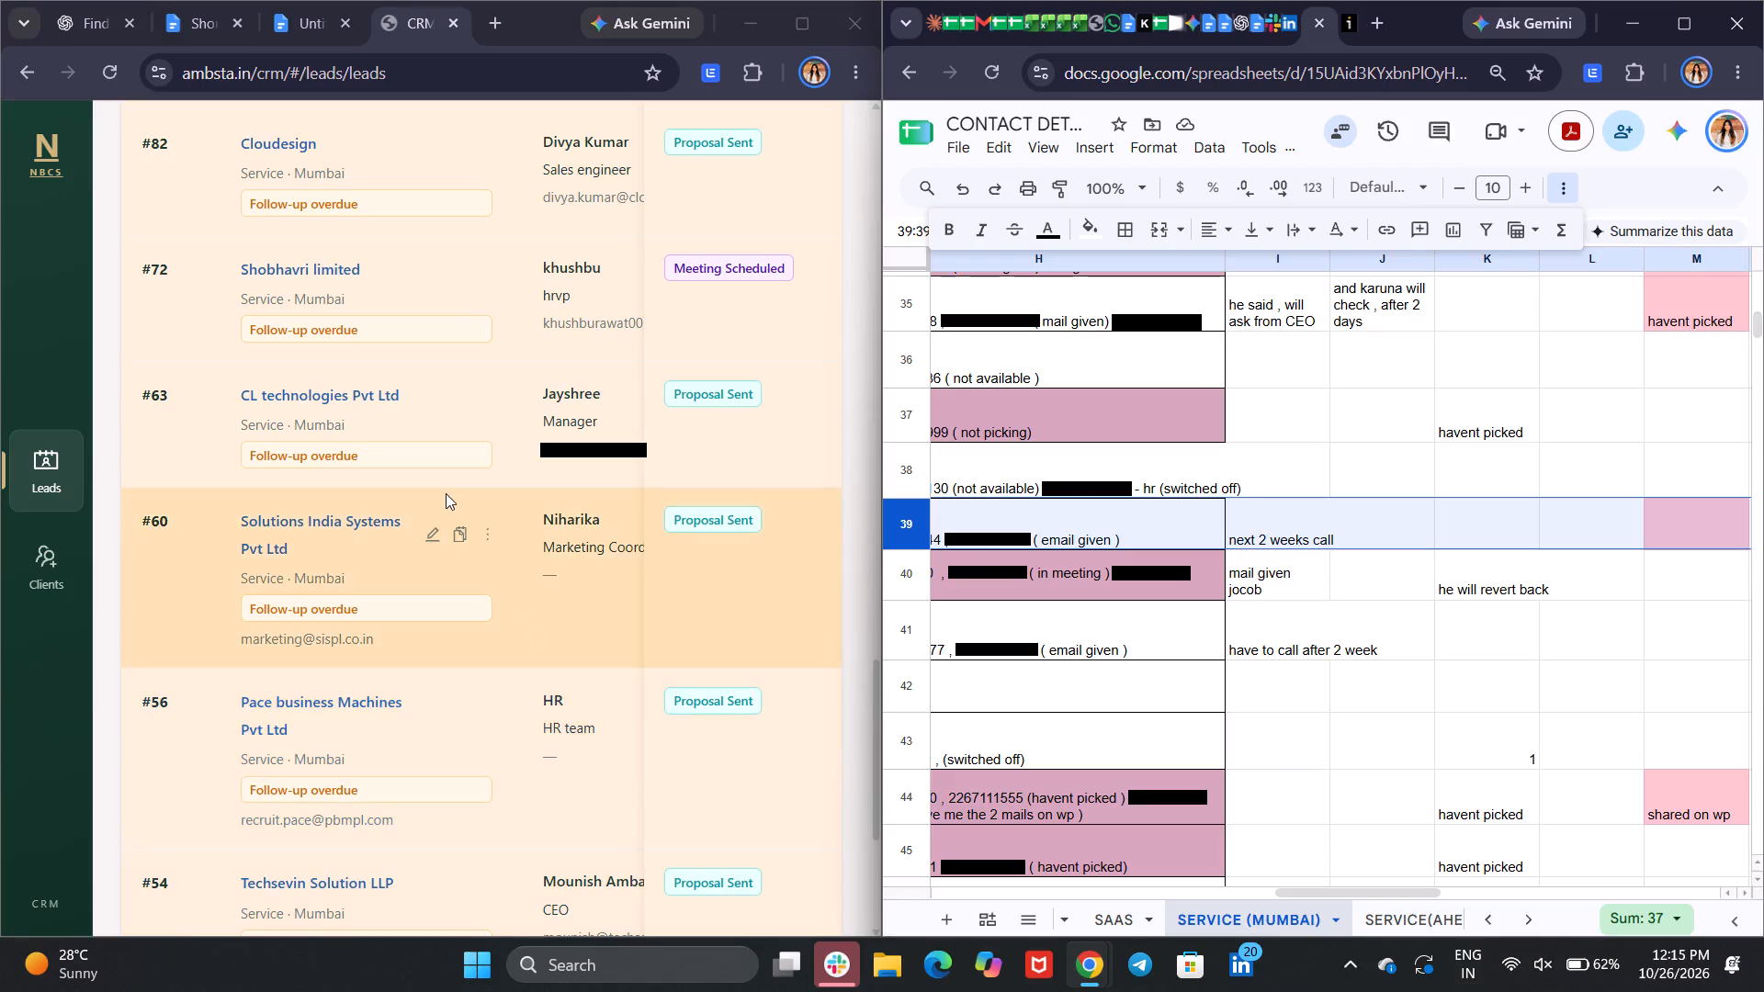
pyautogui.hscroll(7, 1401, 614)
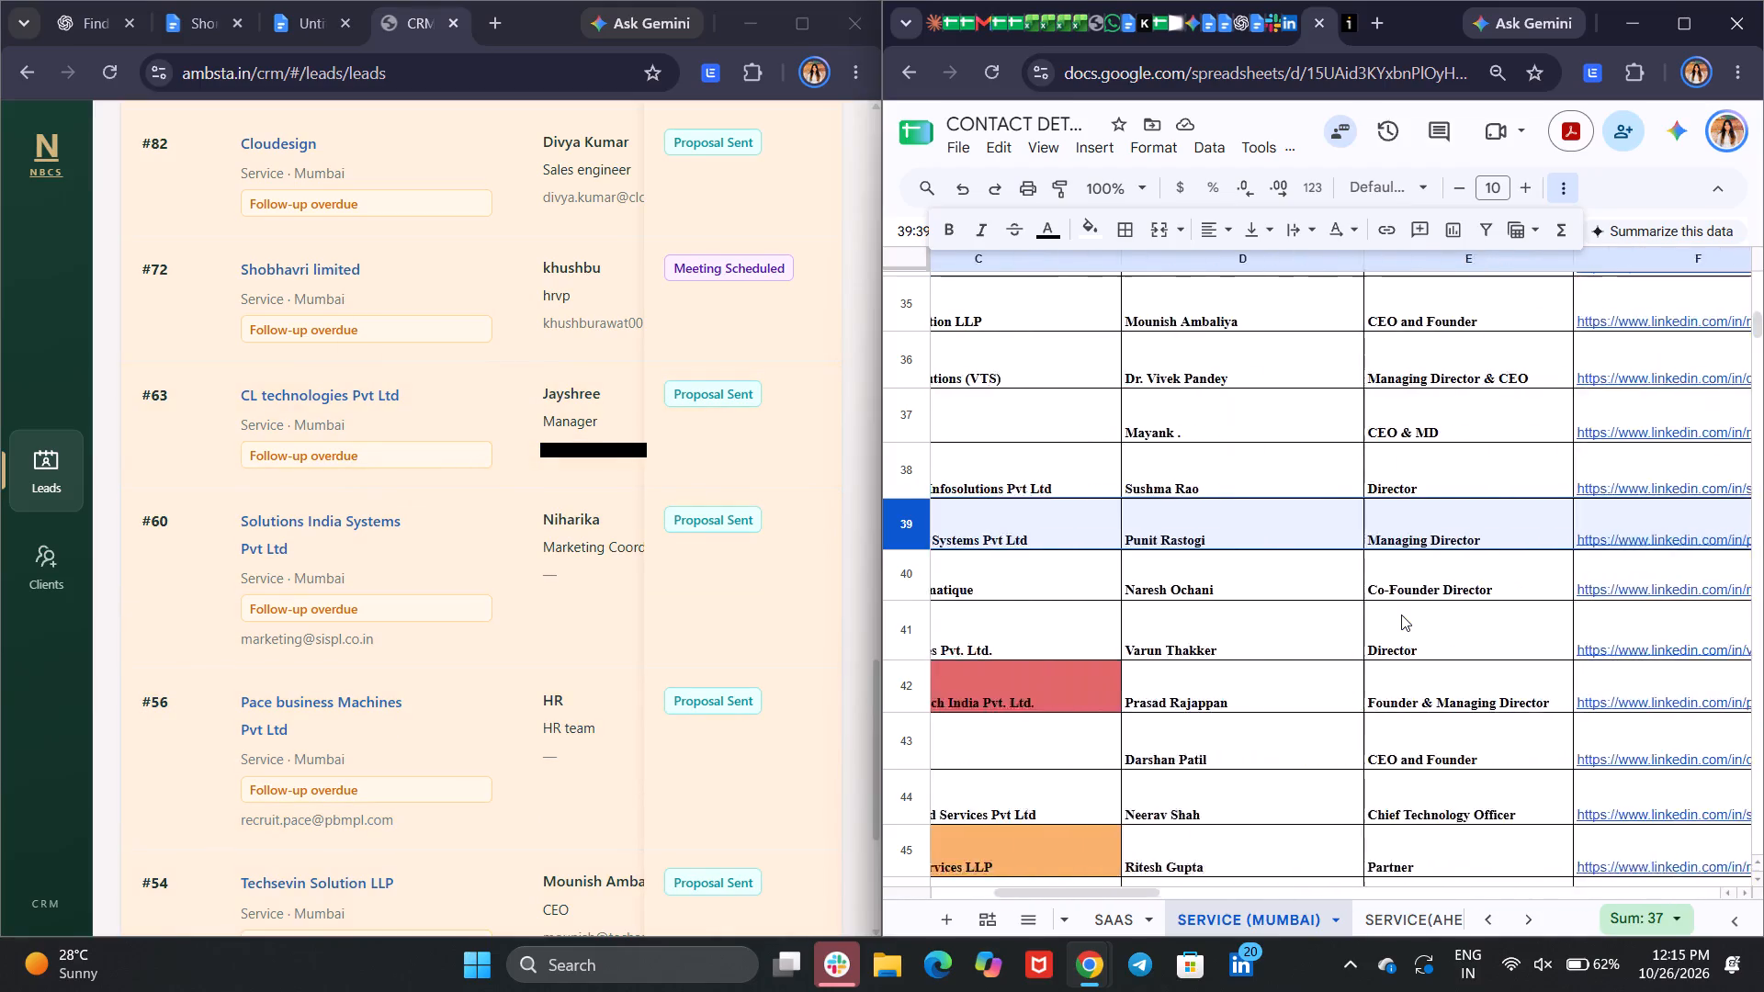
# Locate CL Technologies Pvt. Ltd. in row 41 of the SERVICE (MUMBAI) sheet and examine its call remarks.
pyautogui.hscroll(2, 1401, 614)
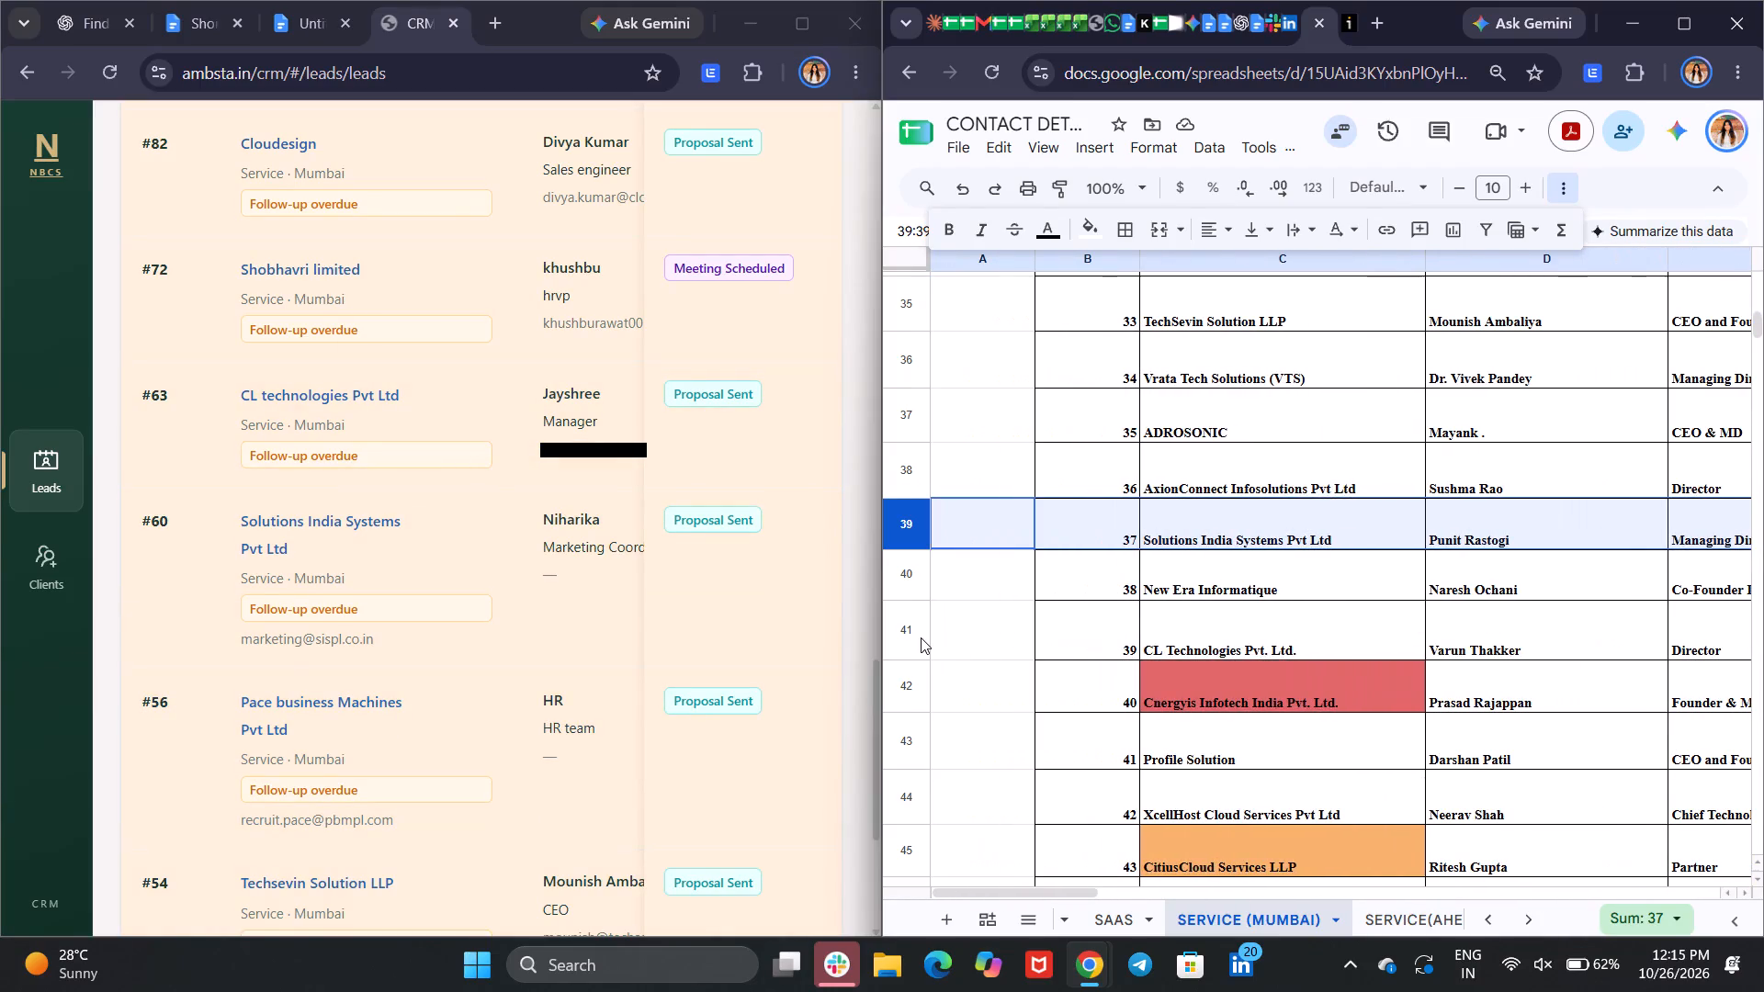
pyautogui.click(921, 637)
pyautogui.hscroll(-10, 1593, 603)
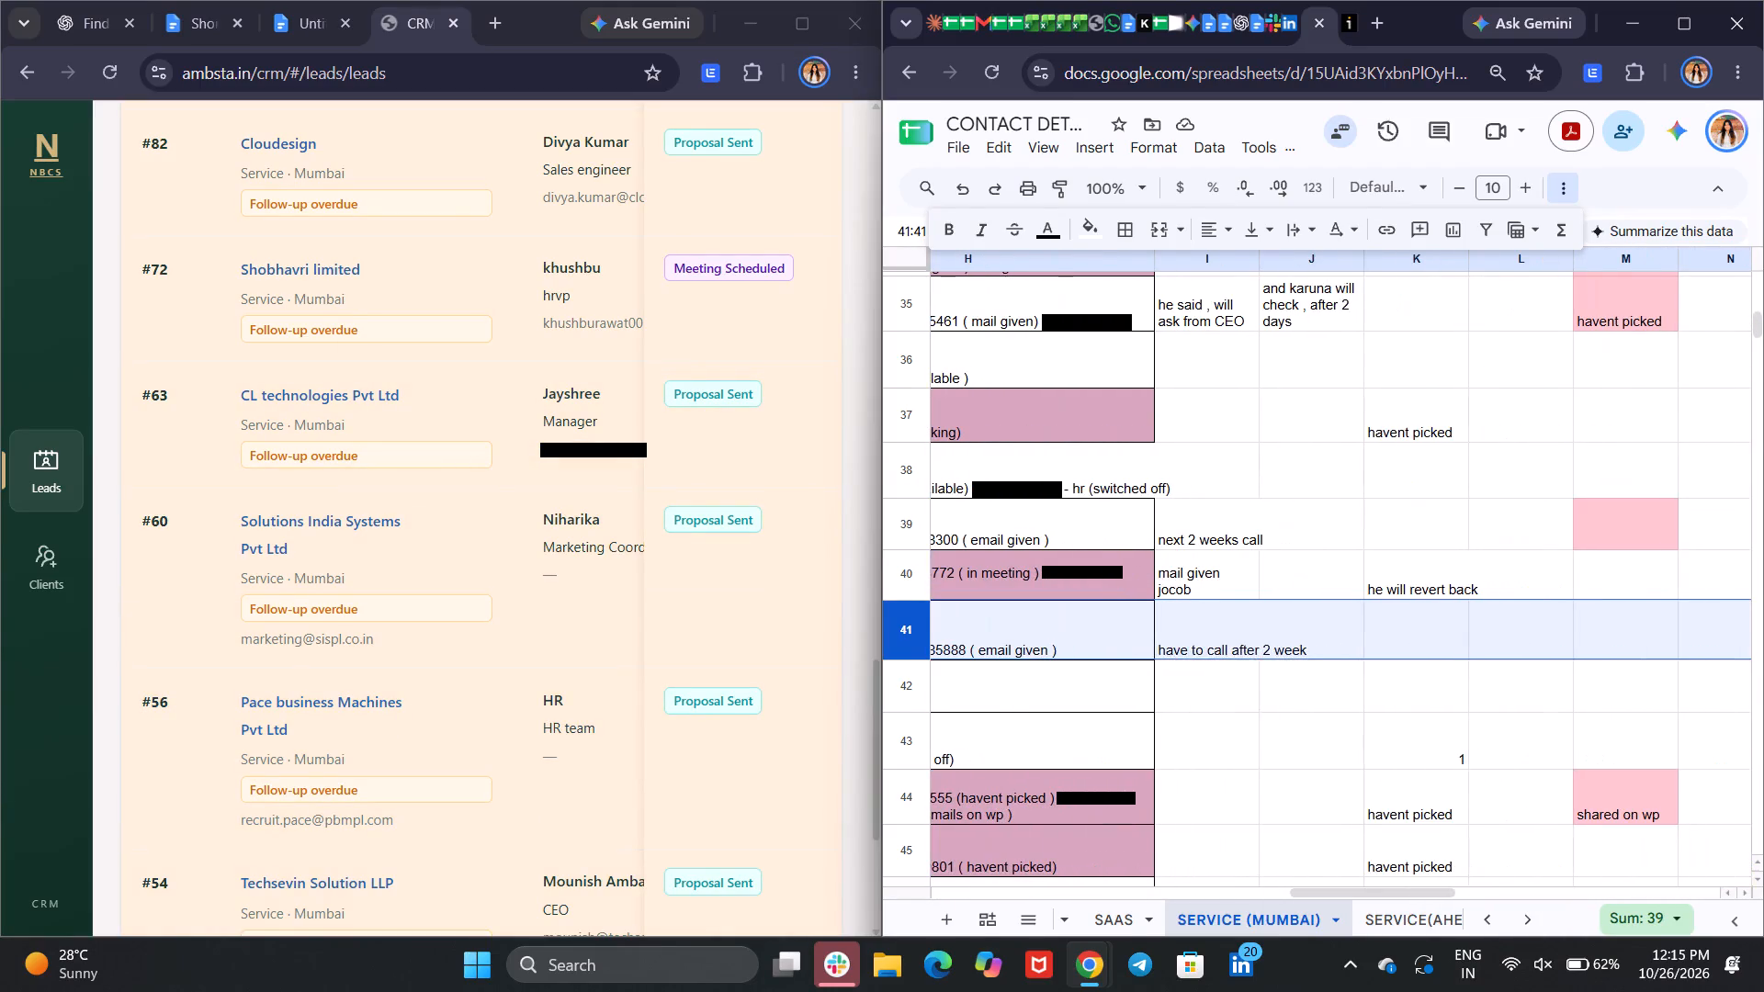
pyautogui.hscroll(-1, 1593, 603)
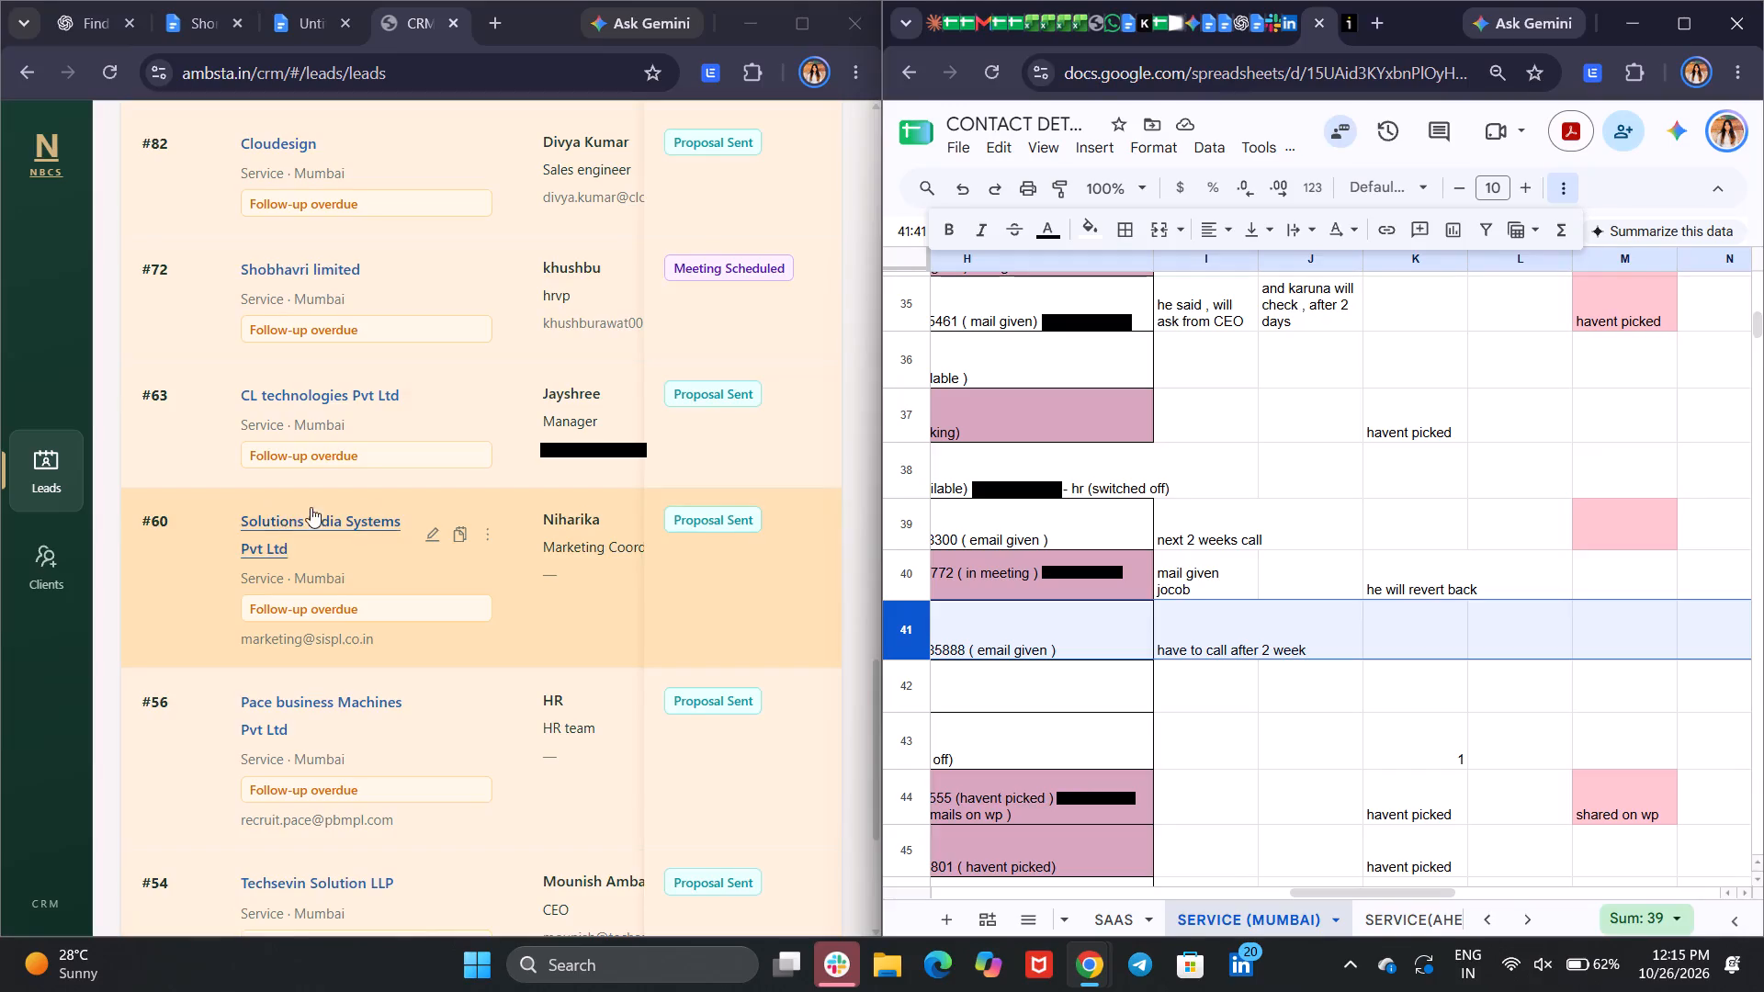
# Mark the Cloudesign lead as a Future Prospect in the CRM with the remark "Not interested right now ." and save the status.
pyautogui.scroll(3, 367, 504)
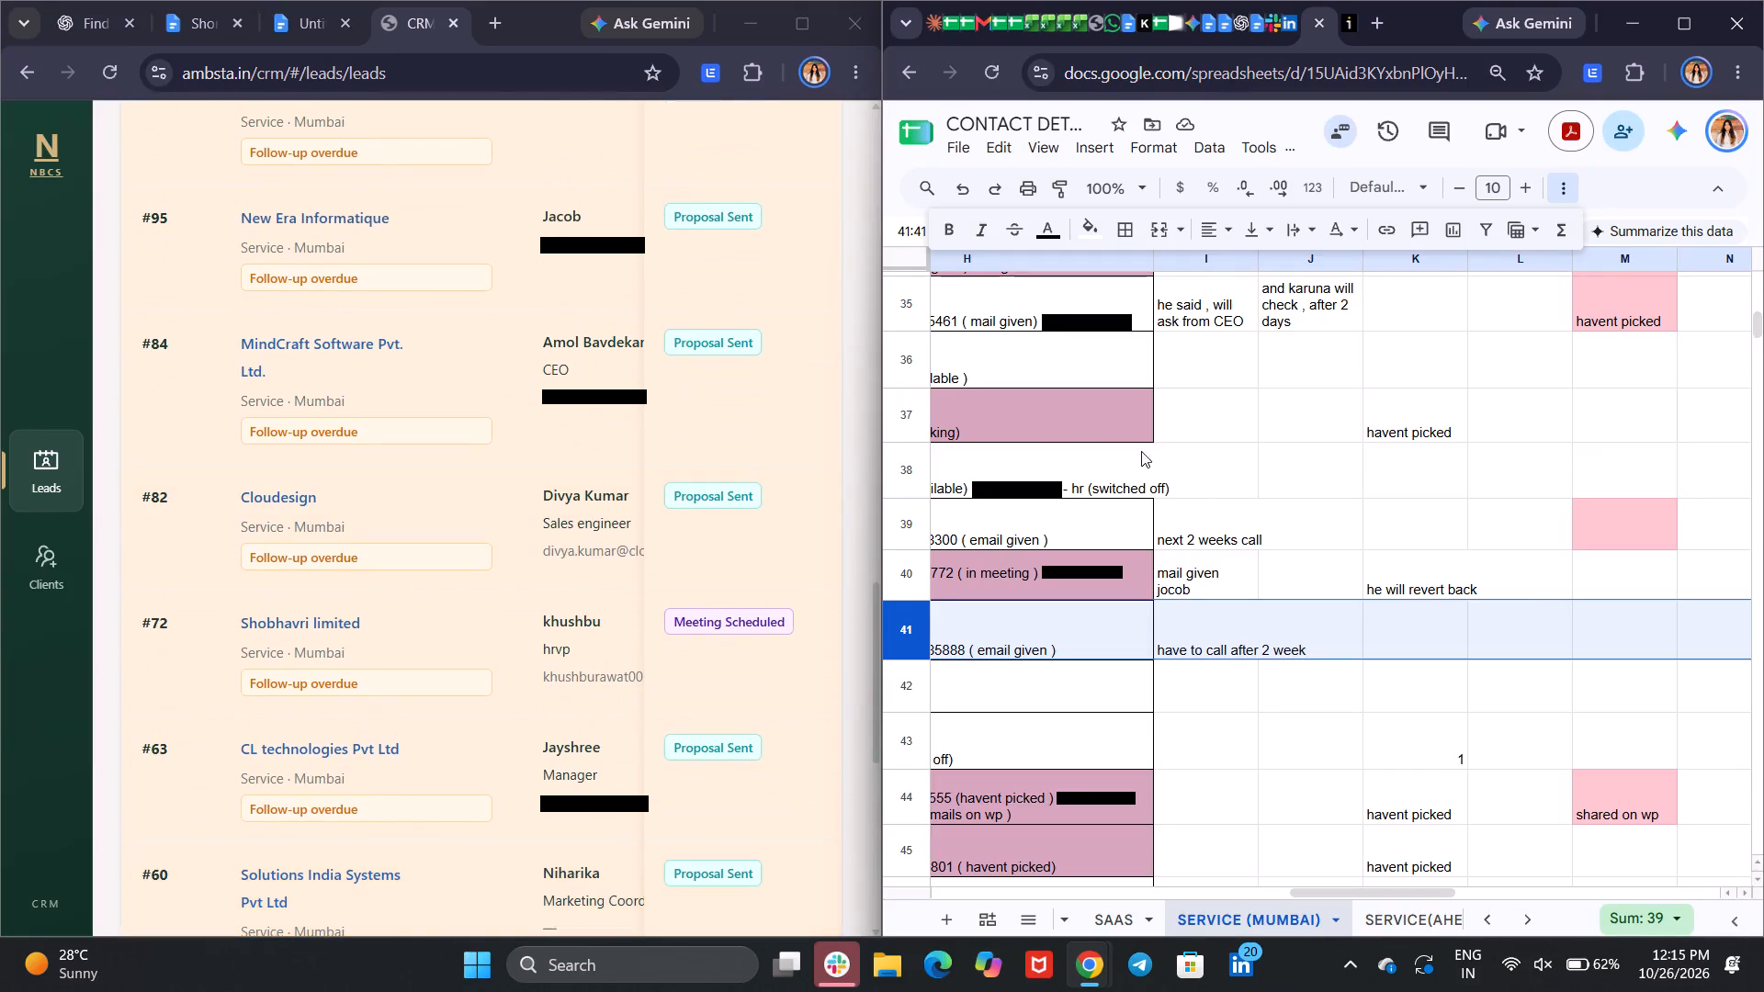
pyautogui.hscroll(7, 1198, 497)
pyautogui.scroll(4, 1198, 497)
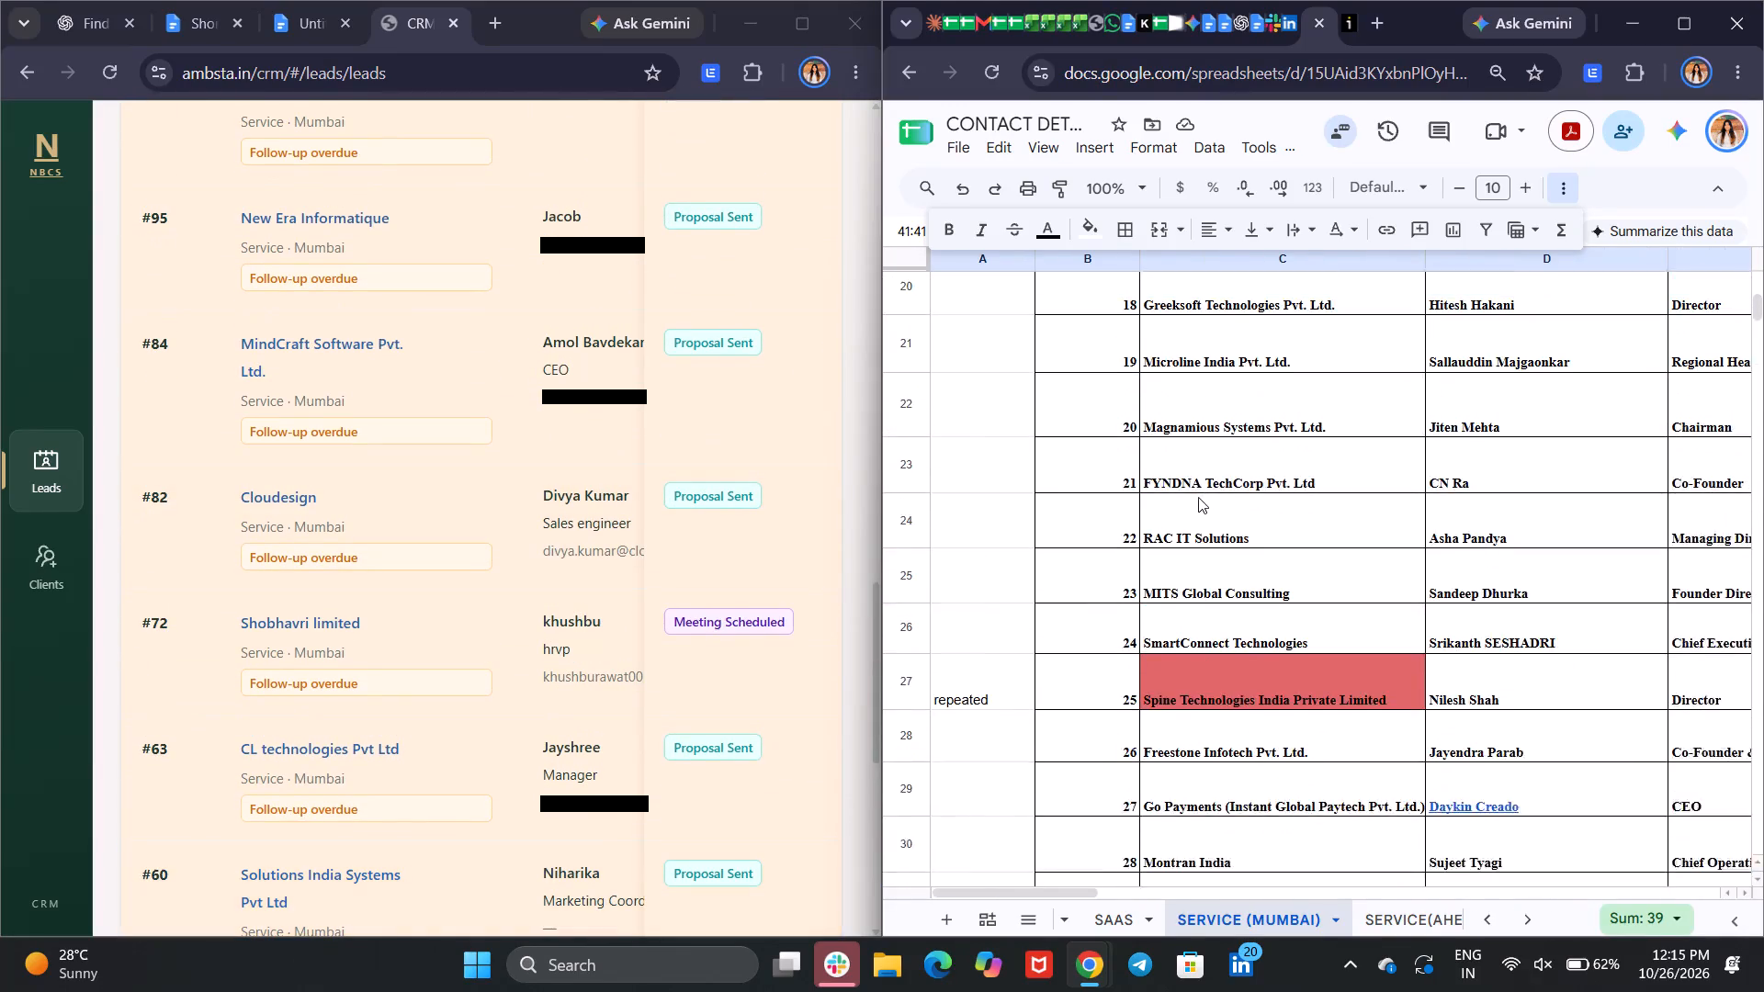
pyautogui.click(475, 492)
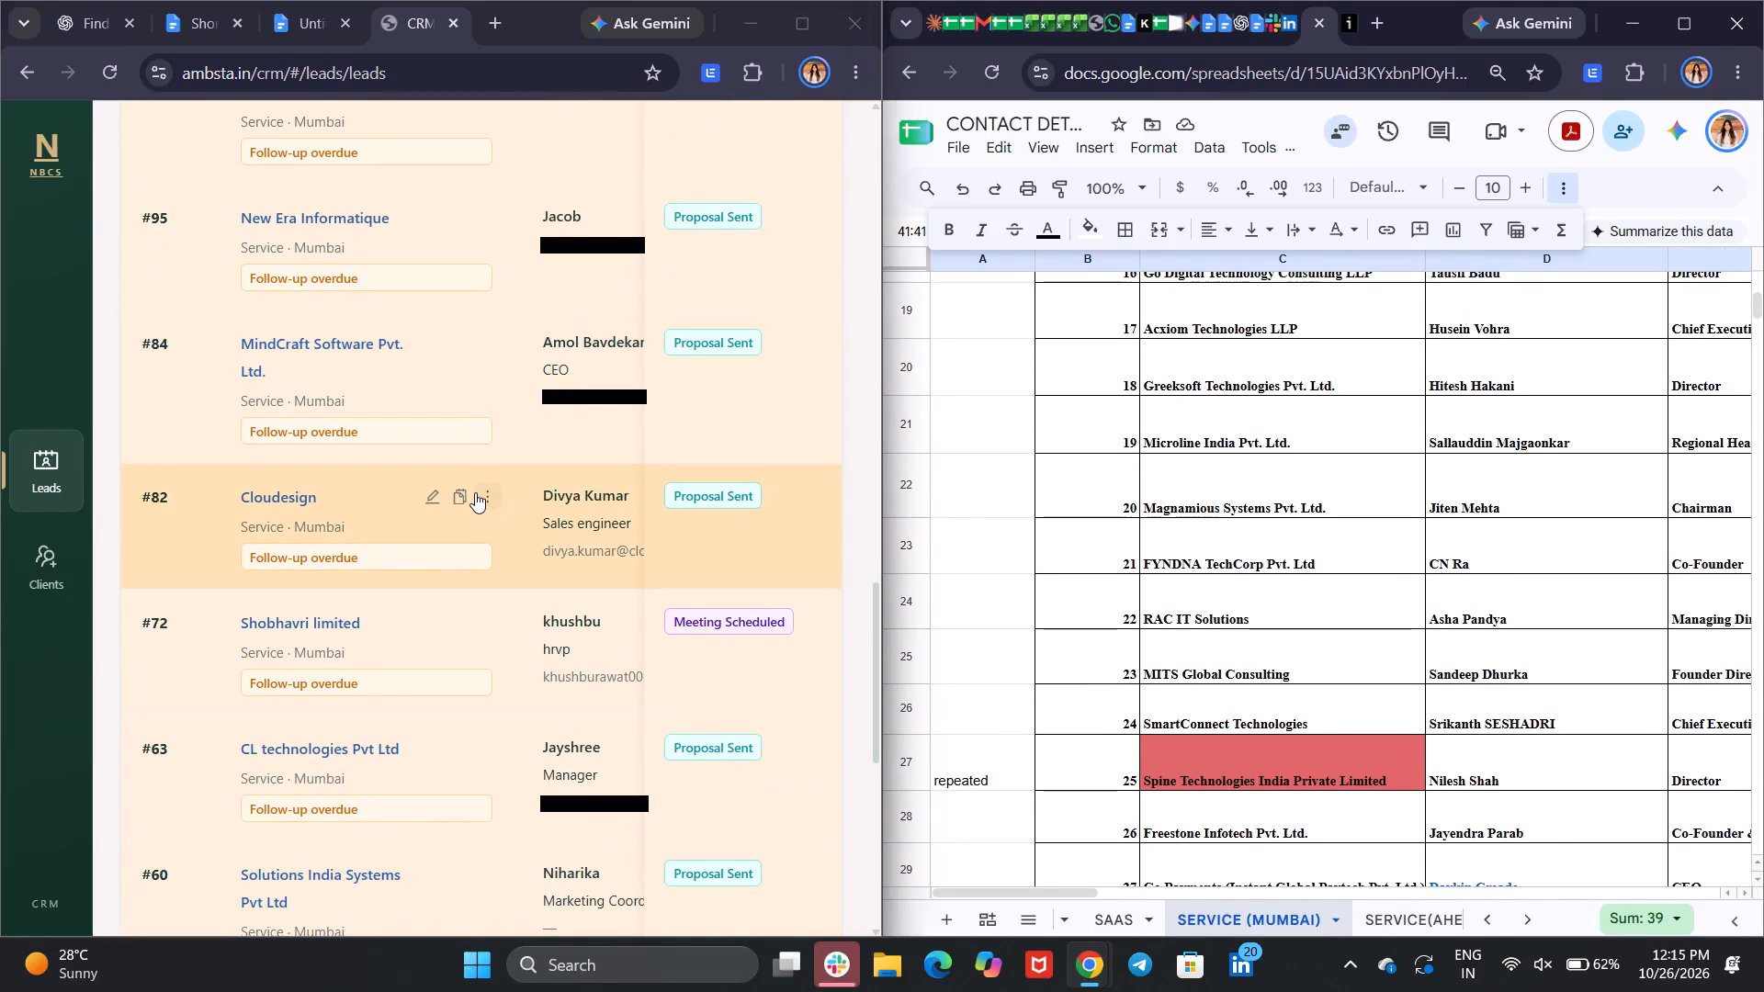
pyautogui.click(659, 757)
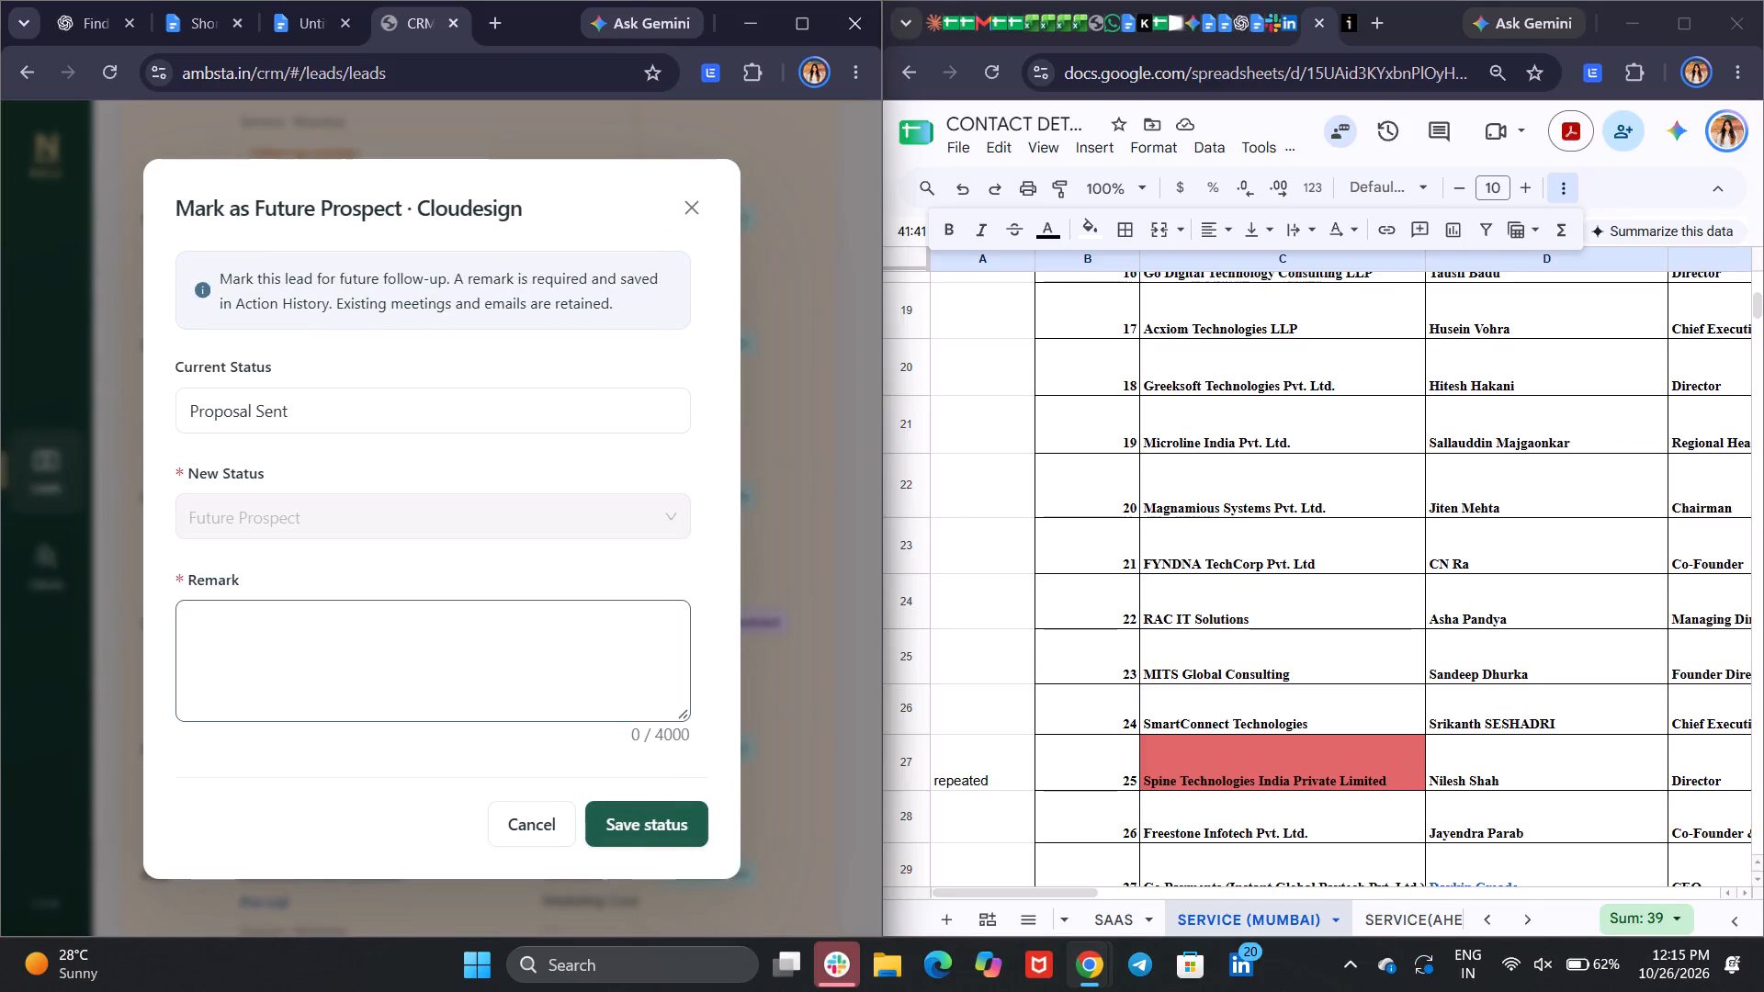
pyautogui.click(332, 612)
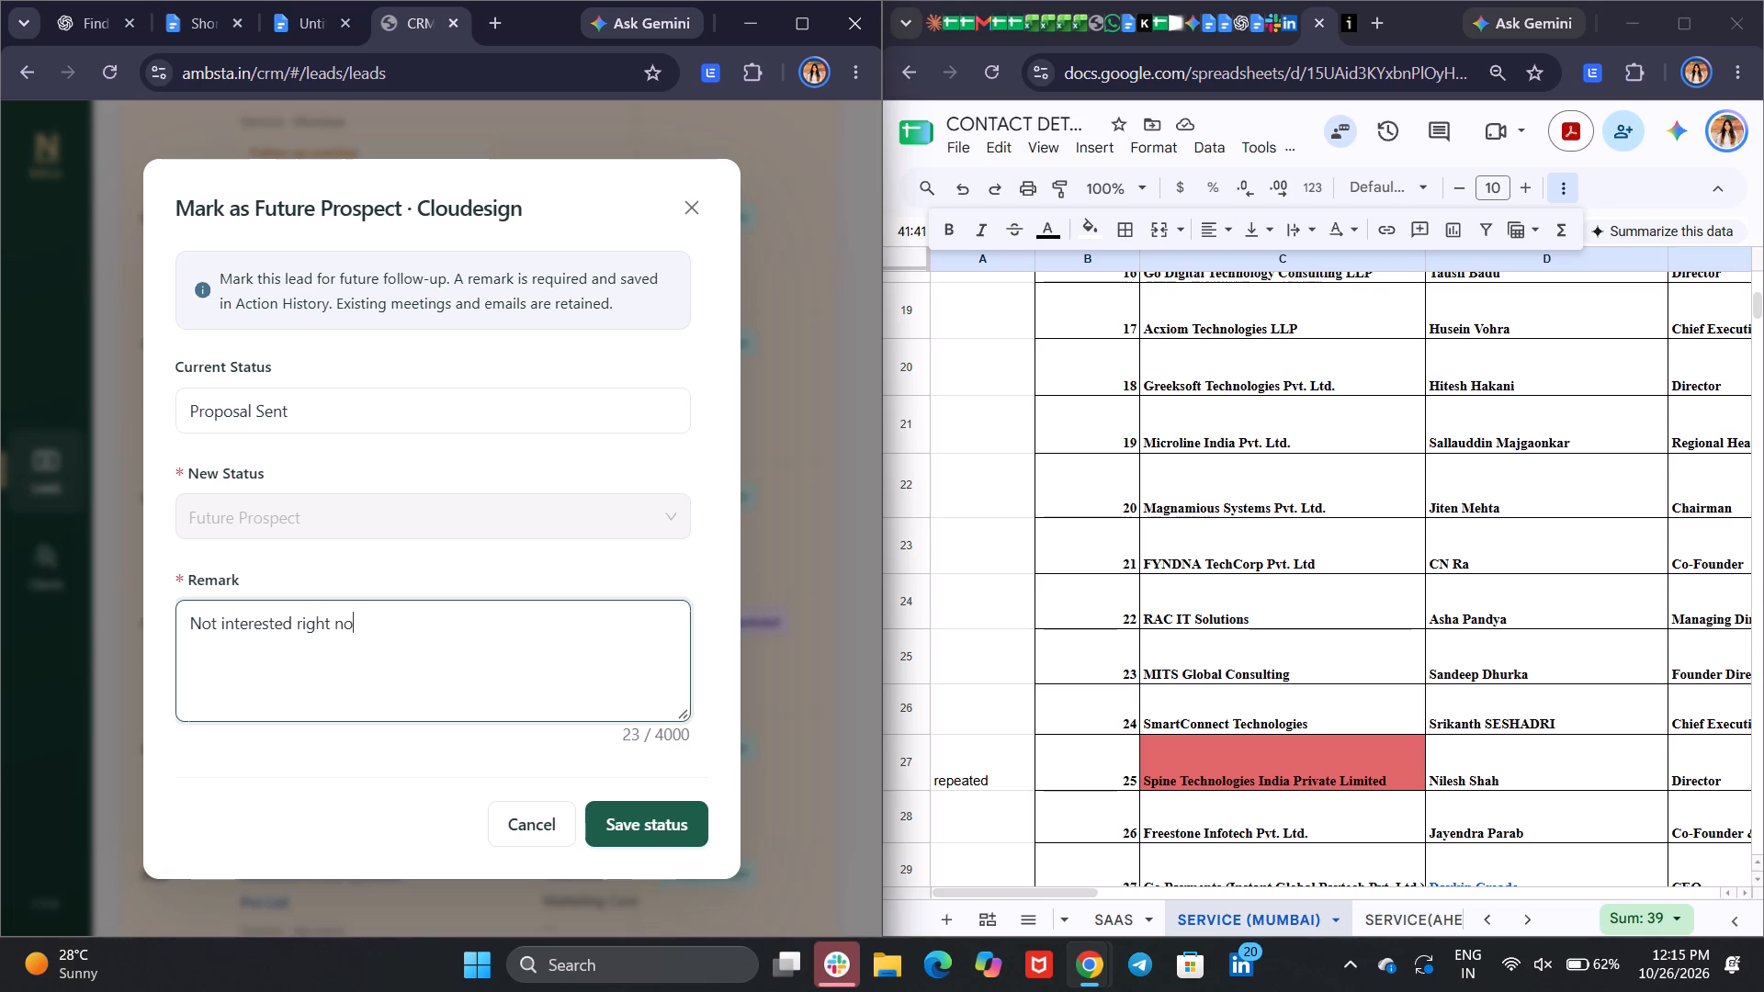
pyautogui.press(',')
pyautogui.press('BackSpace')
pyautogui.press('.')
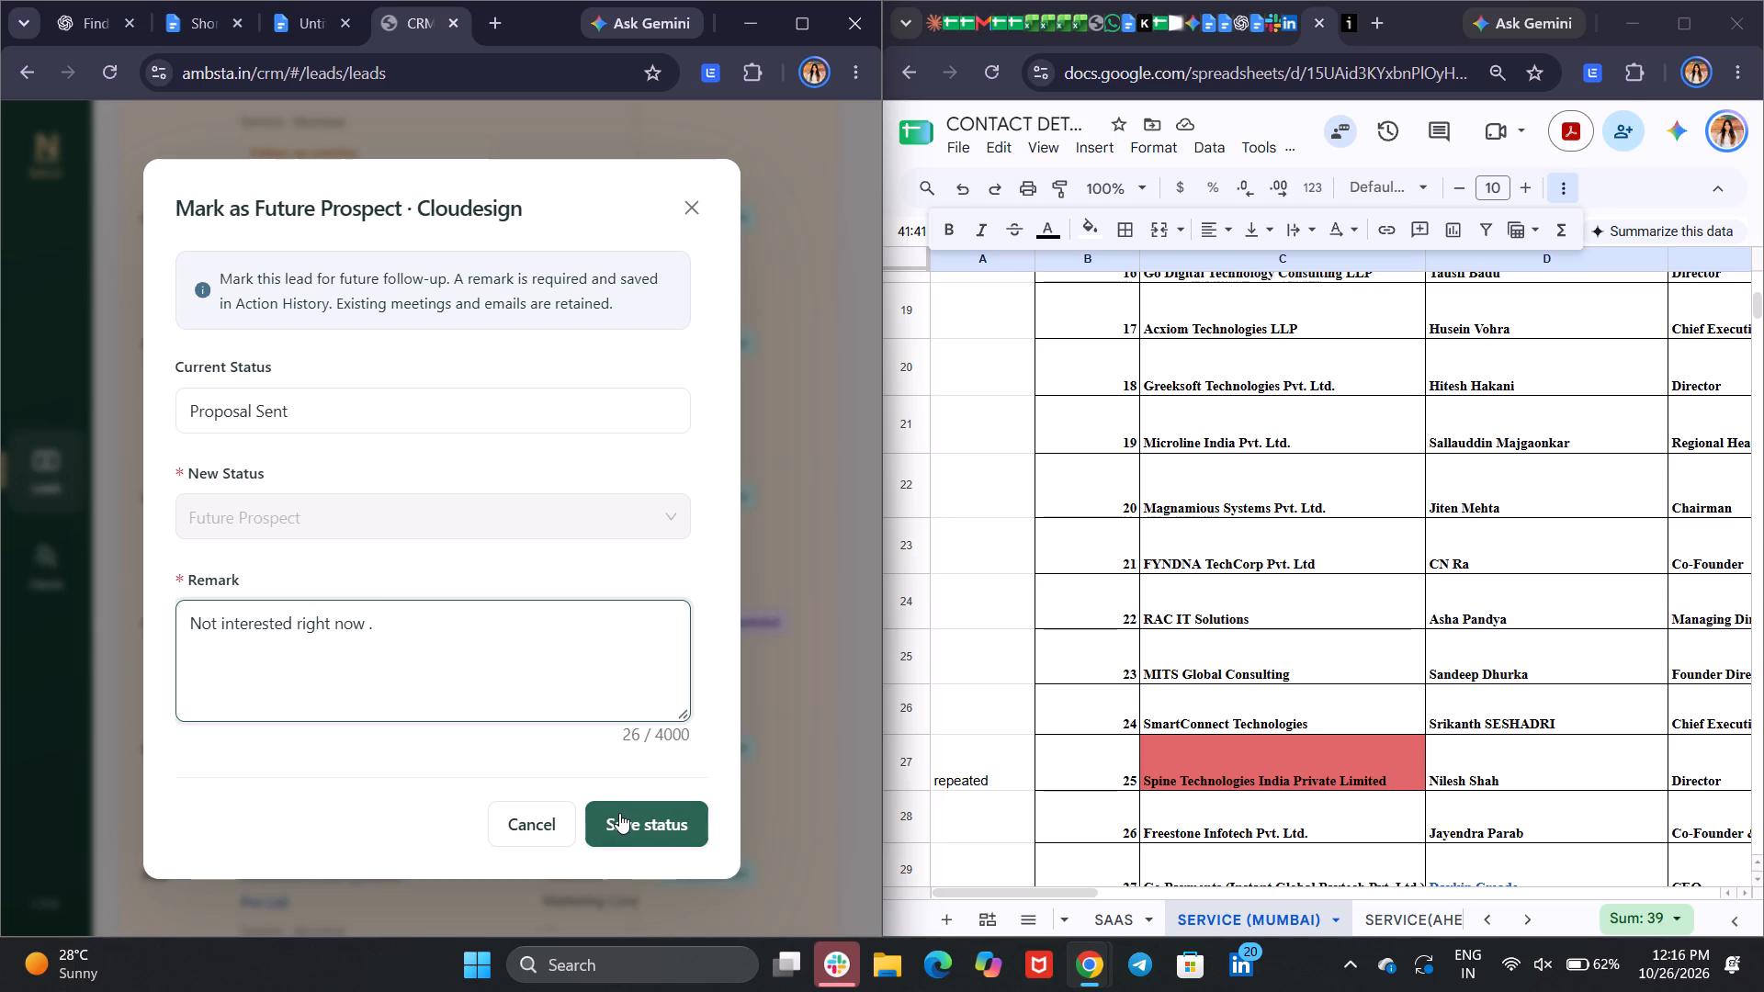
pyautogui.click(619, 813)
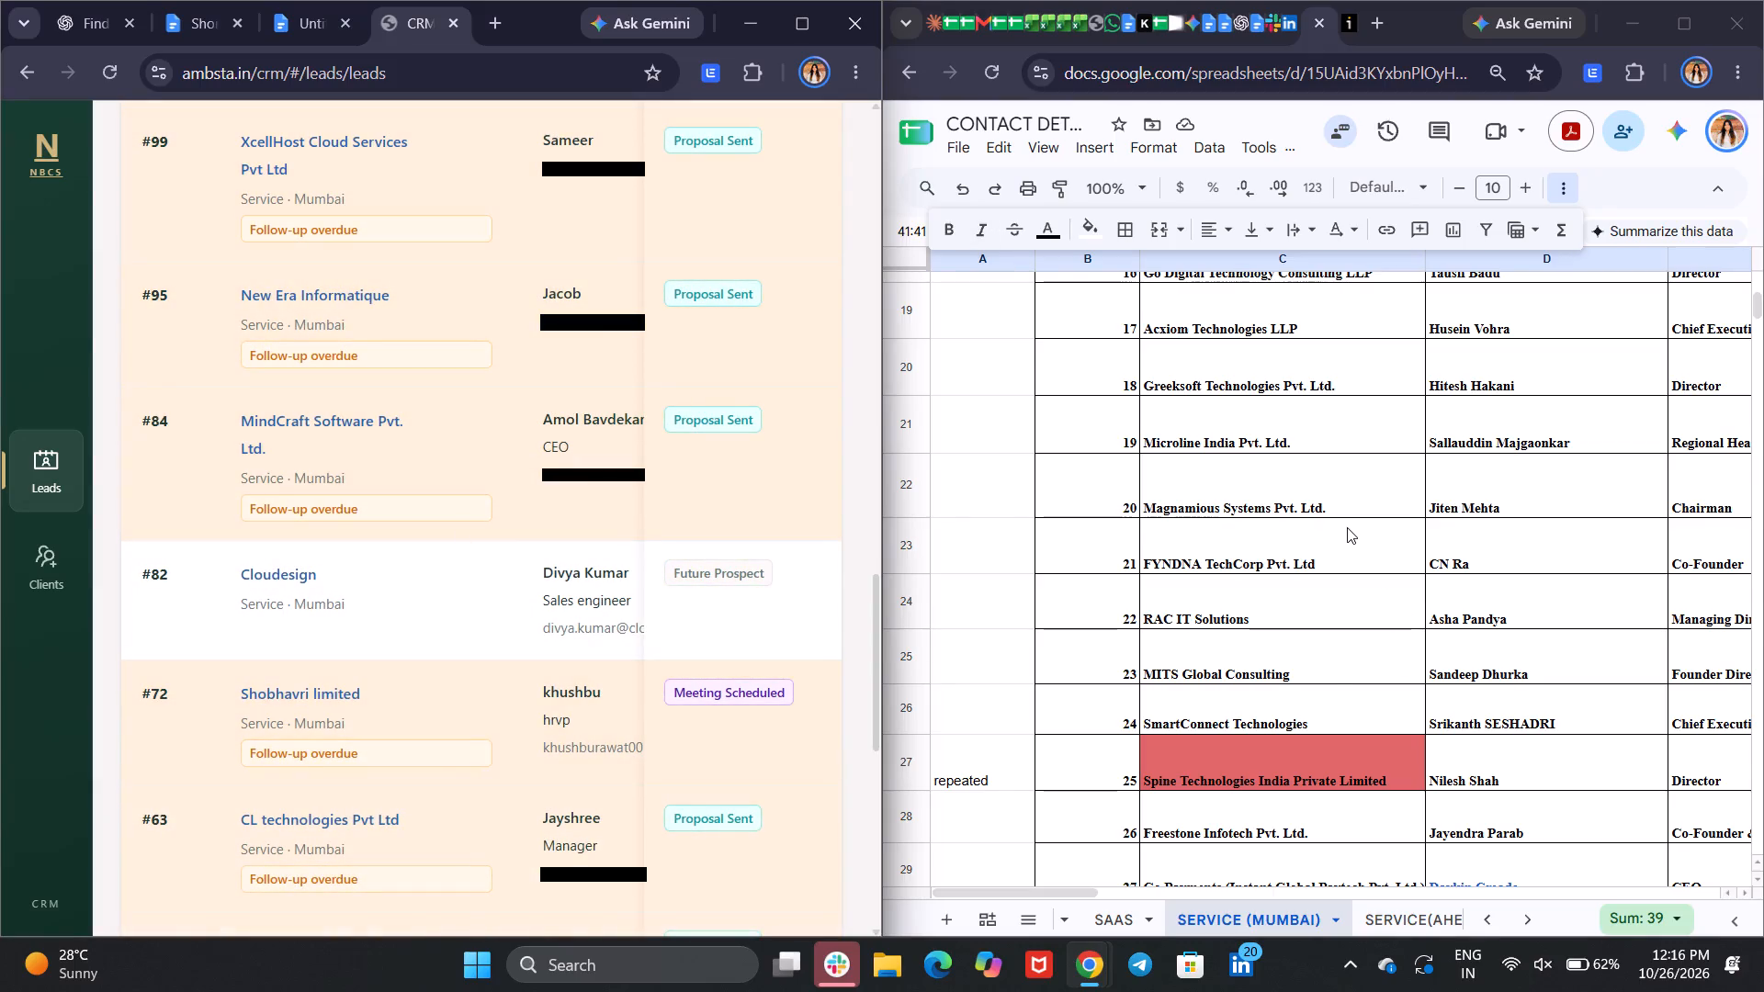
# Scan the company names in the SERVICE (MUMBAI) sheet for the overdue MindCraft Software Pvt. Ltd. lead.
pyautogui.scroll(7, 1347, 527)
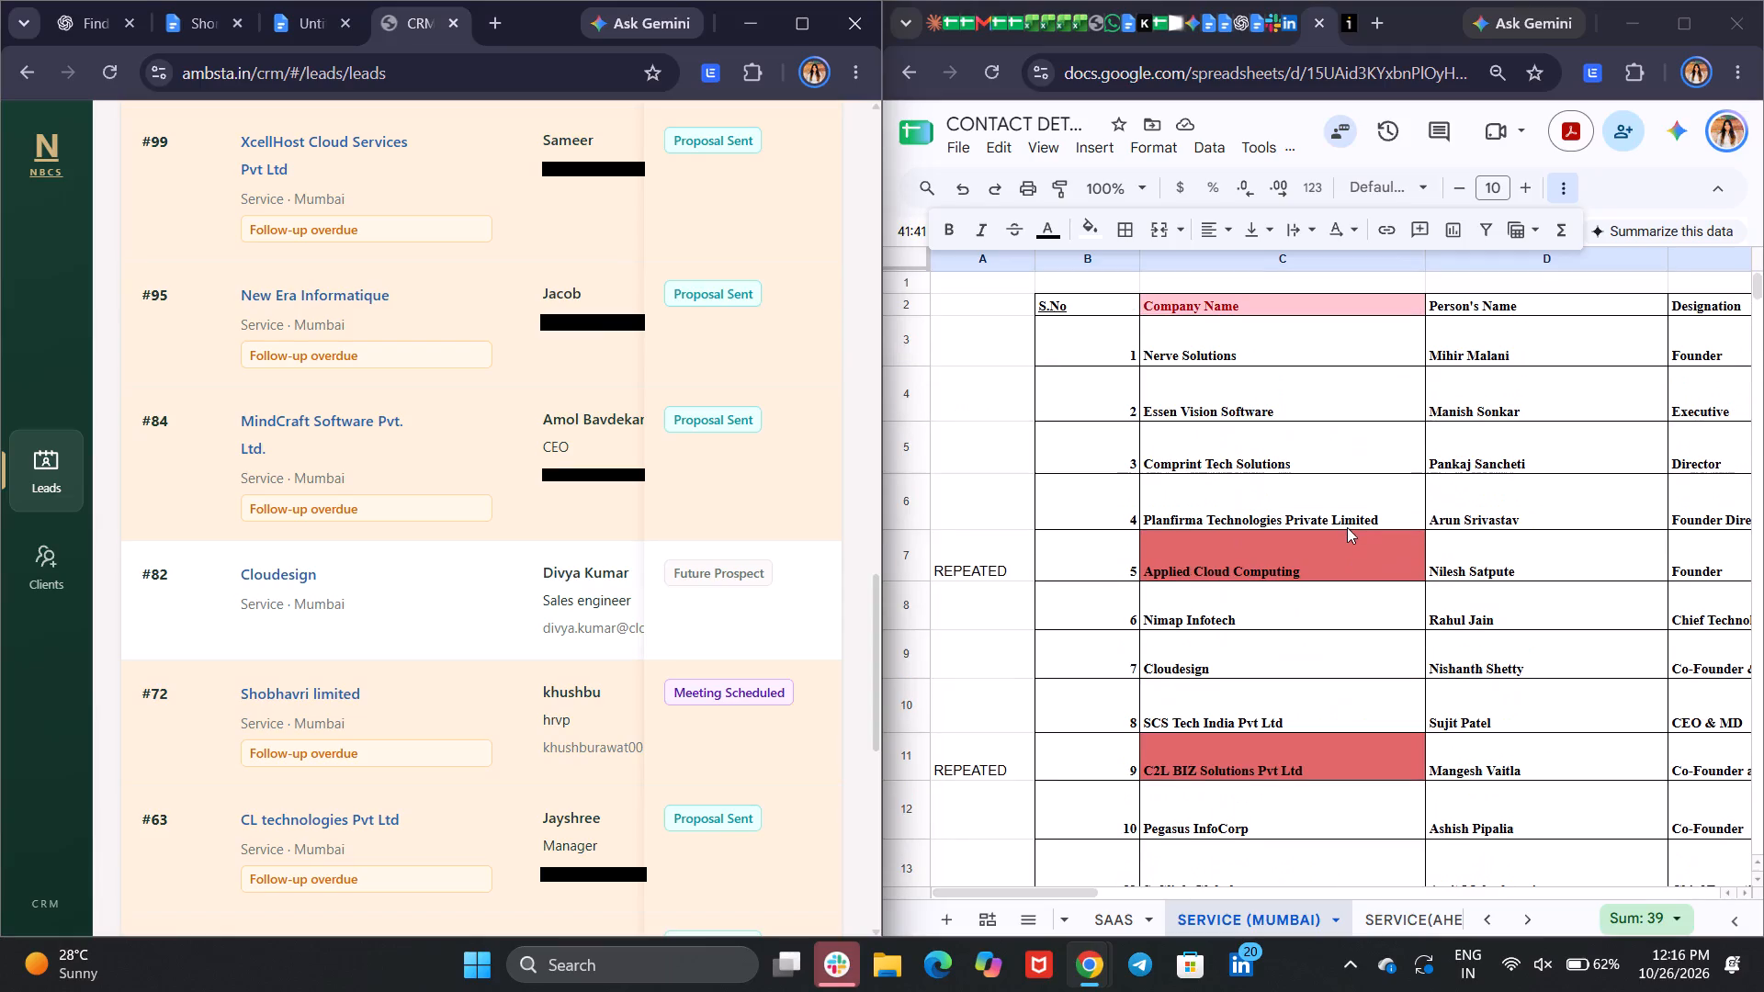
pyautogui.scroll(-6, 1347, 527)
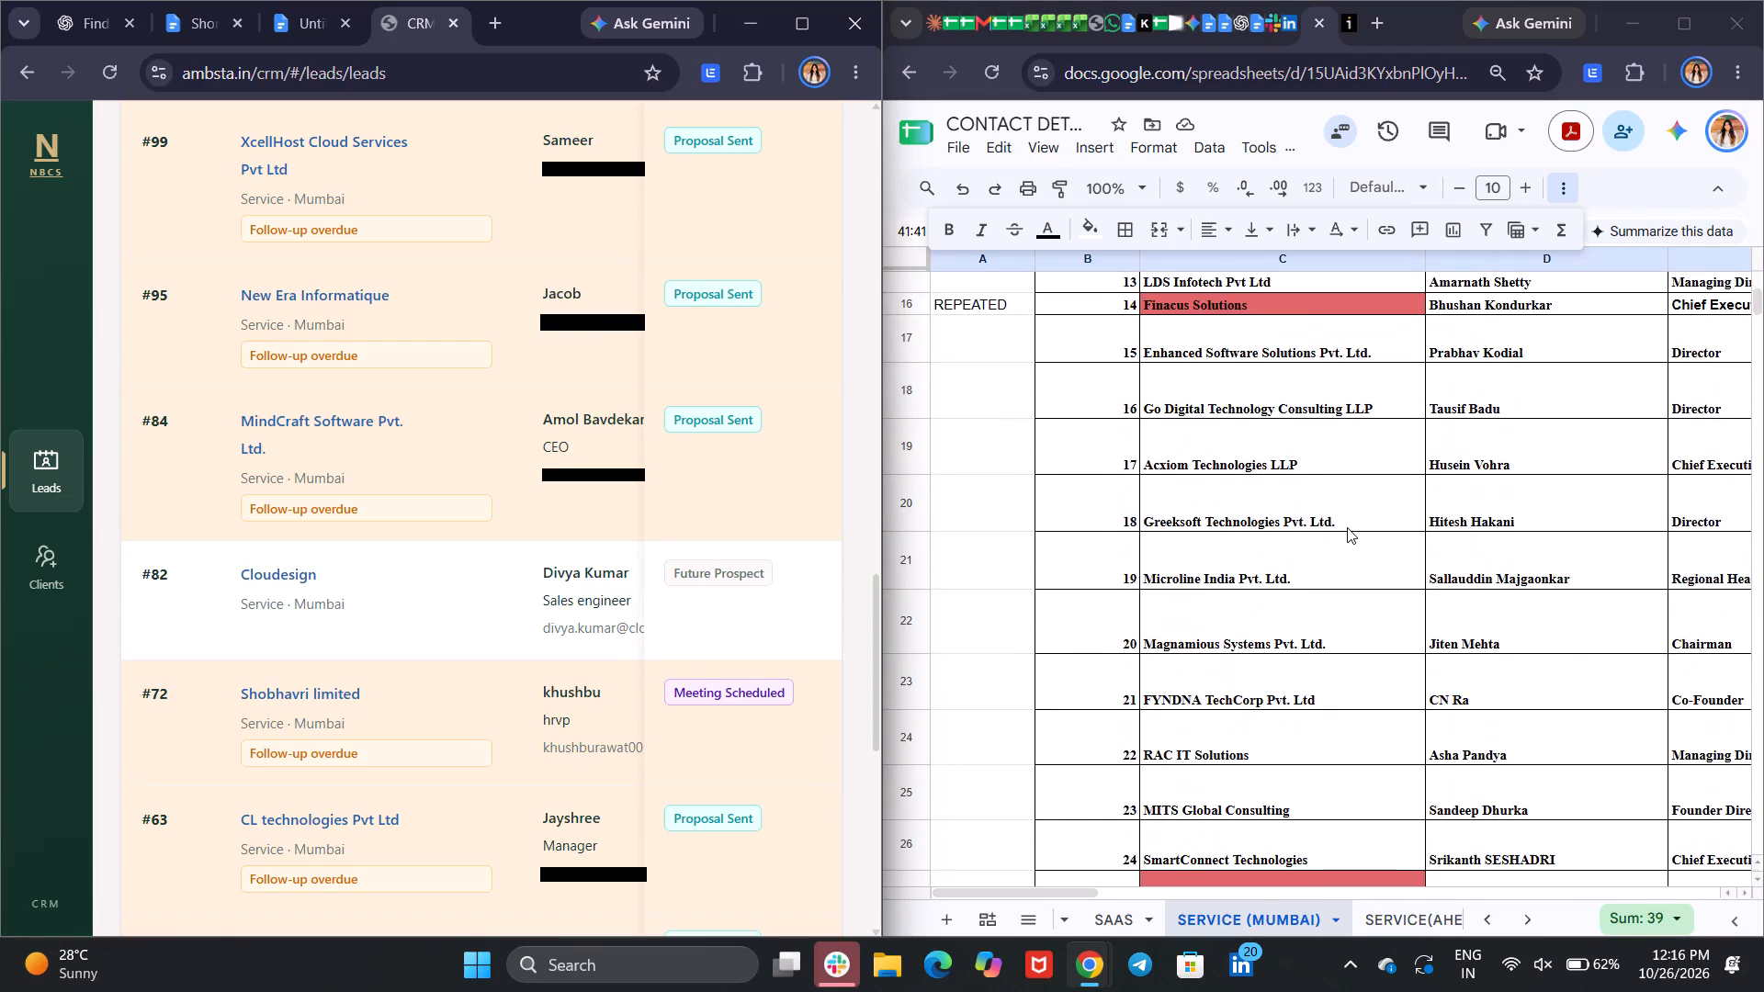
pyautogui.scroll(-1, 1347, 527)
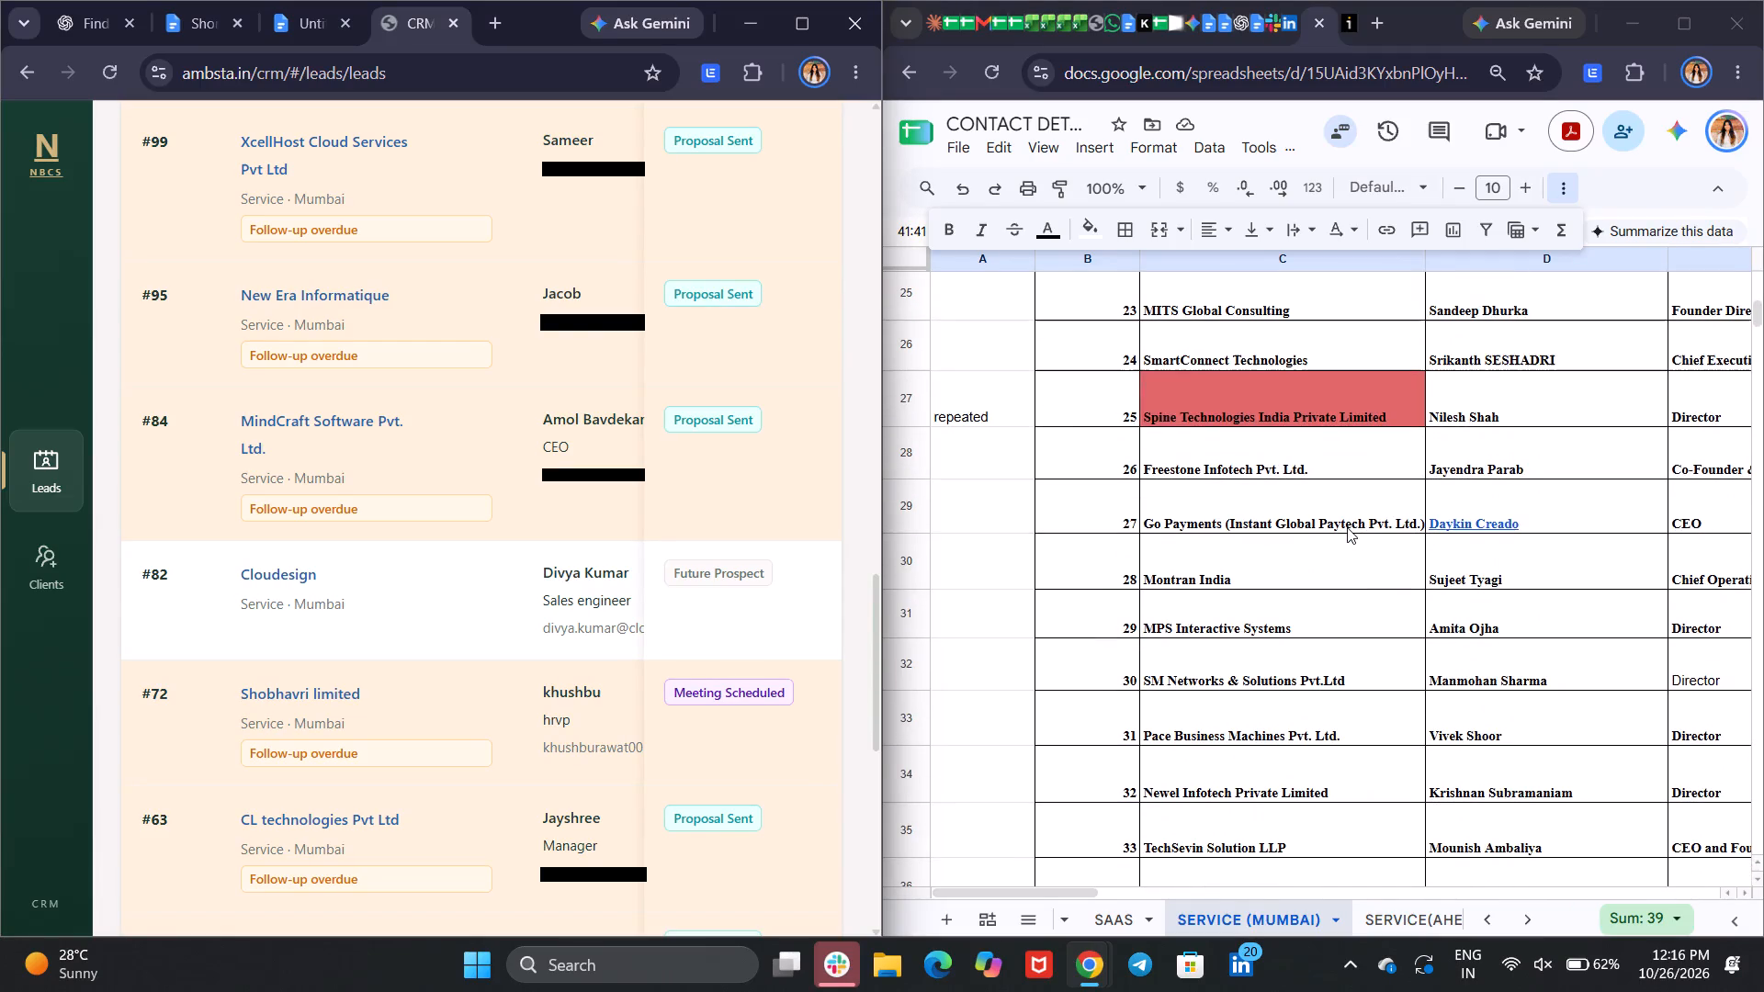
pyautogui.scroll(-3, 1347, 527)
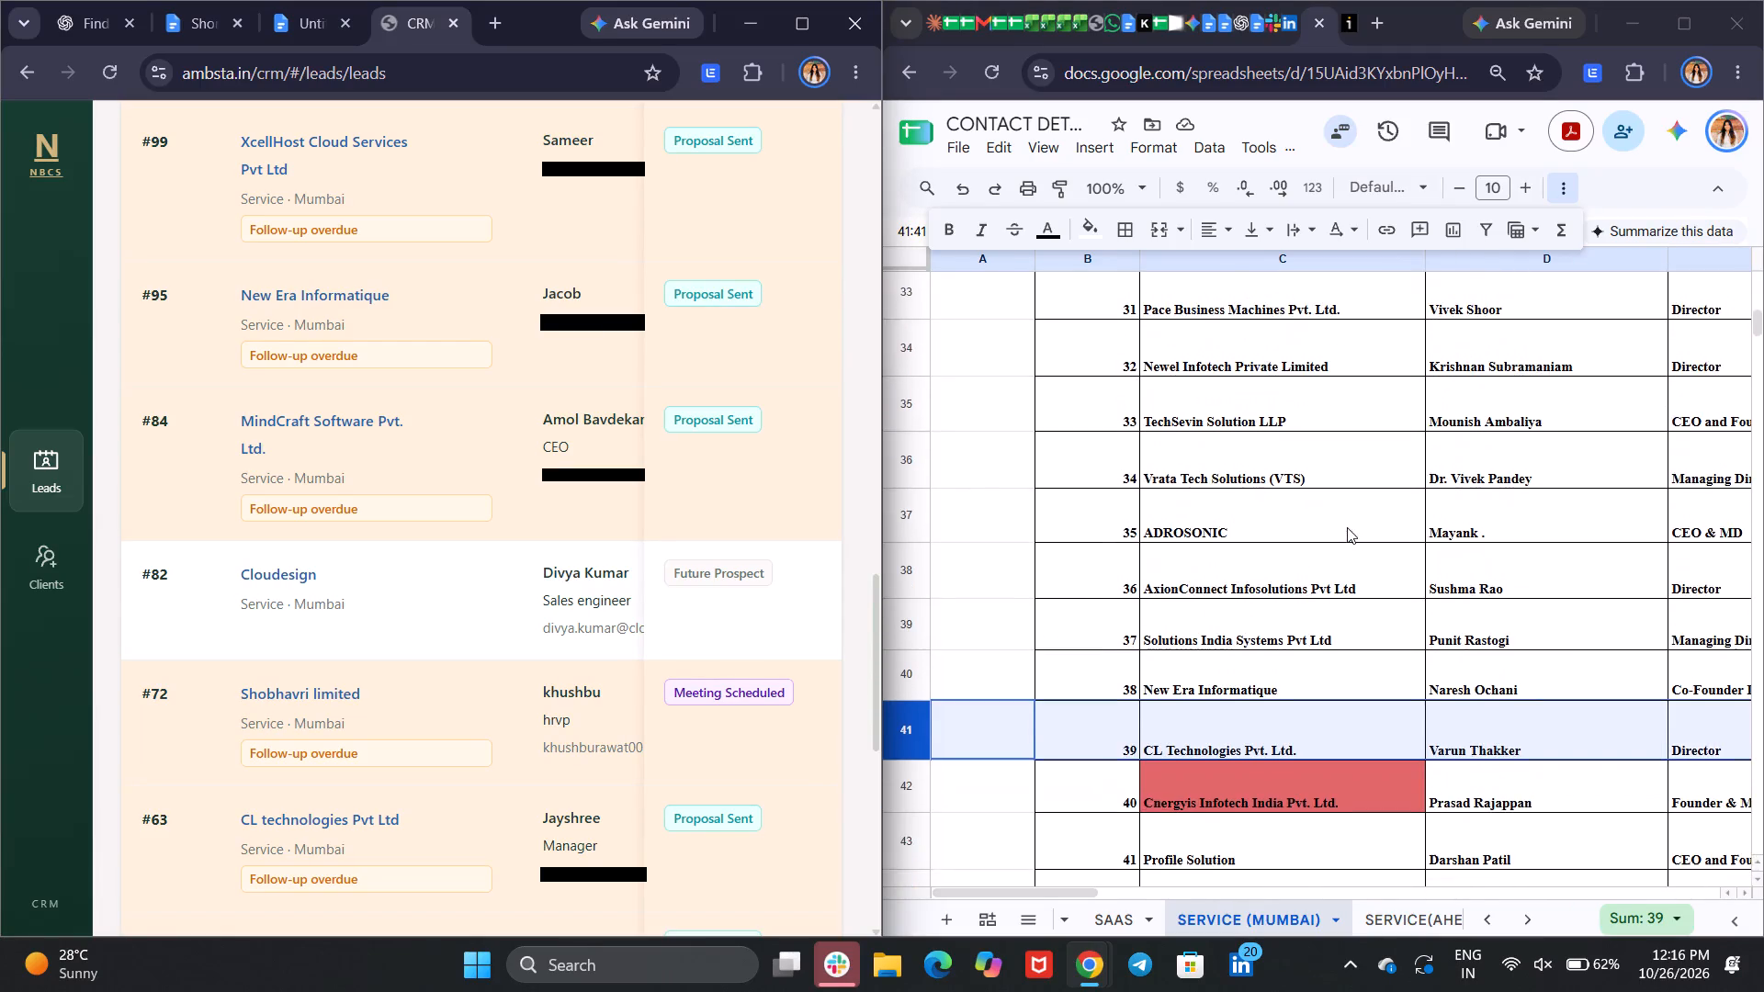
pyautogui.scroll(-4, 1347, 527)
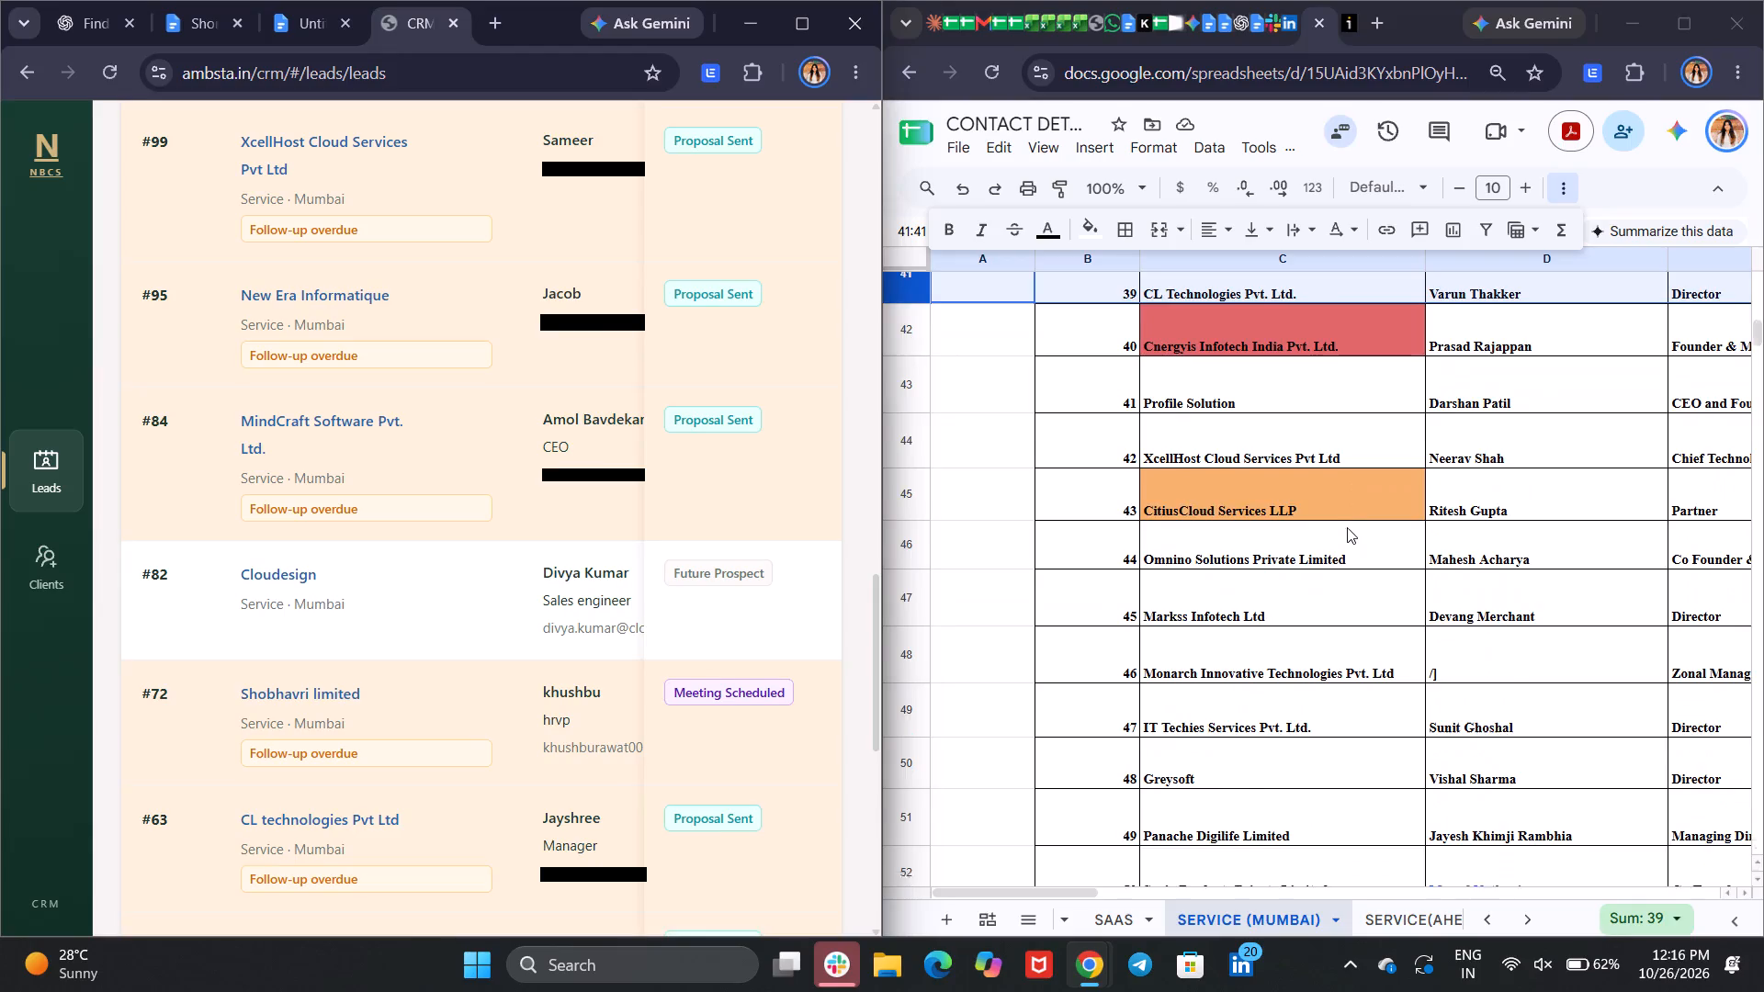
pyautogui.scroll(-1, 1347, 527)
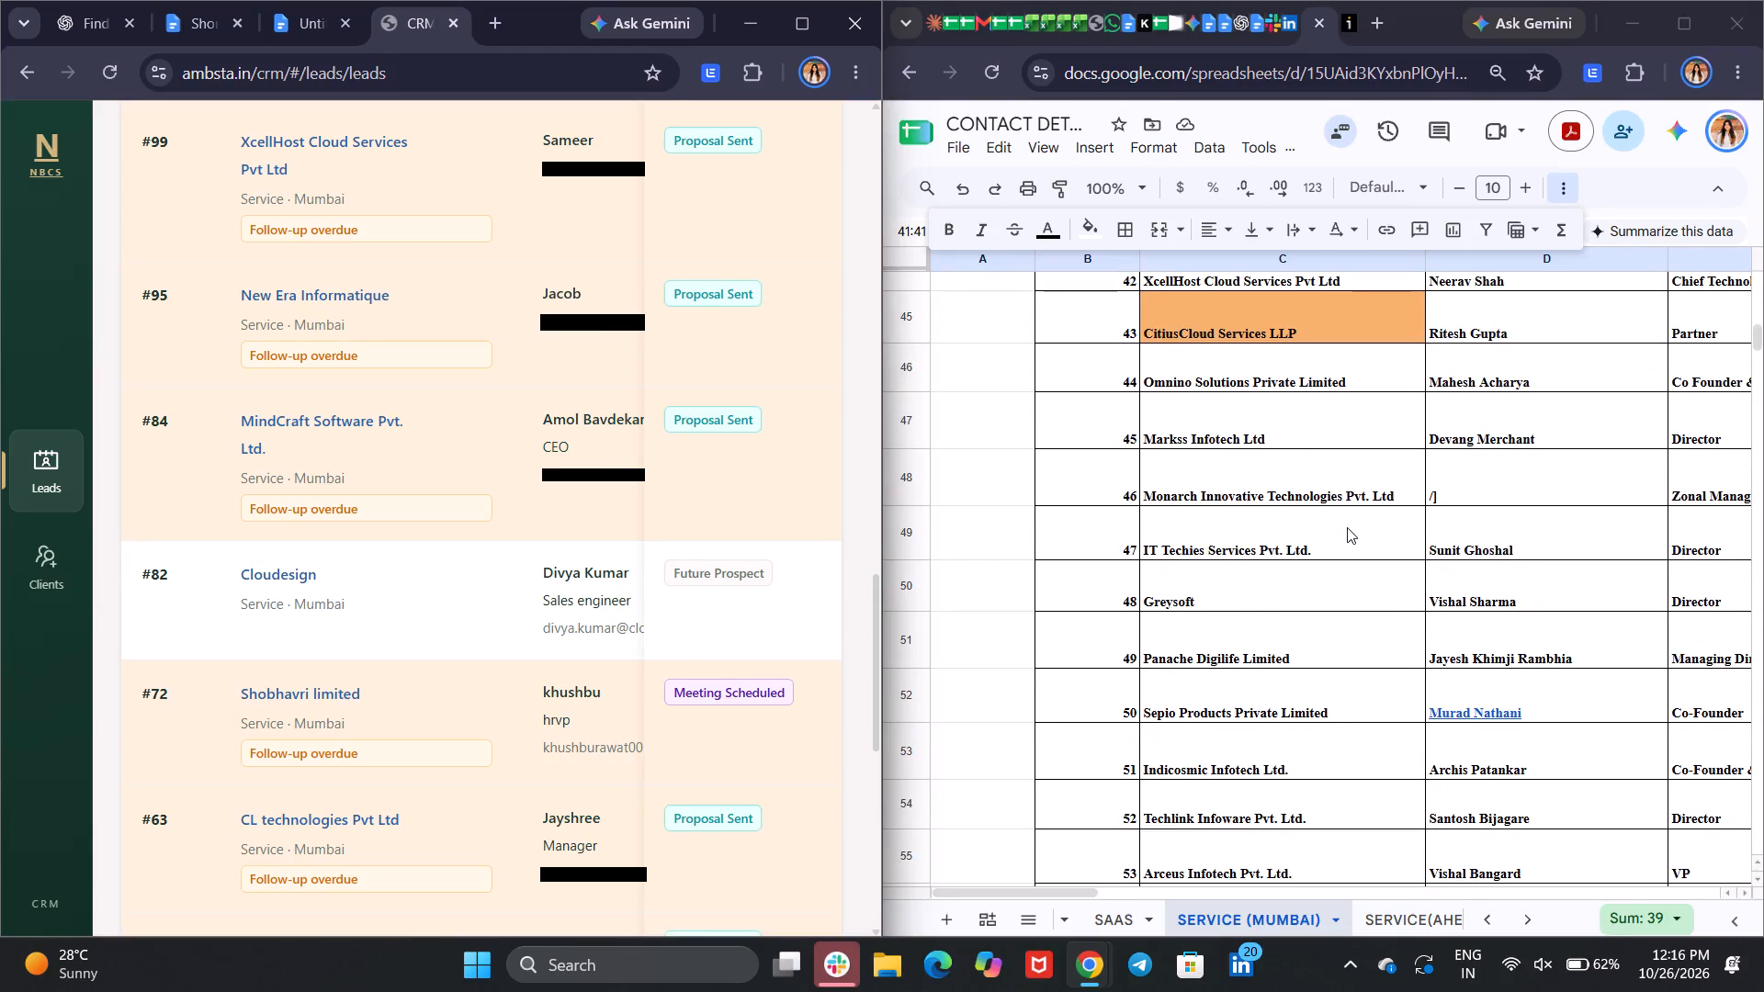
# Search the SERVICE (MUMBAI) sheet for "mind" and examine the call remarks of MindCraft Software Pvt. Ltd. in row 69.
pyautogui.hotkey('ctrl', 'f')
pyautogui.write('mind')
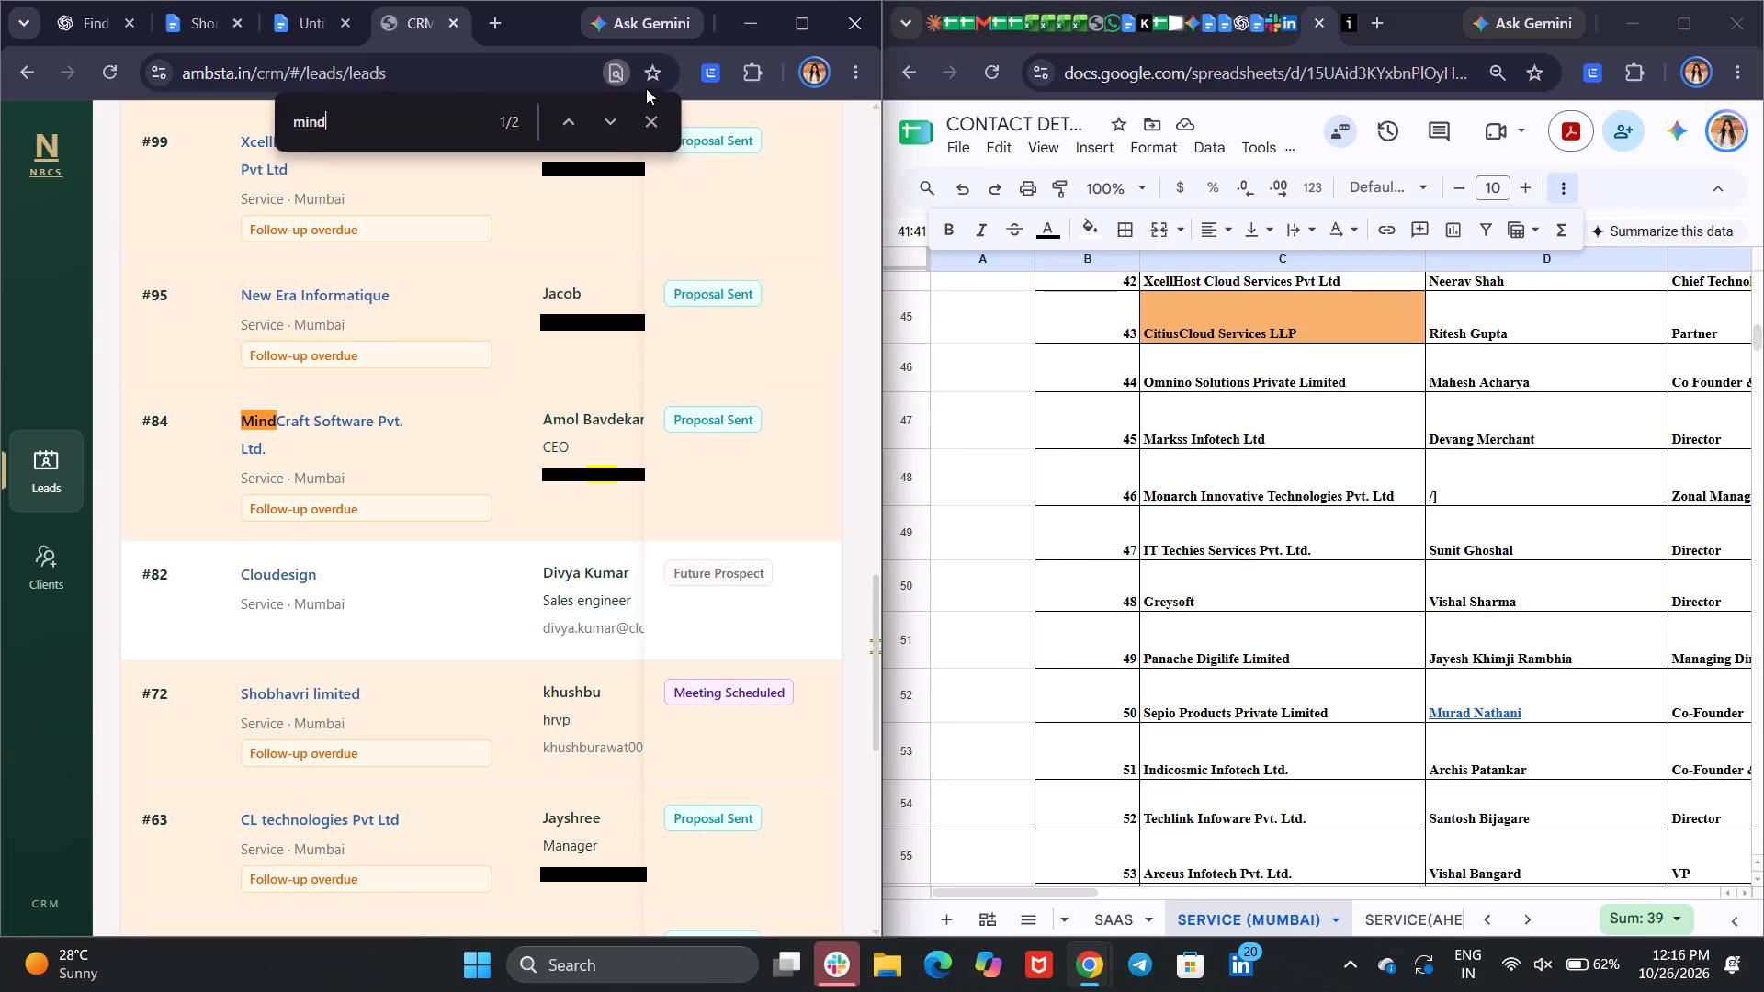
pyautogui.click(652, 112)
pyautogui.click(1414, 507)
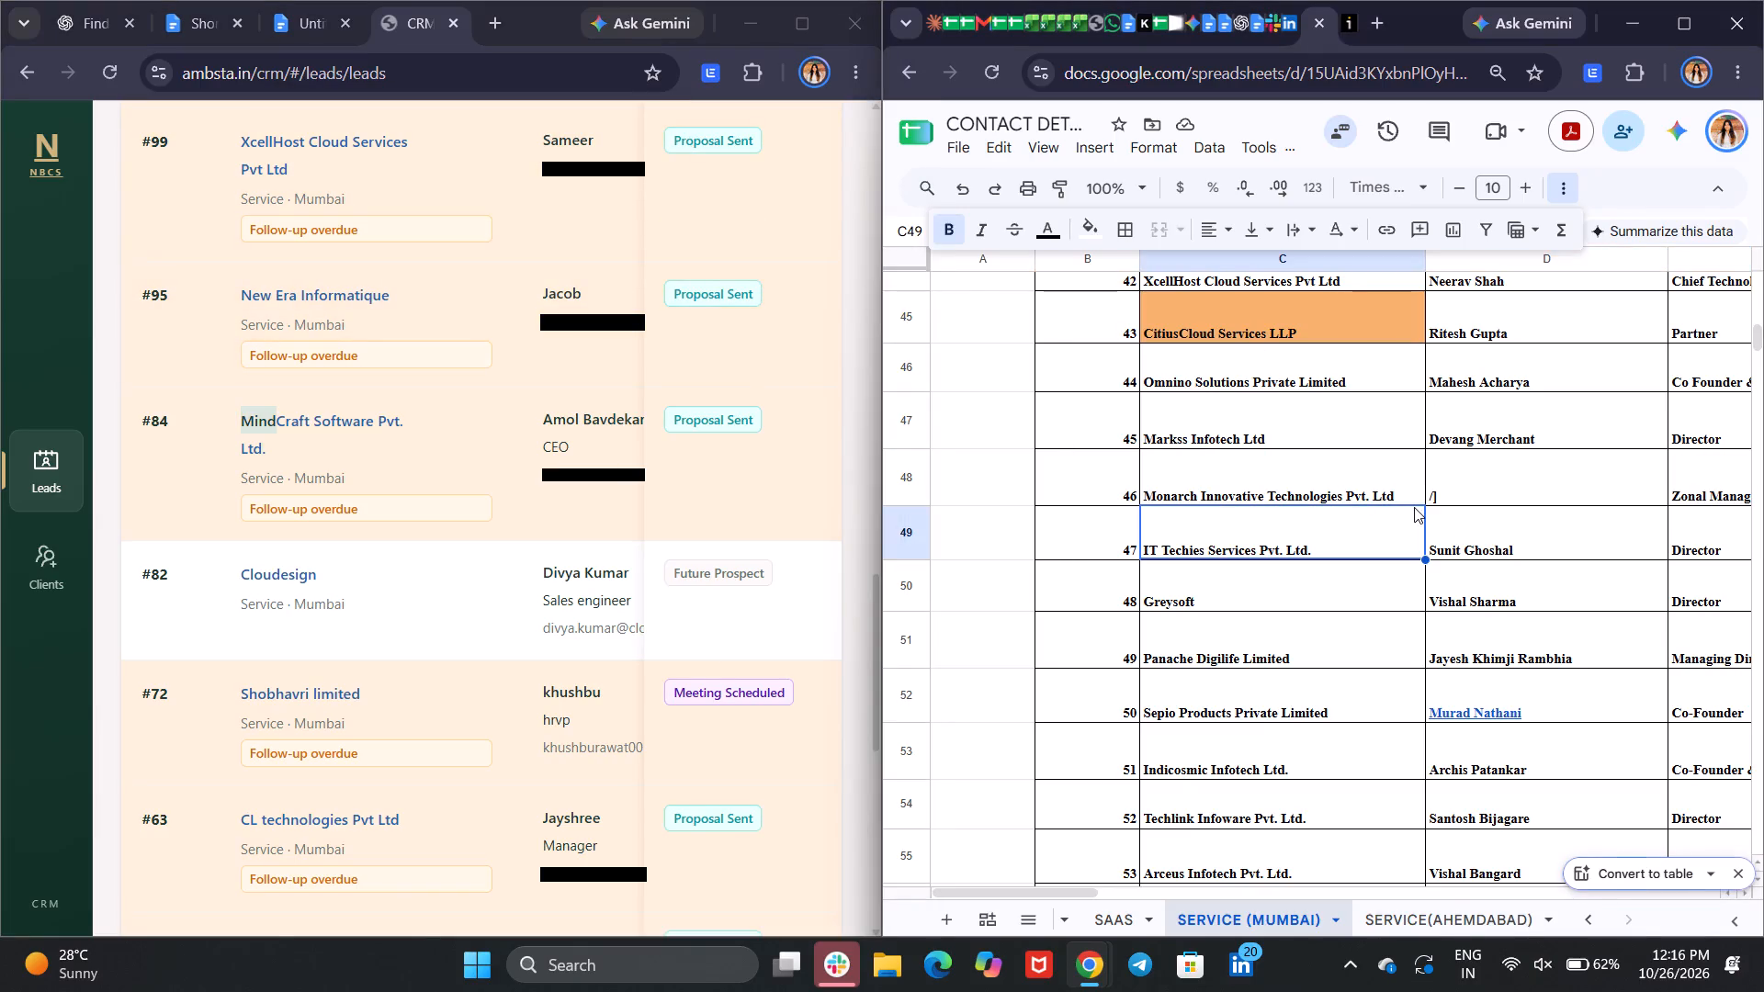
pyautogui.hotkey('ctrl', 'f')
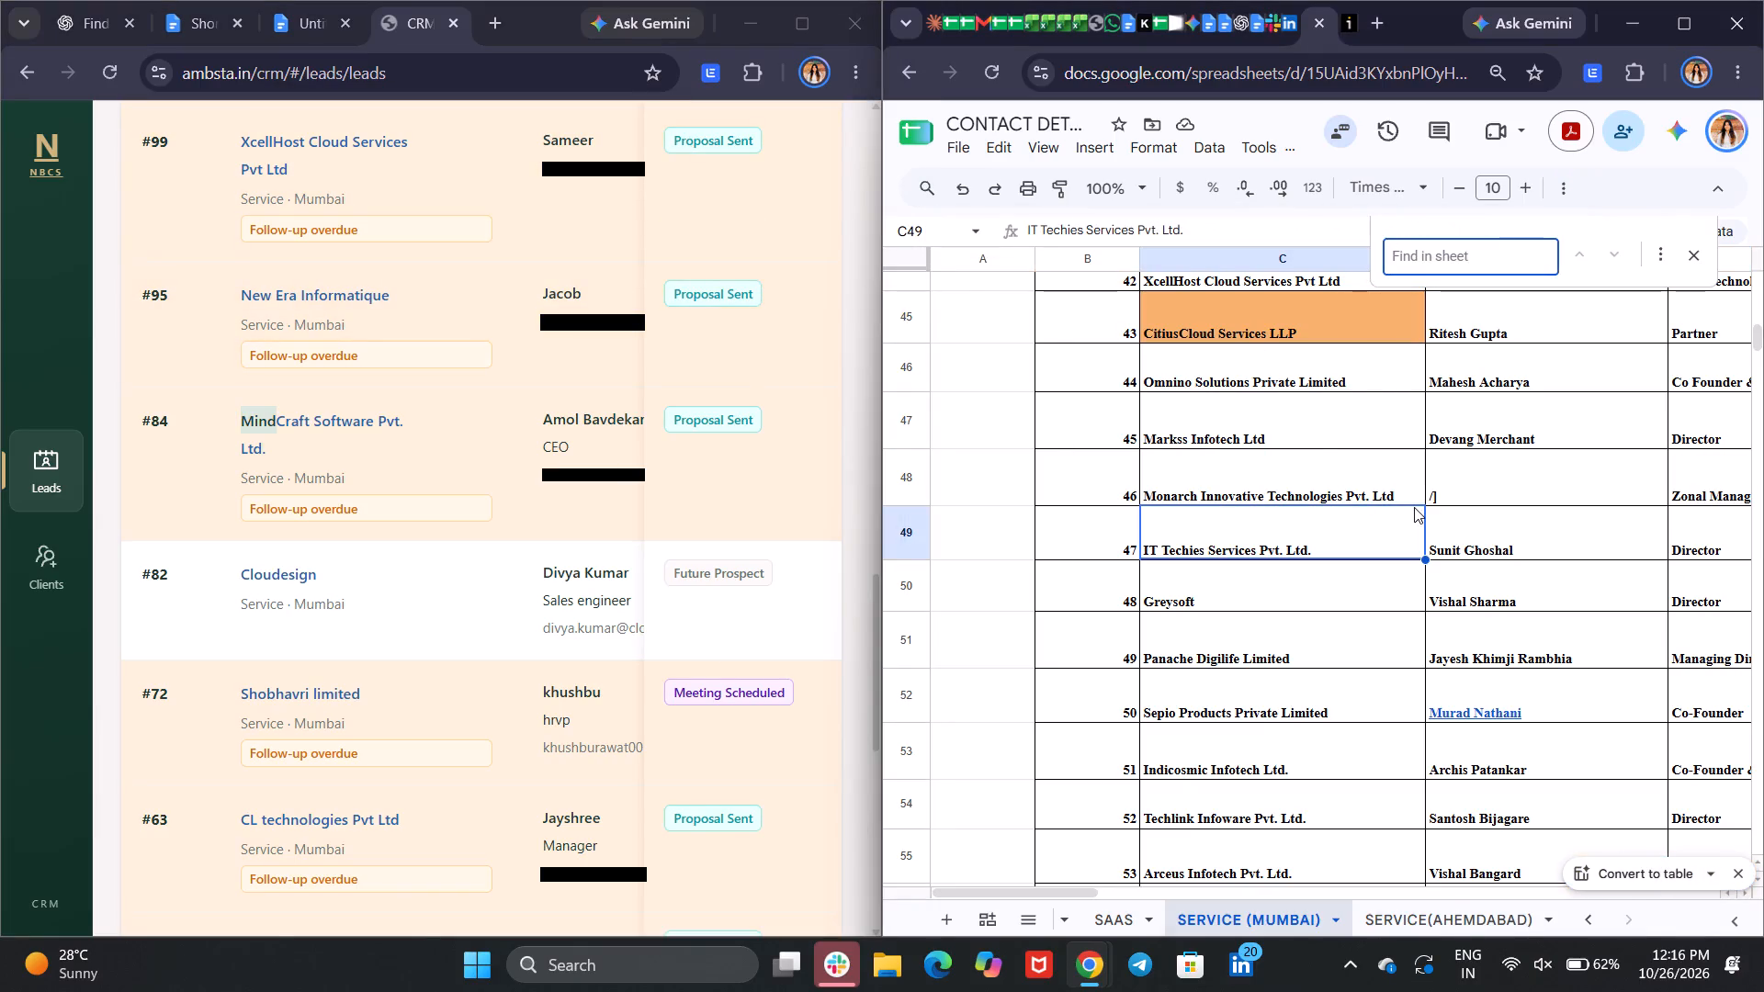
pyautogui.write('mind')
pyautogui.hscroll(1, 1584, 713)
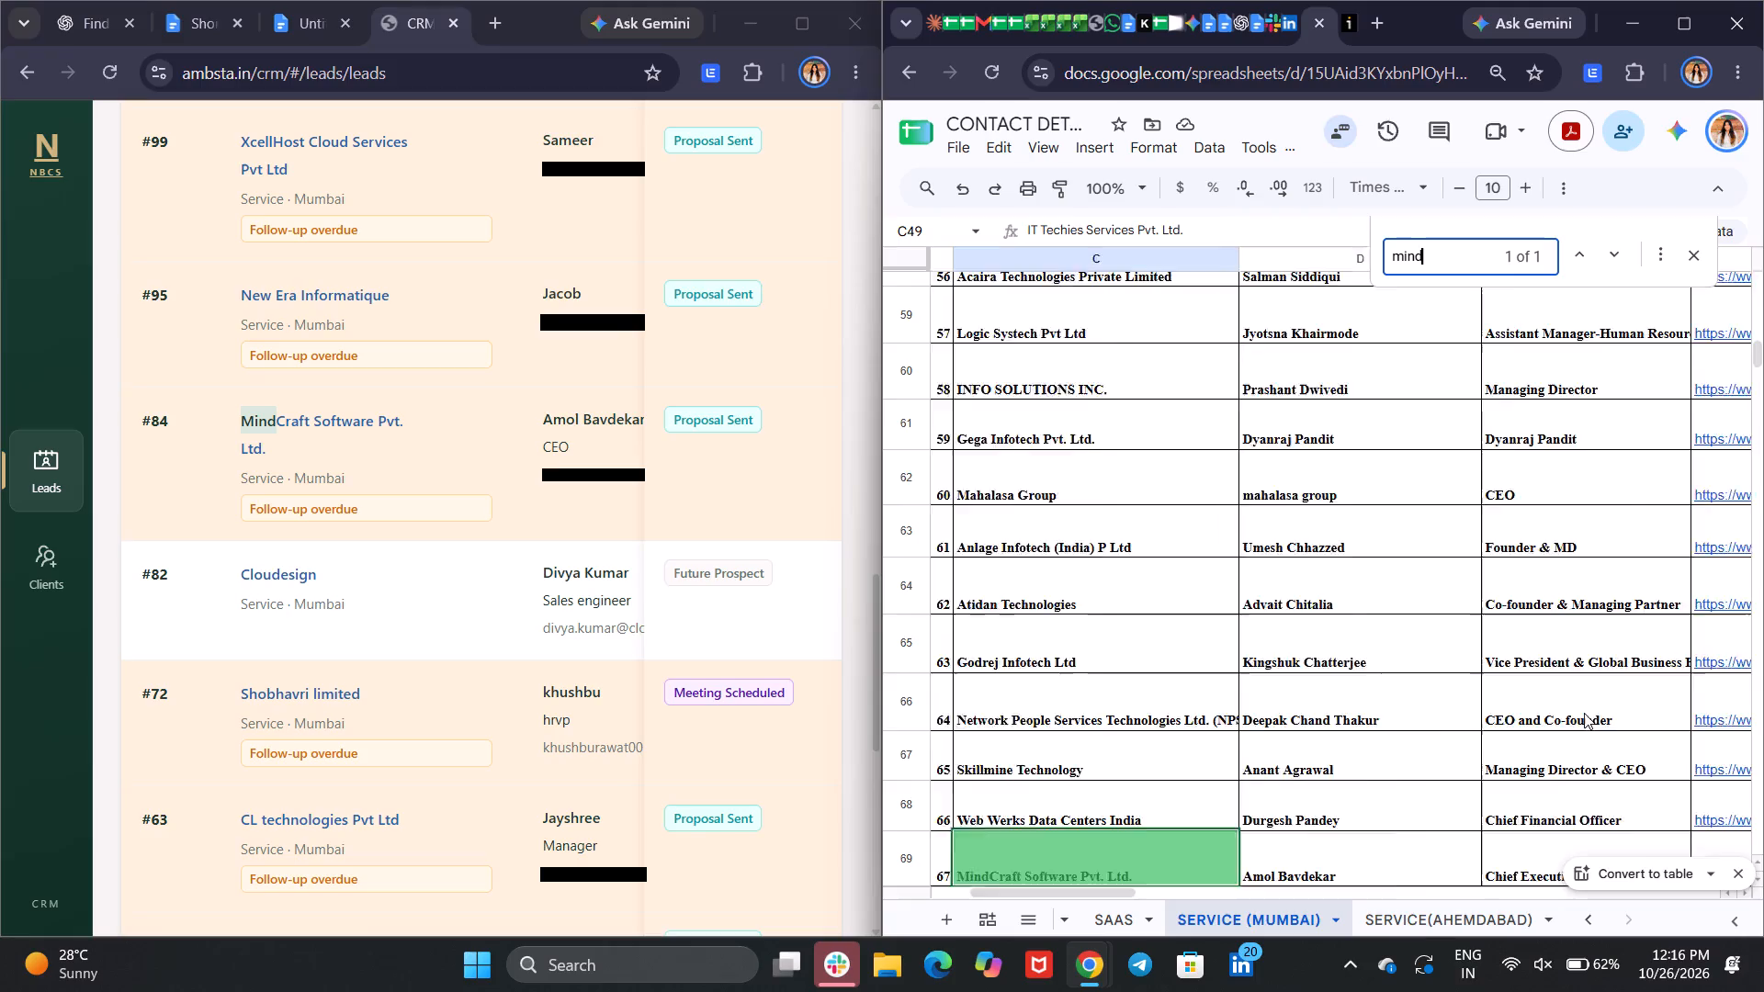
pyautogui.hscroll(2, 1584, 713)
pyautogui.scroll(-1, 1584, 713)
pyautogui.click(915, 614)
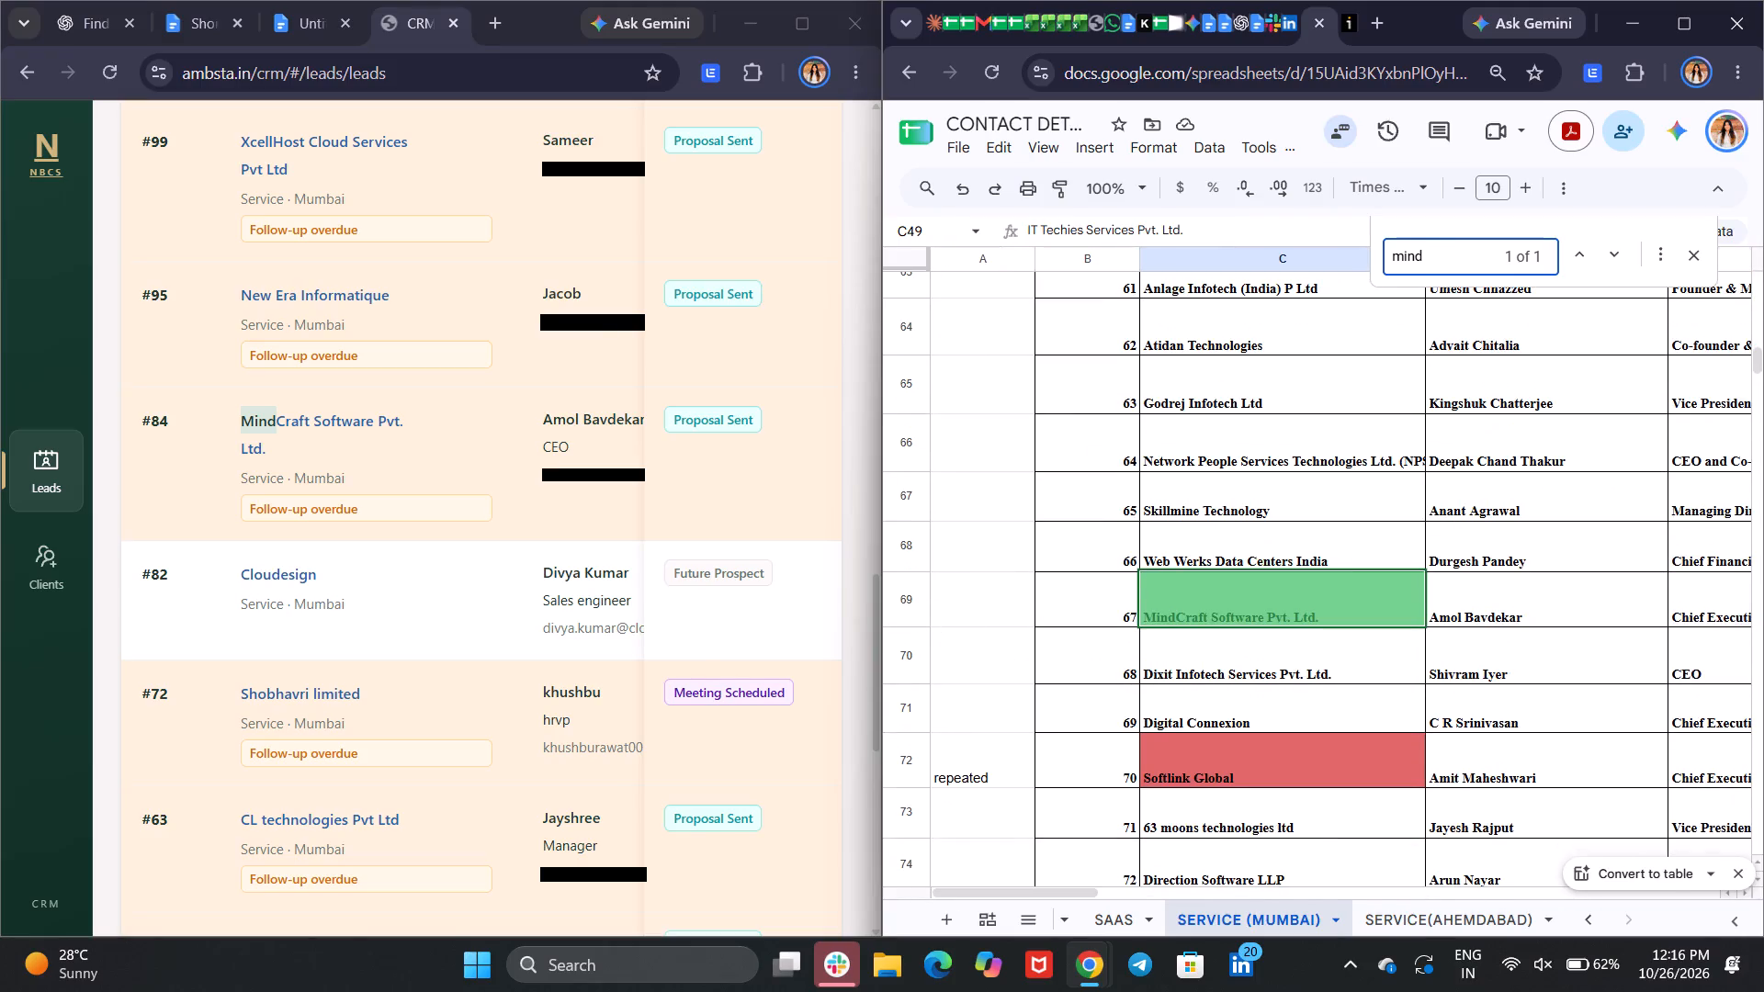
pyautogui.hscroll(-7, 1436, 627)
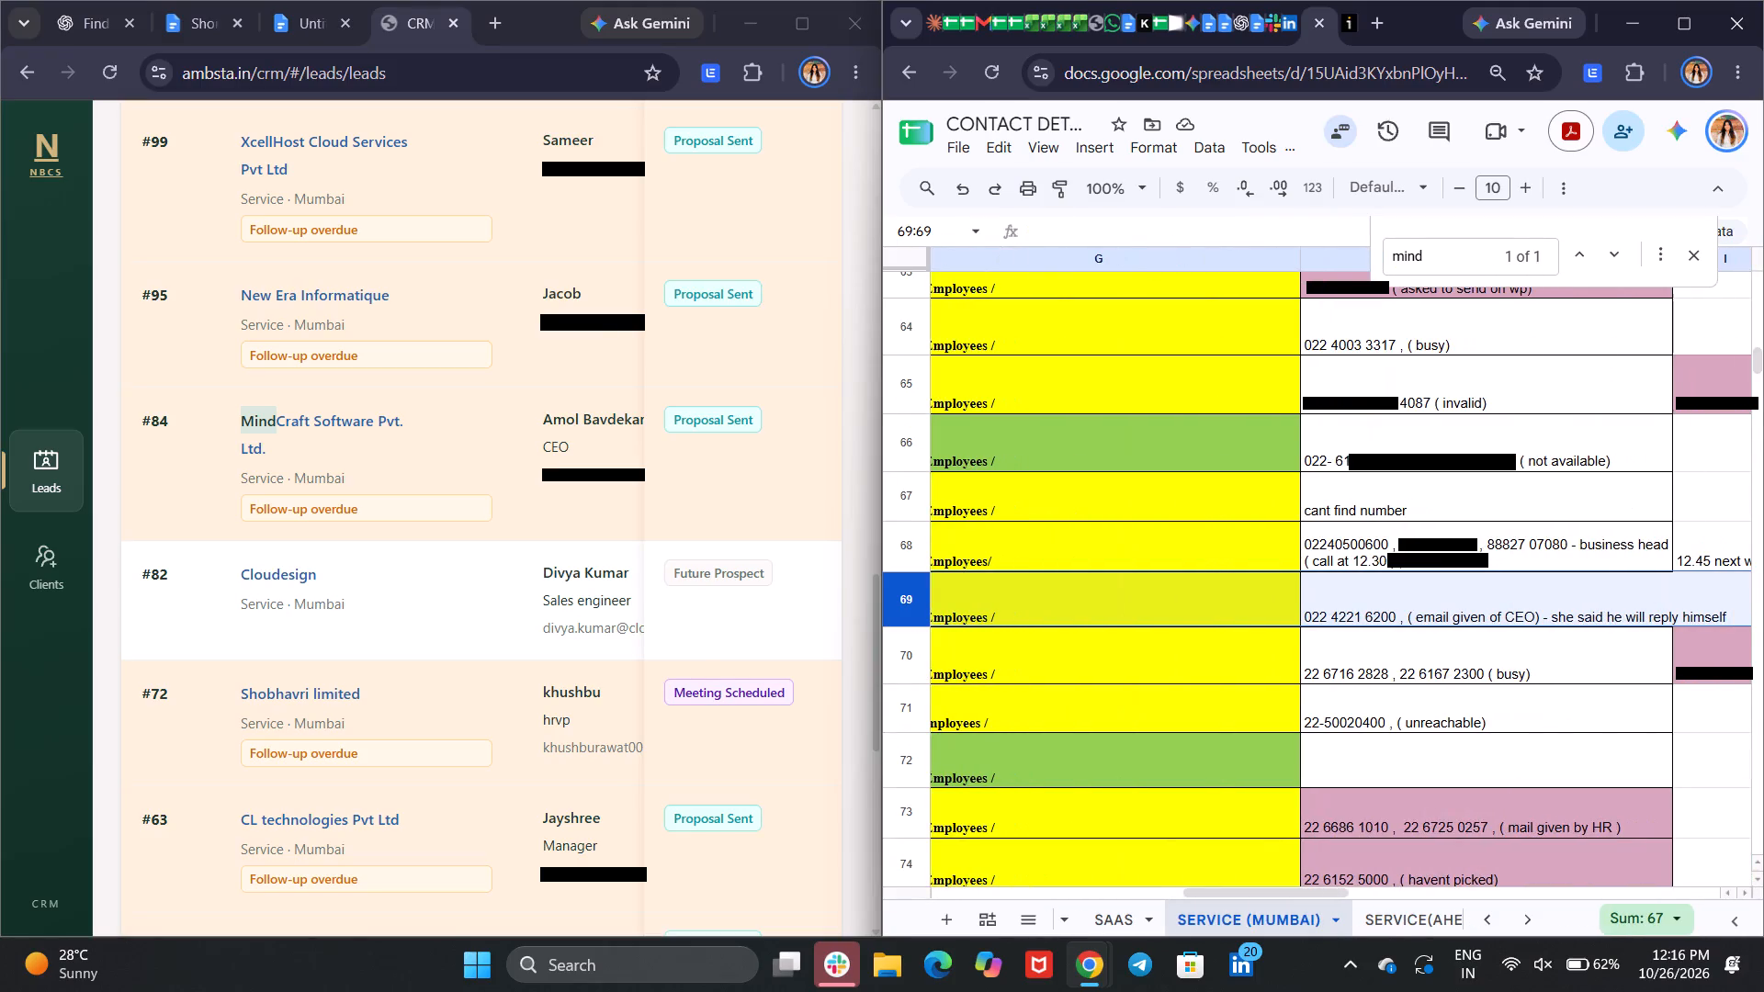
pyautogui.hscroll(-3, 1436, 627)
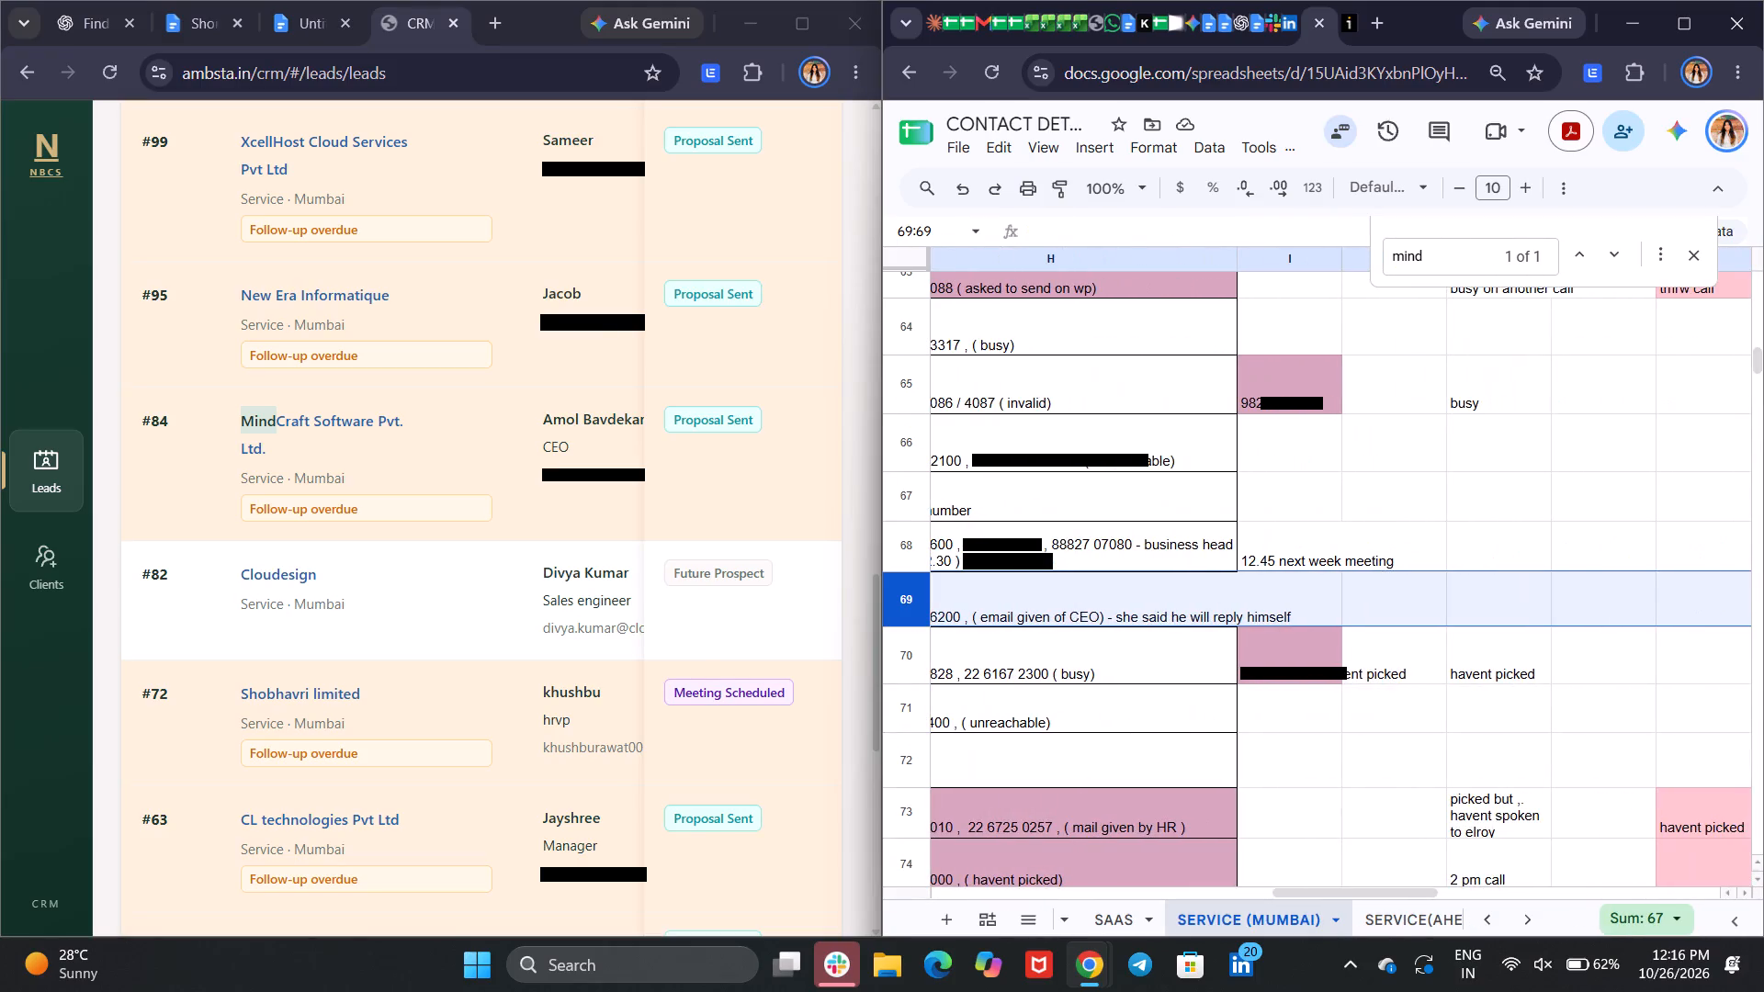
pyautogui.hscroll(-1, 1436, 627)
pyautogui.hscroll(2, 1436, 627)
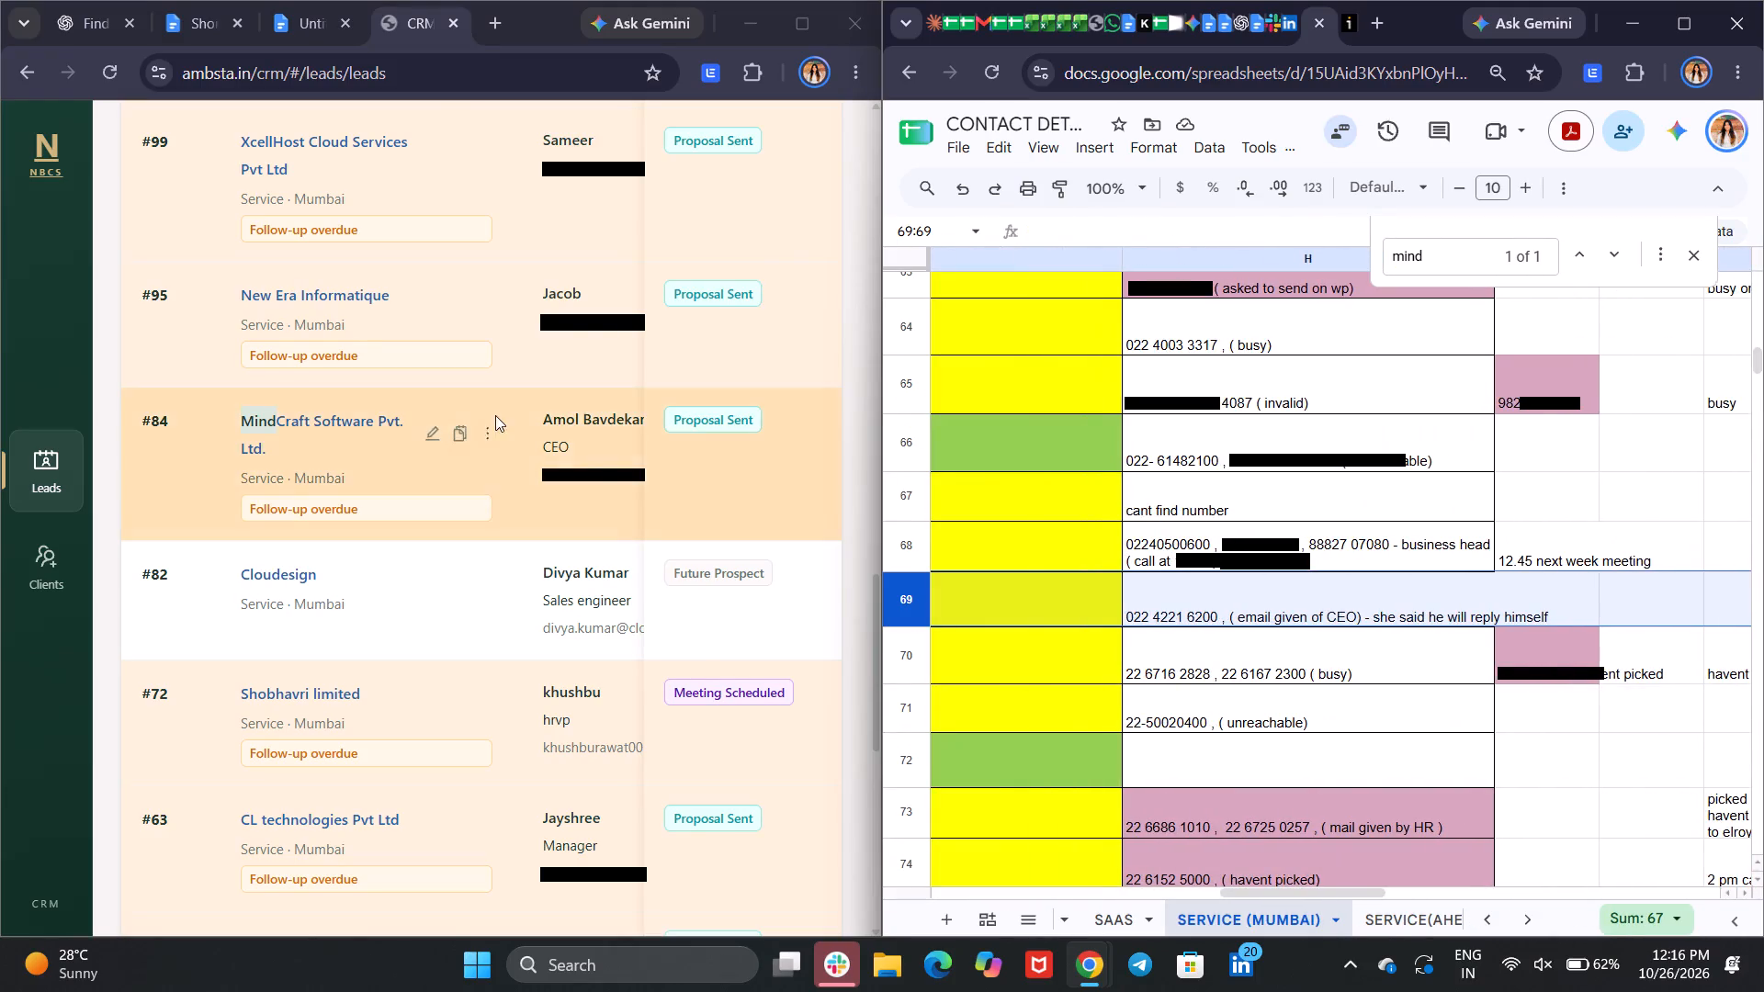
# Send the proposal follow-up email to MindCraft Software Pvt. Ltd. from its CRM lead, keeping the prefilled recipients and message.
pyautogui.click(492, 432)
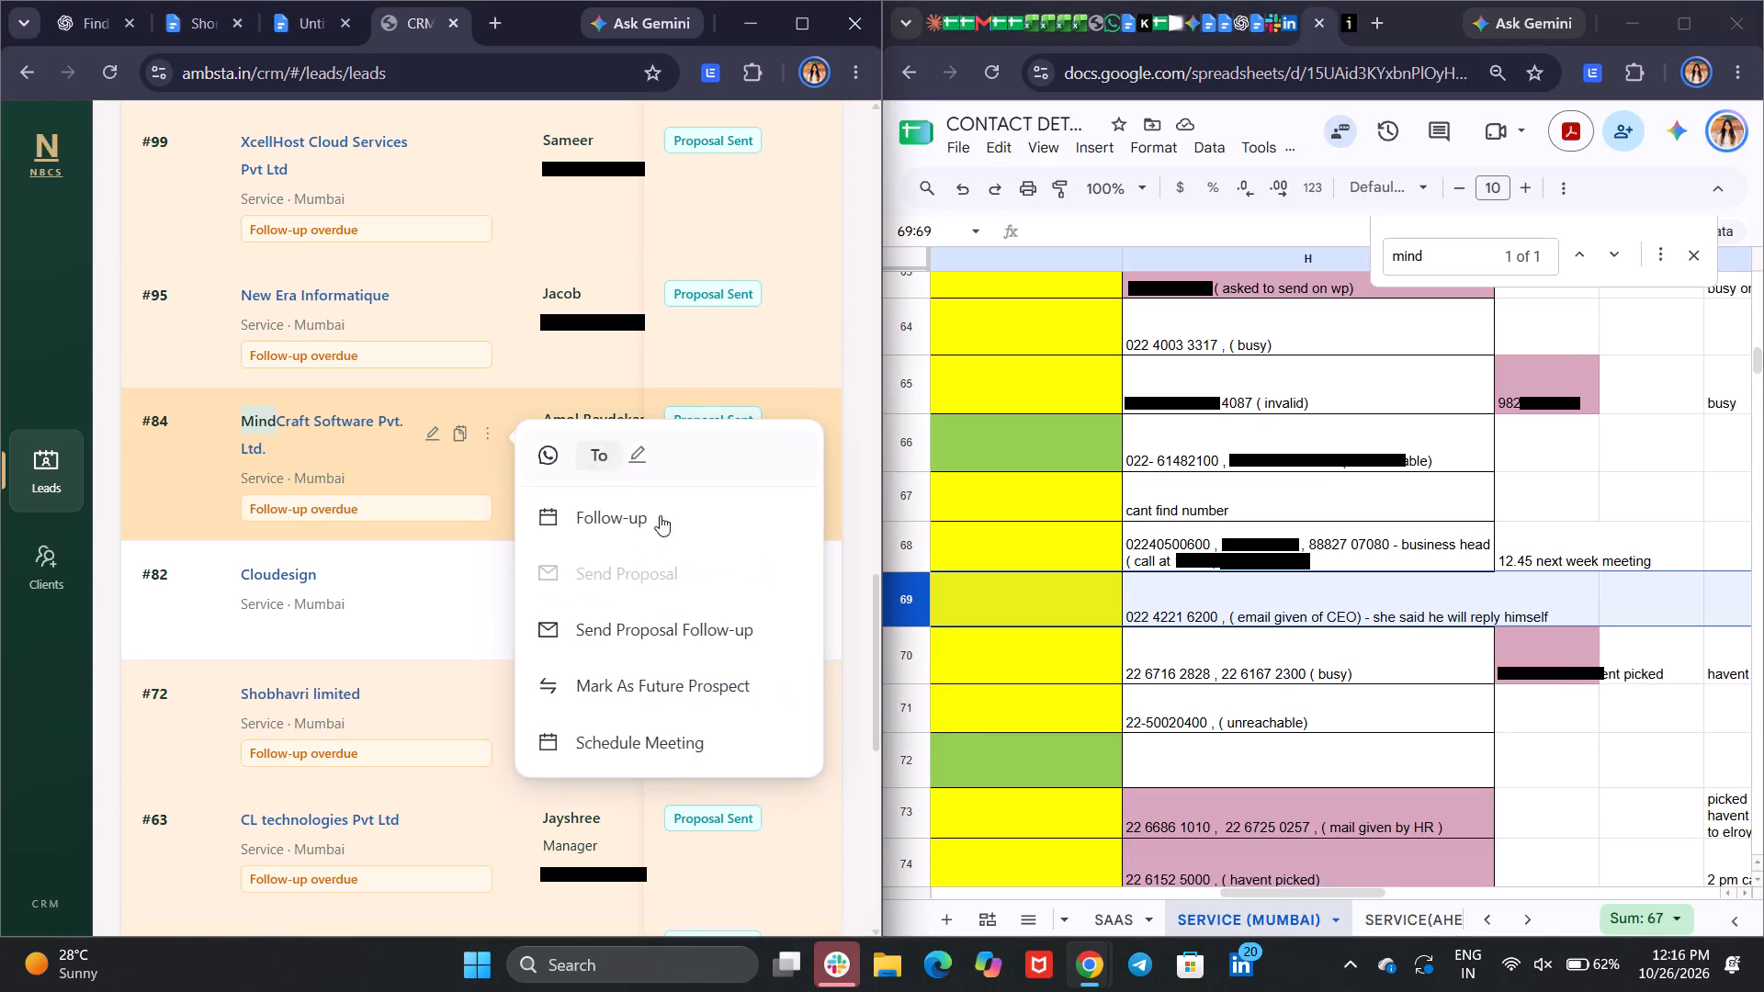
pyautogui.click(672, 624)
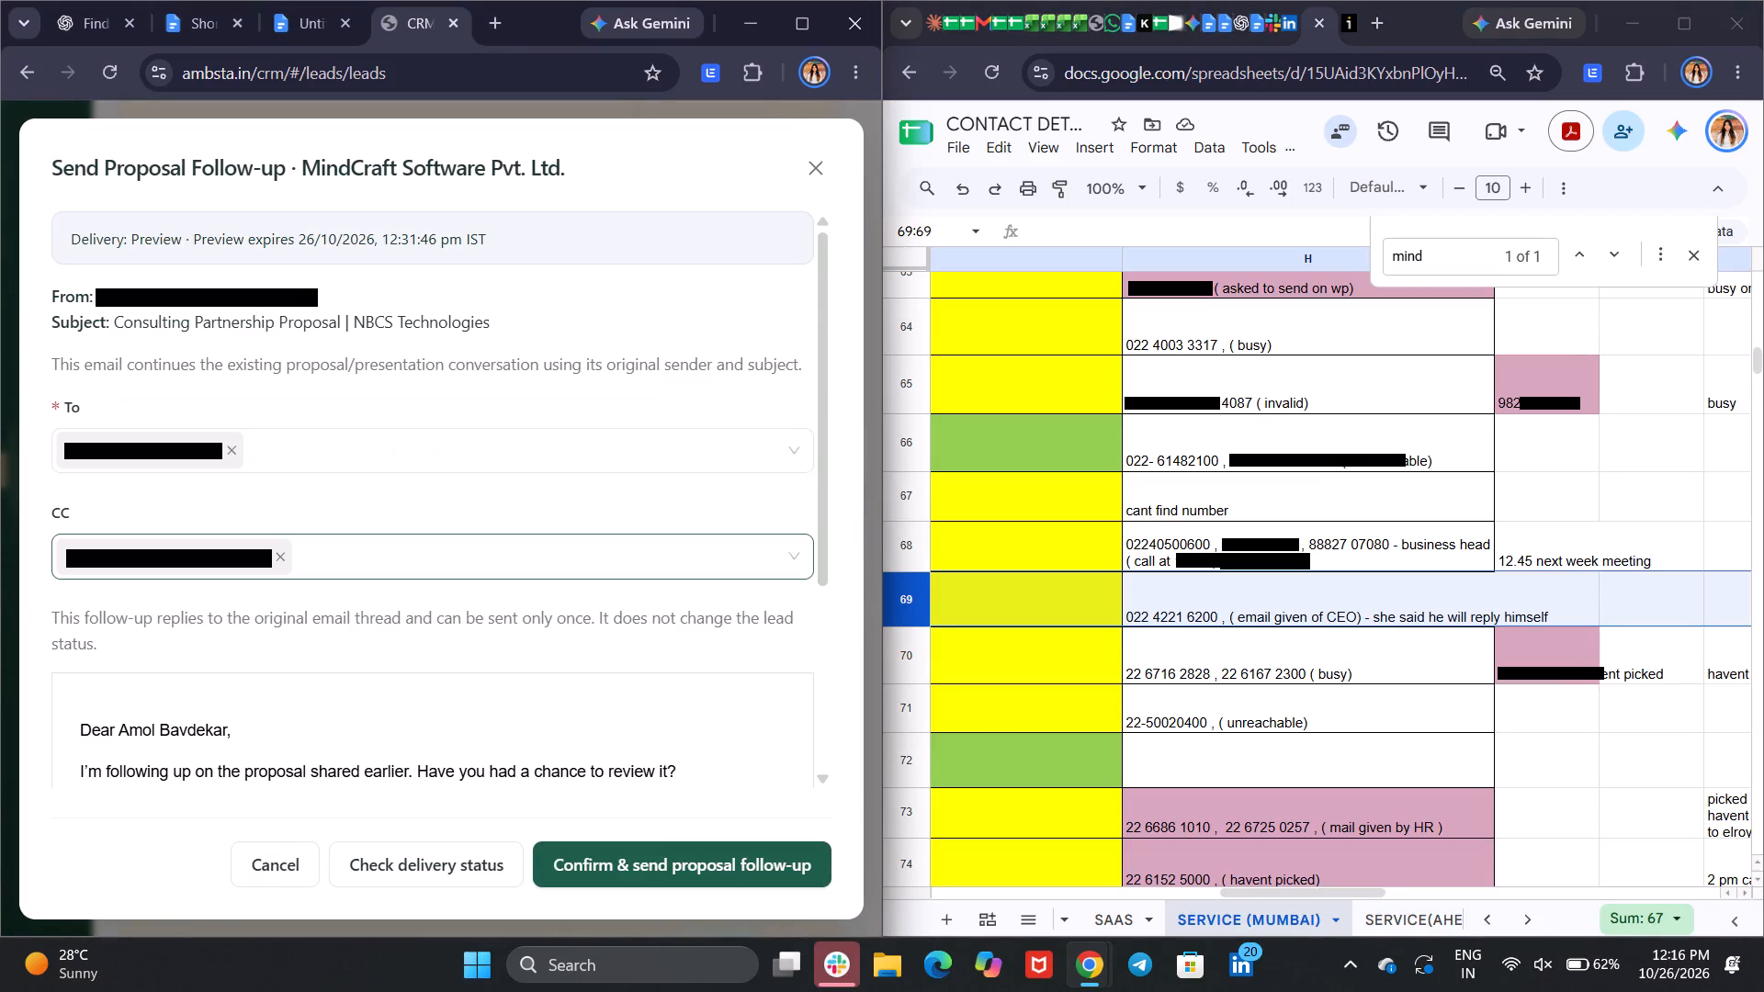
pyautogui.click(658, 862)
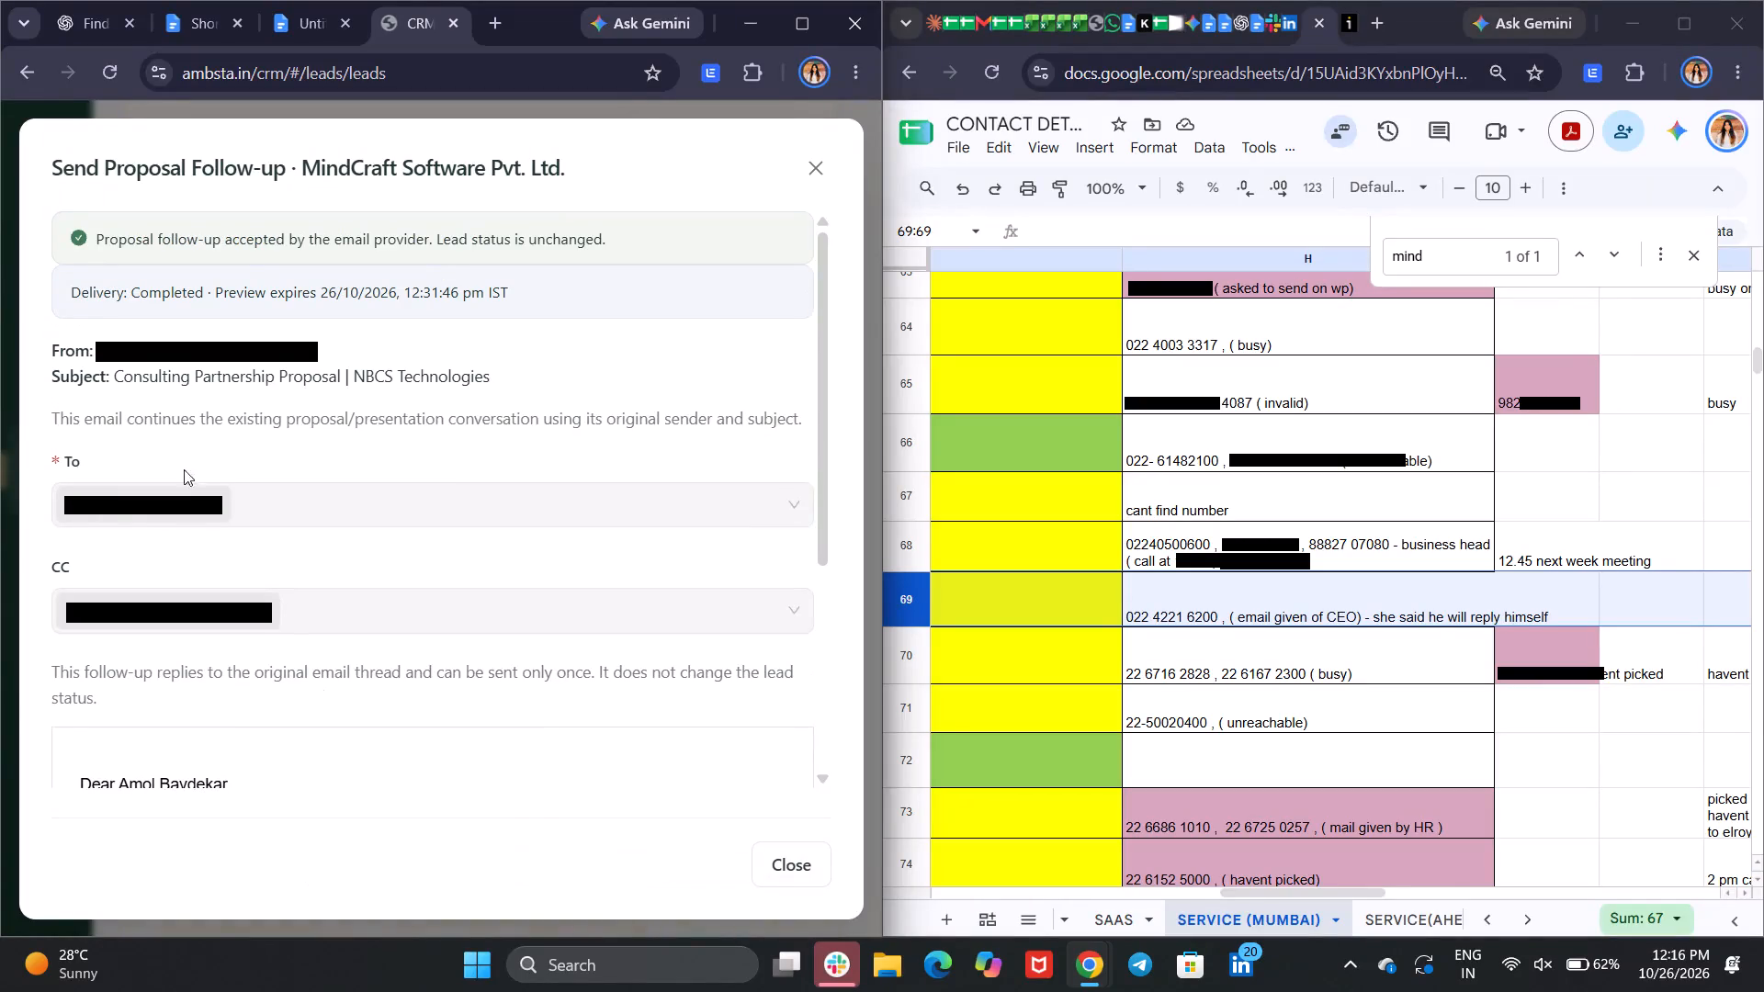
pyautogui.scroll(-4, 297, 639)
pyautogui.scroll(6, 297, 639)
pyautogui.click(811, 173)
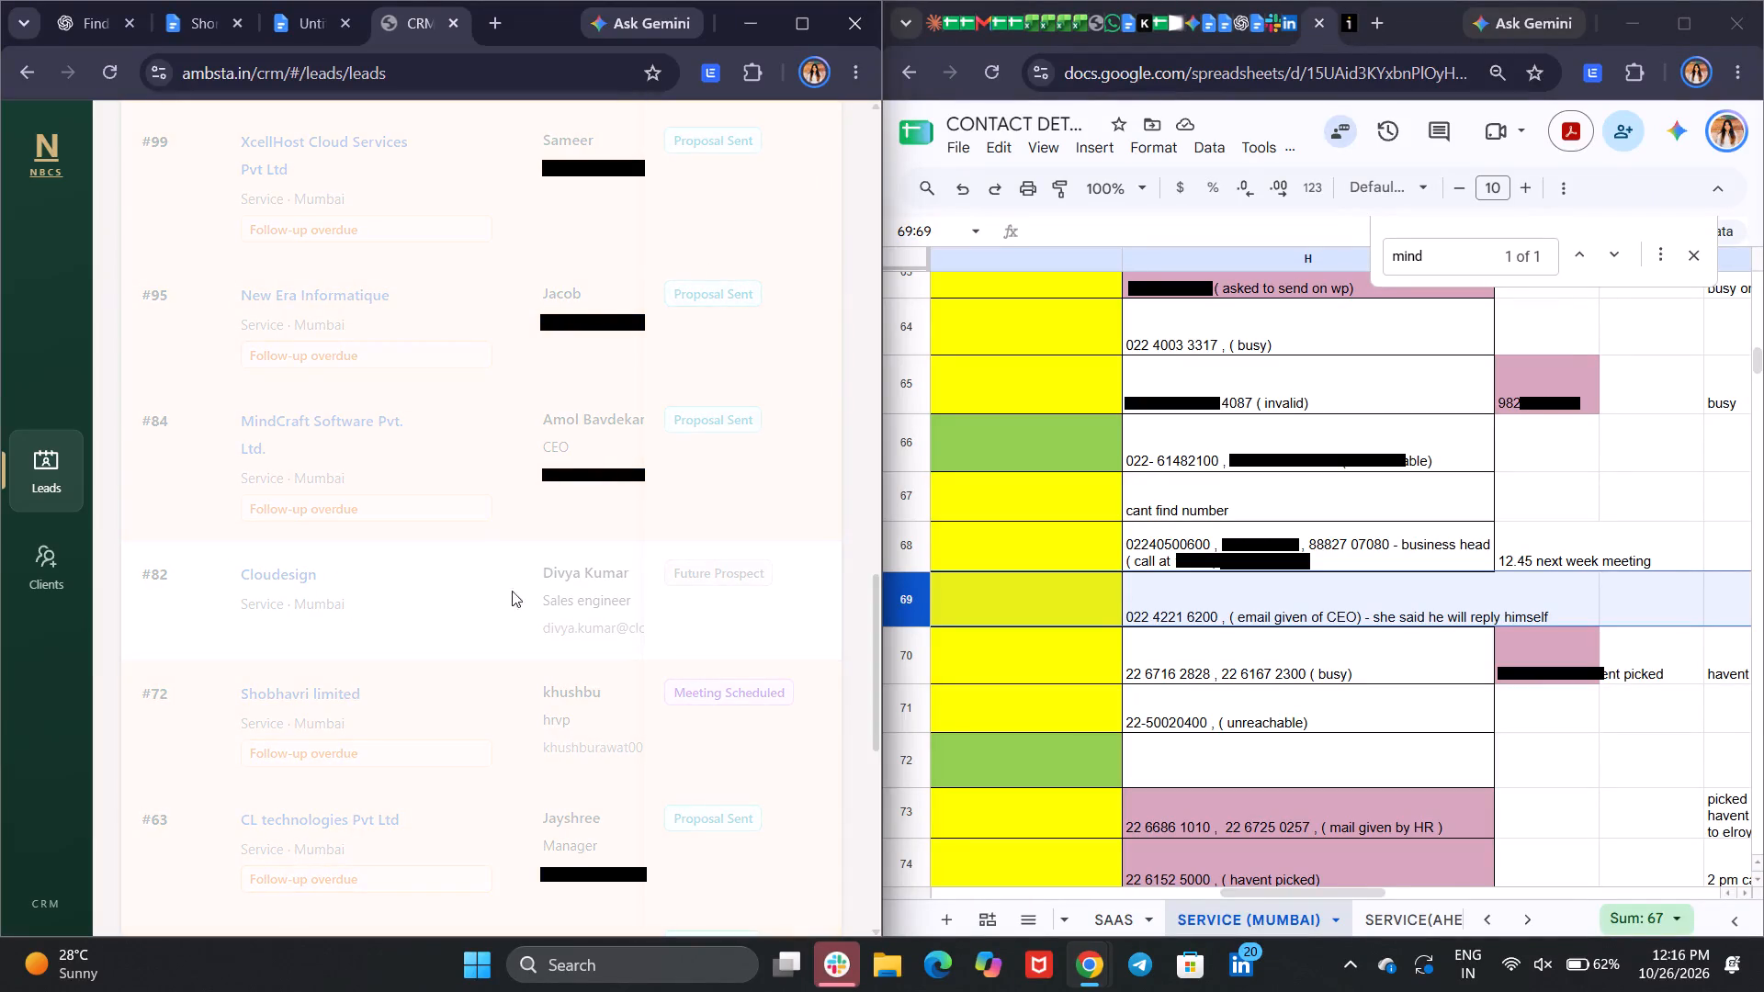
# Complete MindCraft Software's pending follow-up with "Sent follow up through mail." as both remark and completion notes, leaving the next date empty.
pyautogui.click(489, 433)
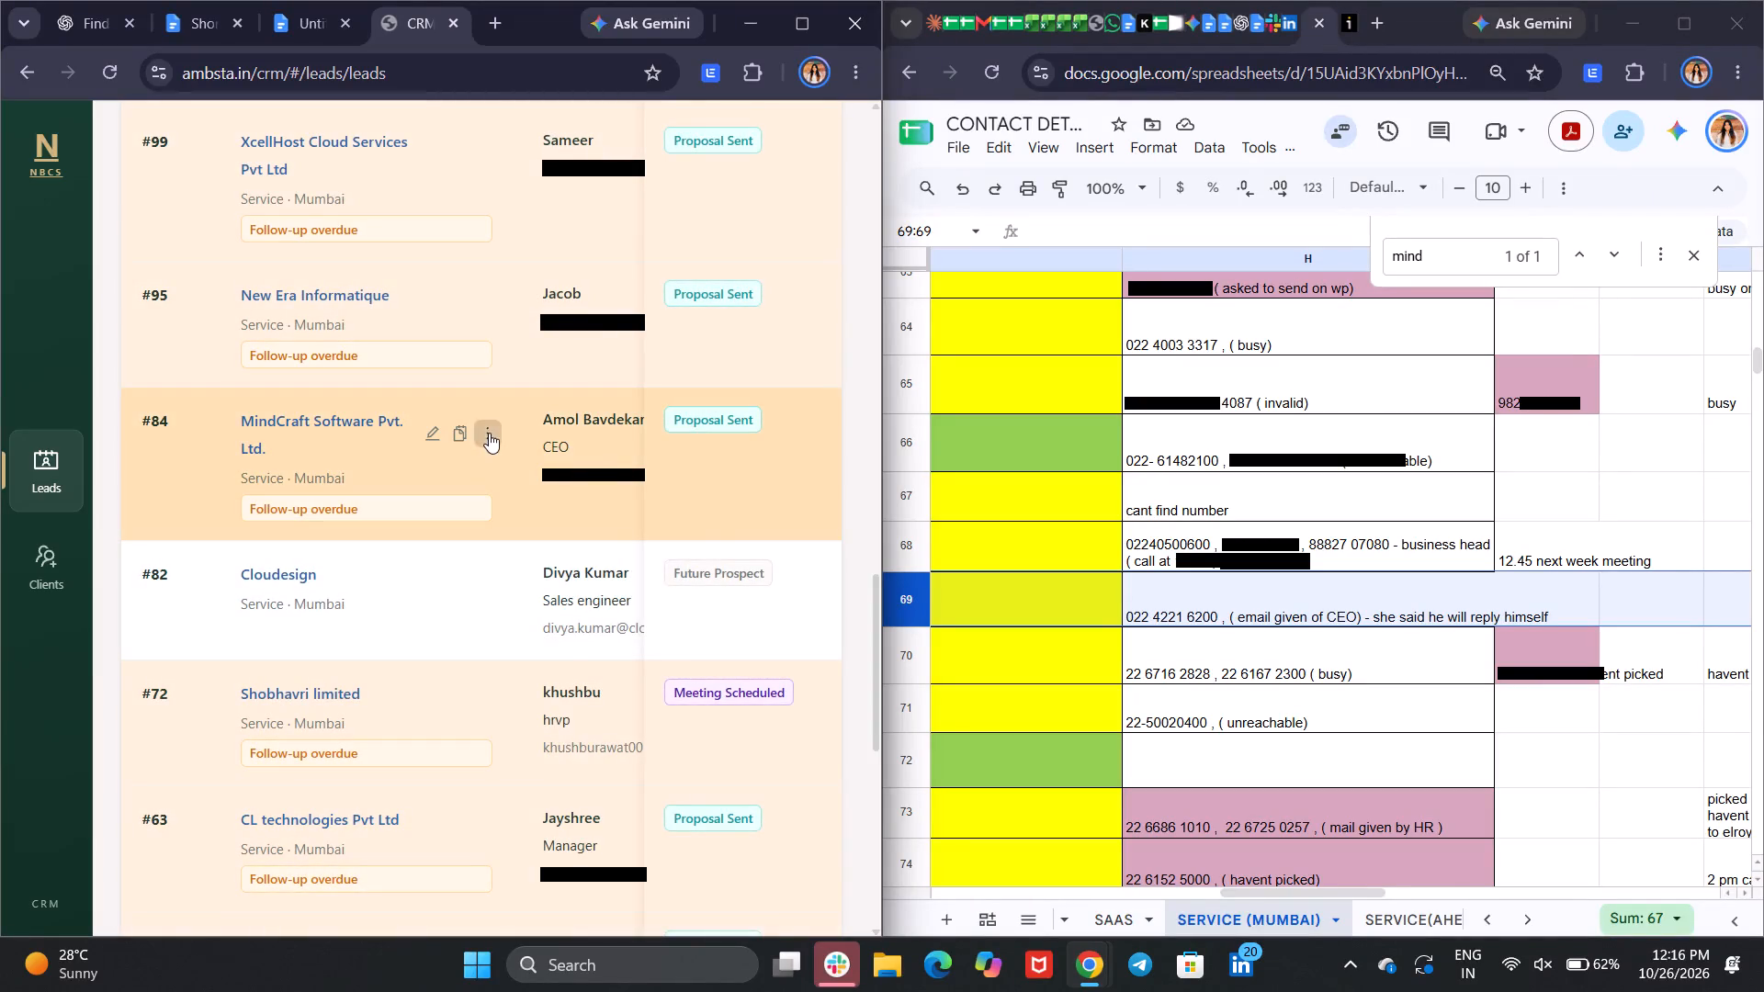
pyautogui.click(586, 525)
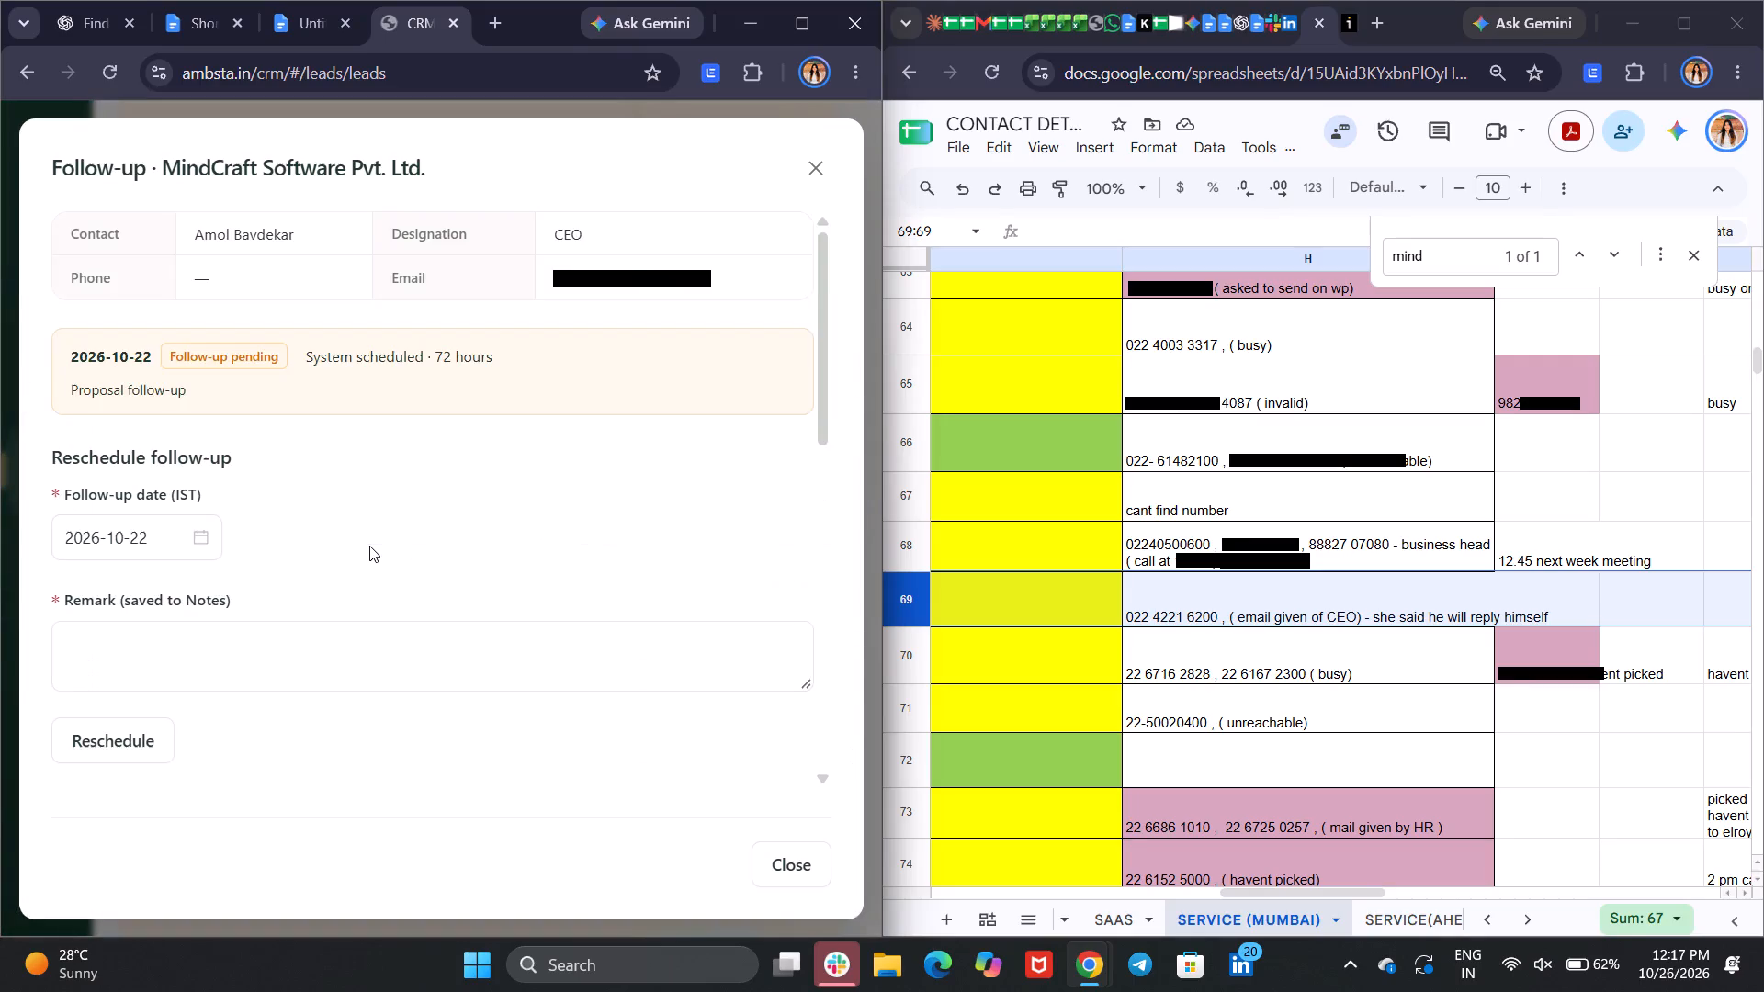
pyautogui.scroll(-2, 369, 546)
pyautogui.click(357, 295)
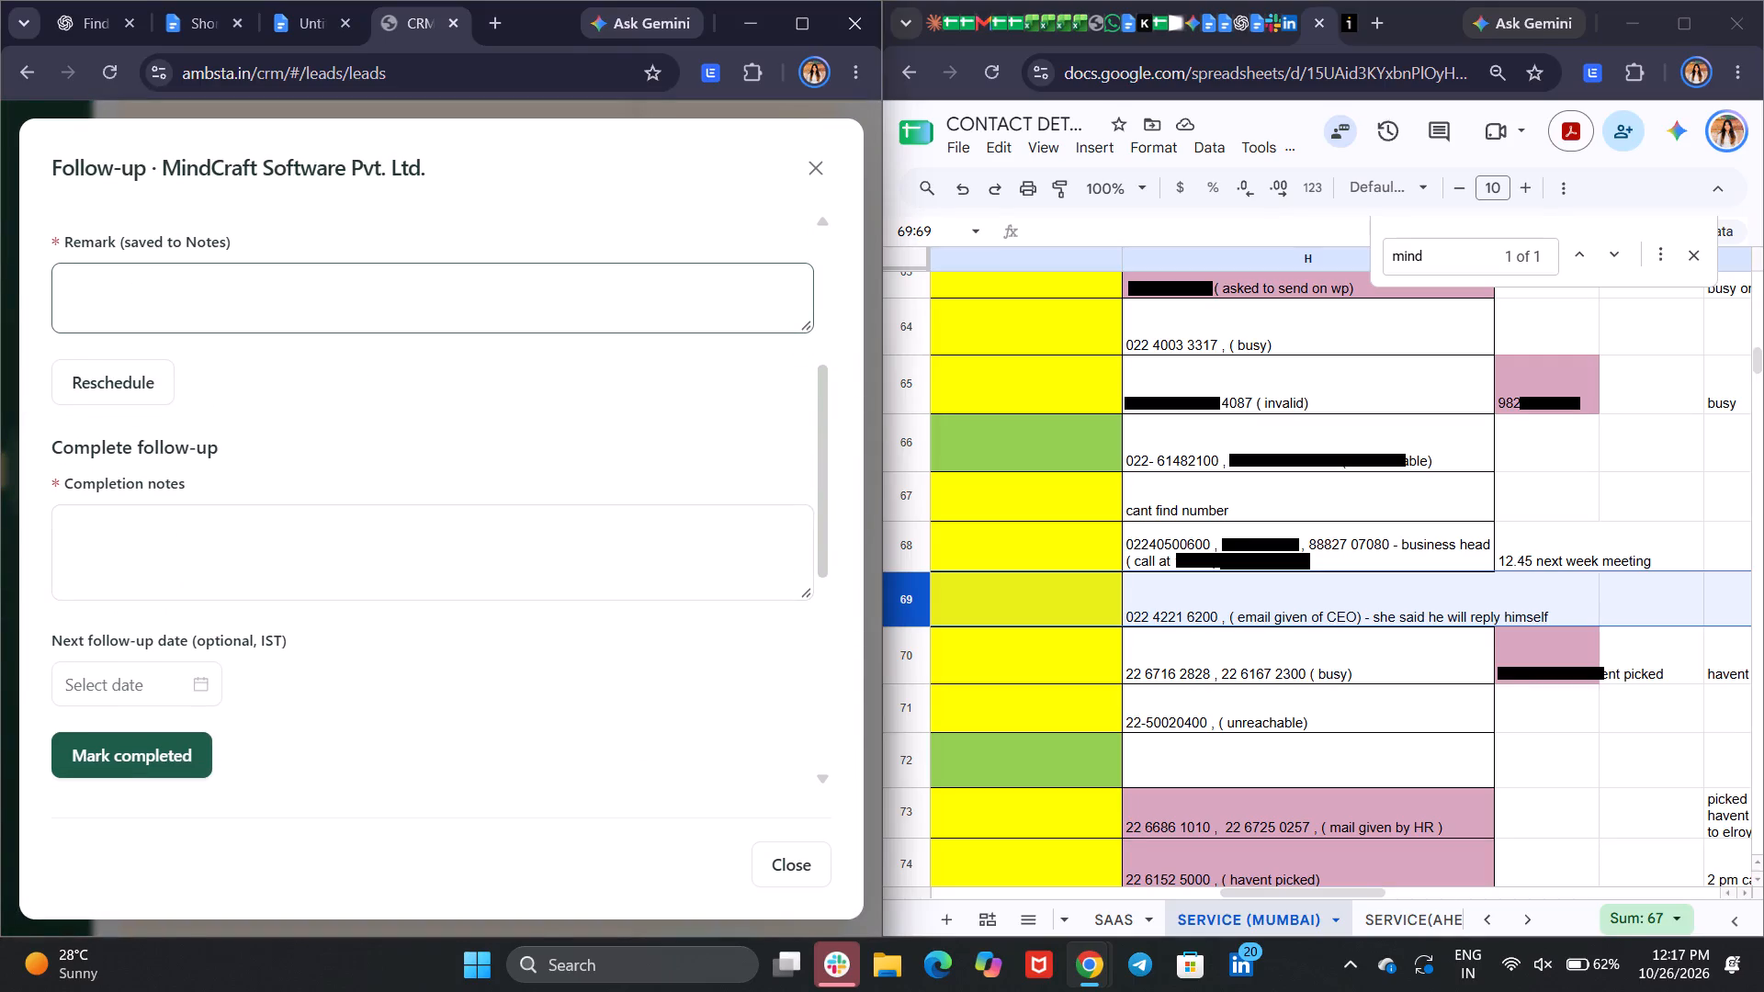
pyautogui.press('s')
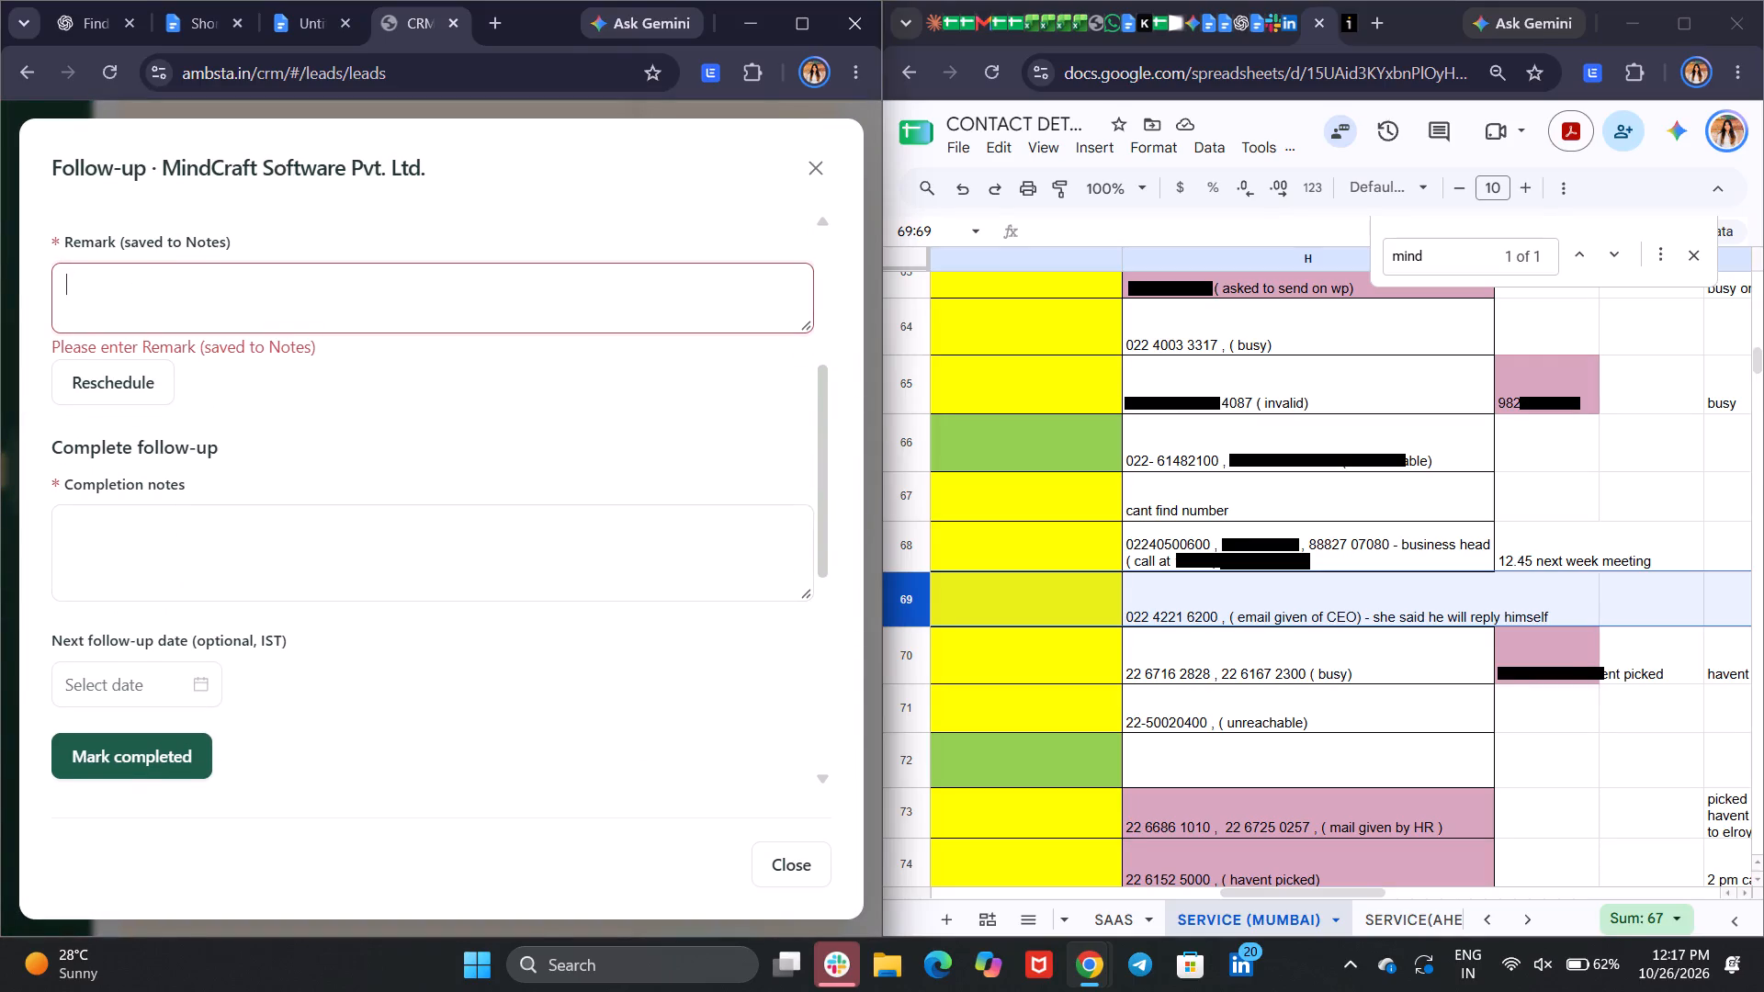
pyautogui.press('s')
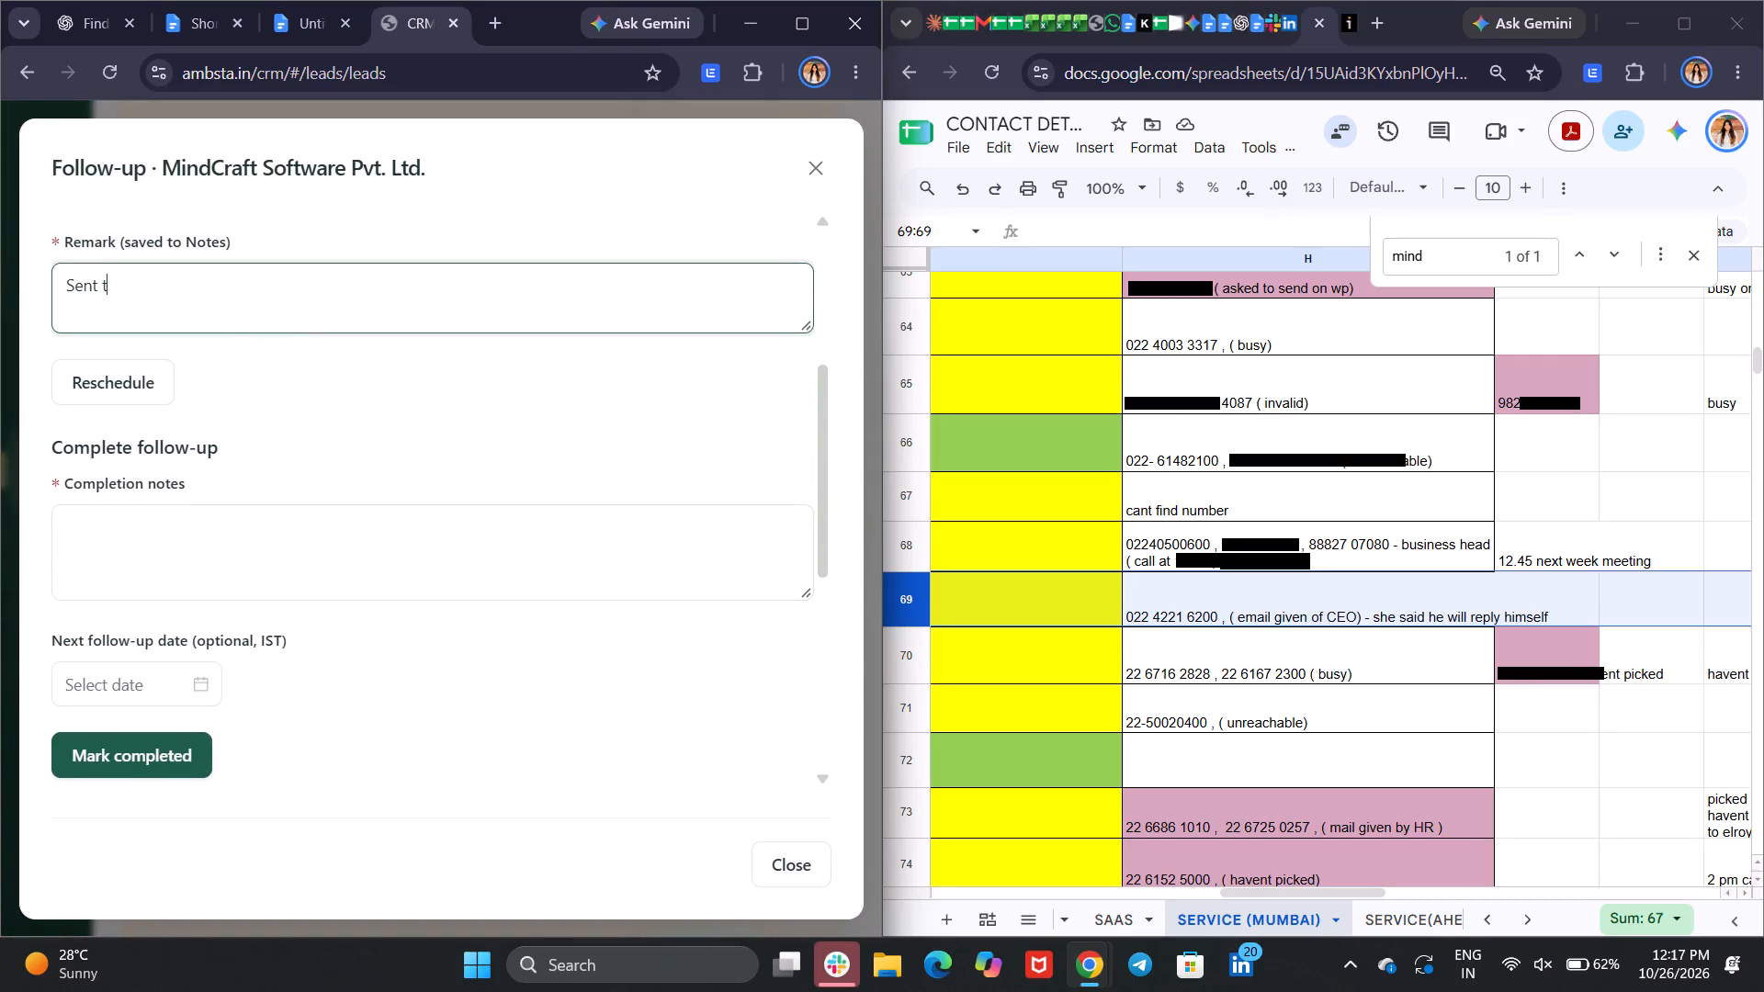
pyautogui.press('BackSpace')
pyautogui.write('follow up through mail.')
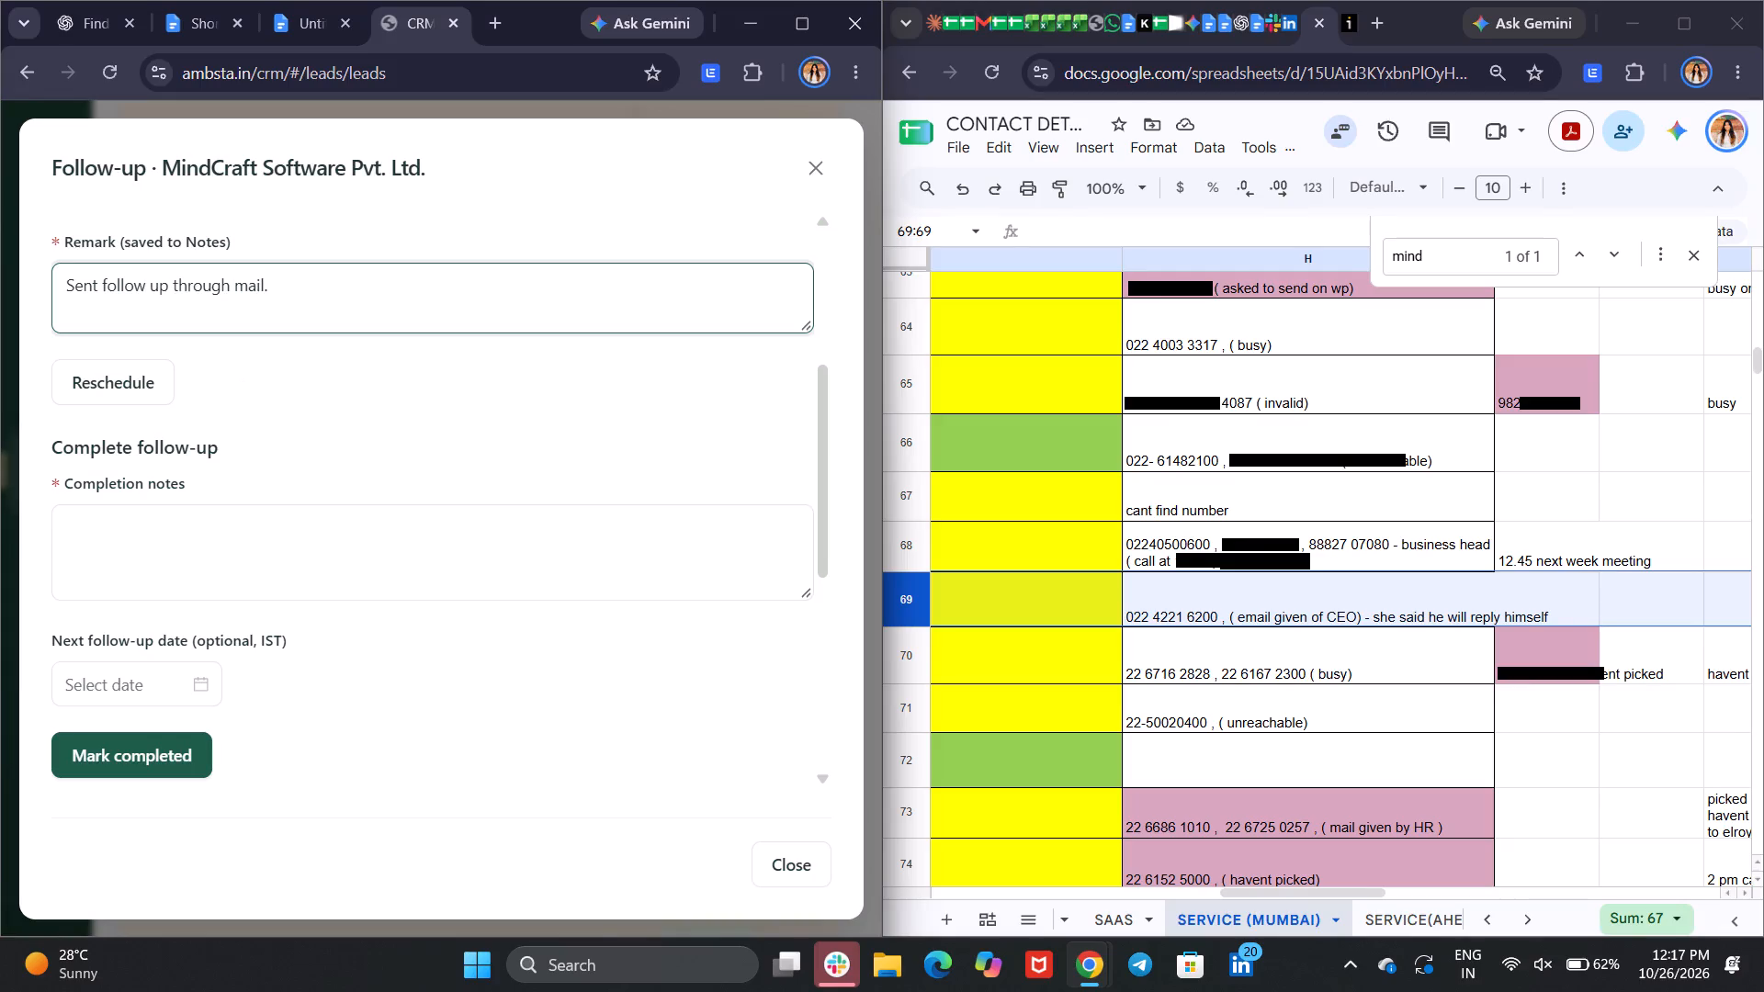
pyautogui.click(198, 534)
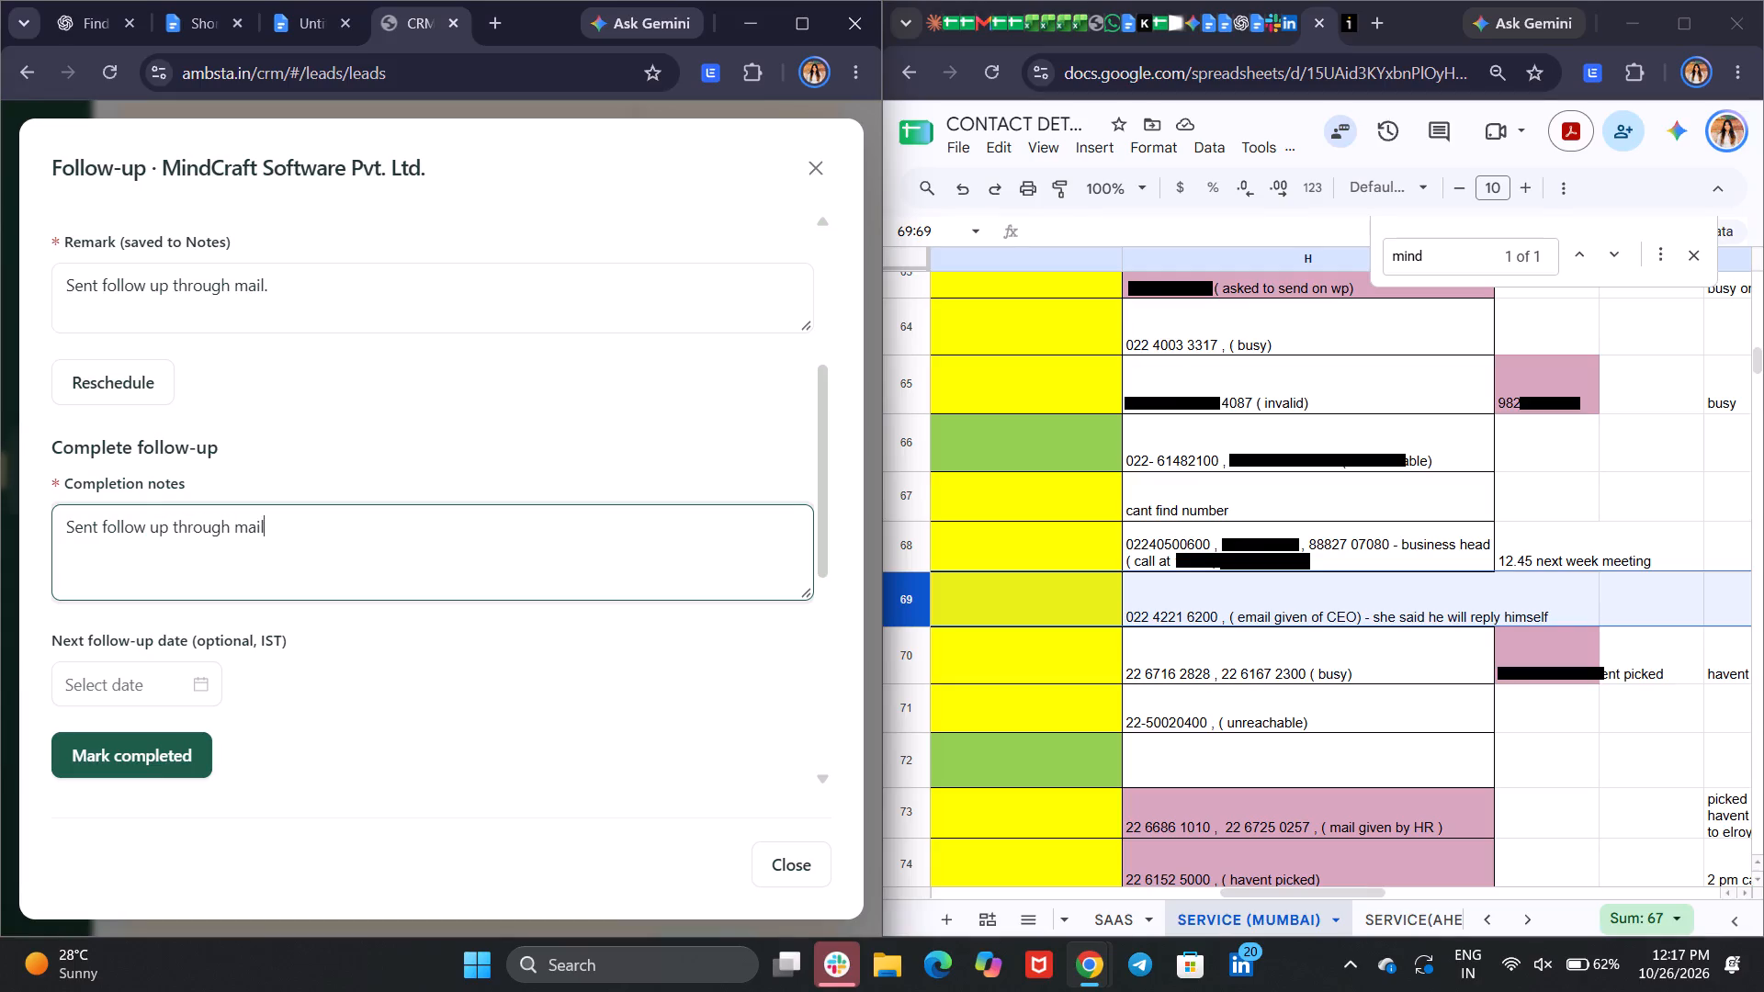
pyautogui.click(169, 766)
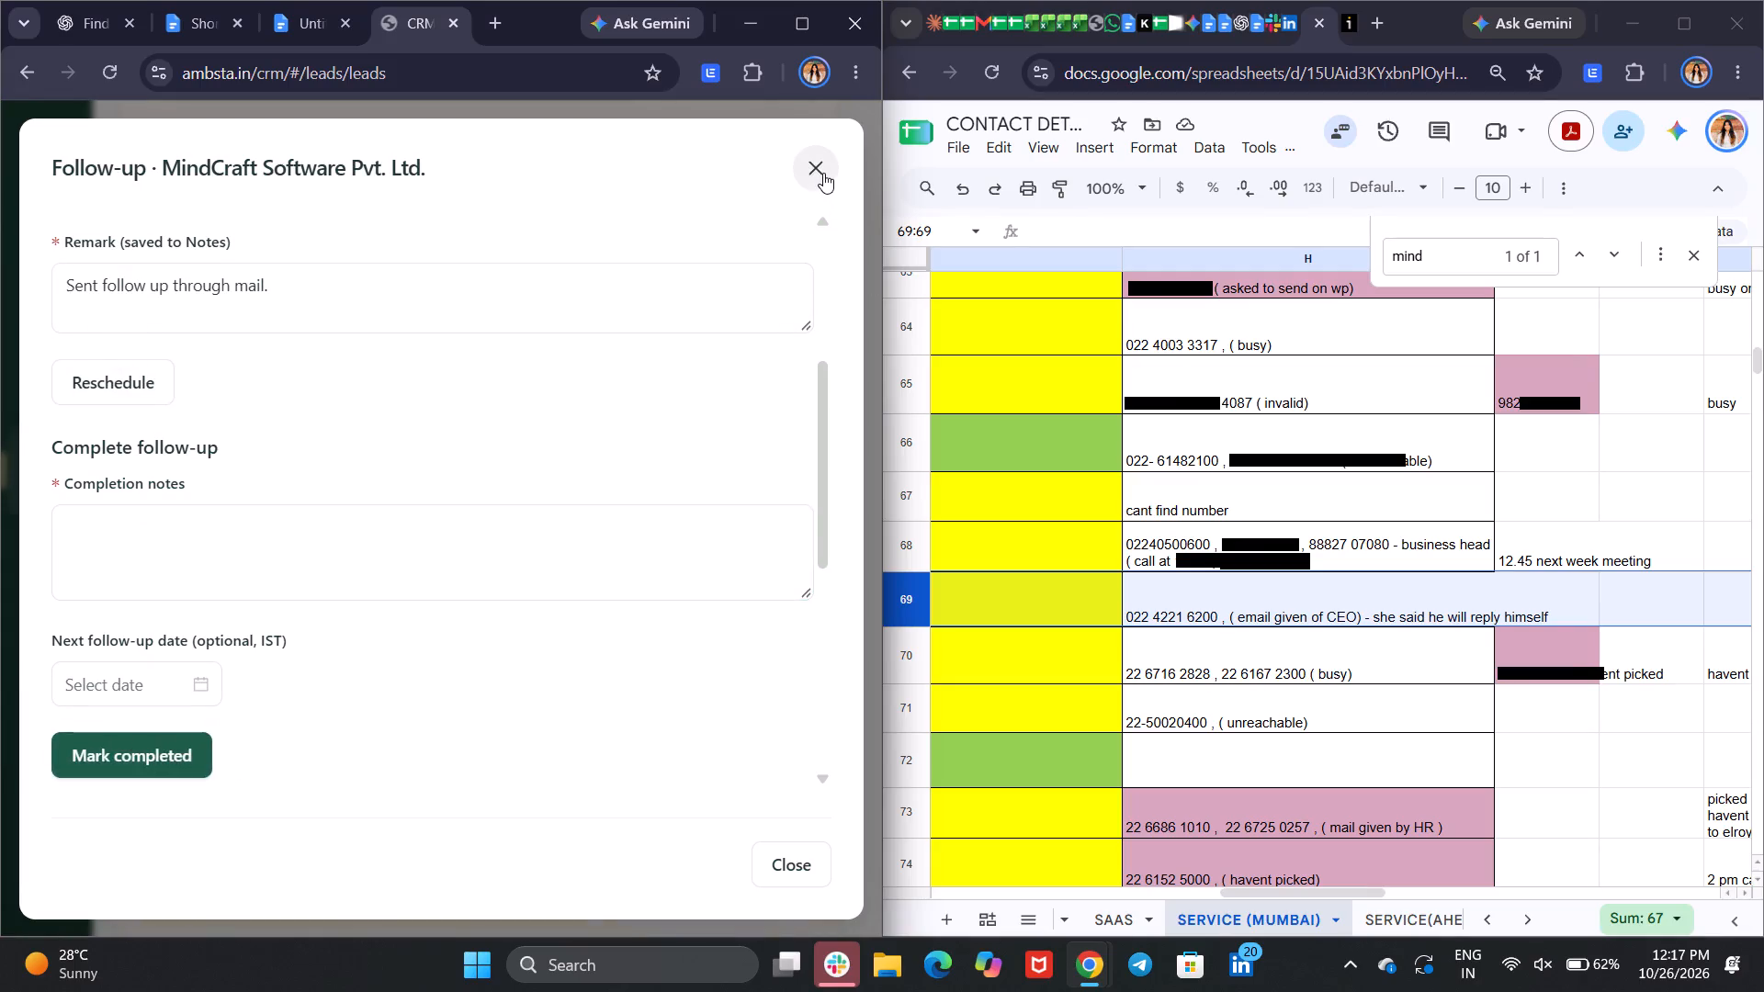
pyautogui.click(823, 173)
# Go back to the overdue CRM leads above MindCraft and the sheet's company names to look up another company.
pyautogui.scroll(1, 544, 545)
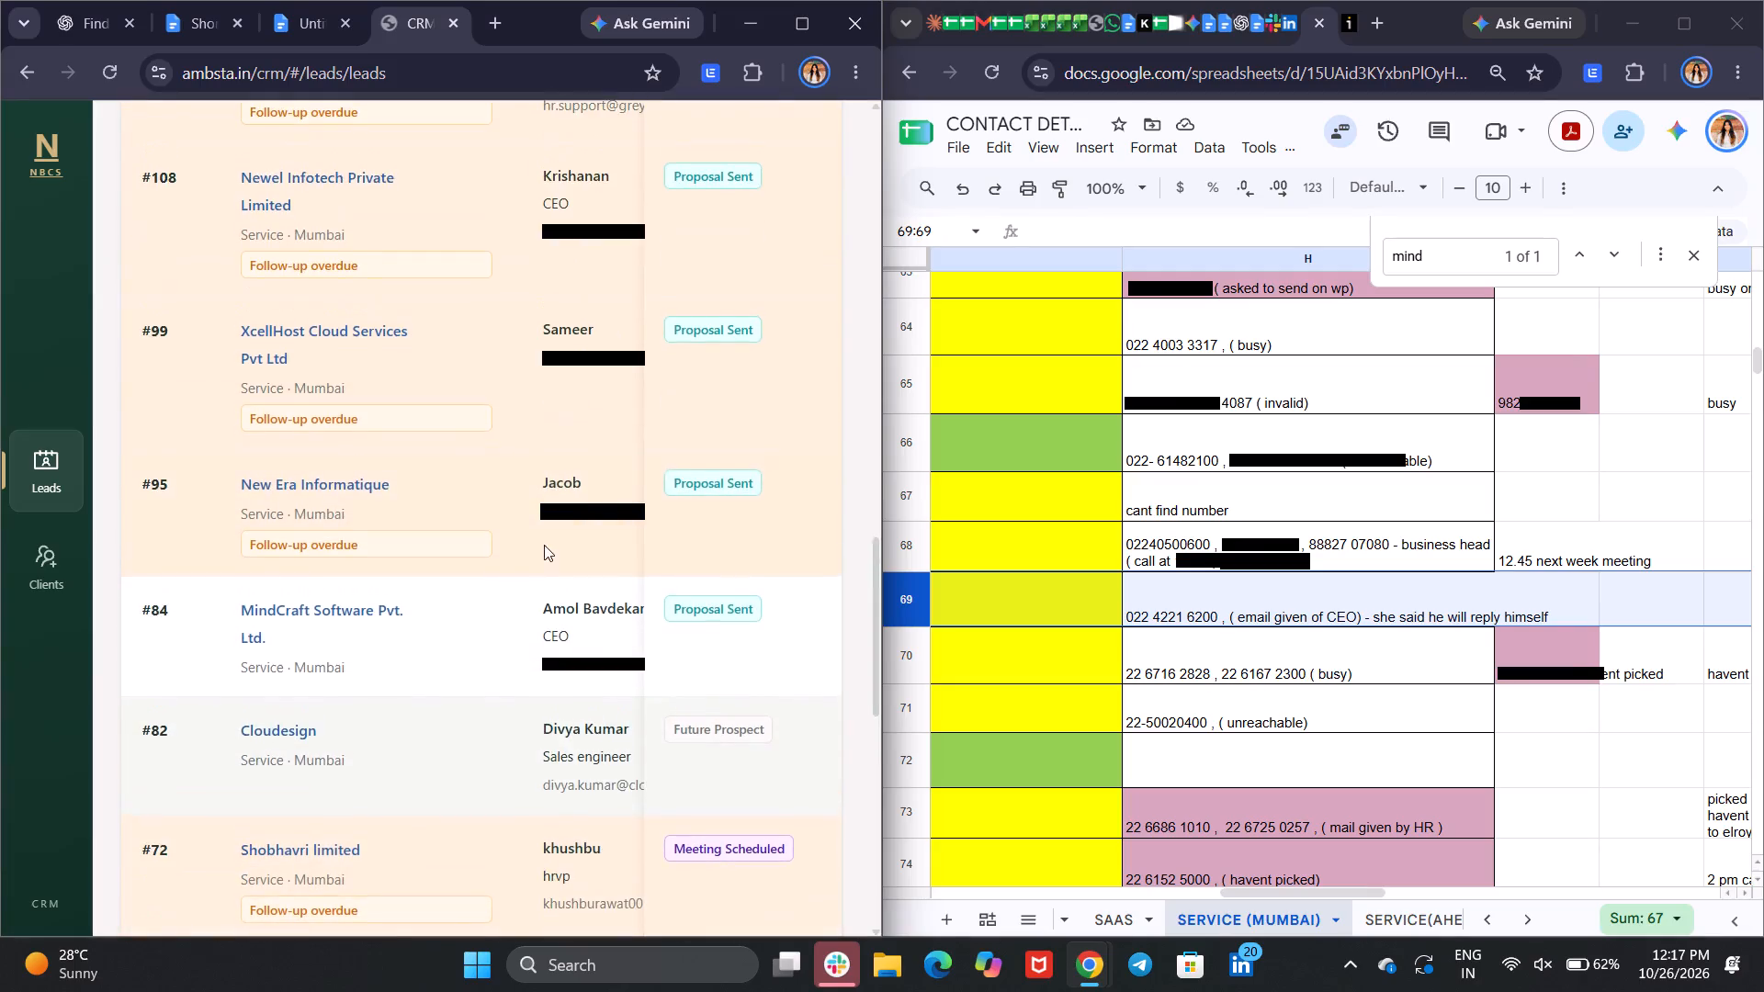
pyautogui.hscroll(8, 1328, 496)
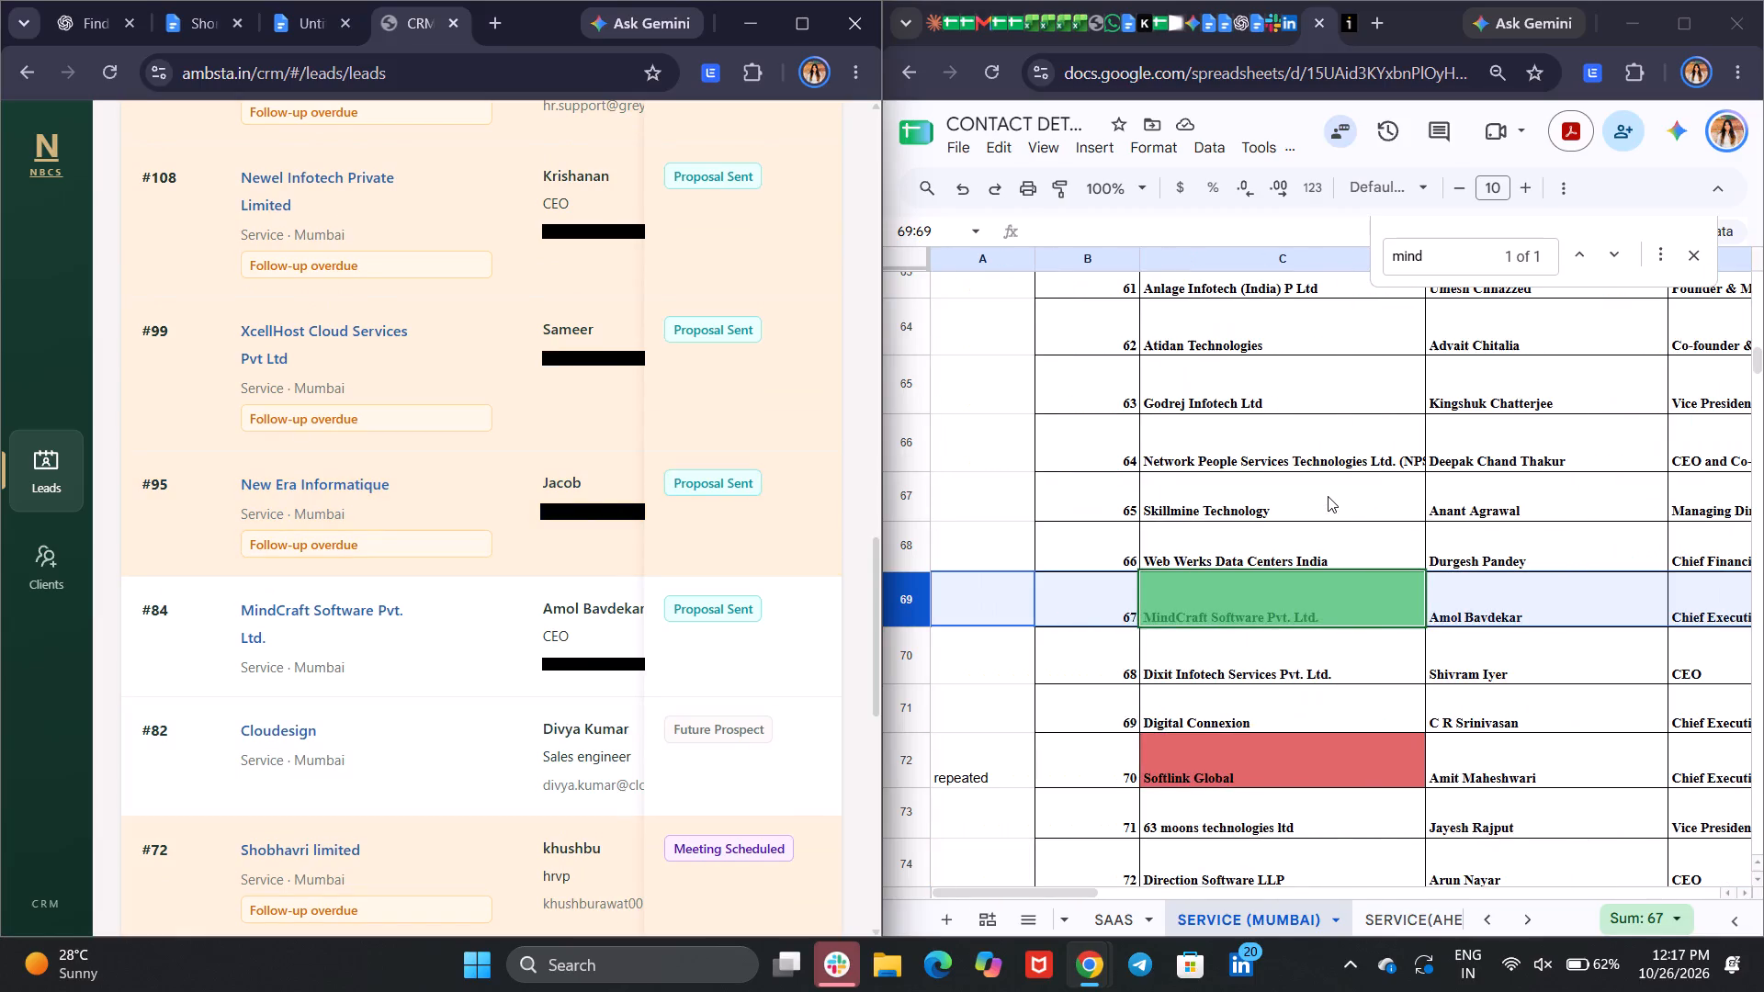
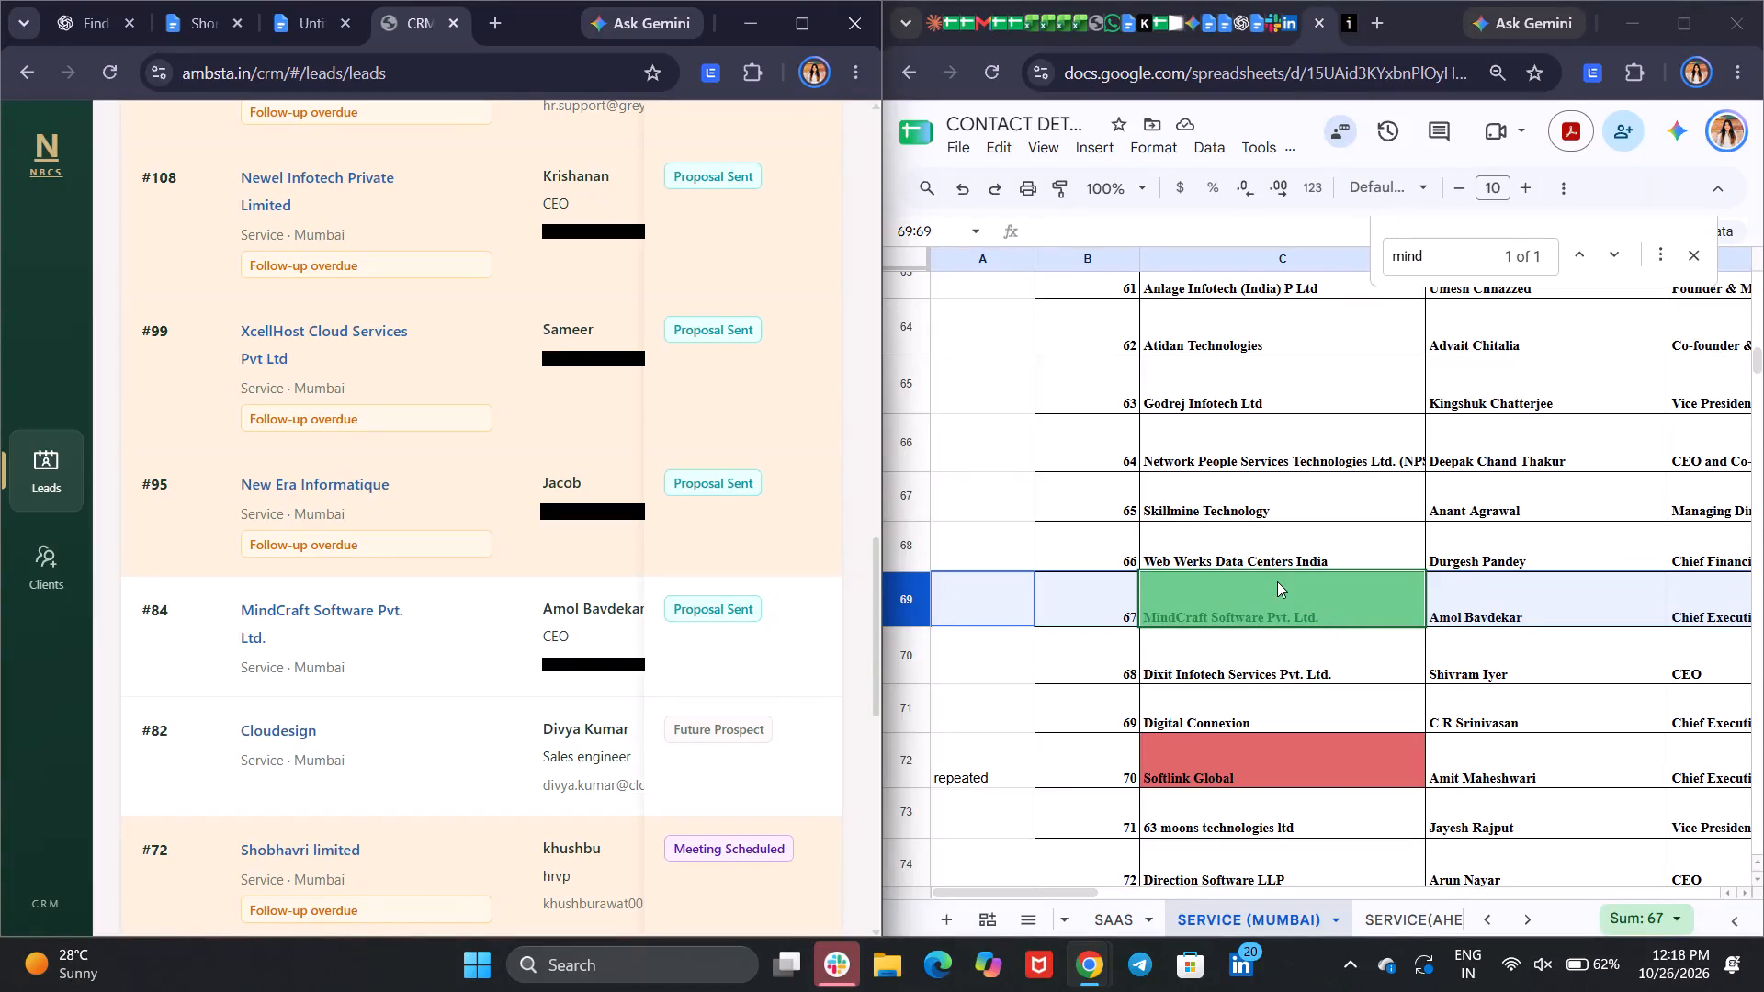
# Search the SERVICE (MUMBAI) sheet for "new er" and examine the call remarks of New Era Informatique in row 40.
pyautogui.scroll(5, 1277, 581)
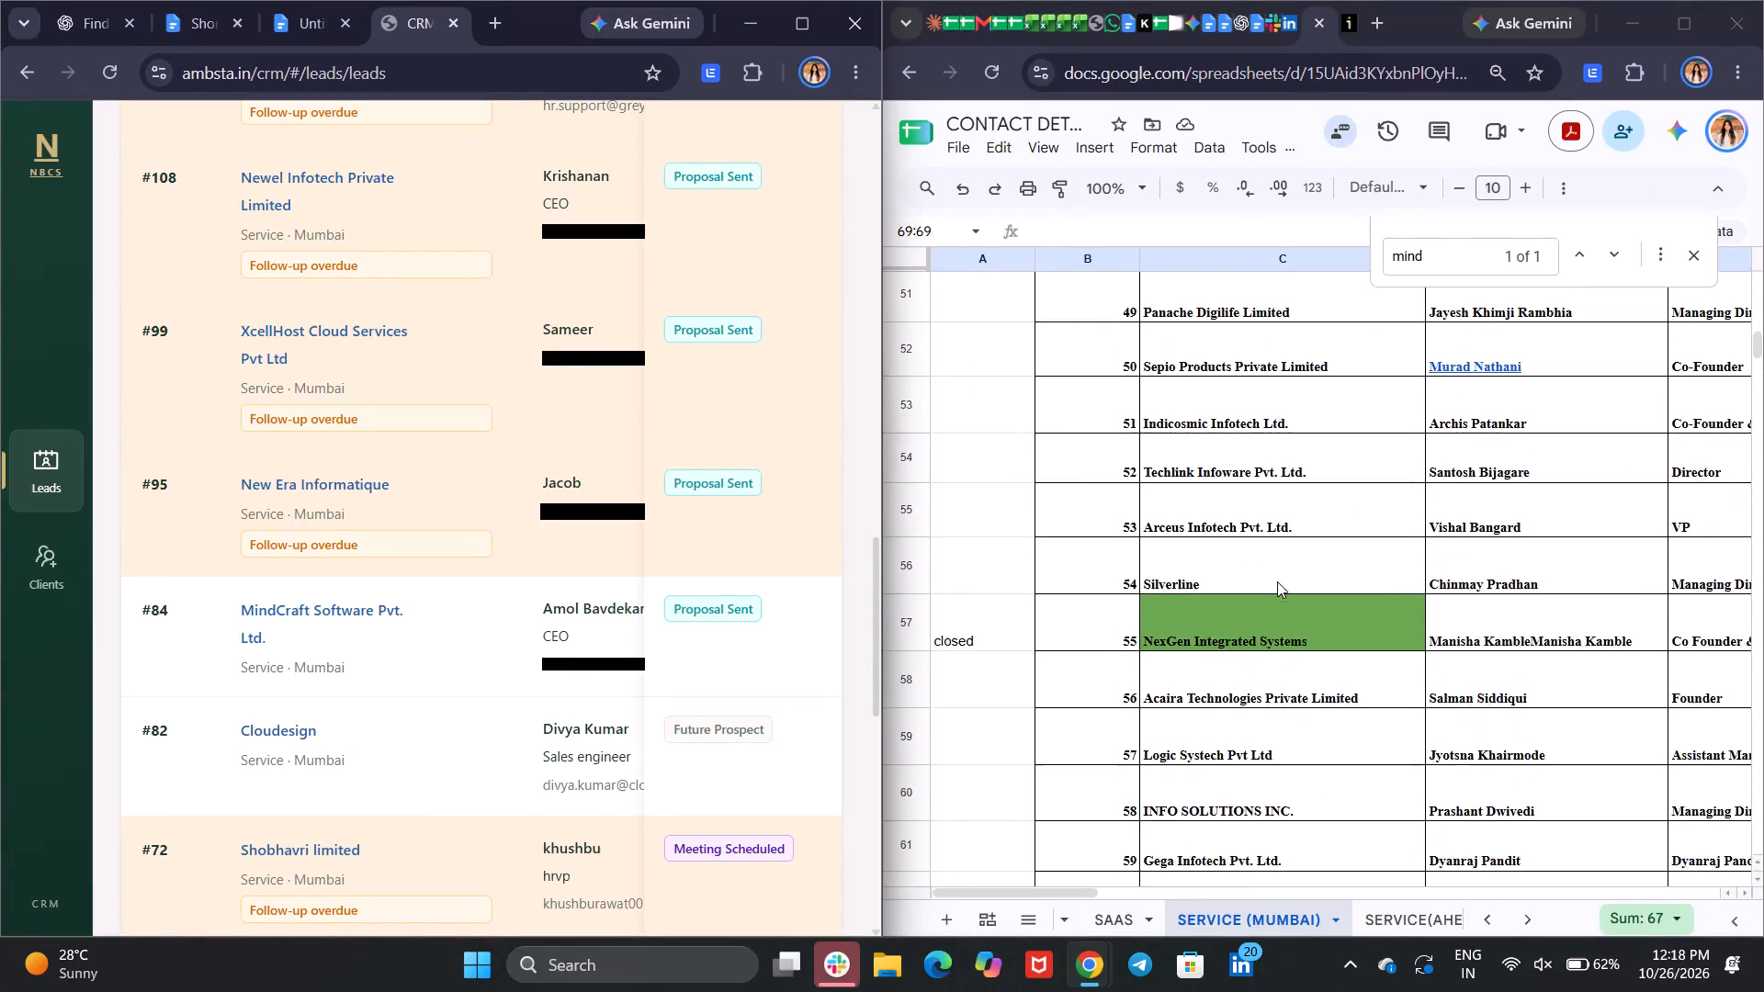
pyautogui.scroll(2, 1277, 581)
pyautogui.click(1277, 581)
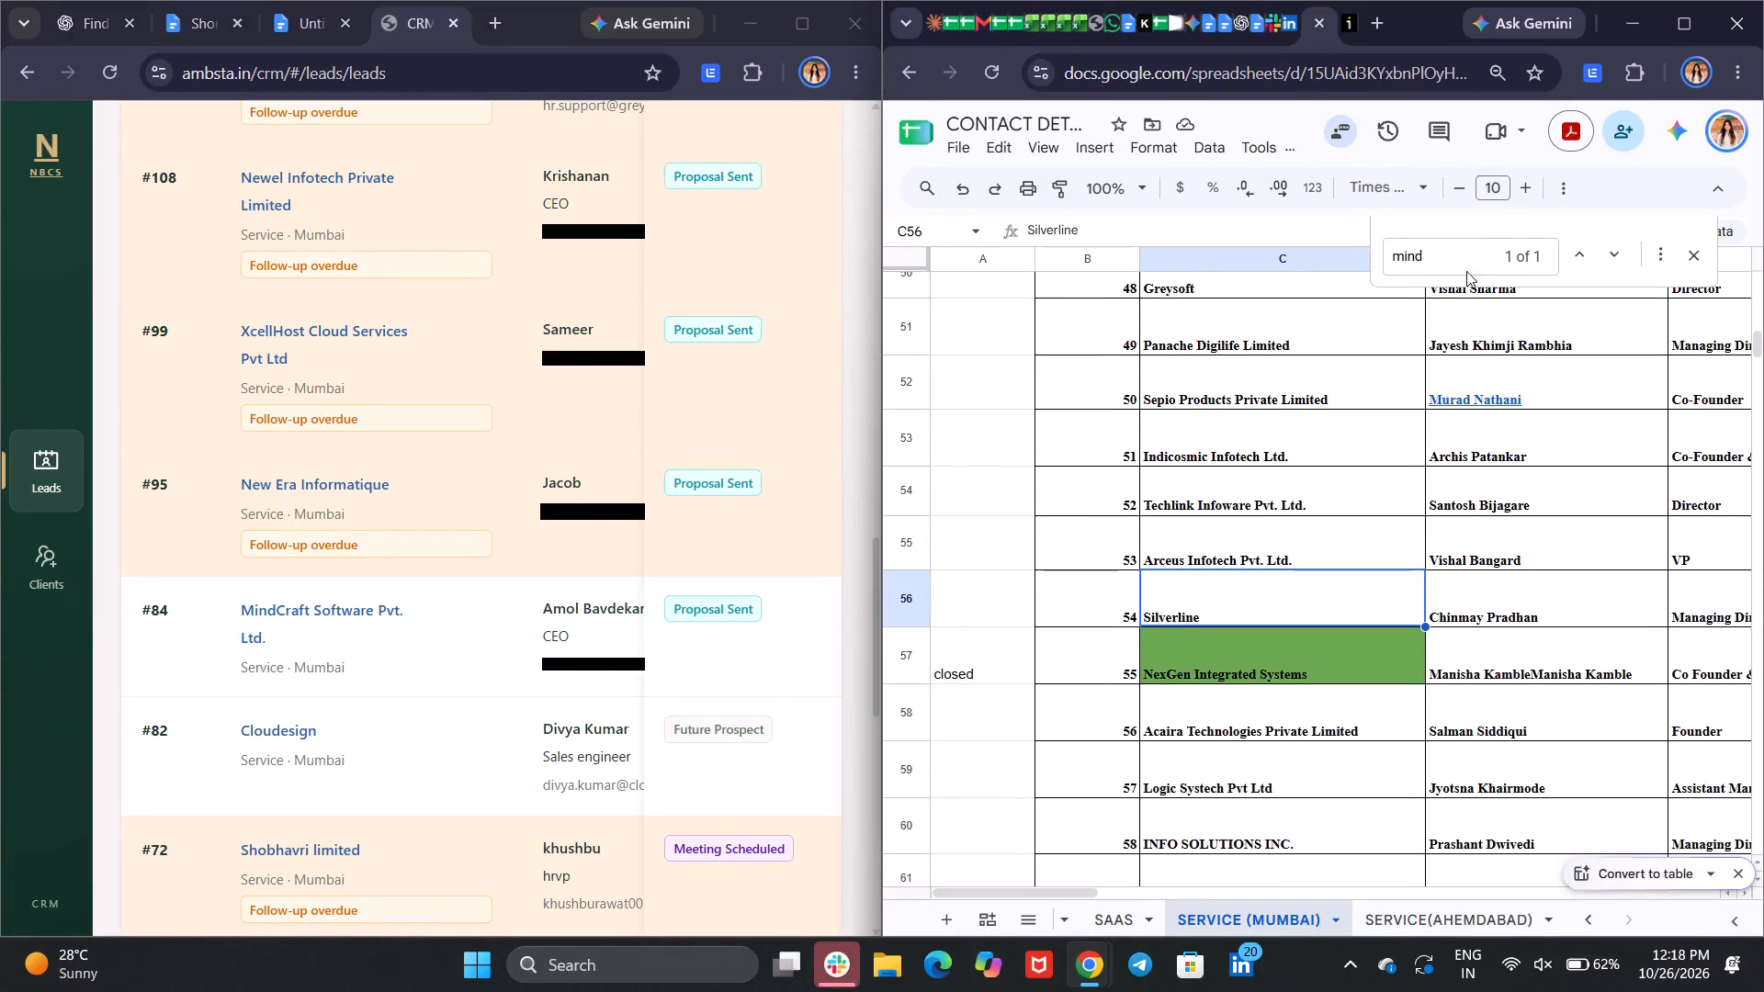
pyautogui.click(1462, 252)
pyautogui.press('BackSpace')
pyautogui.press('BackSpace')
pyautogui.press('BackSpace')
pyautogui.press('BackSpace')
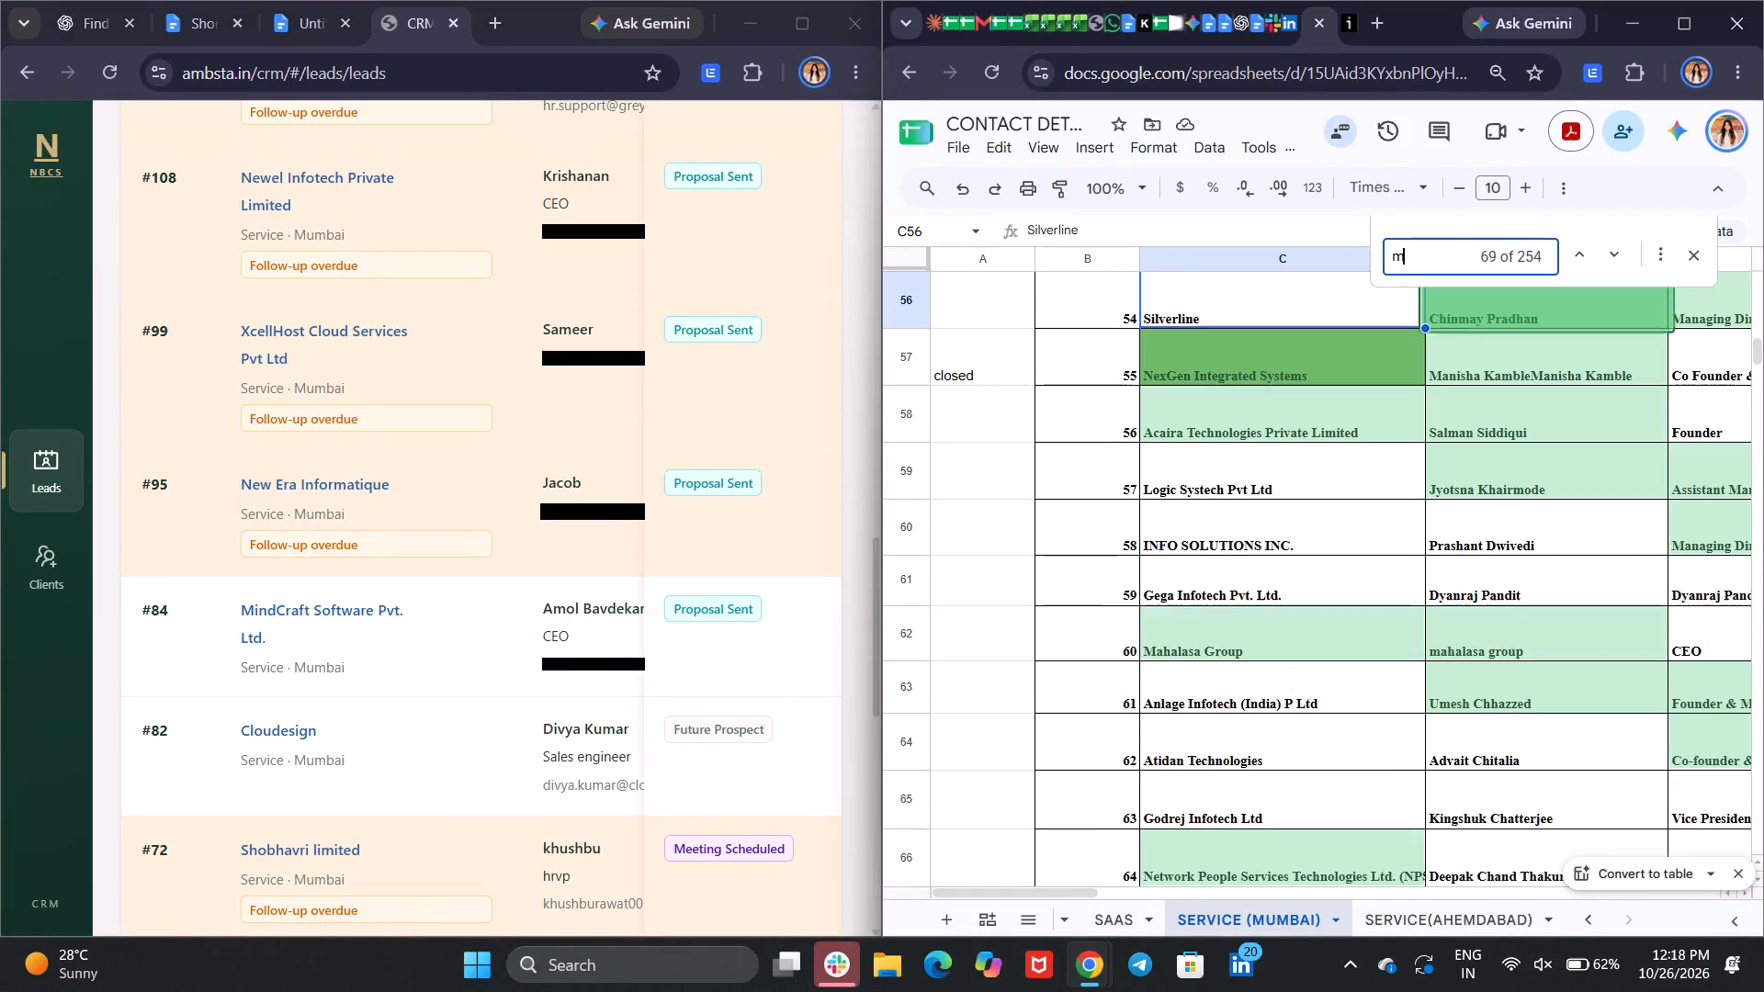
pyautogui.press('BackSpace')
pyautogui.write('newm')
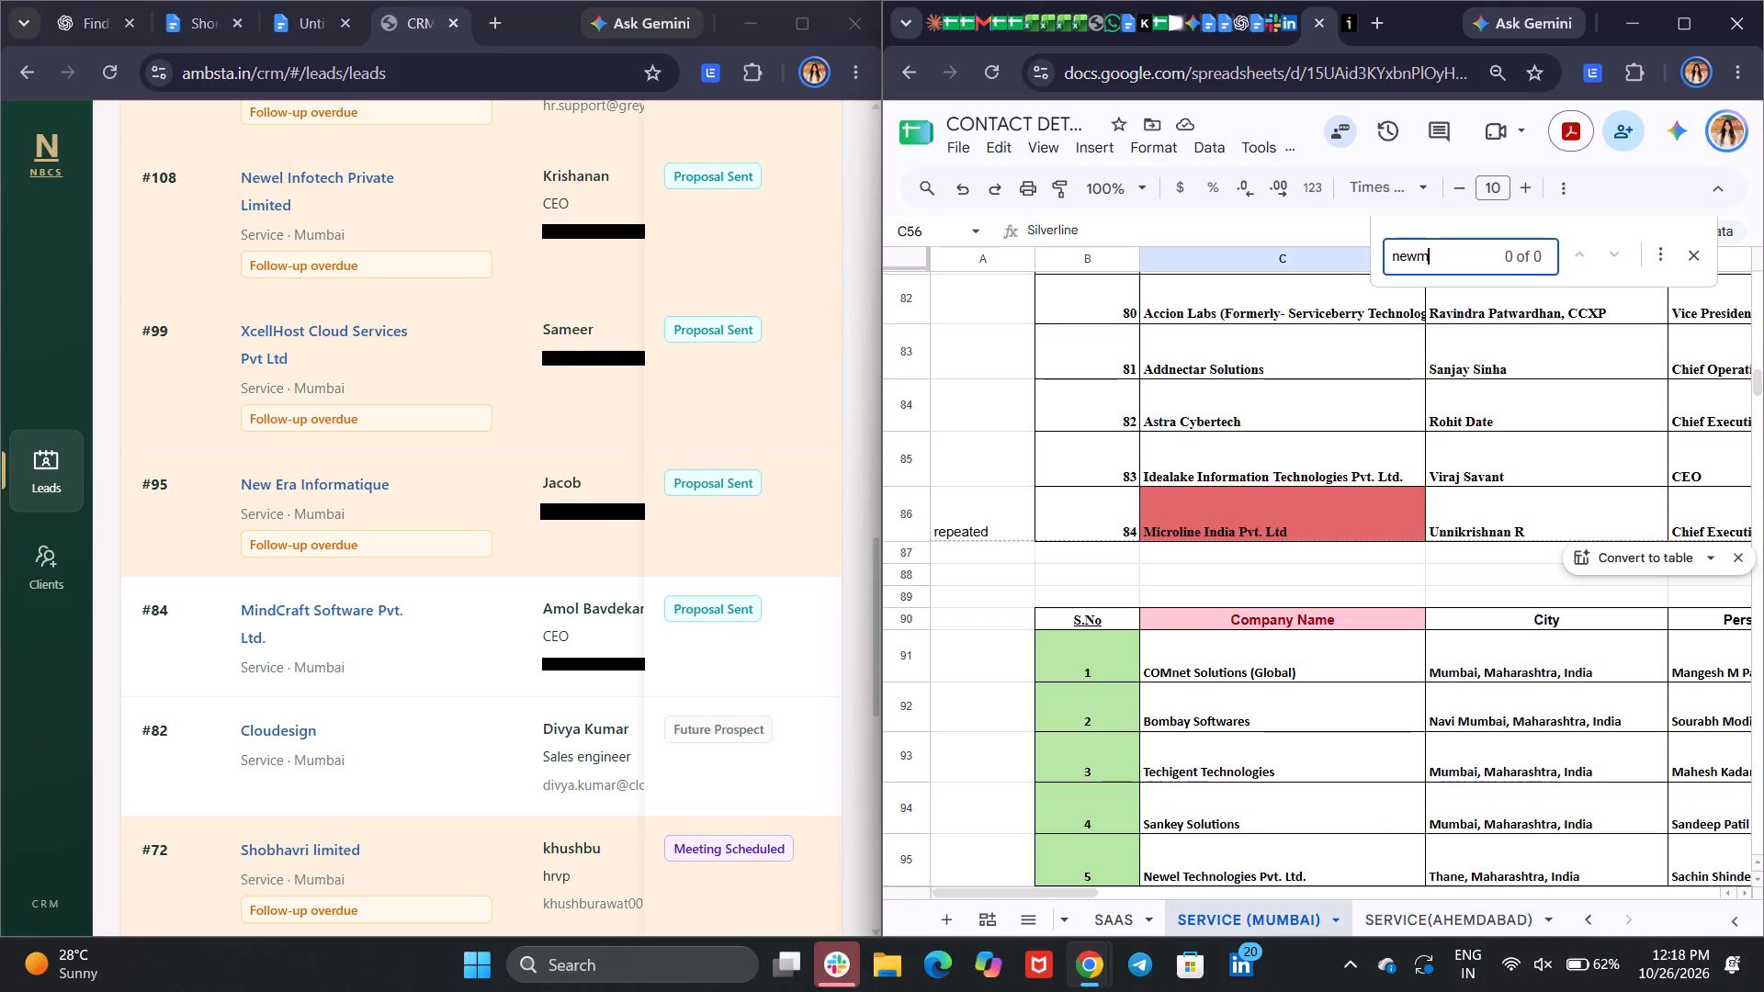
pyautogui.press('BackSpace')
pyautogui.press('space')
pyautogui.write('er')
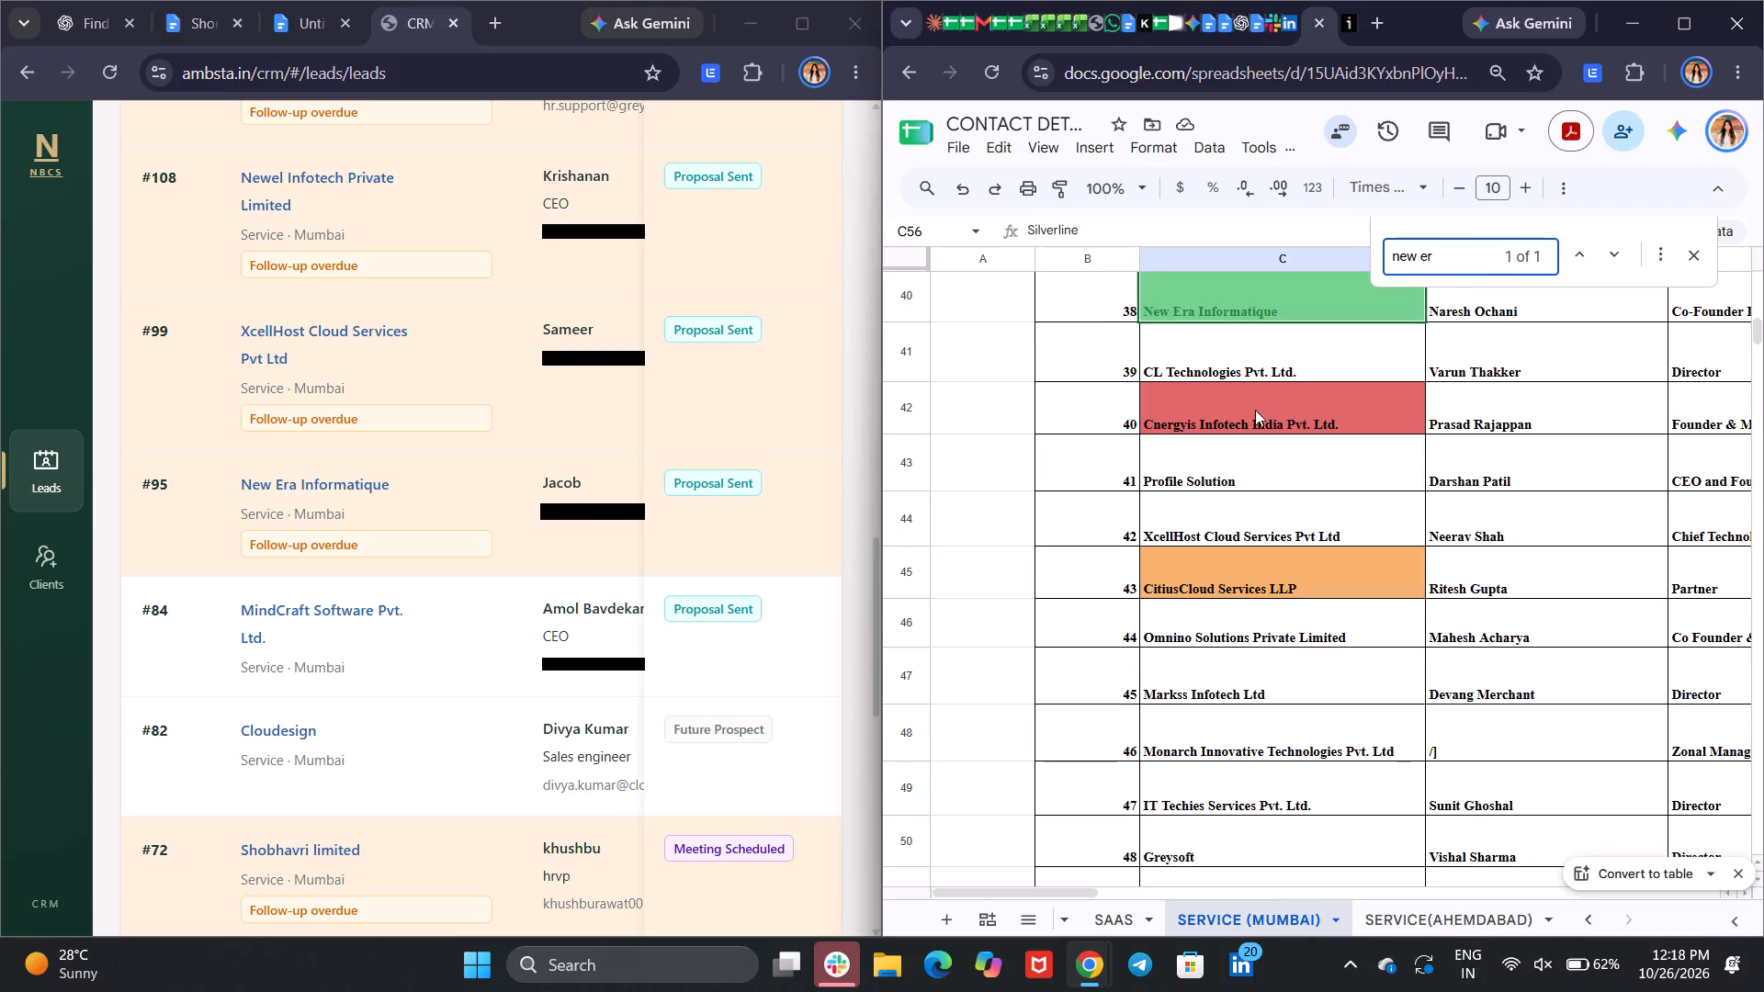
pyautogui.scroll(2, 1230, 387)
pyautogui.click(894, 540)
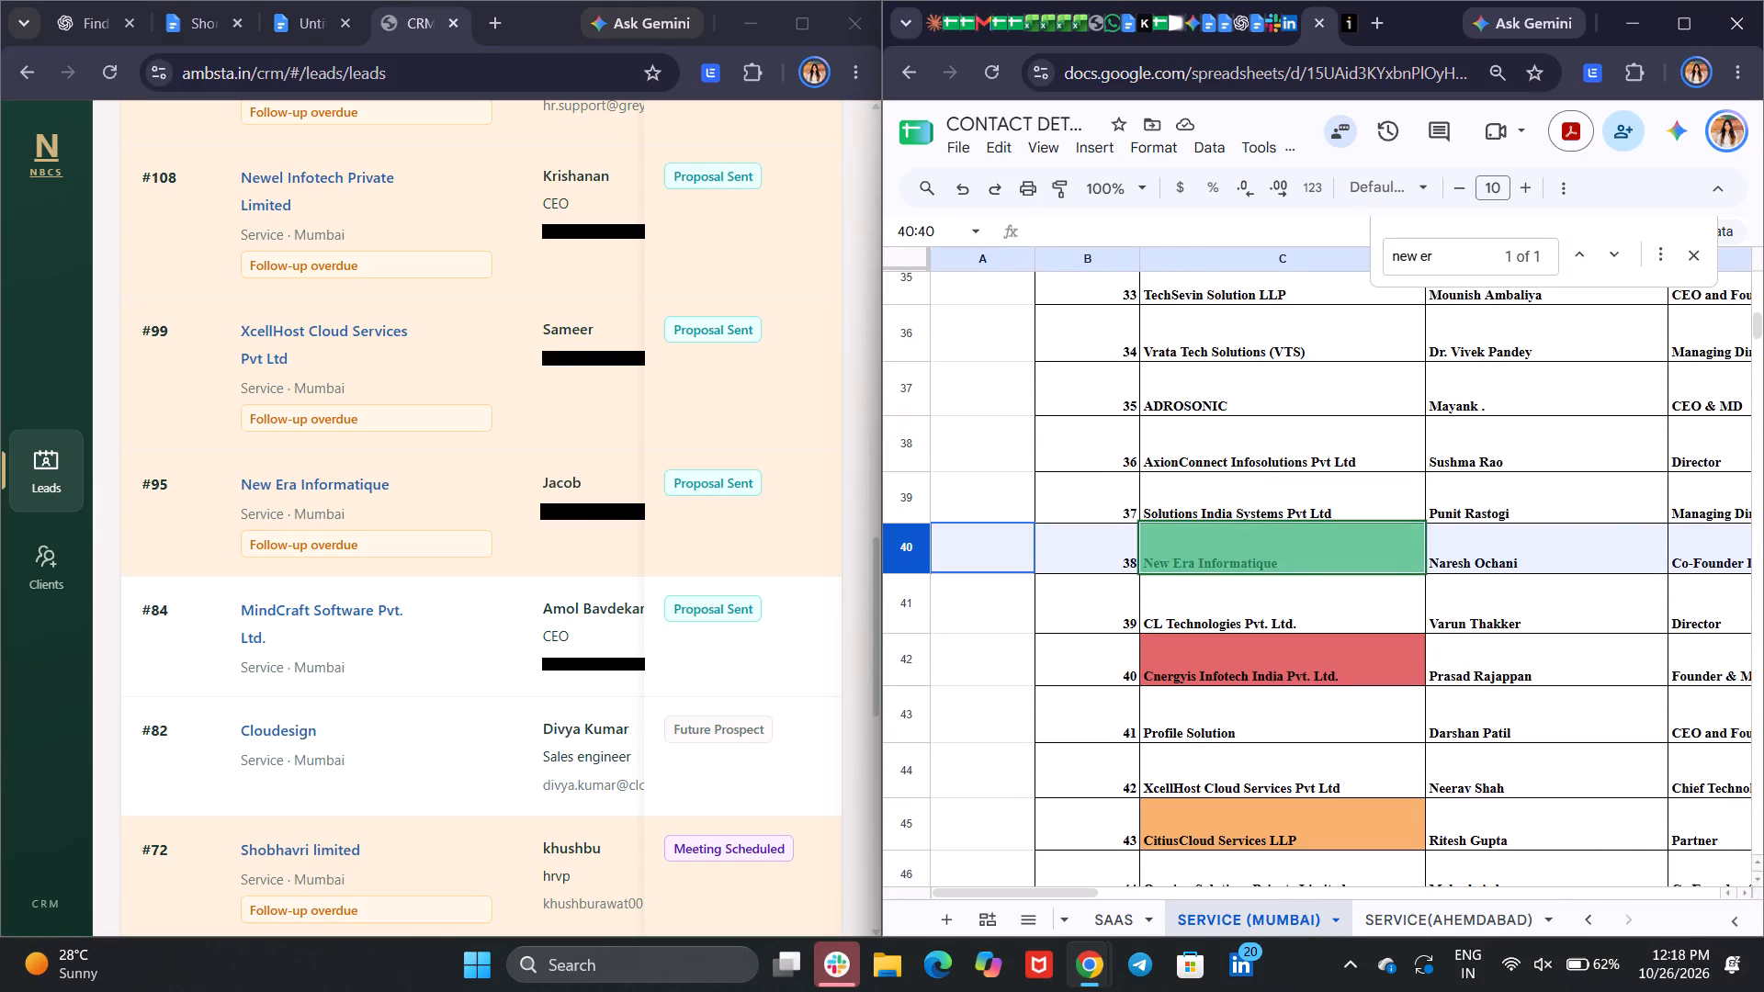
pyautogui.hscroll(-5, 1665, 563)
pyautogui.hscroll(-2, 1699, 484)
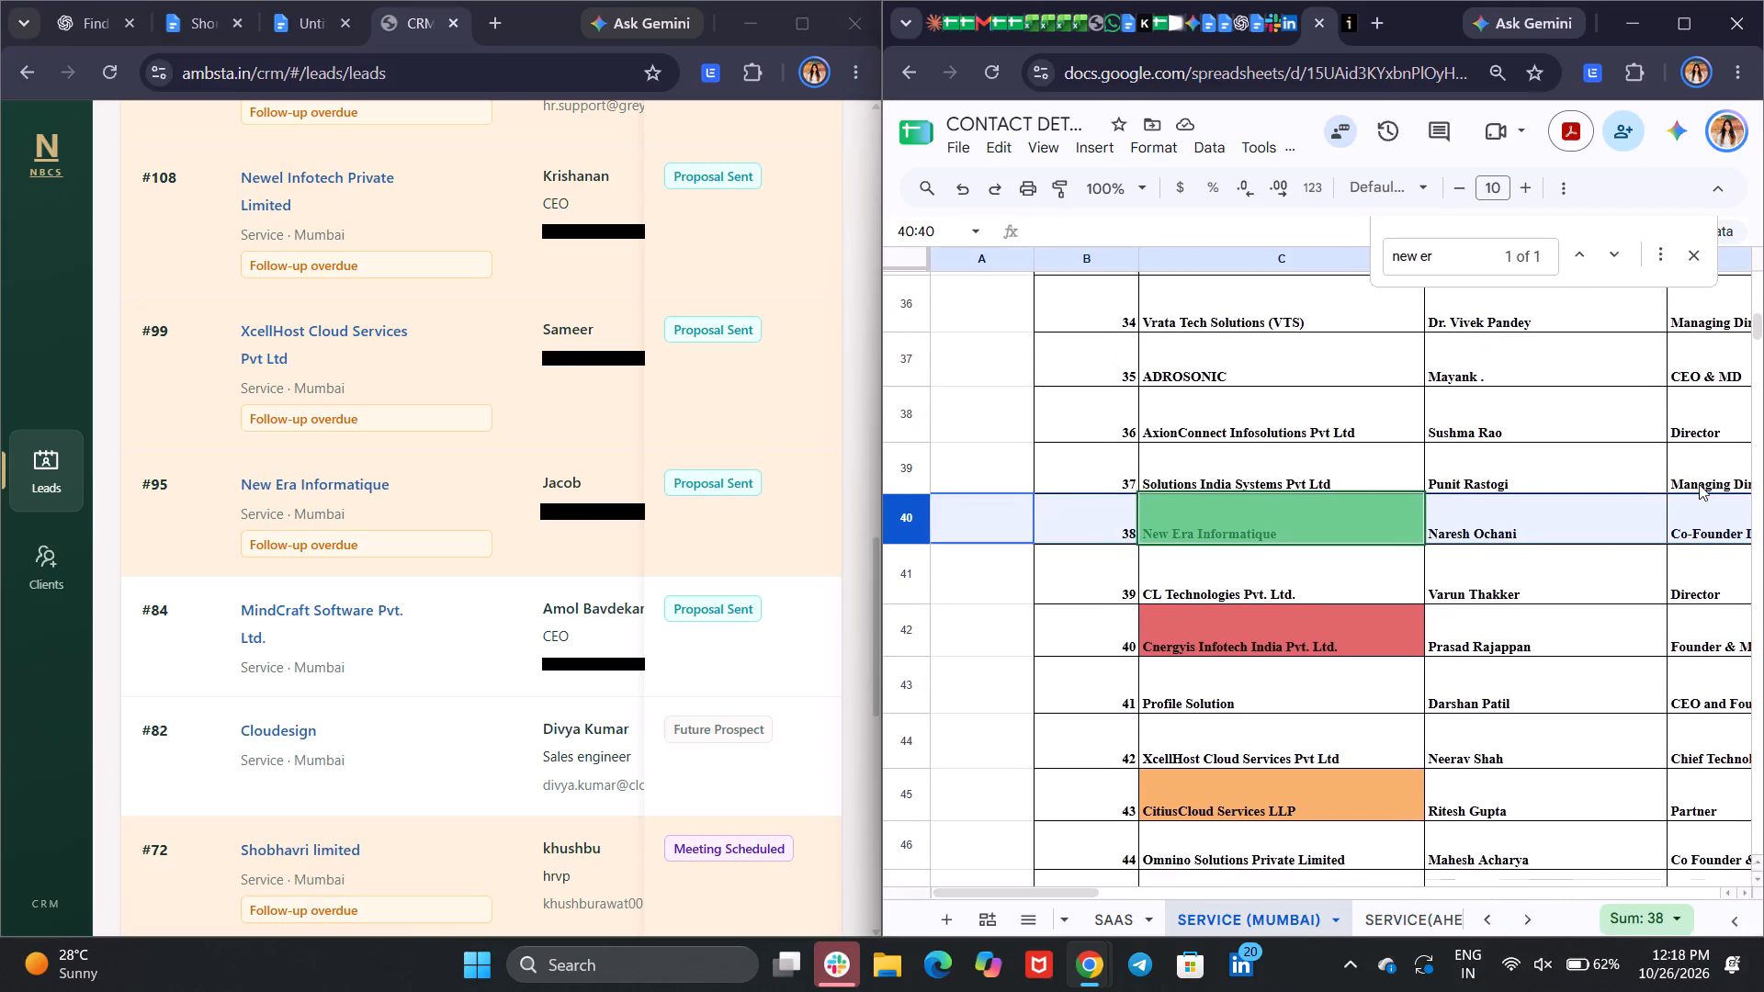
pyautogui.hscroll(-7, 1699, 484)
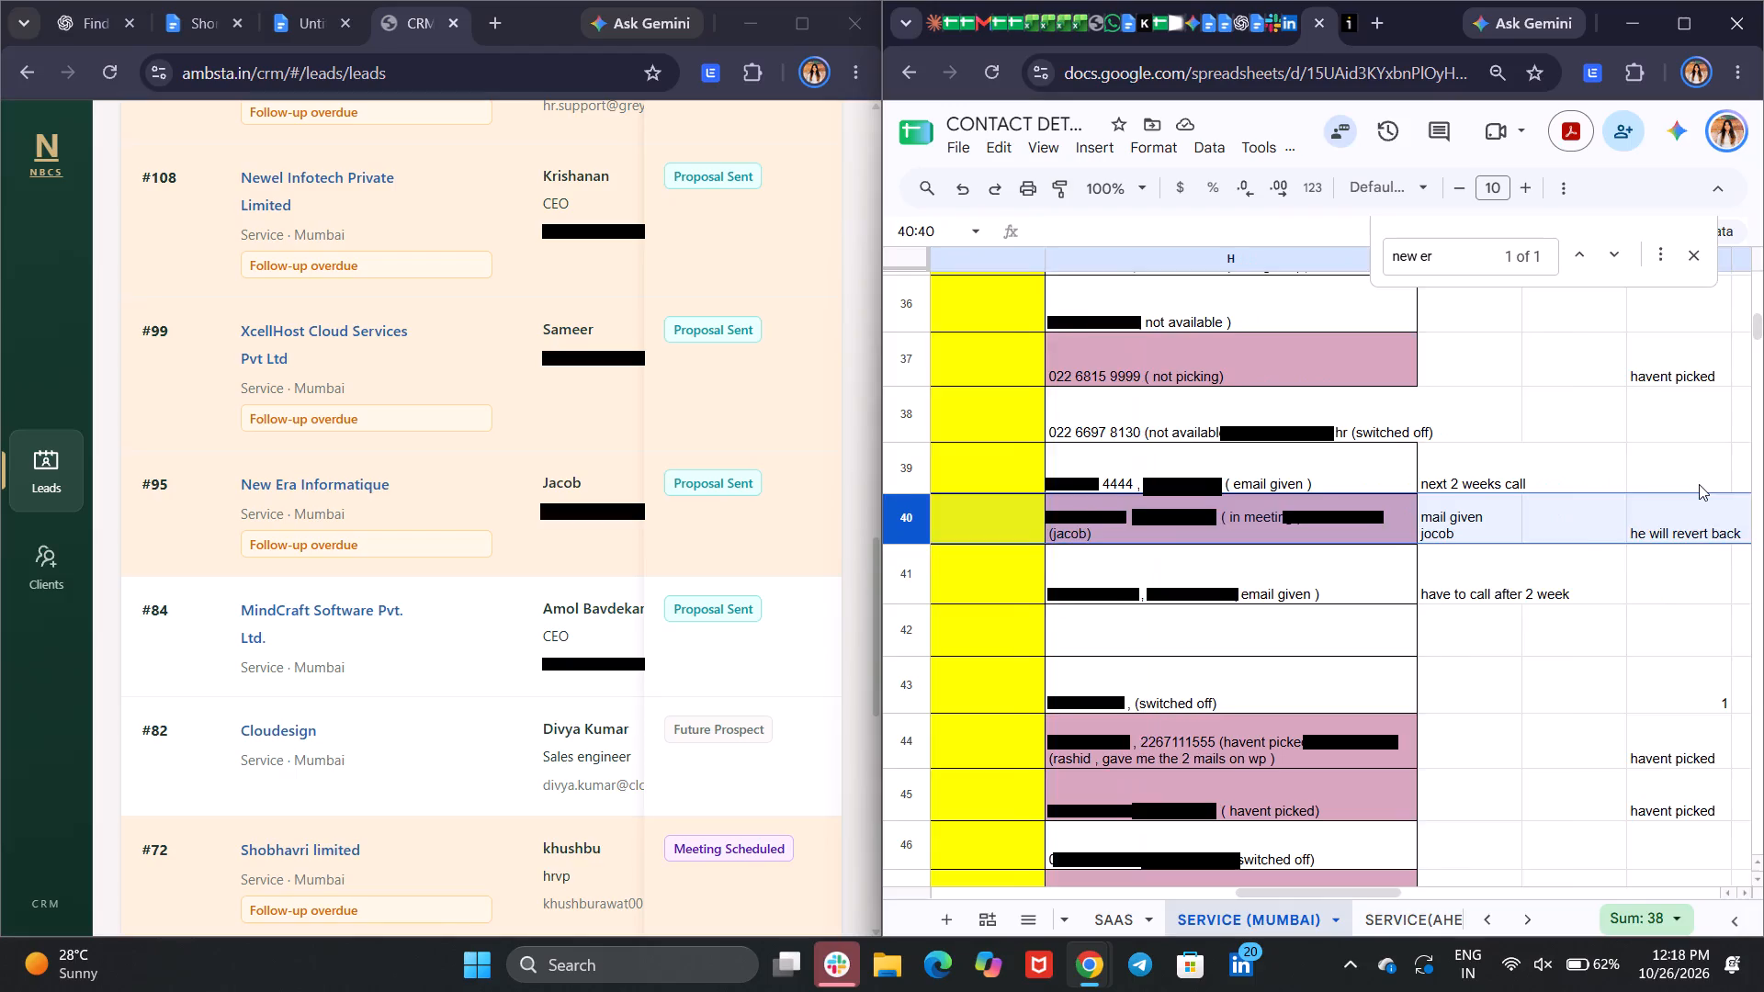
pyautogui.hscroll(-2, 1699, 484)
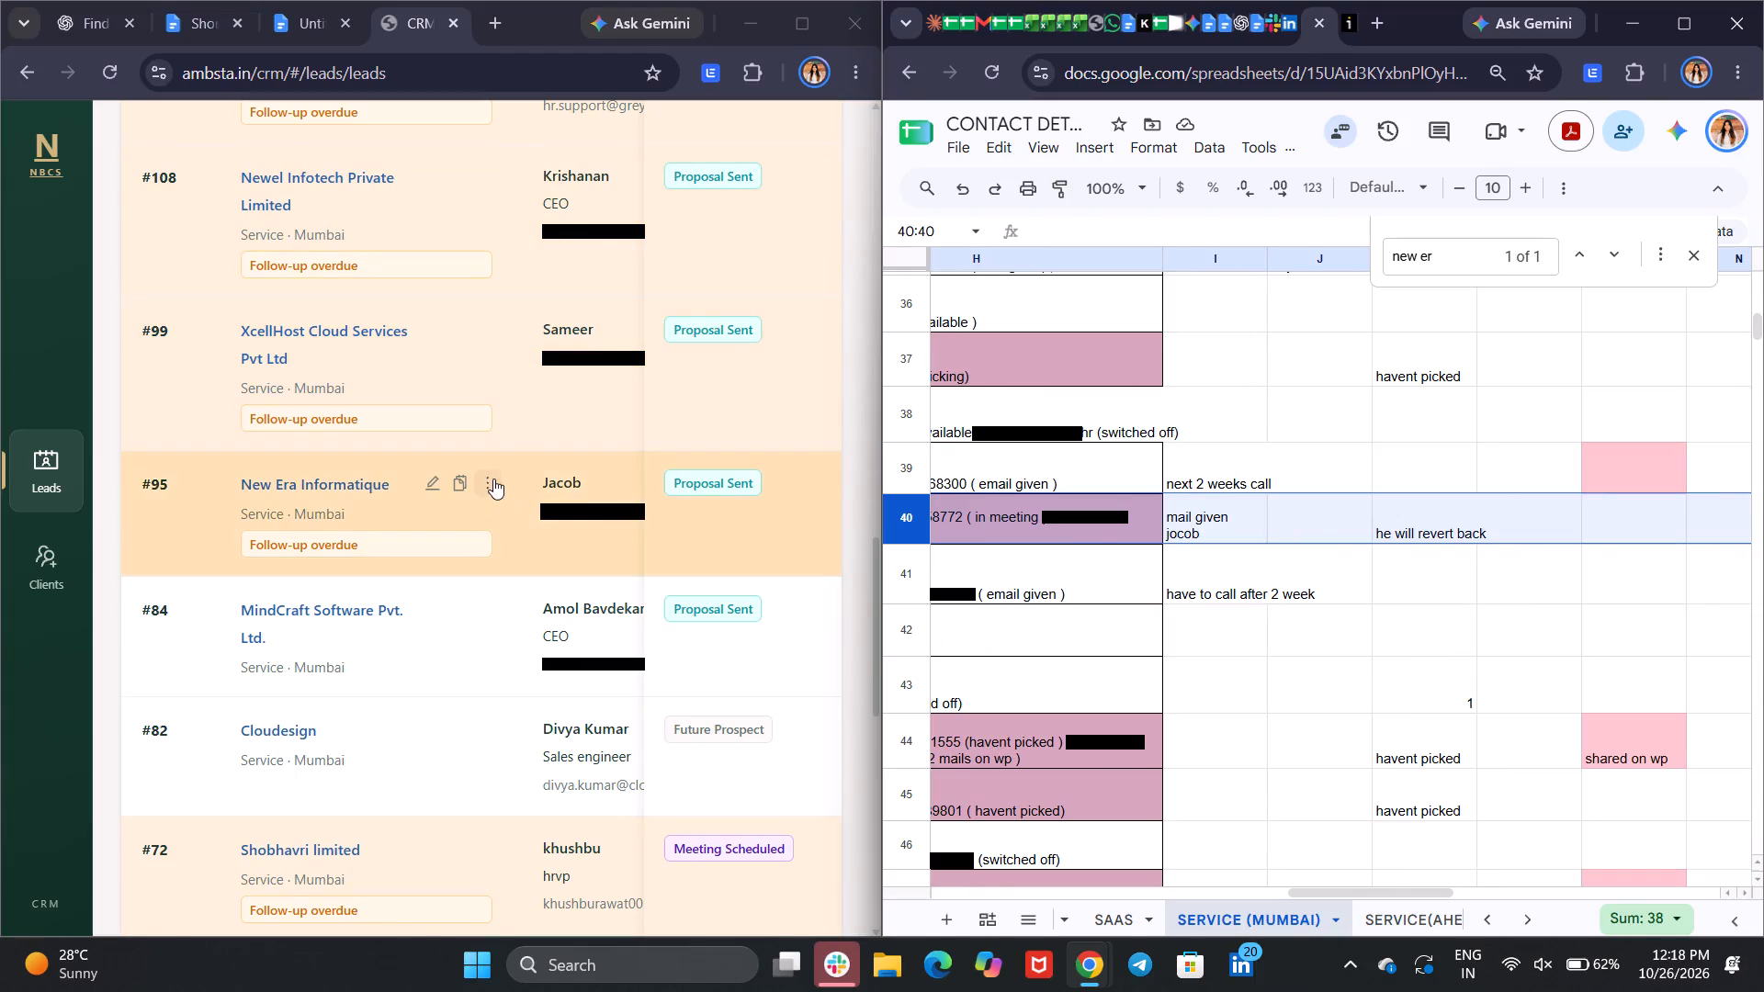
# Send the proposal follow-up email to New Era Informatique from its CRM lead, keeping the prefilled recipients and message.
pyautogui.click(493, 479)
pyautogui.click(712, 685)
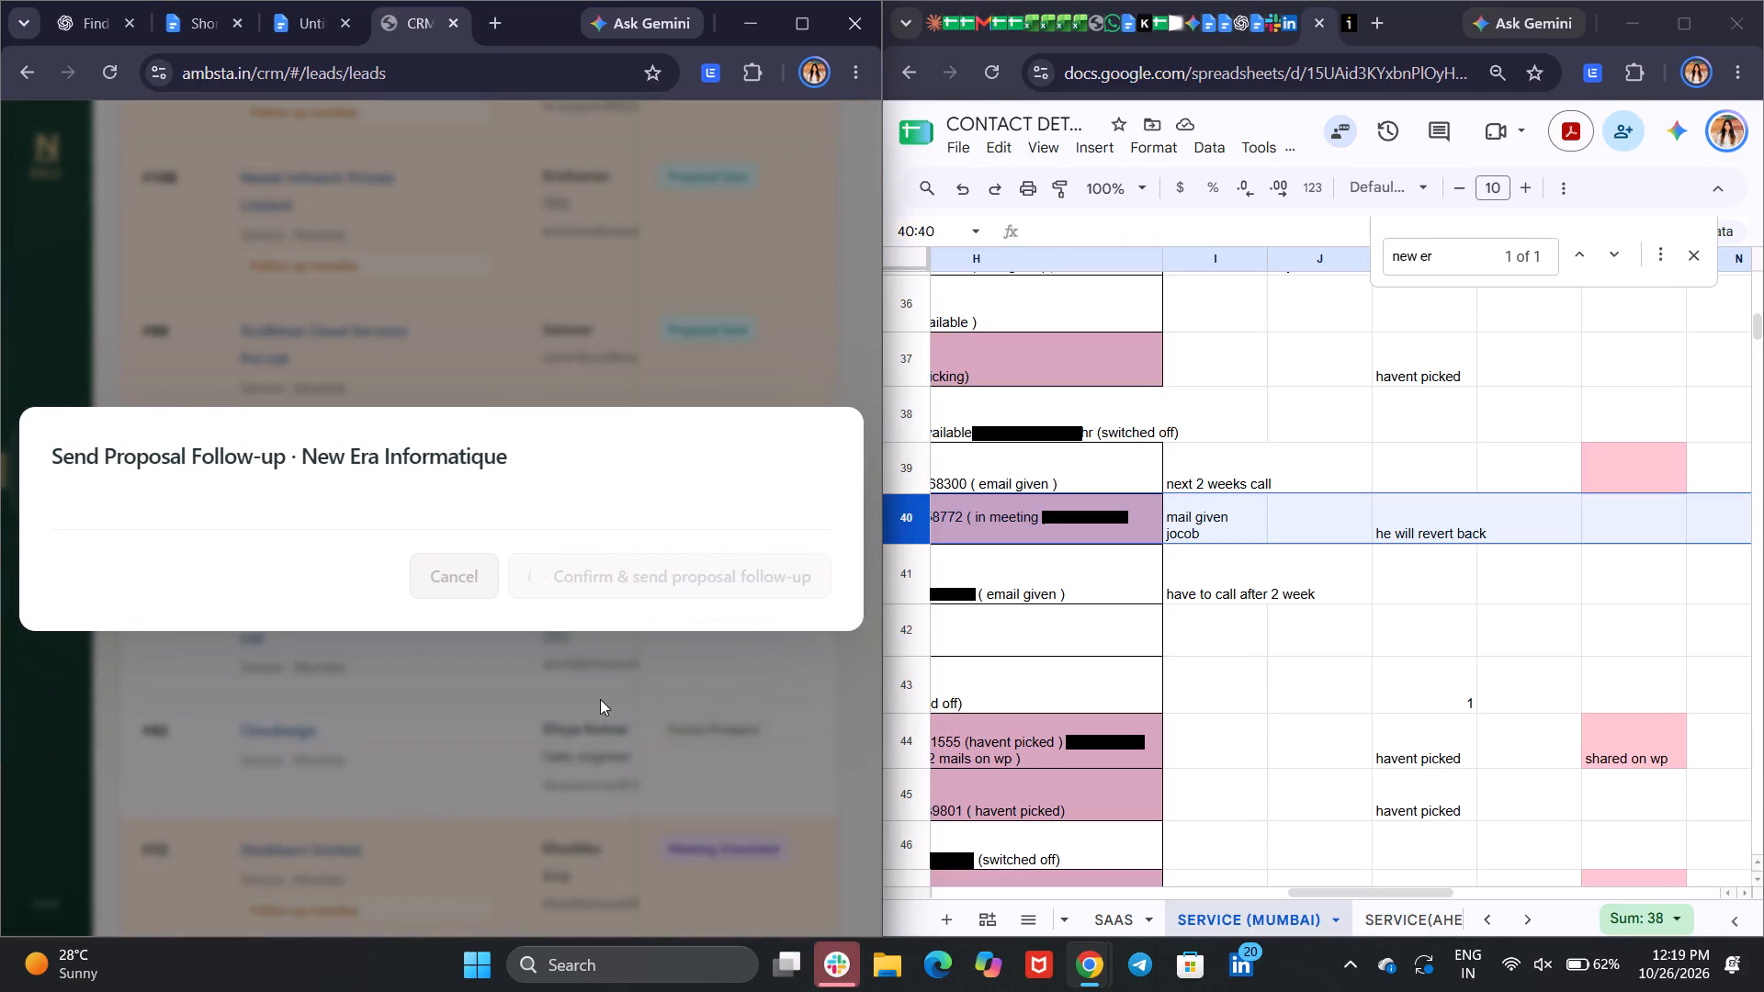
pyautogui.click(741, 867)
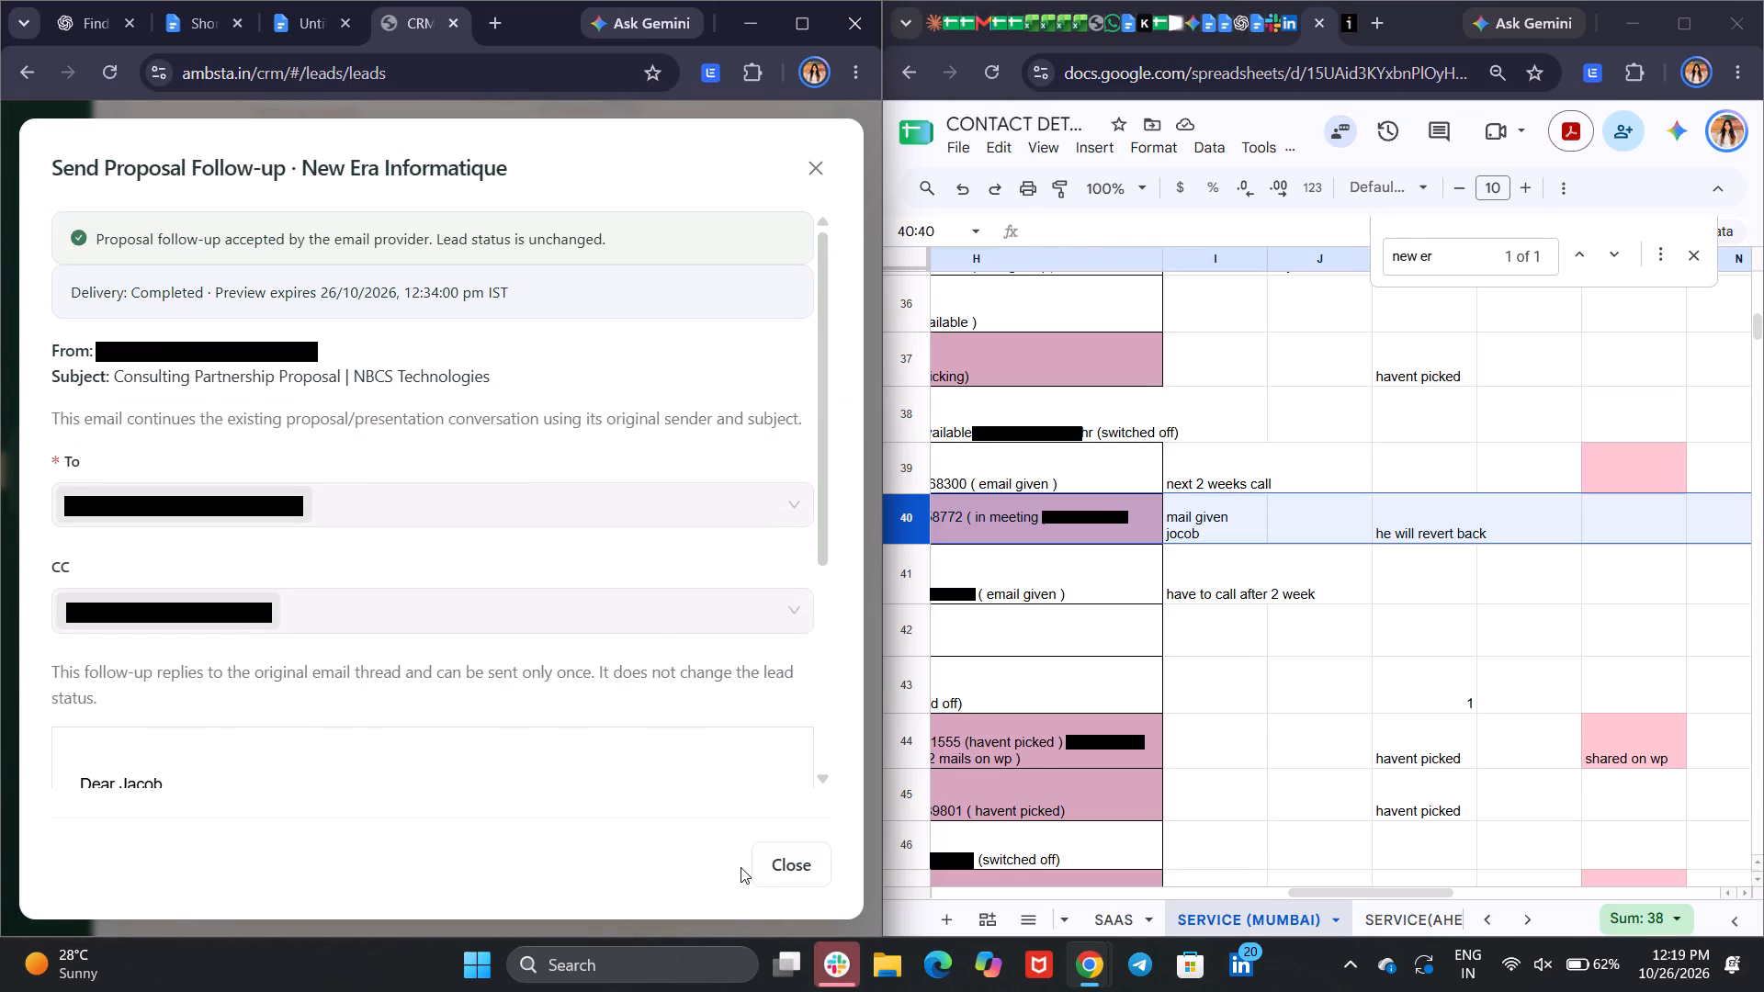
pyautogui.click(814, 177)
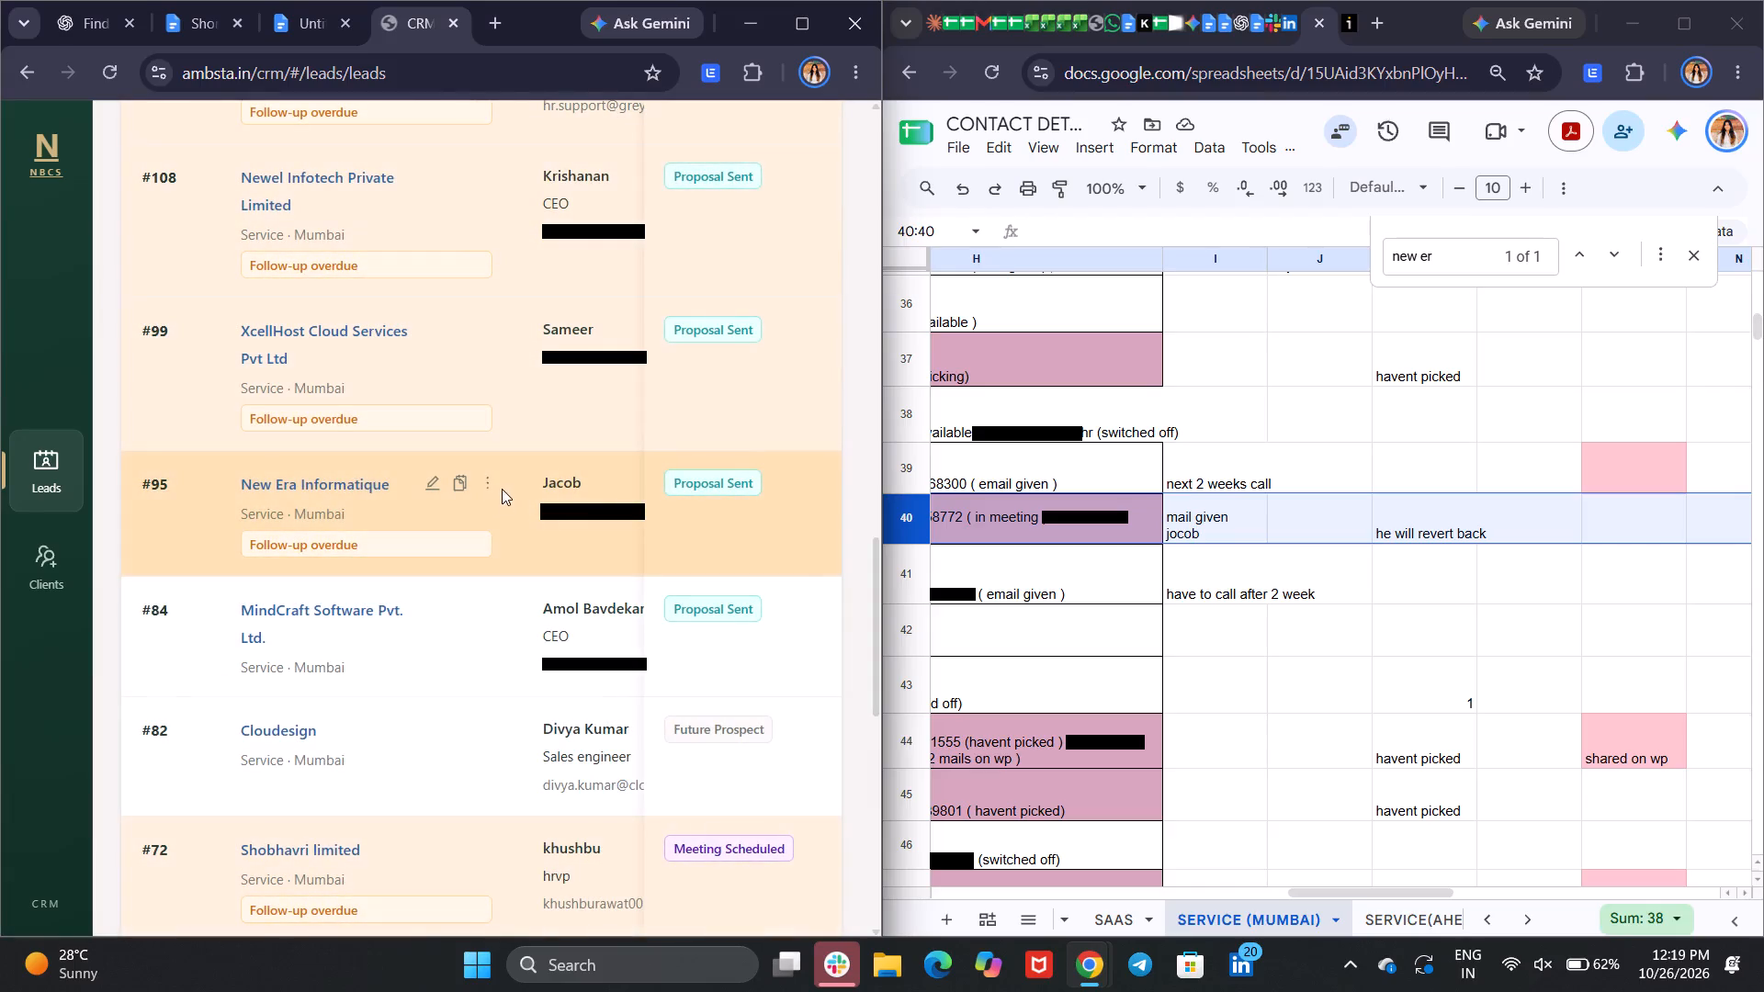
# Complete New Era Informatique's pending follow-up with "Sent follow up through mail." as both remark and completion notes, leaving the next date empty.
pyautogui.click(484, 484)
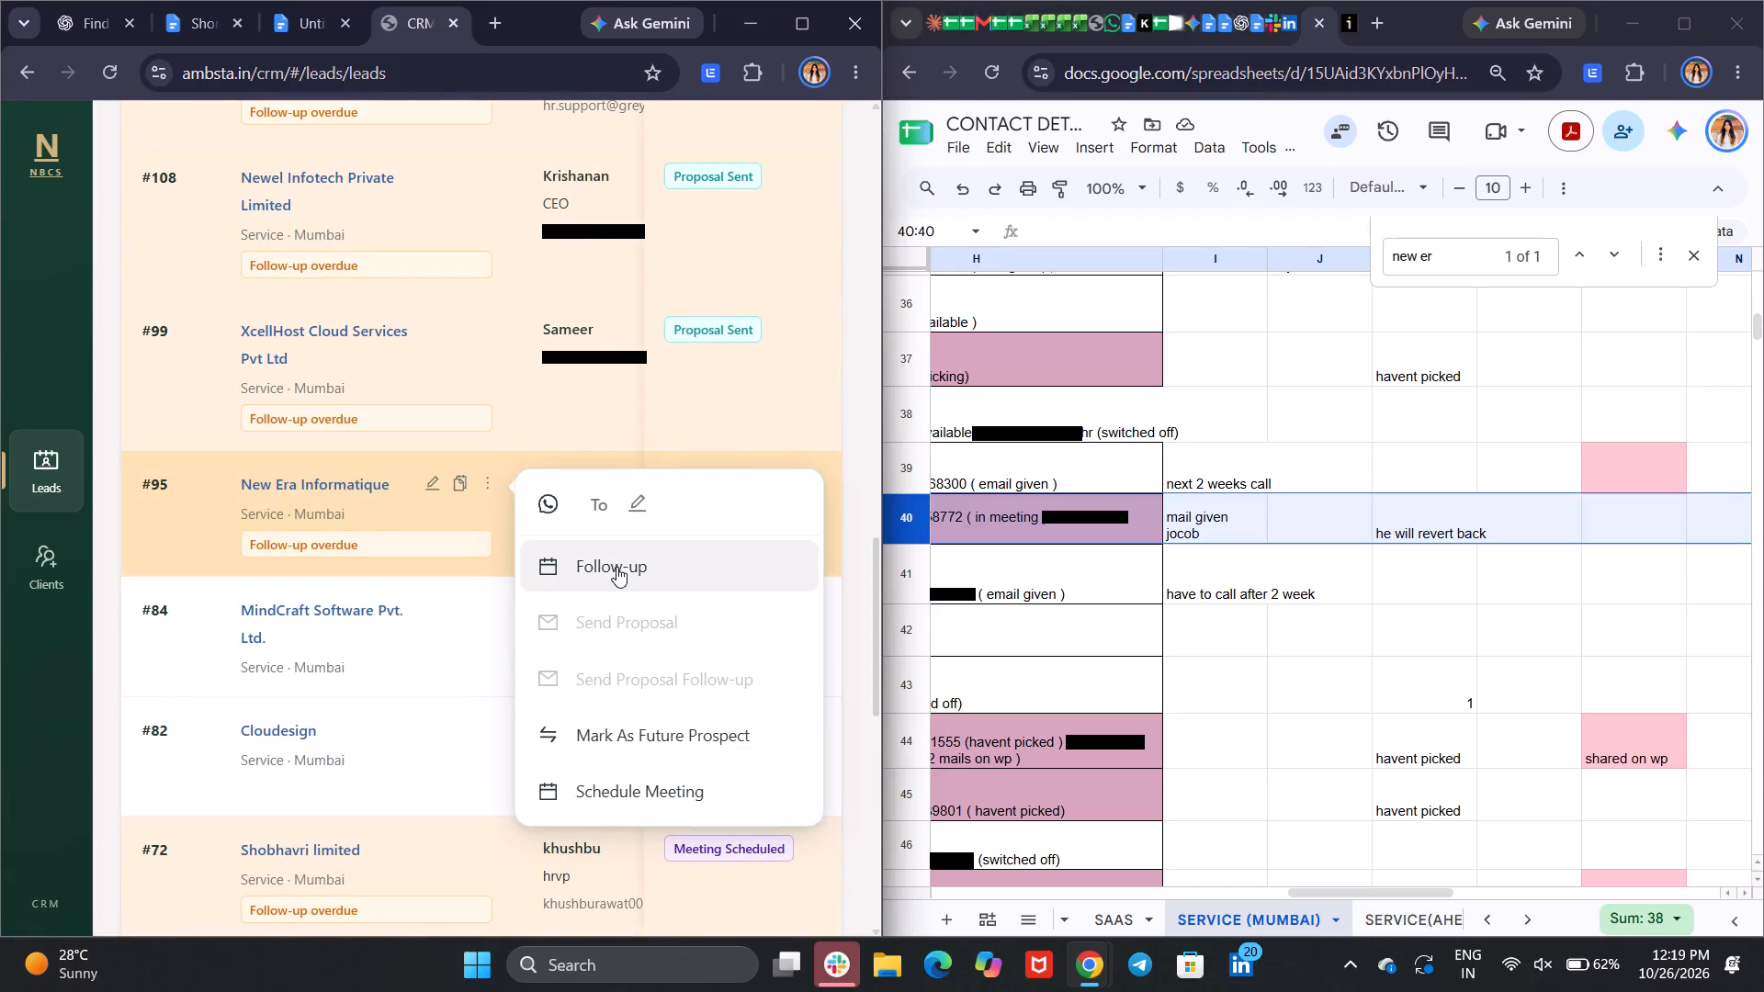
pyautogui.click(616, 567)
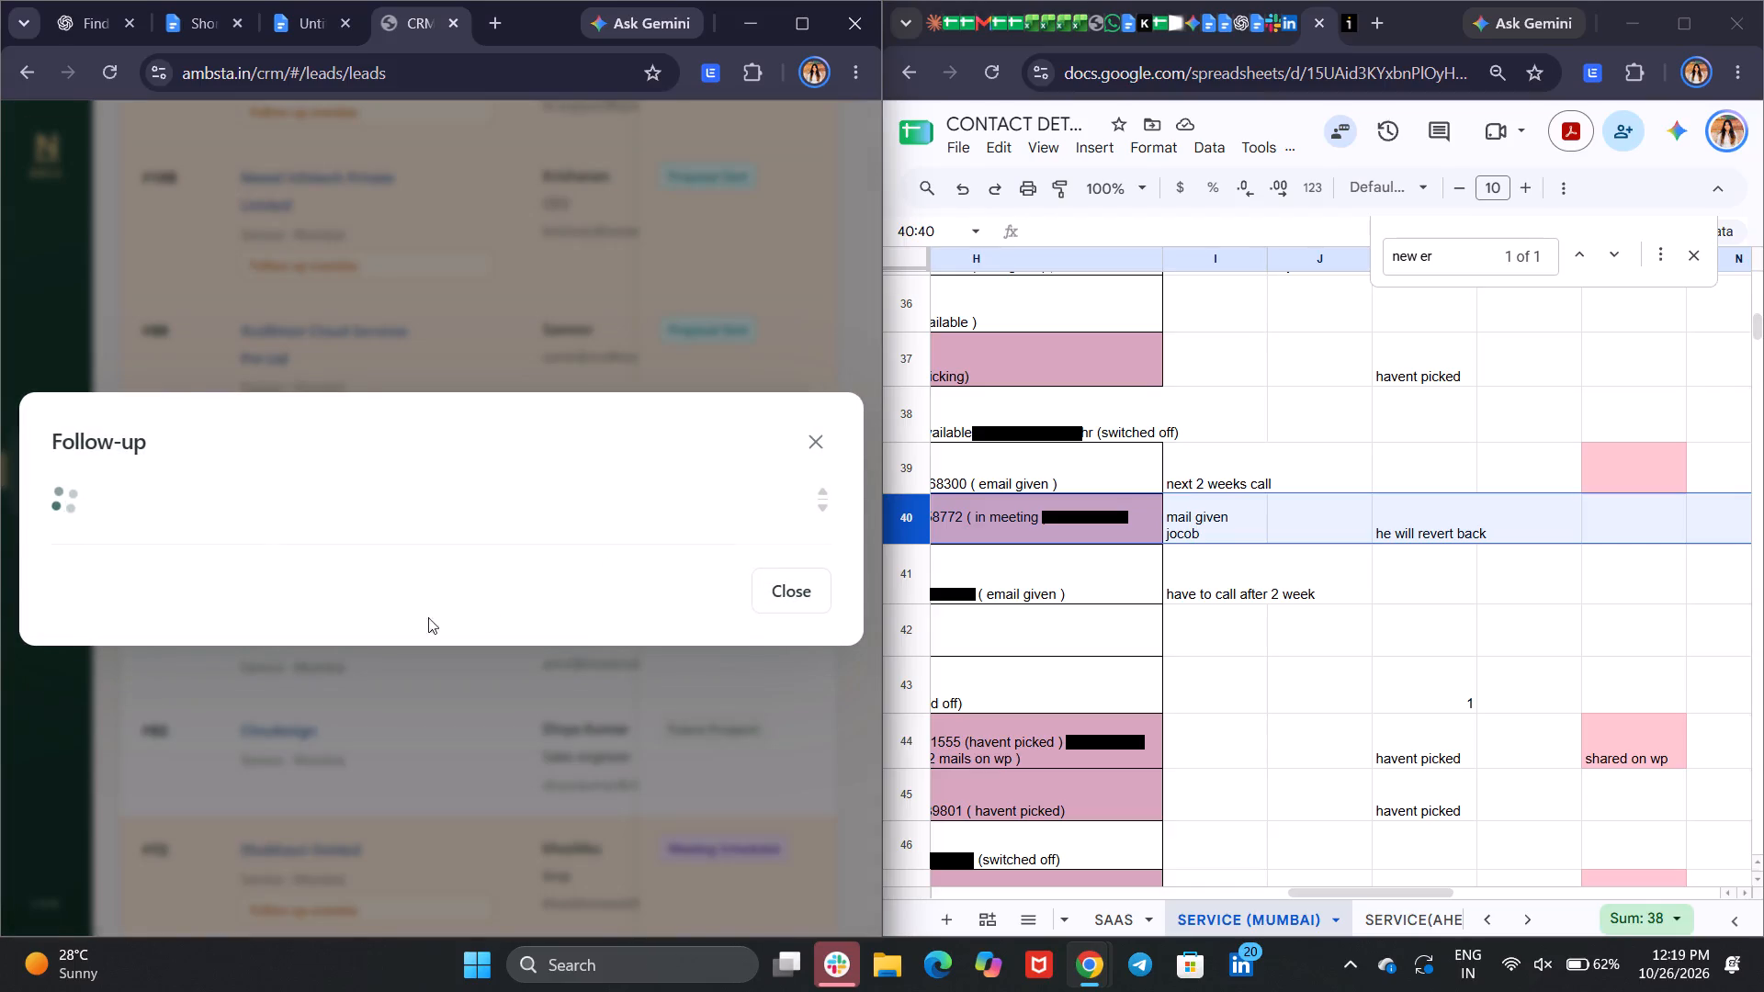
pyautogui.click(356, 644)
pyautogui.press('s')
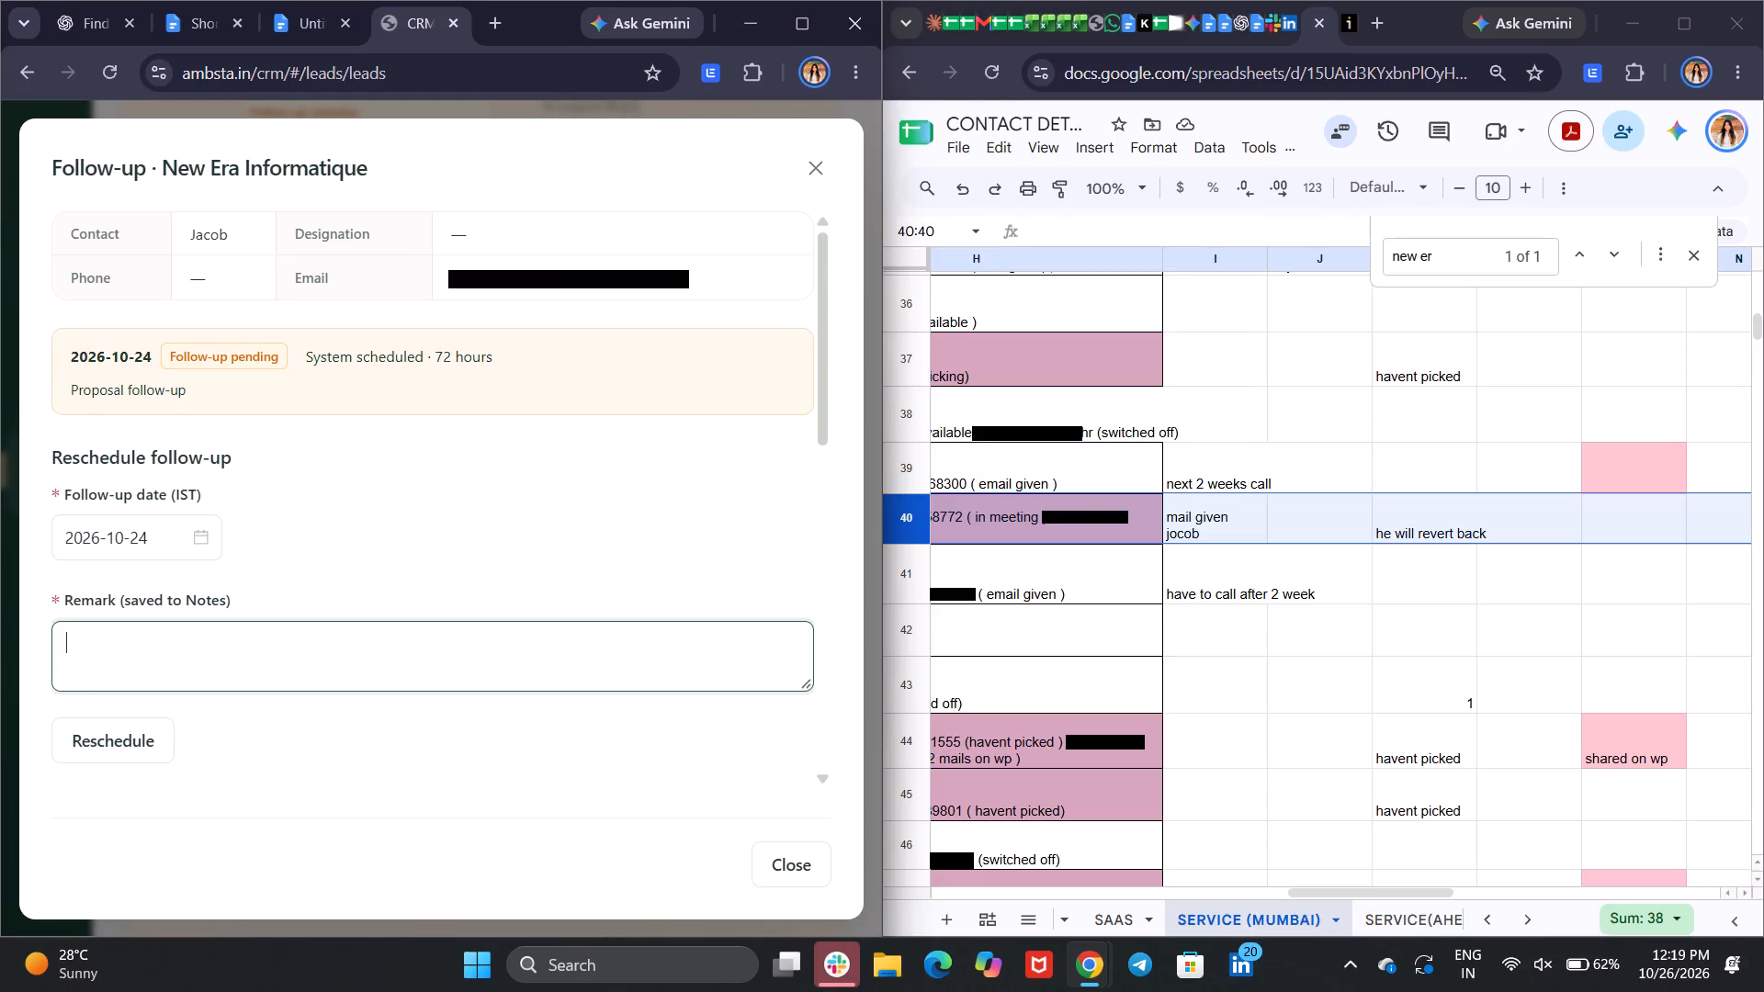
pyautogui.write('ent follow up')
pyautogui.press('space')
pyautogui.write('through')
pyautogui.press('space')
pyautogui.write('emai')
pyautogui.press('BackSpace')
pyautogui.press('BackSpace')
pyautogui.press('BackSpace')
pyautogui.press('BackSpace')
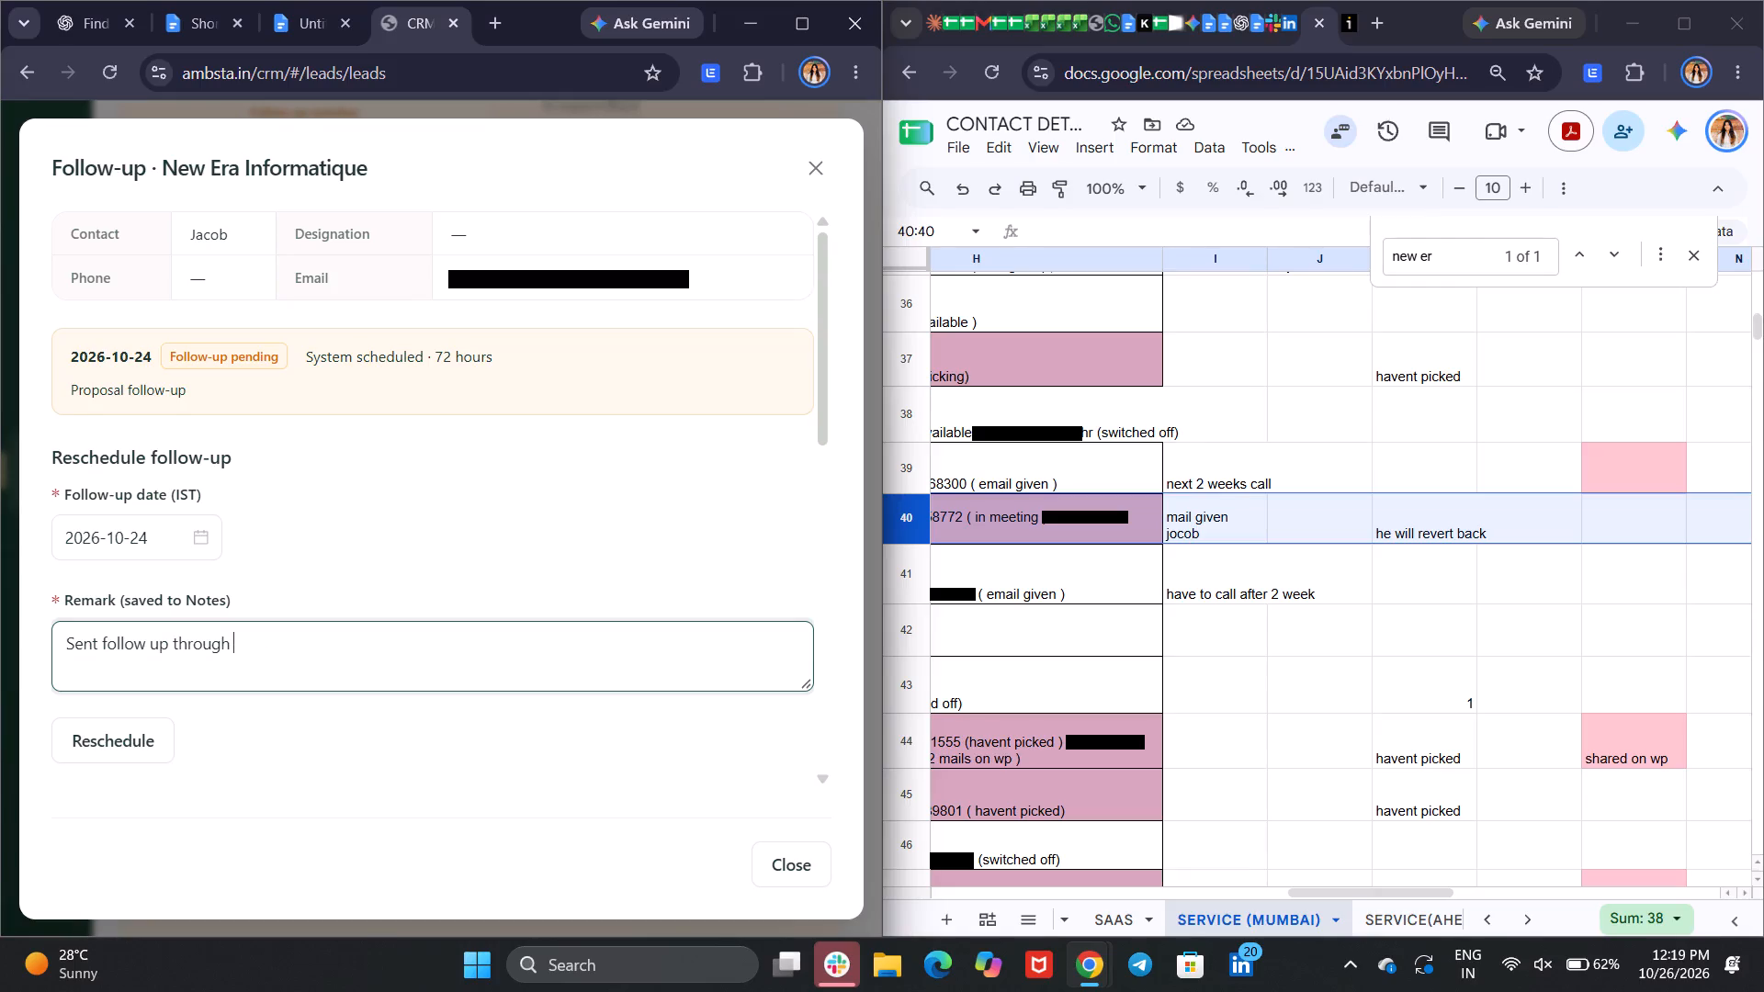
pyautogui.write('mail.')
pyautogui.scroll(-3, 238, 719)
pyautogui.click(187, 448)
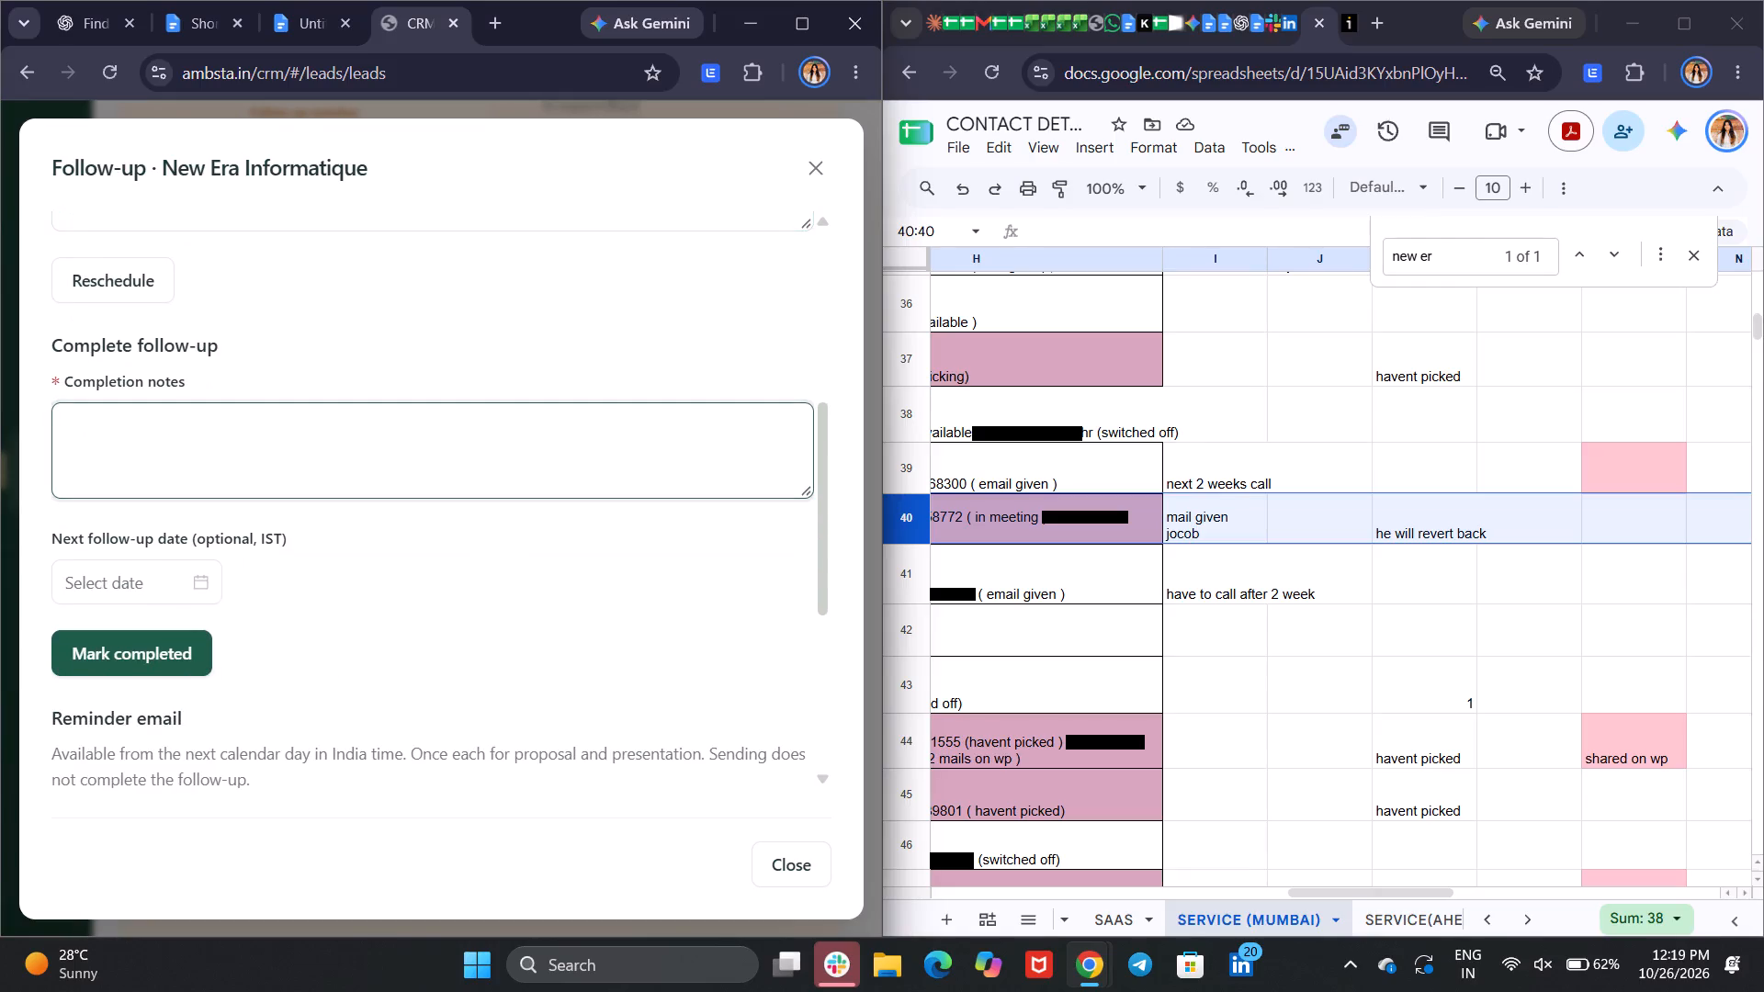
pyautogui.press('s')
pyautogui.press('BackSpace')
pyautogui.press('BackSpace')
pyautogui.write('p through mail.')
pyautogui.click(160, 648)
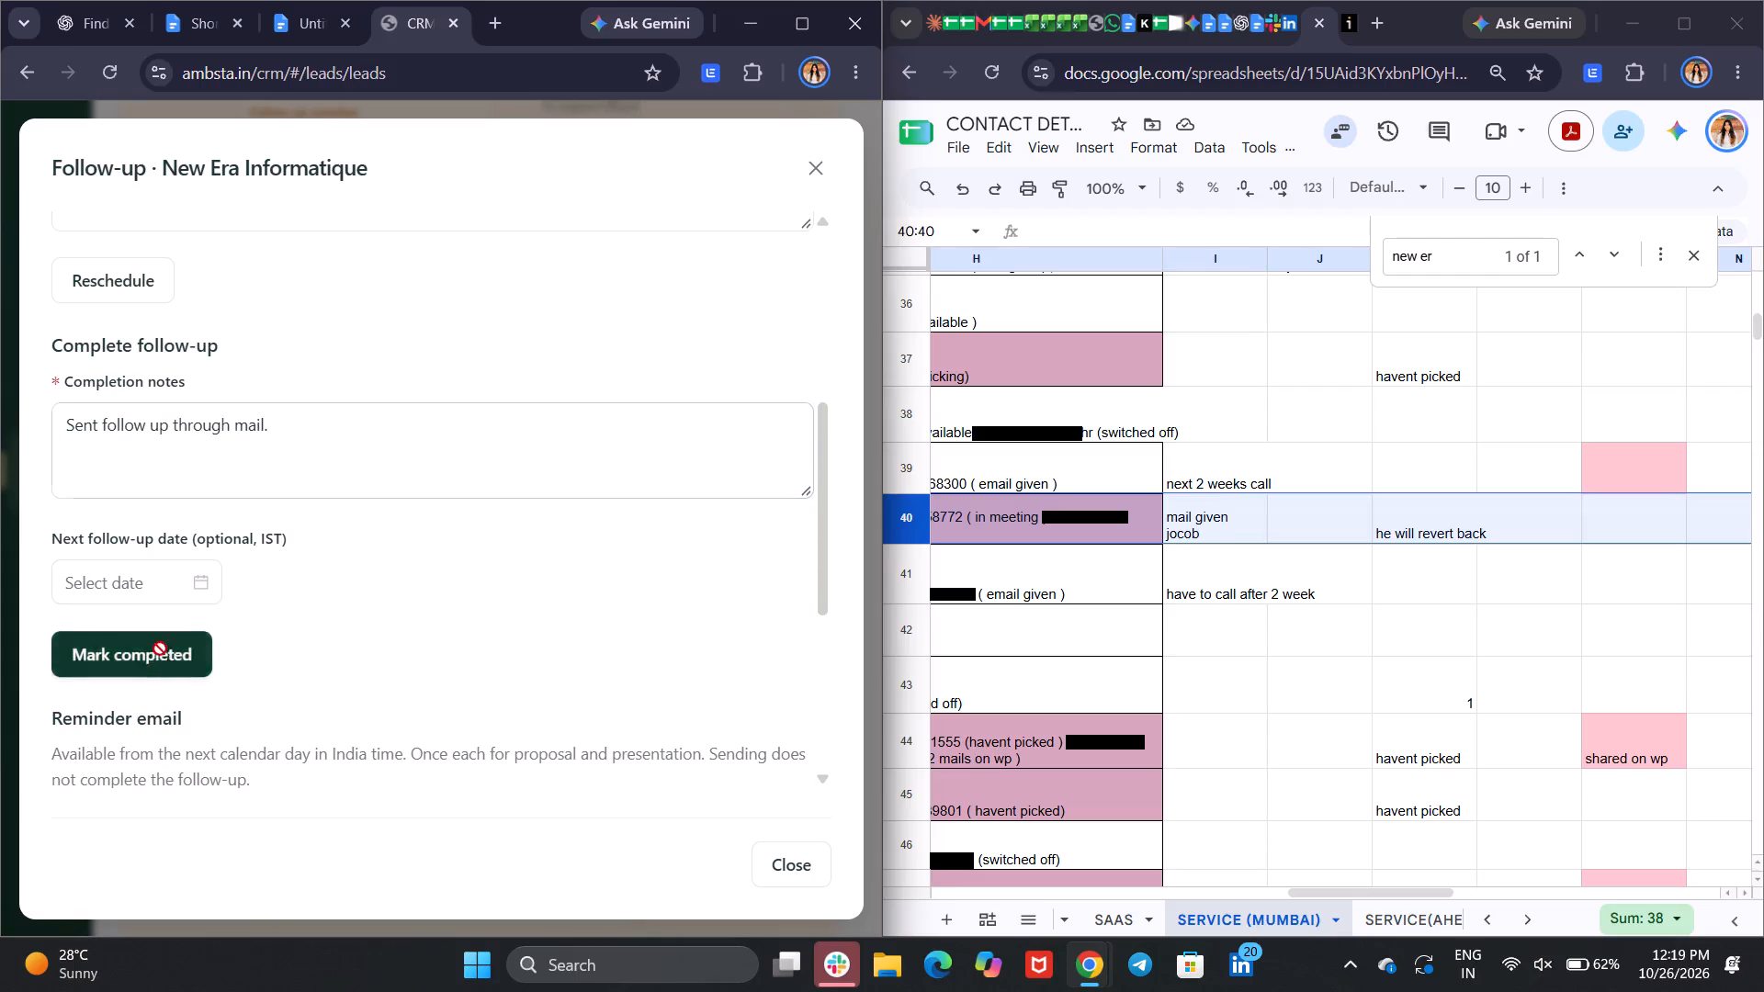
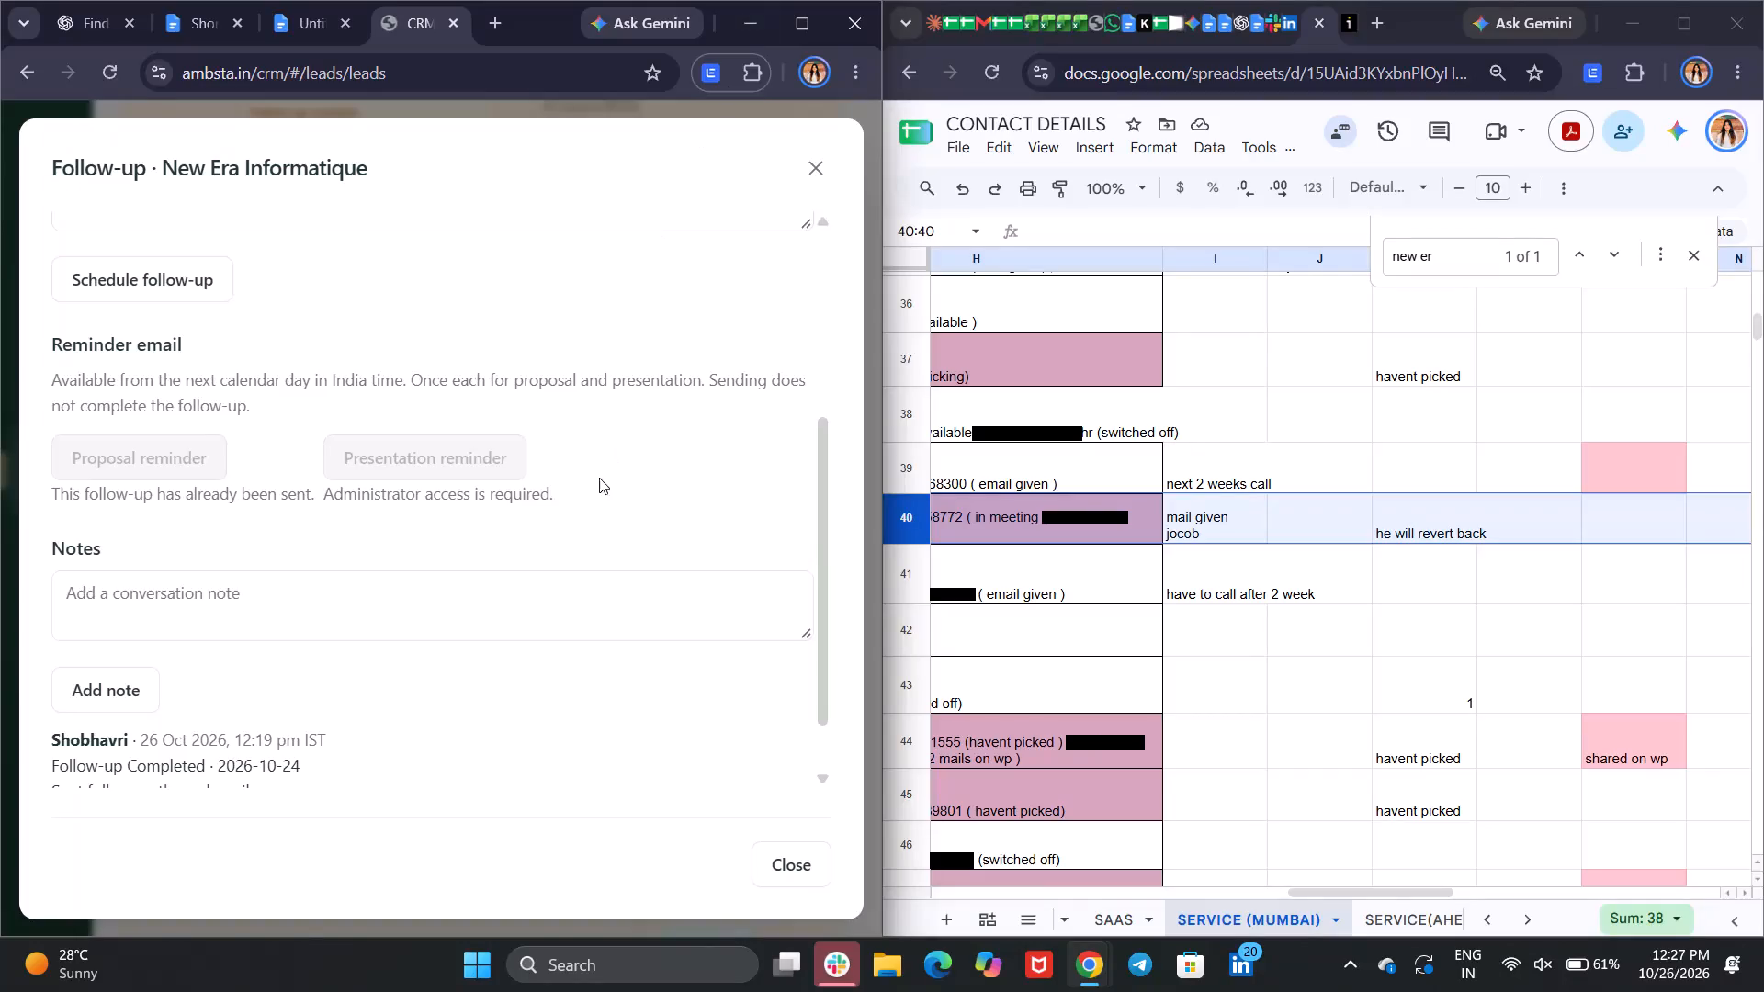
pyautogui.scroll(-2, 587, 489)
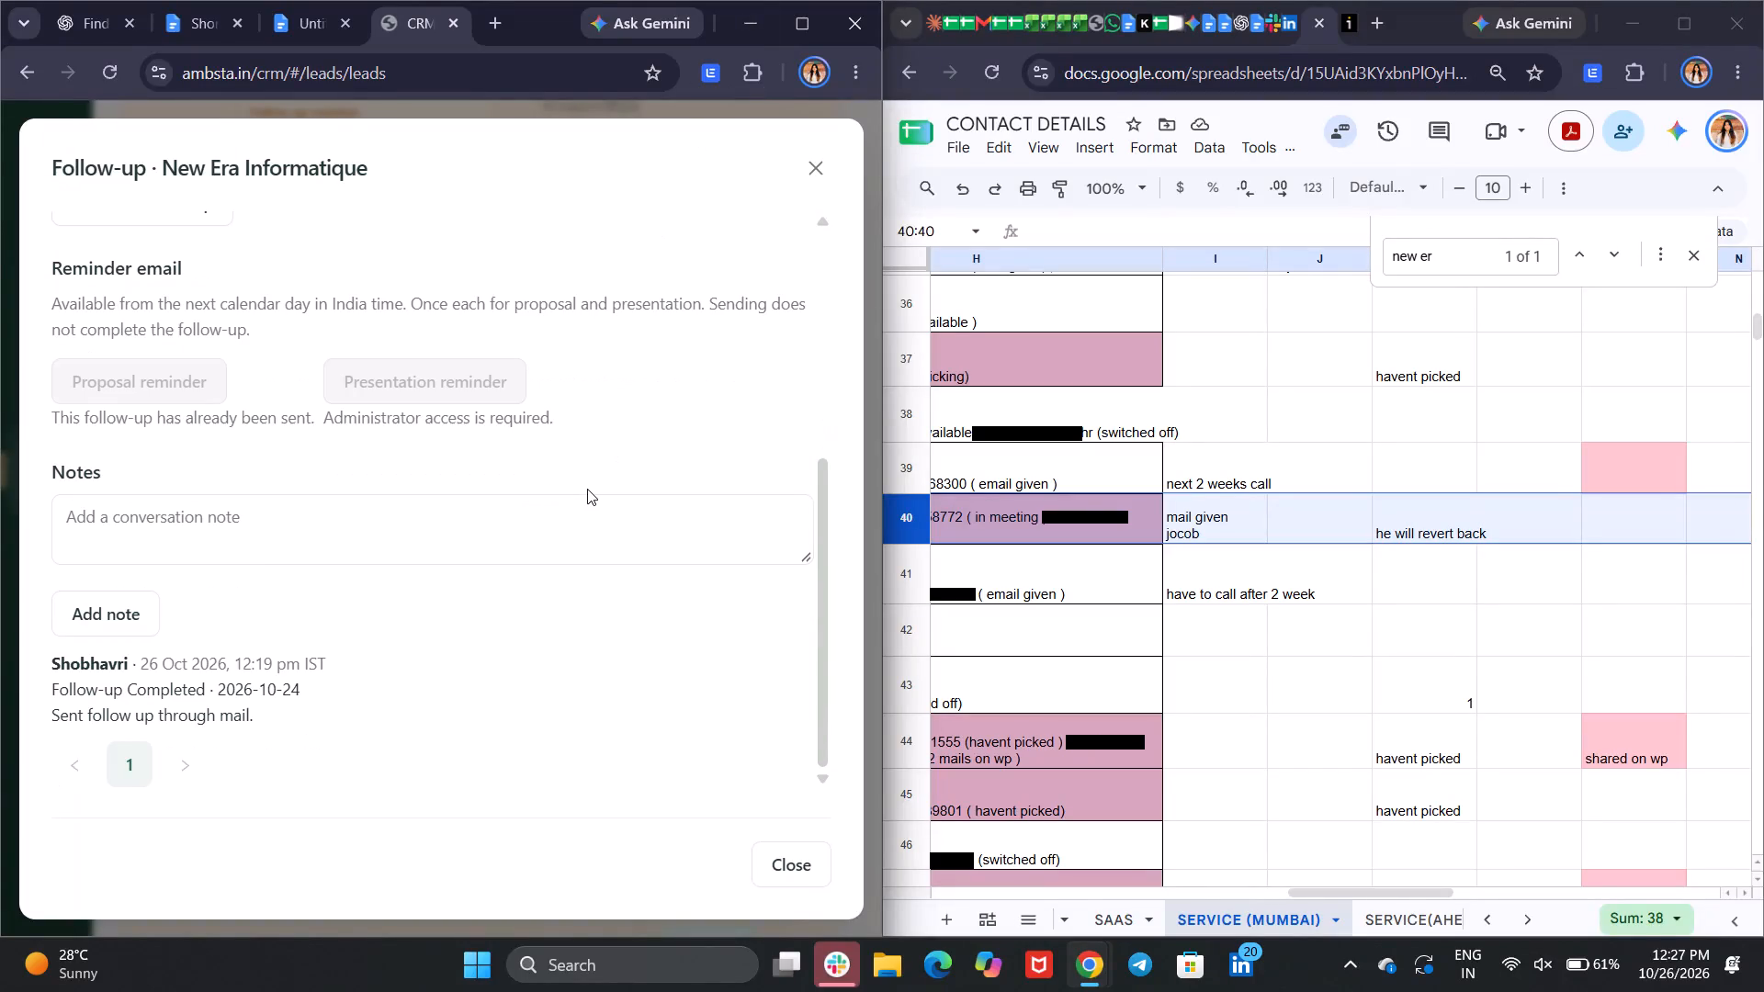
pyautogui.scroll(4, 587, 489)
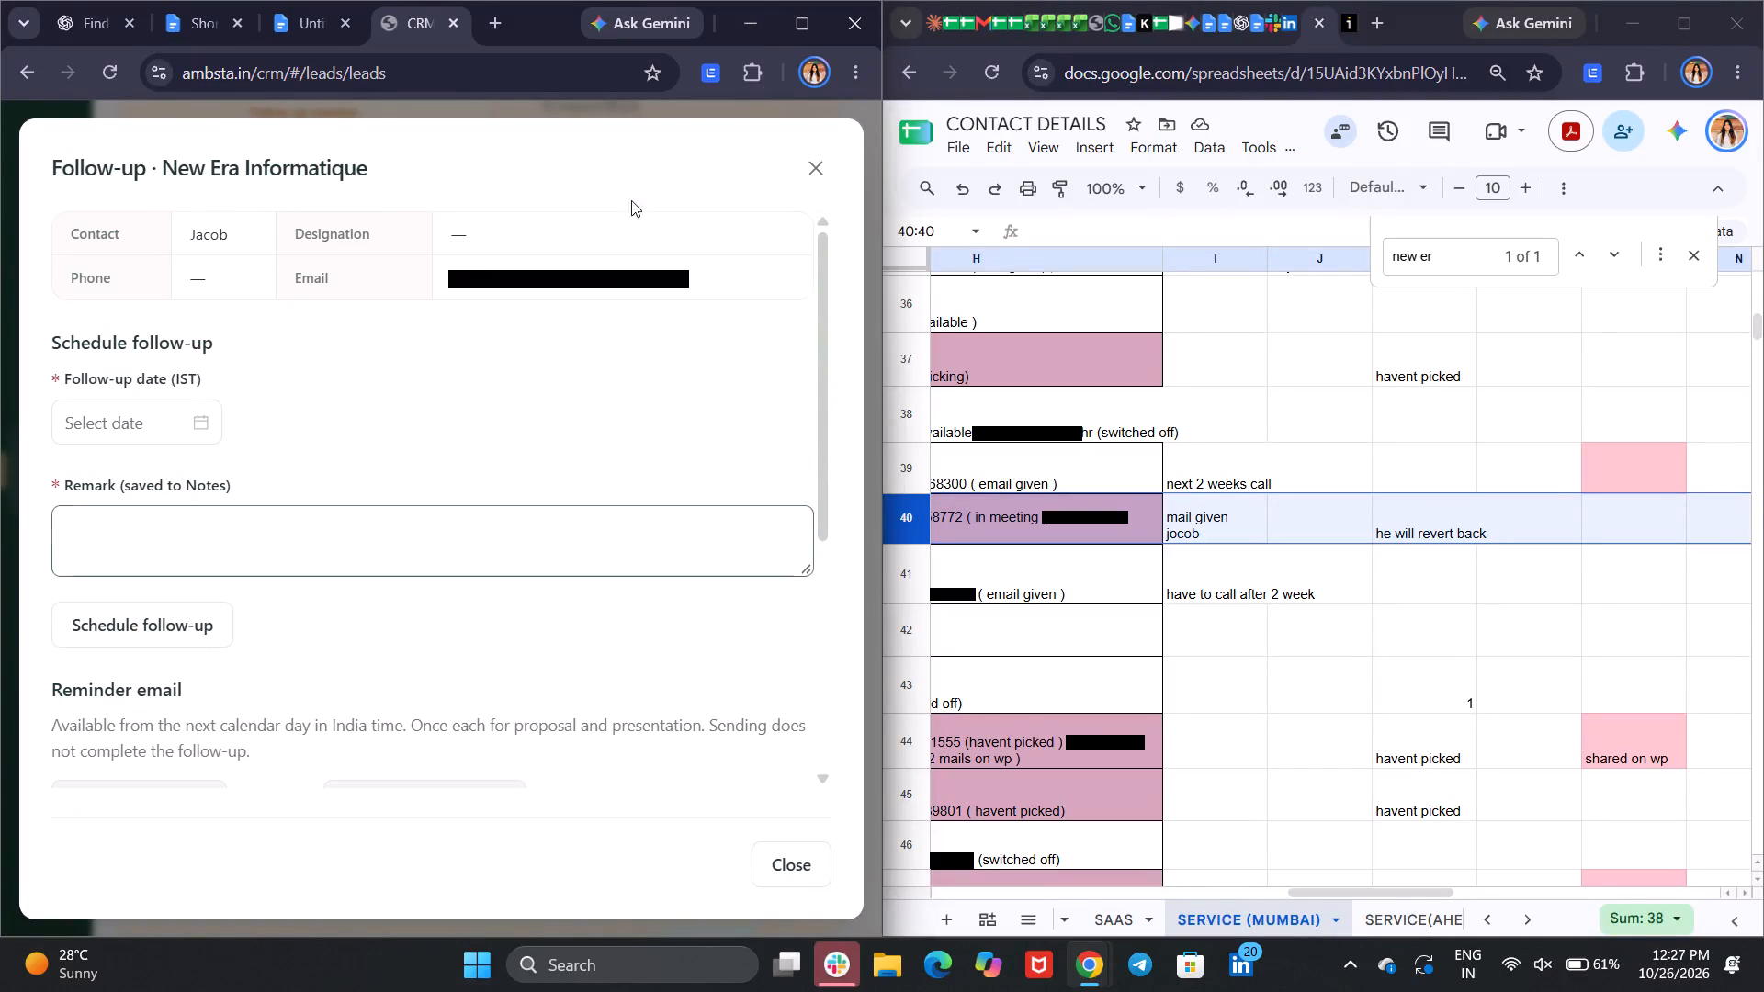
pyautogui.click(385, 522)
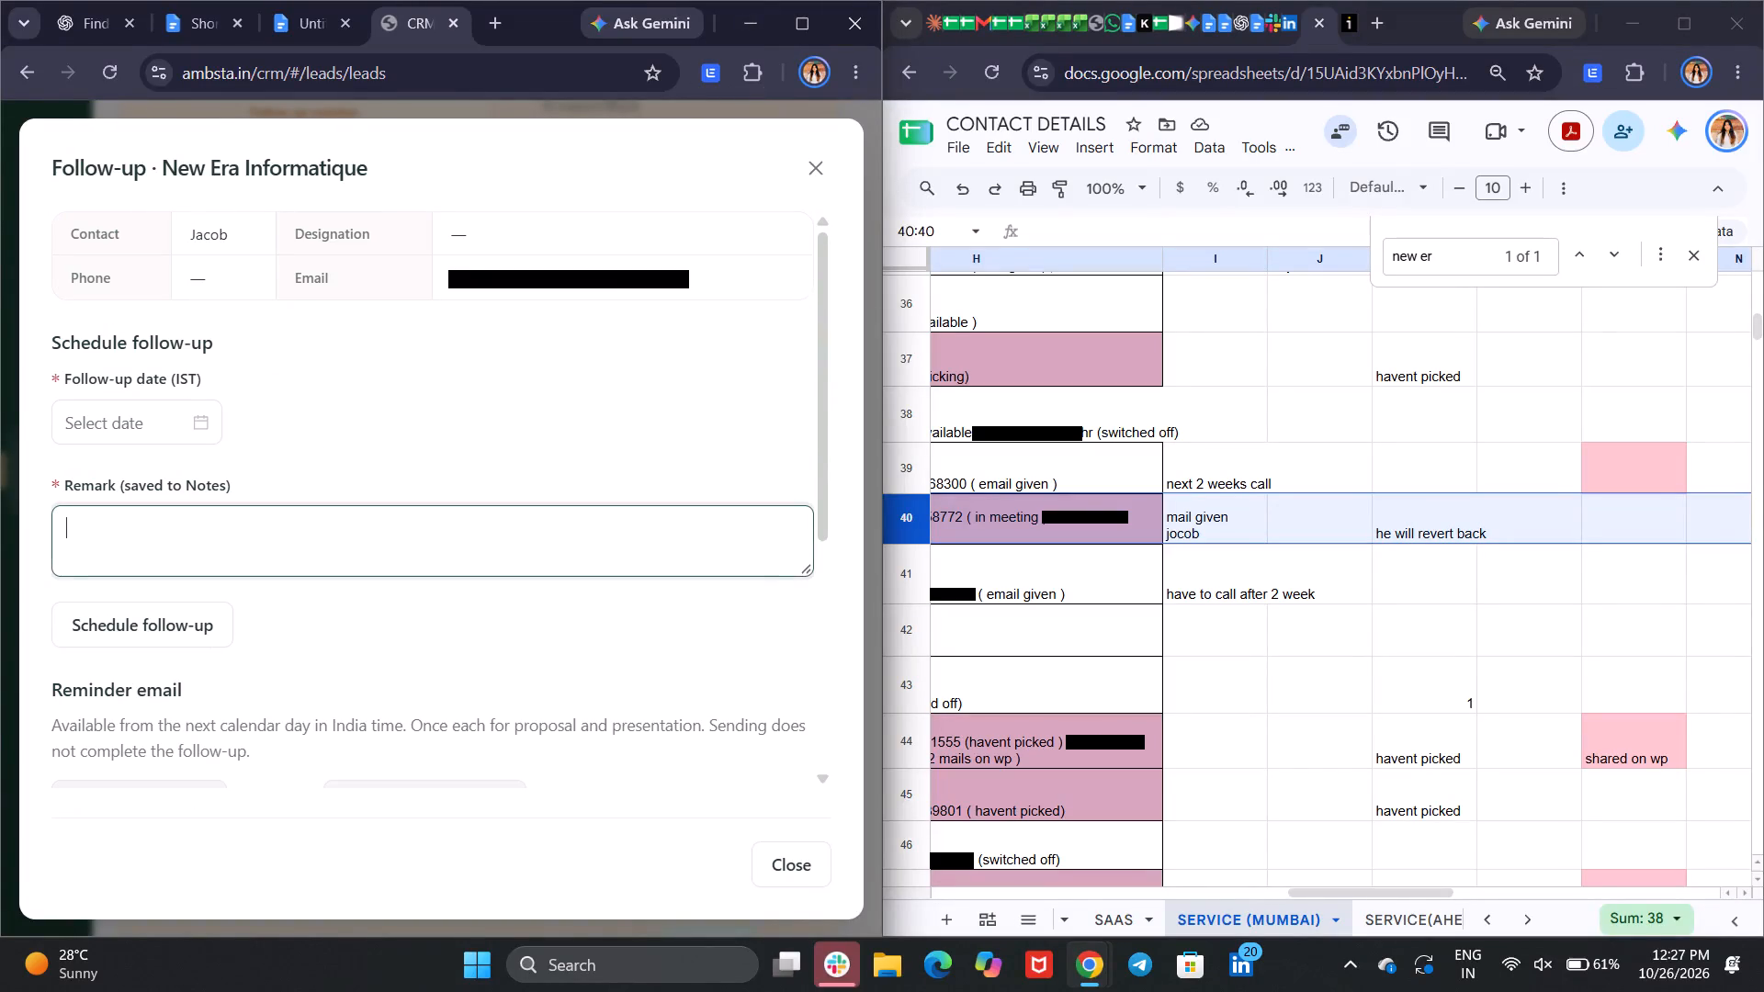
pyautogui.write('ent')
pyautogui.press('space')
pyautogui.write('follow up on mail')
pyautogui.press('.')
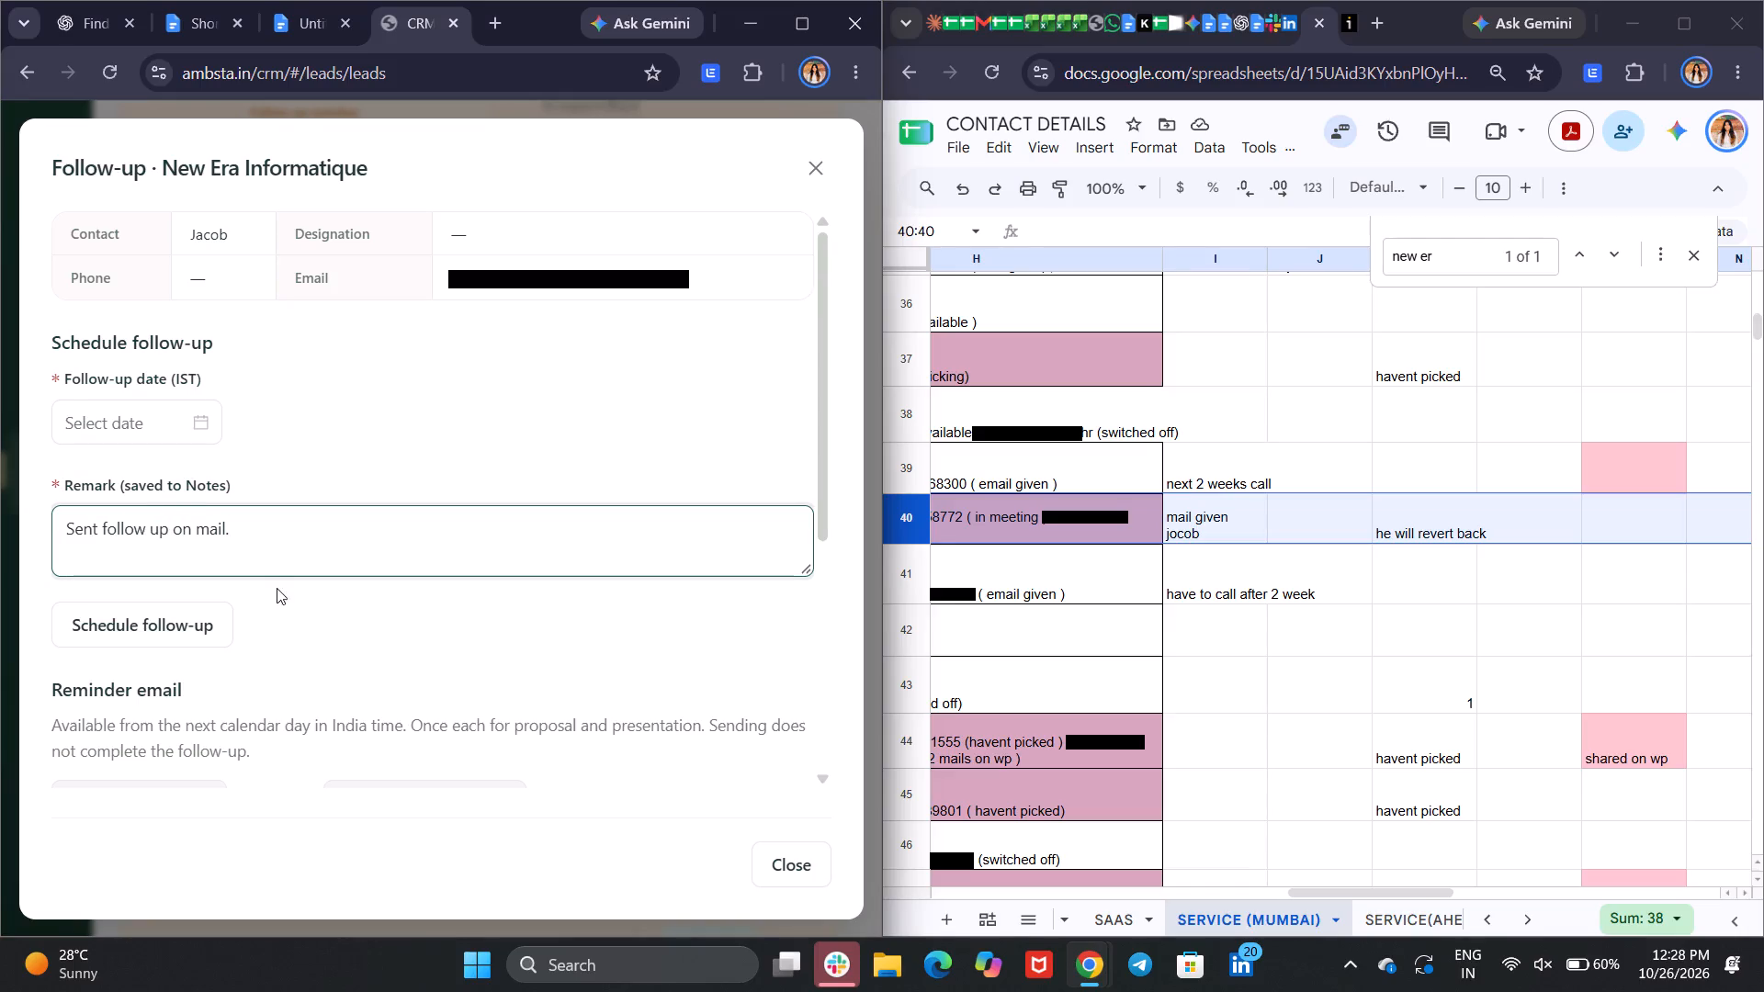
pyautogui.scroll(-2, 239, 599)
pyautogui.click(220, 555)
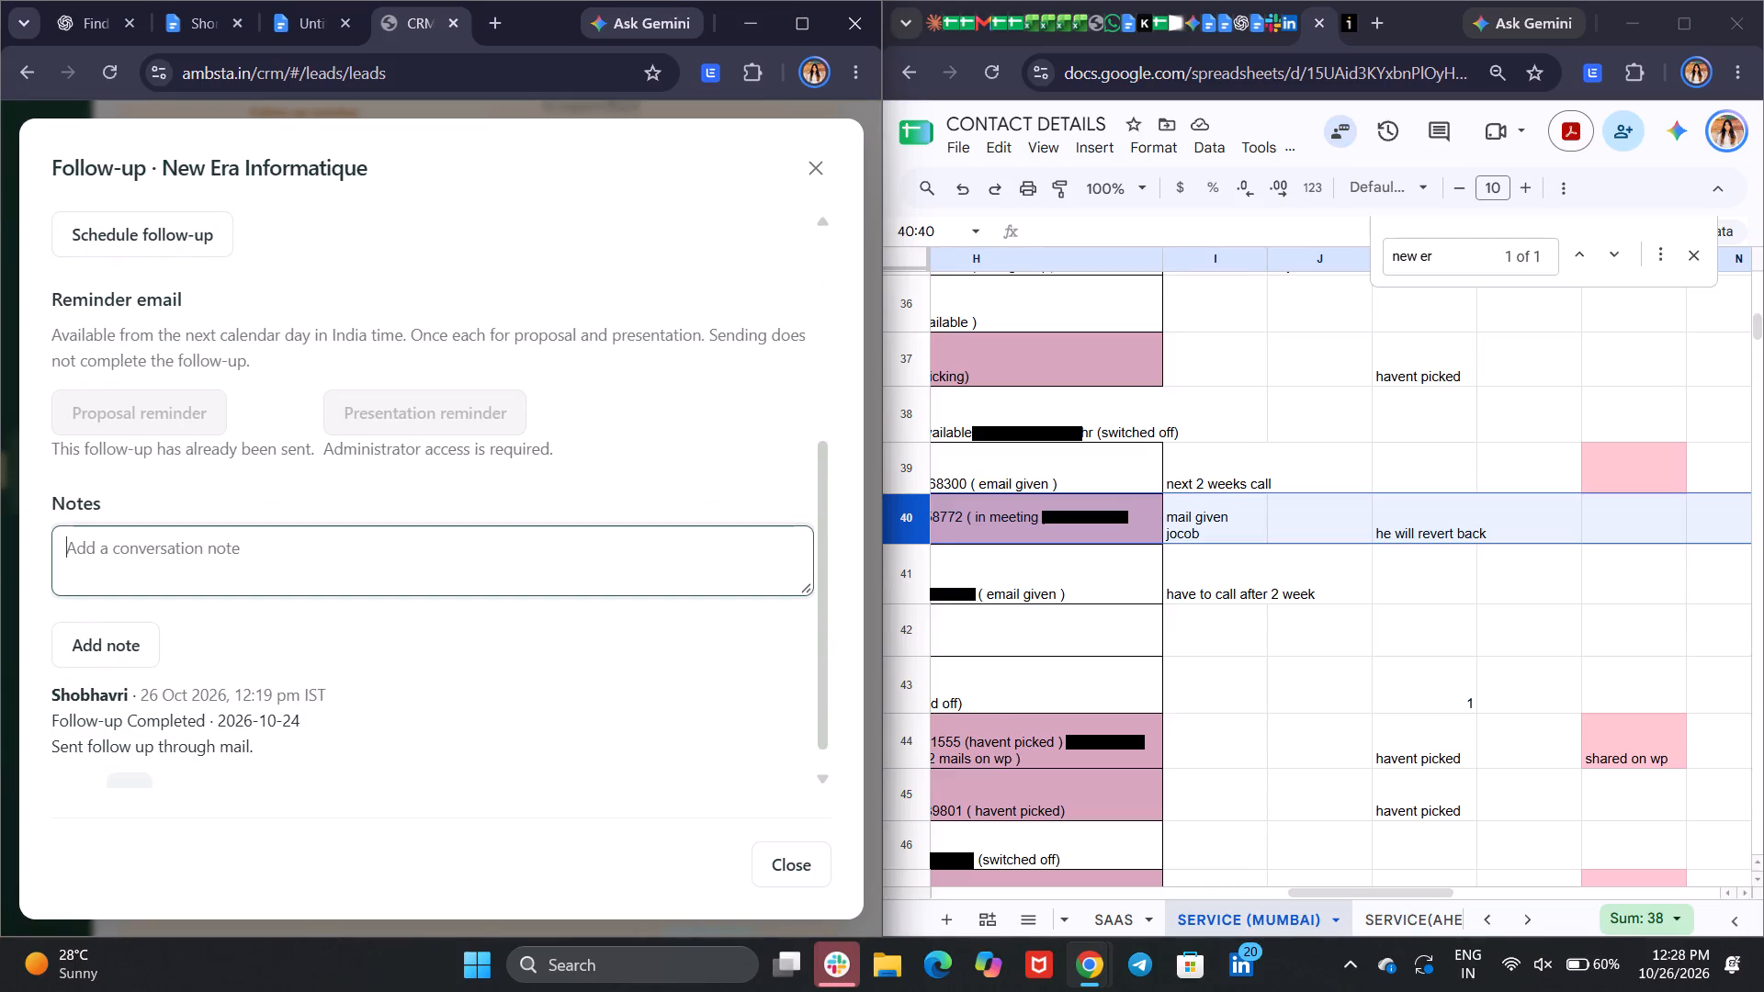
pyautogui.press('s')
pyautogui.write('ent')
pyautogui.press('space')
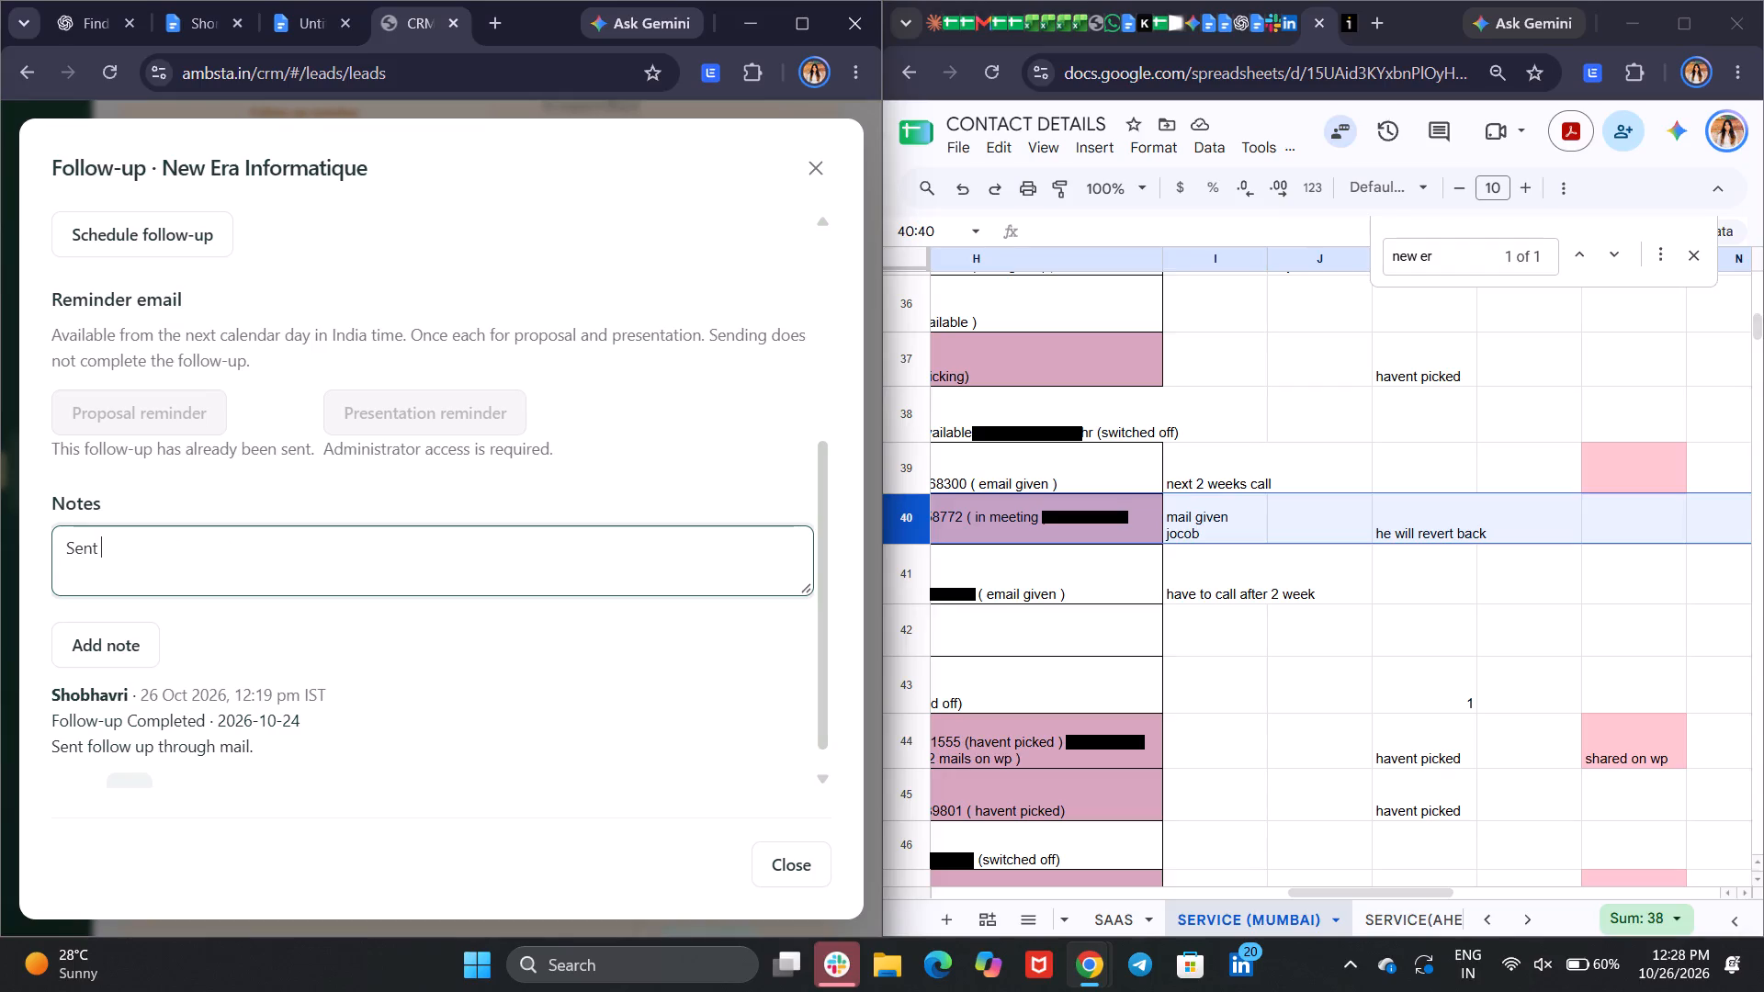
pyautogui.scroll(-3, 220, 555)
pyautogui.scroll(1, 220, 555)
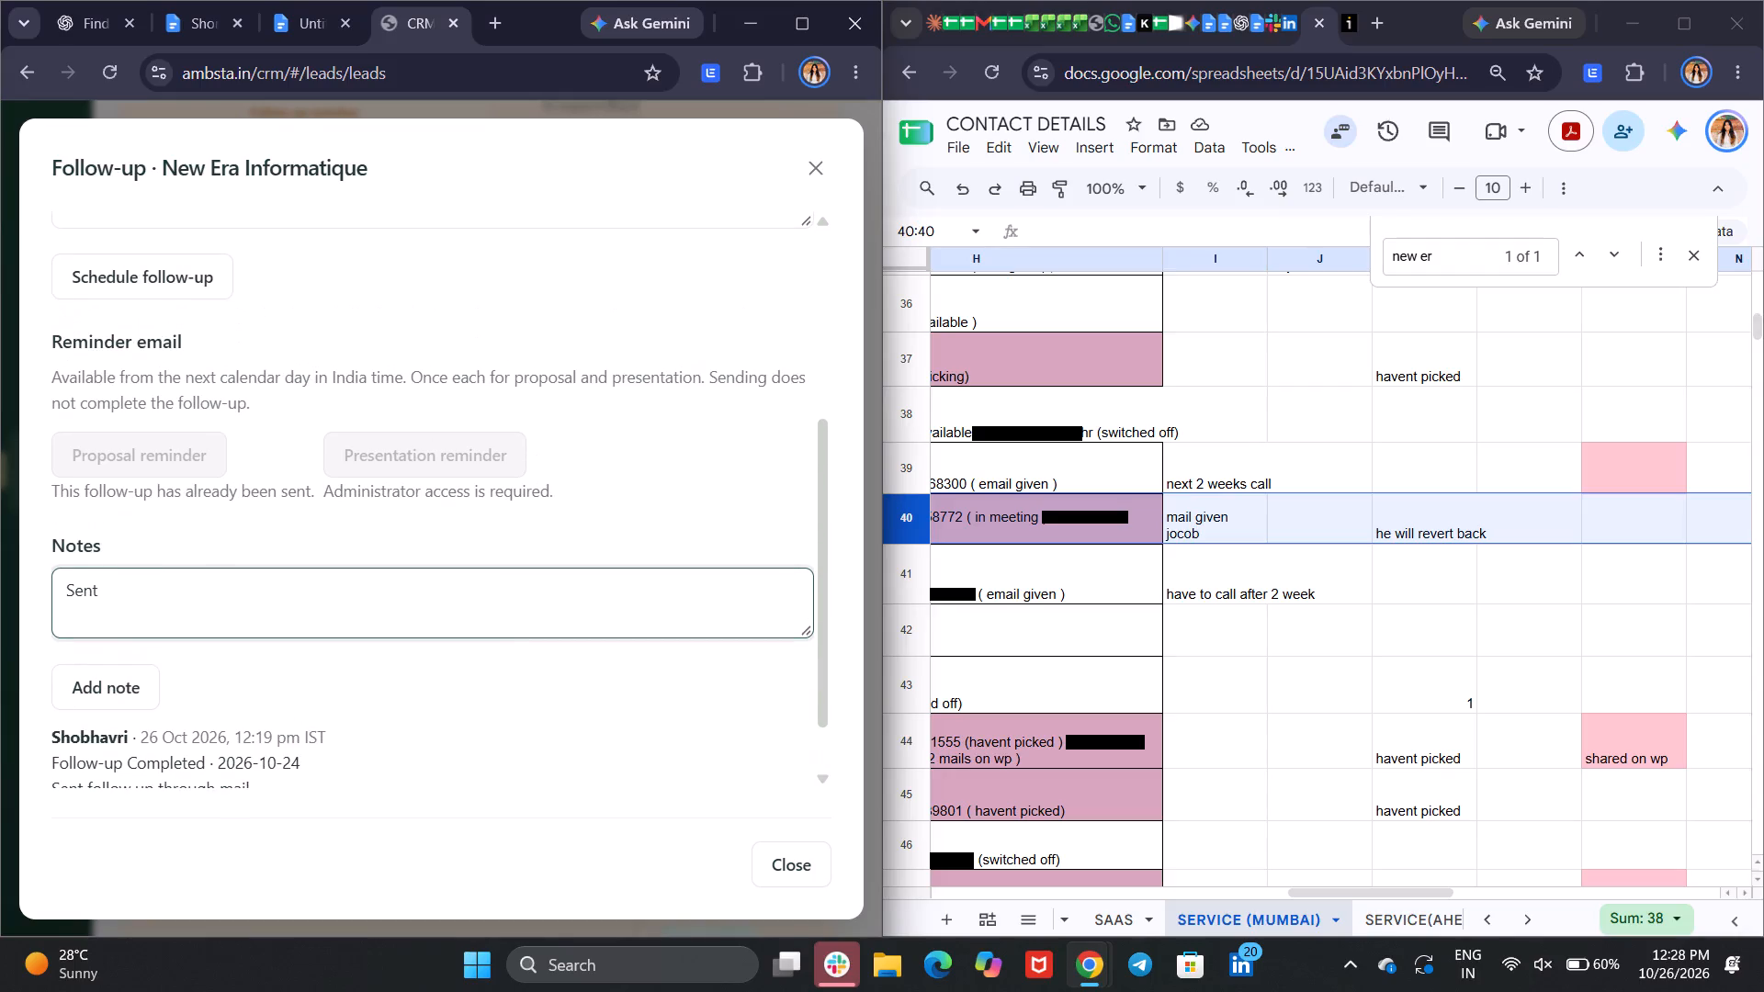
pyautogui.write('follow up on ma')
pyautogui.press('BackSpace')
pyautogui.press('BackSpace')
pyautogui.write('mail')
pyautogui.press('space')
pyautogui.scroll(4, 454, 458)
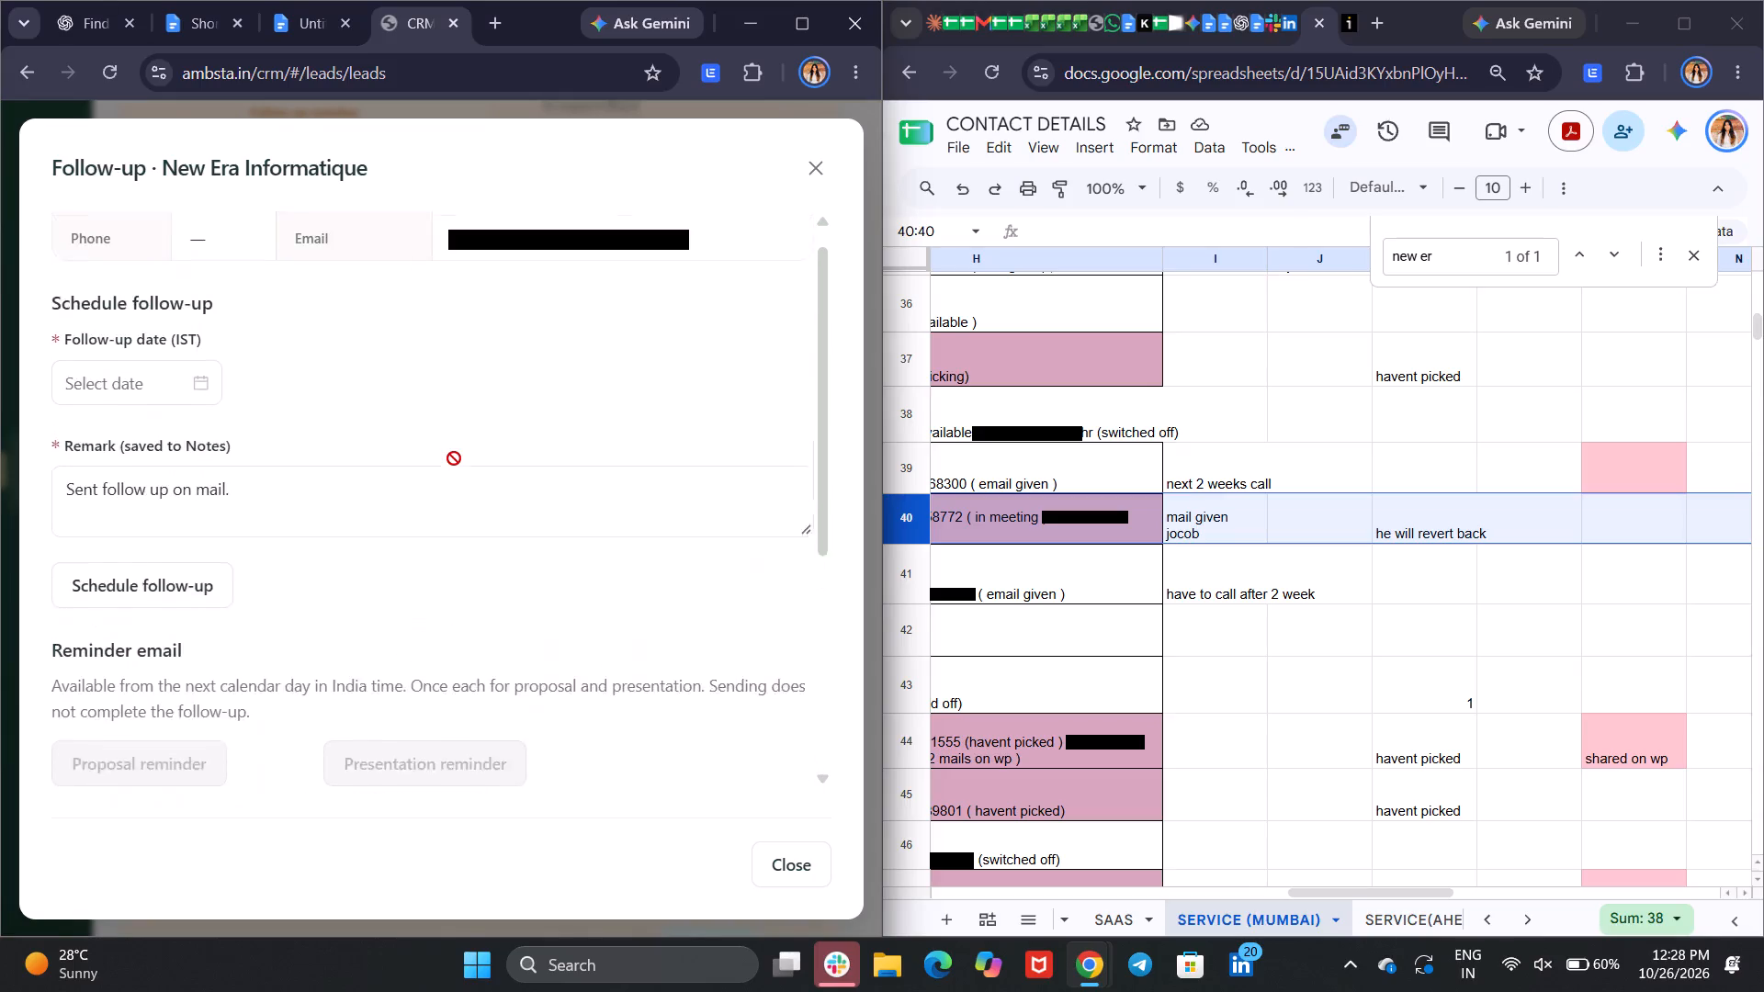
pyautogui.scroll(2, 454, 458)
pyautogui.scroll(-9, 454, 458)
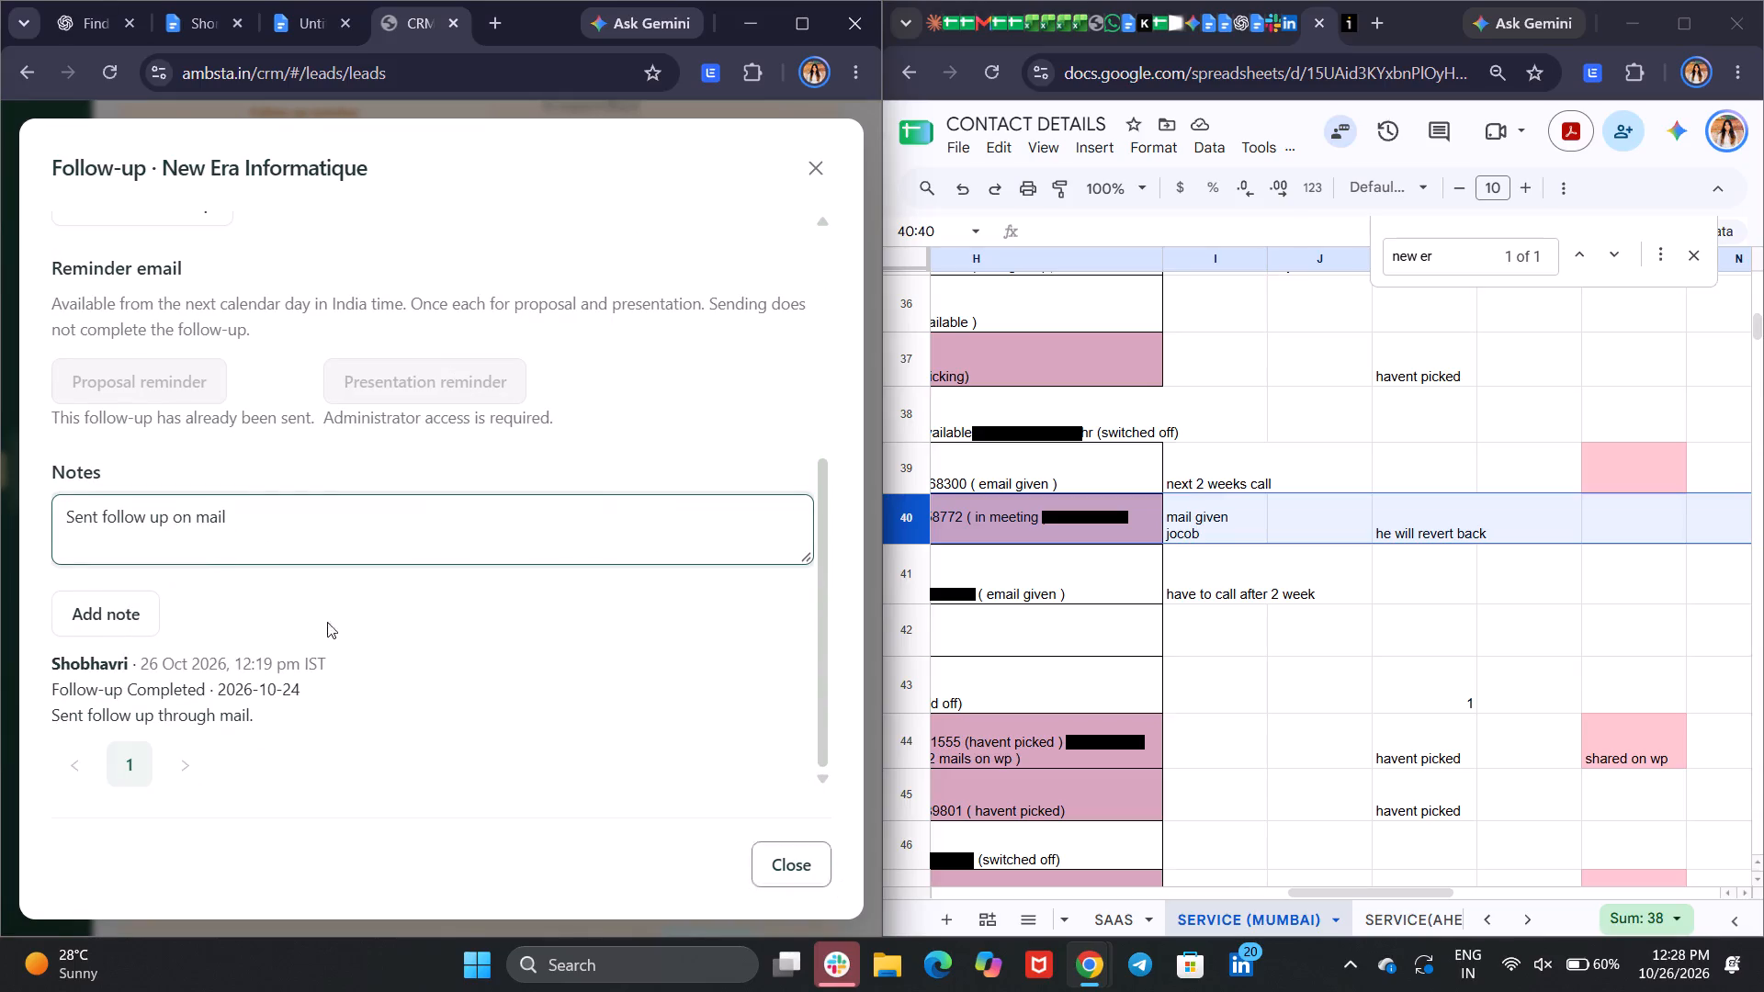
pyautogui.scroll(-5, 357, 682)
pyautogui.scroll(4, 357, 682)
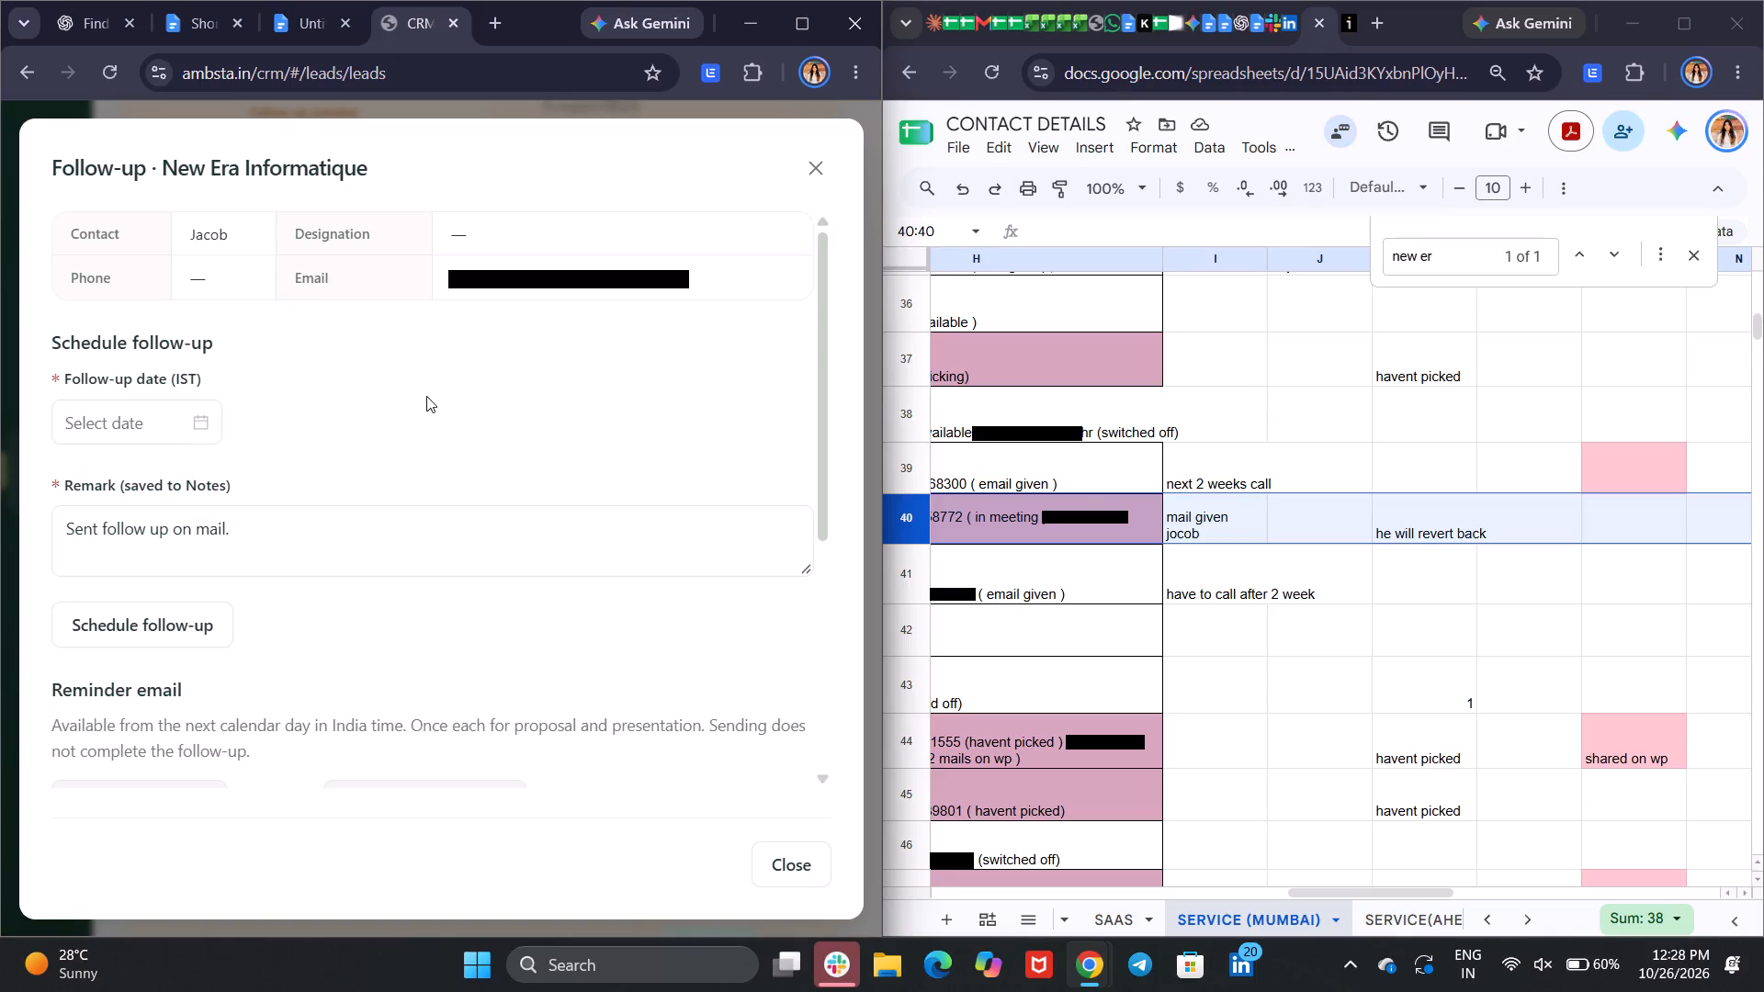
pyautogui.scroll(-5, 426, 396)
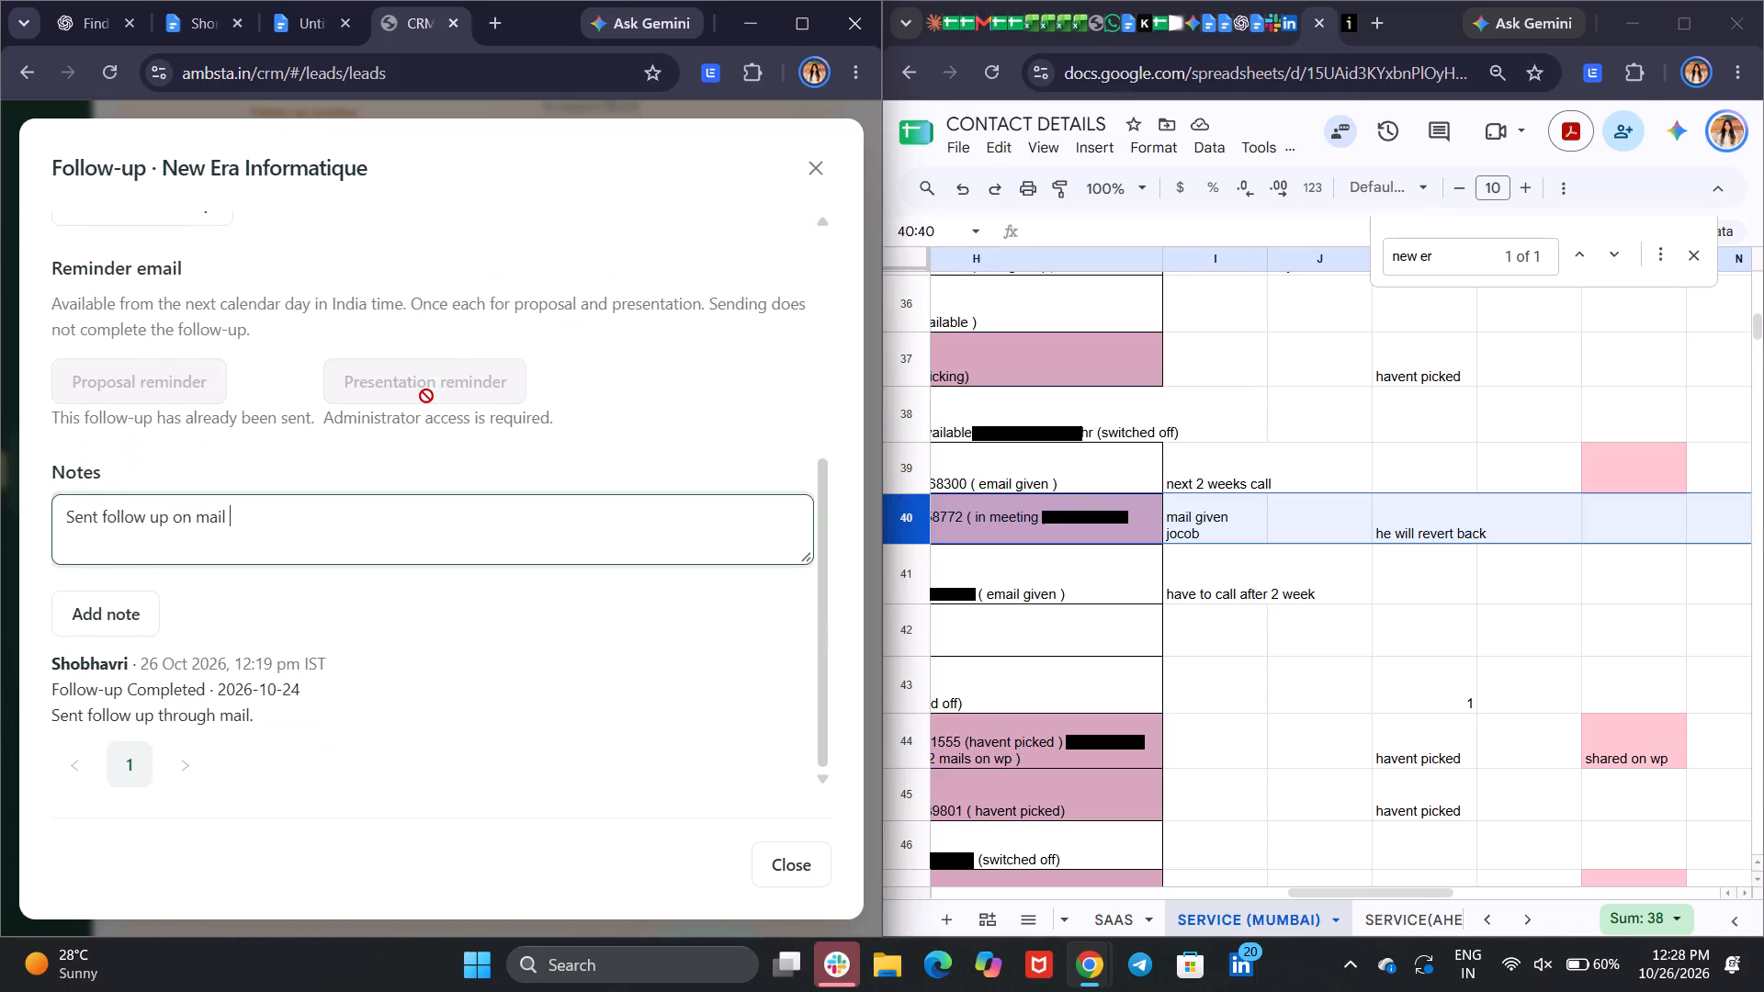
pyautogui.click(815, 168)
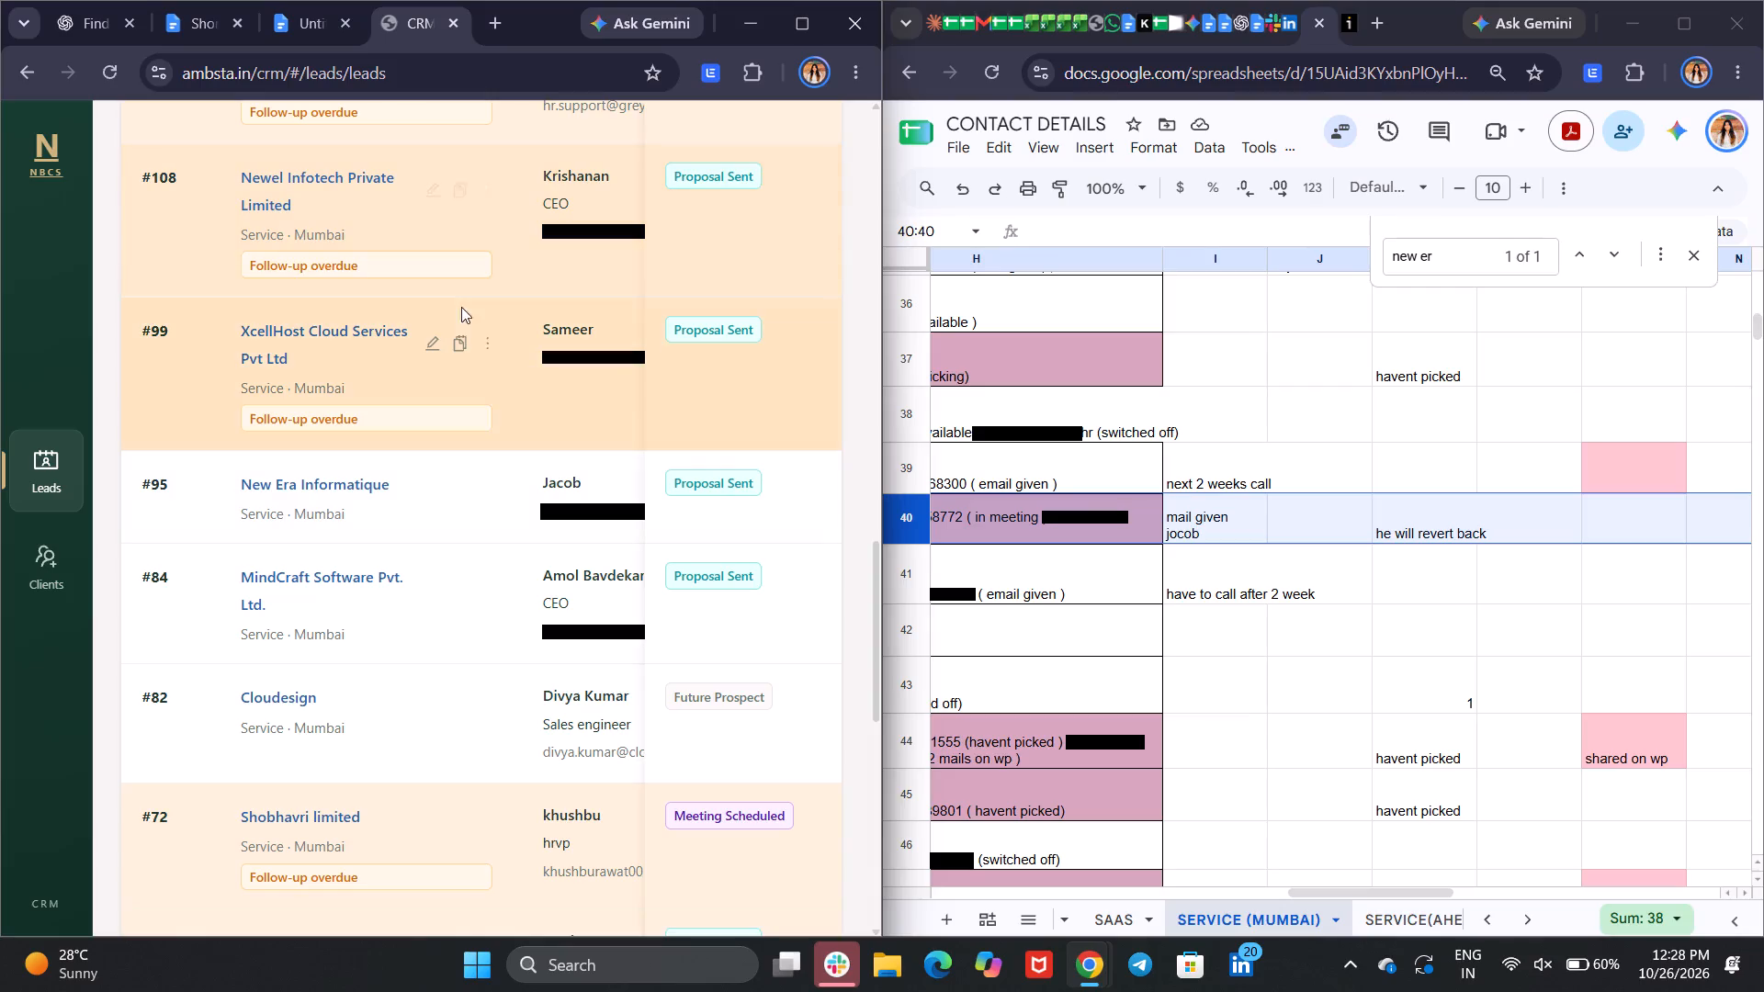
# Open the lead actions for XcellHost Cloud Services Pvt Ltd (#99) to handle its overdue follow-up.
pyautogui.hscroll(6, 1046, 438)
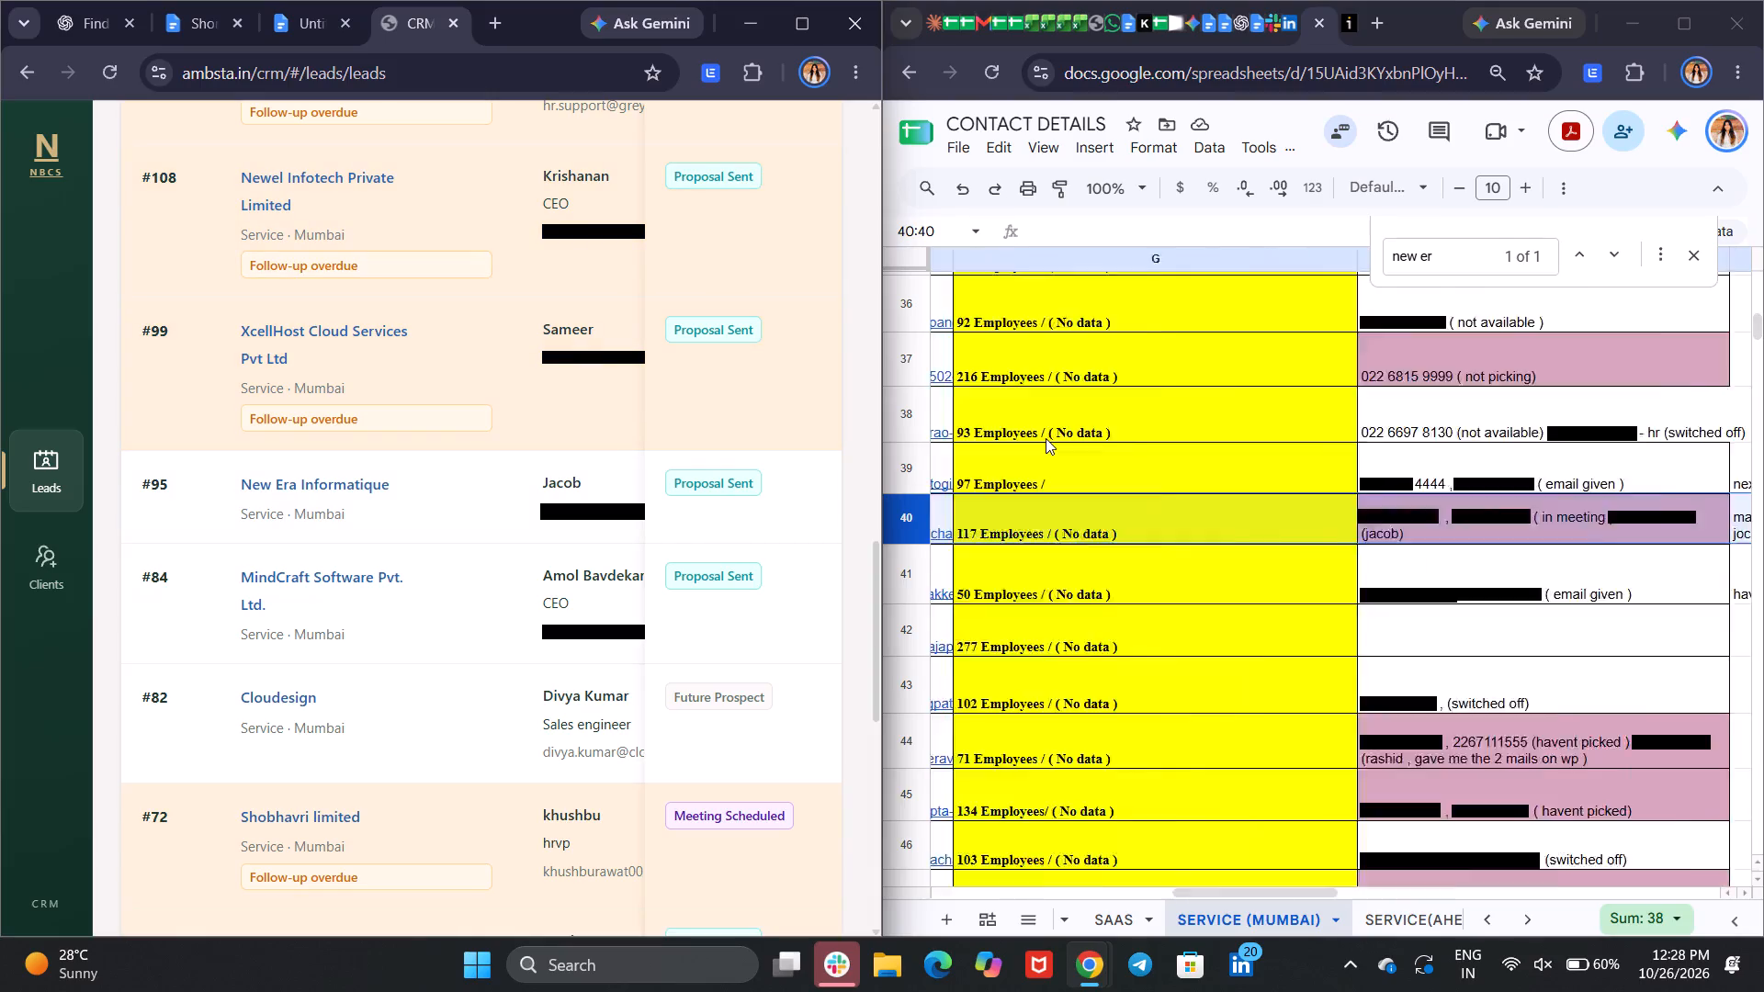
pyautogui.hscroll(4, 1046, 438)
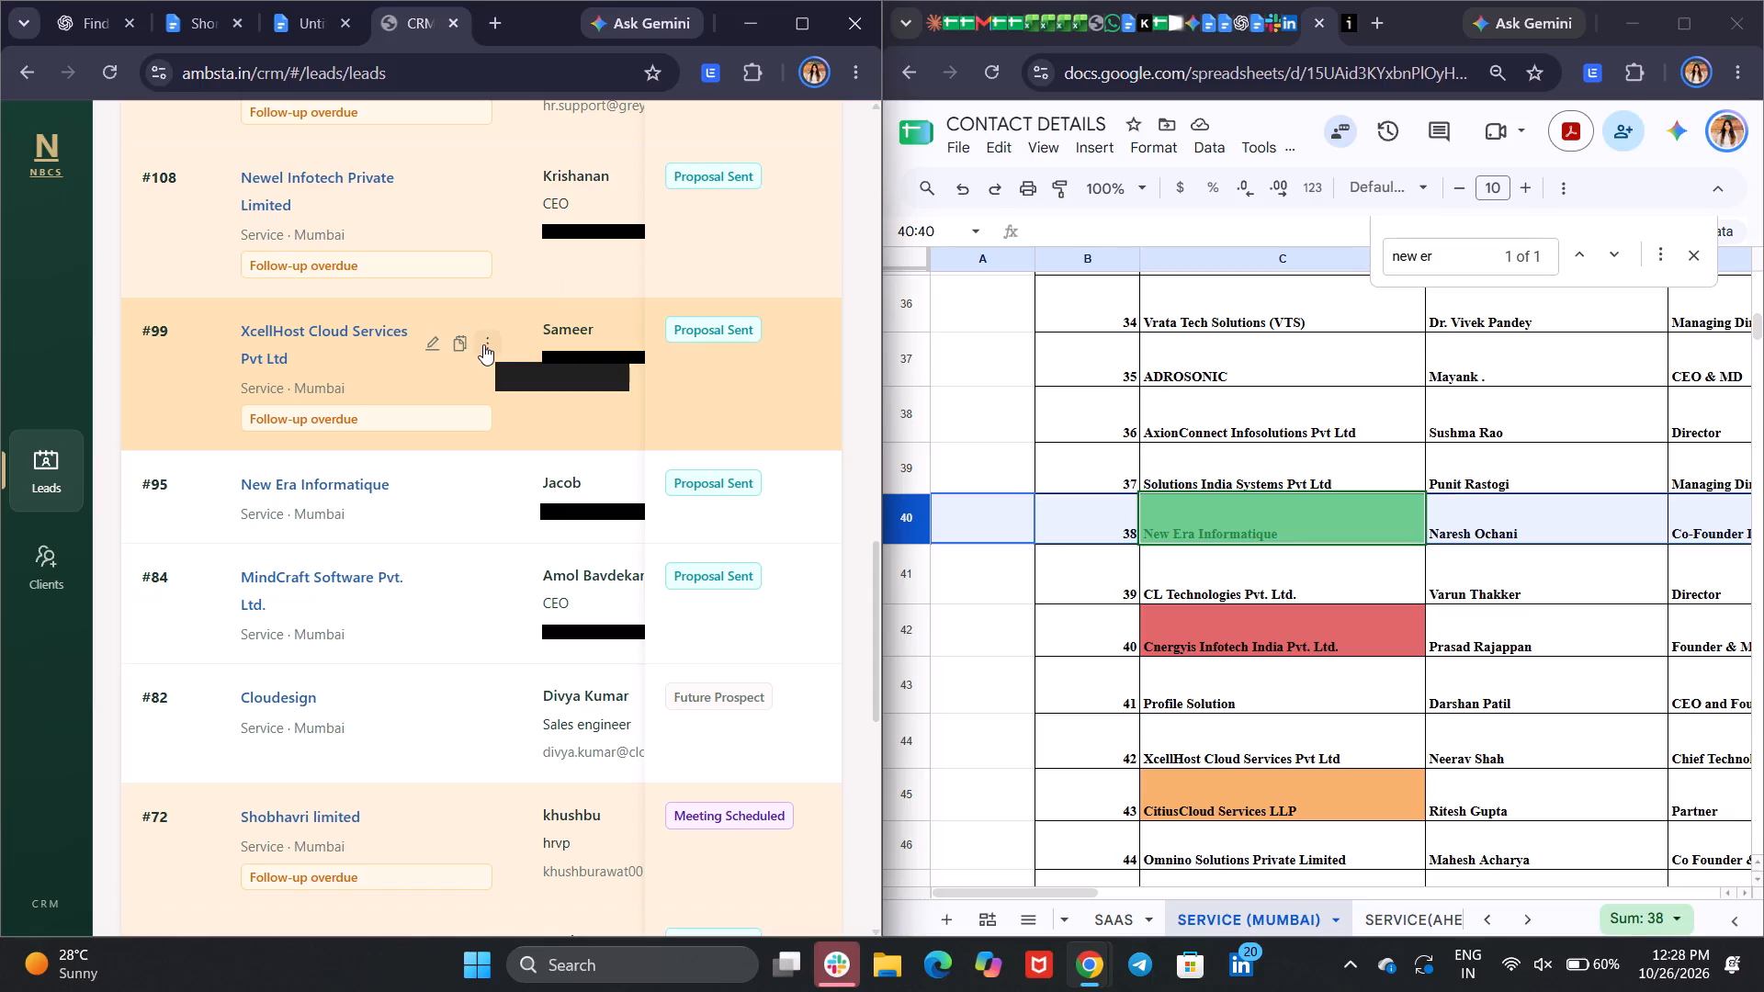
pyautogui.click(483, 344)
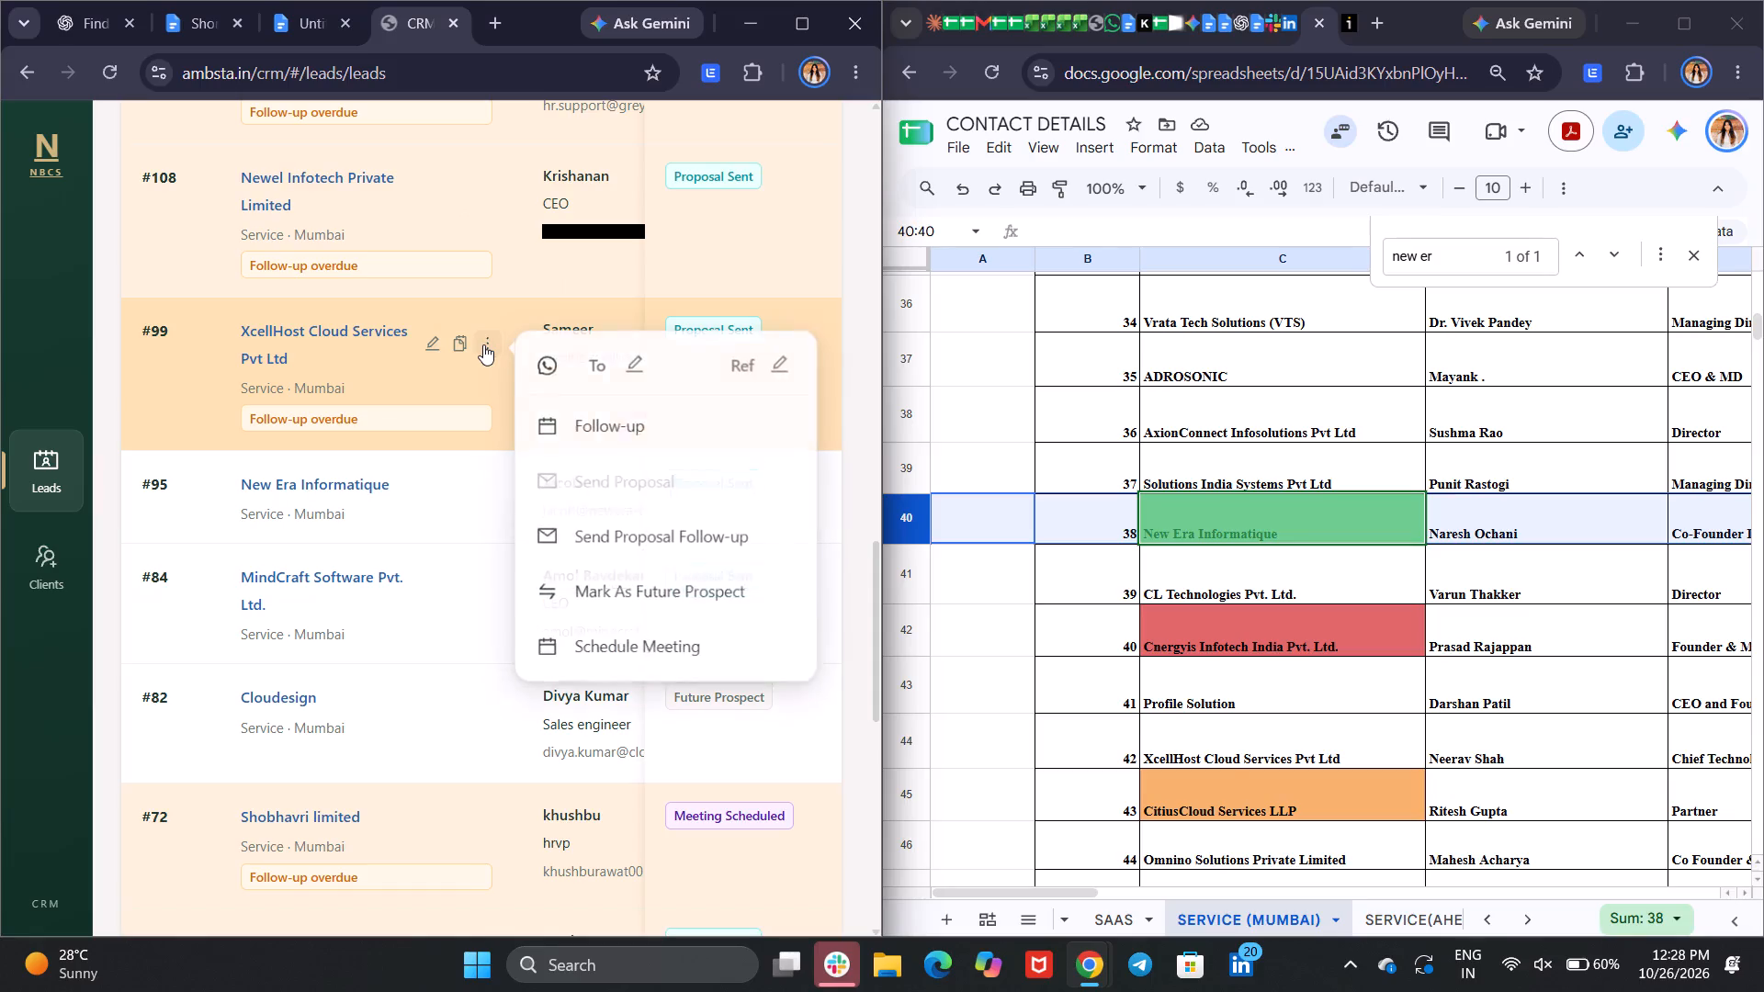
# Enter "Sent follow up through whatsapp" as the remark in XcellHost Cloud Services Pvt Ltd's follow-up form.
pyautogui.click(654, 438)
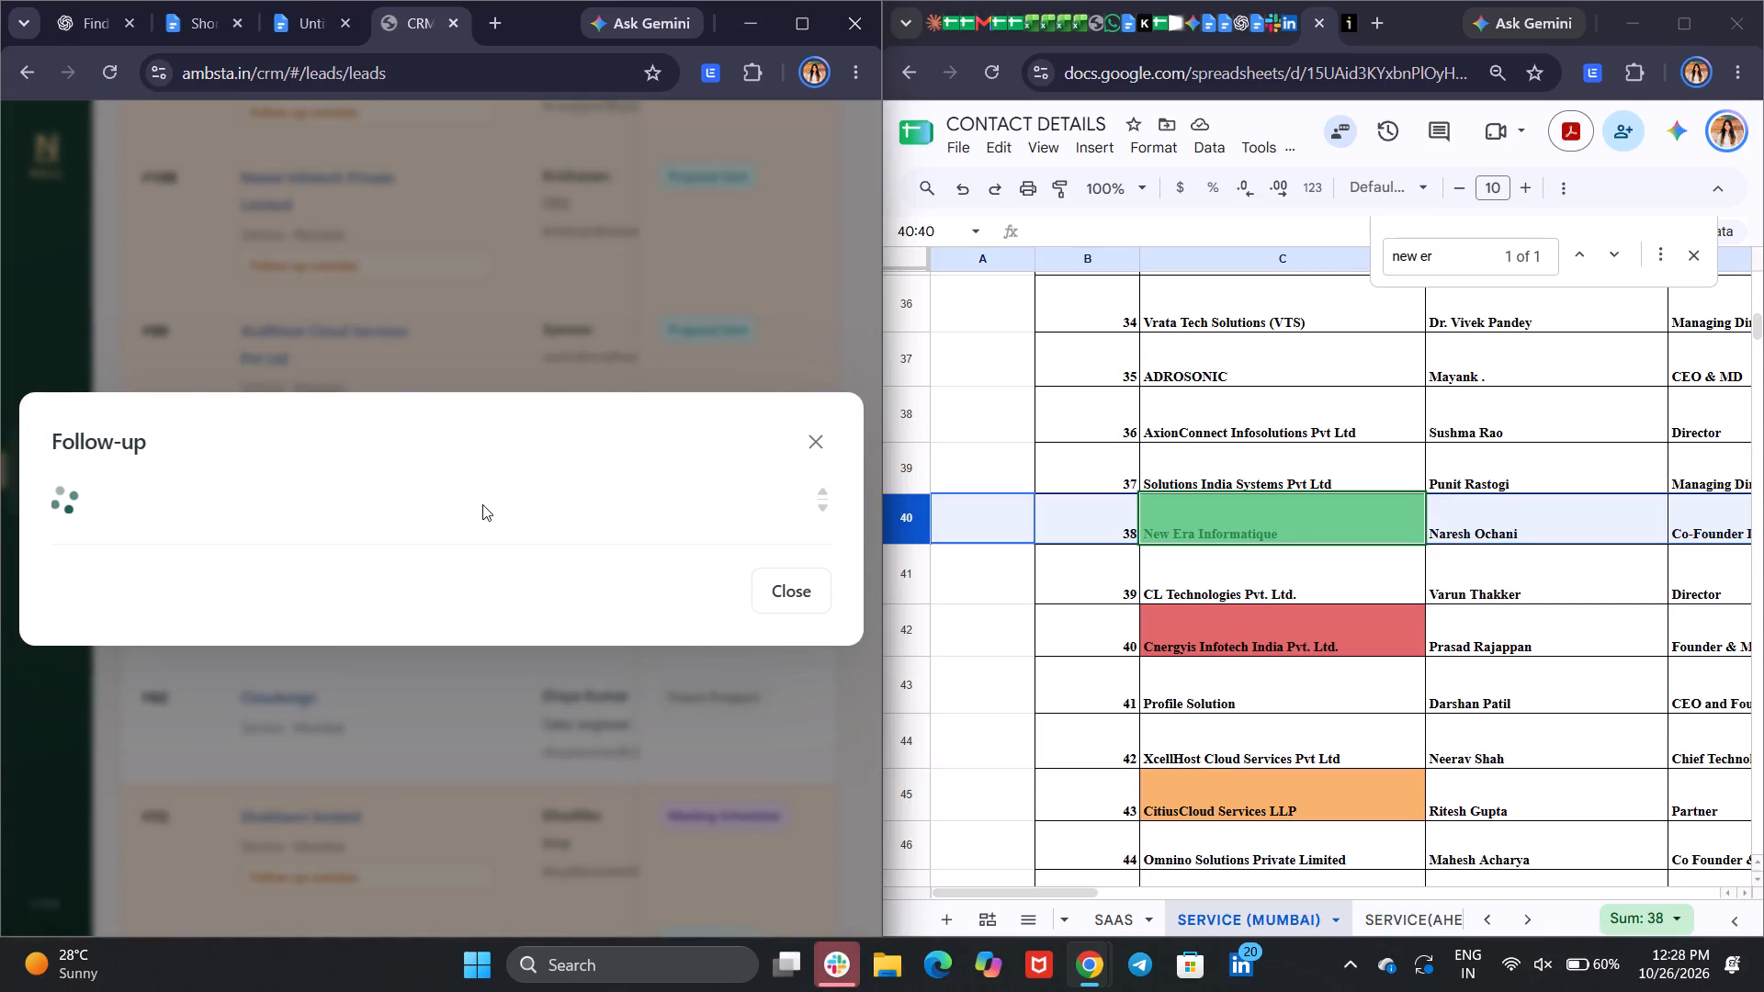
pyautogui.scroll(-3, 482, 504)
pyautogui.click(321, 259)
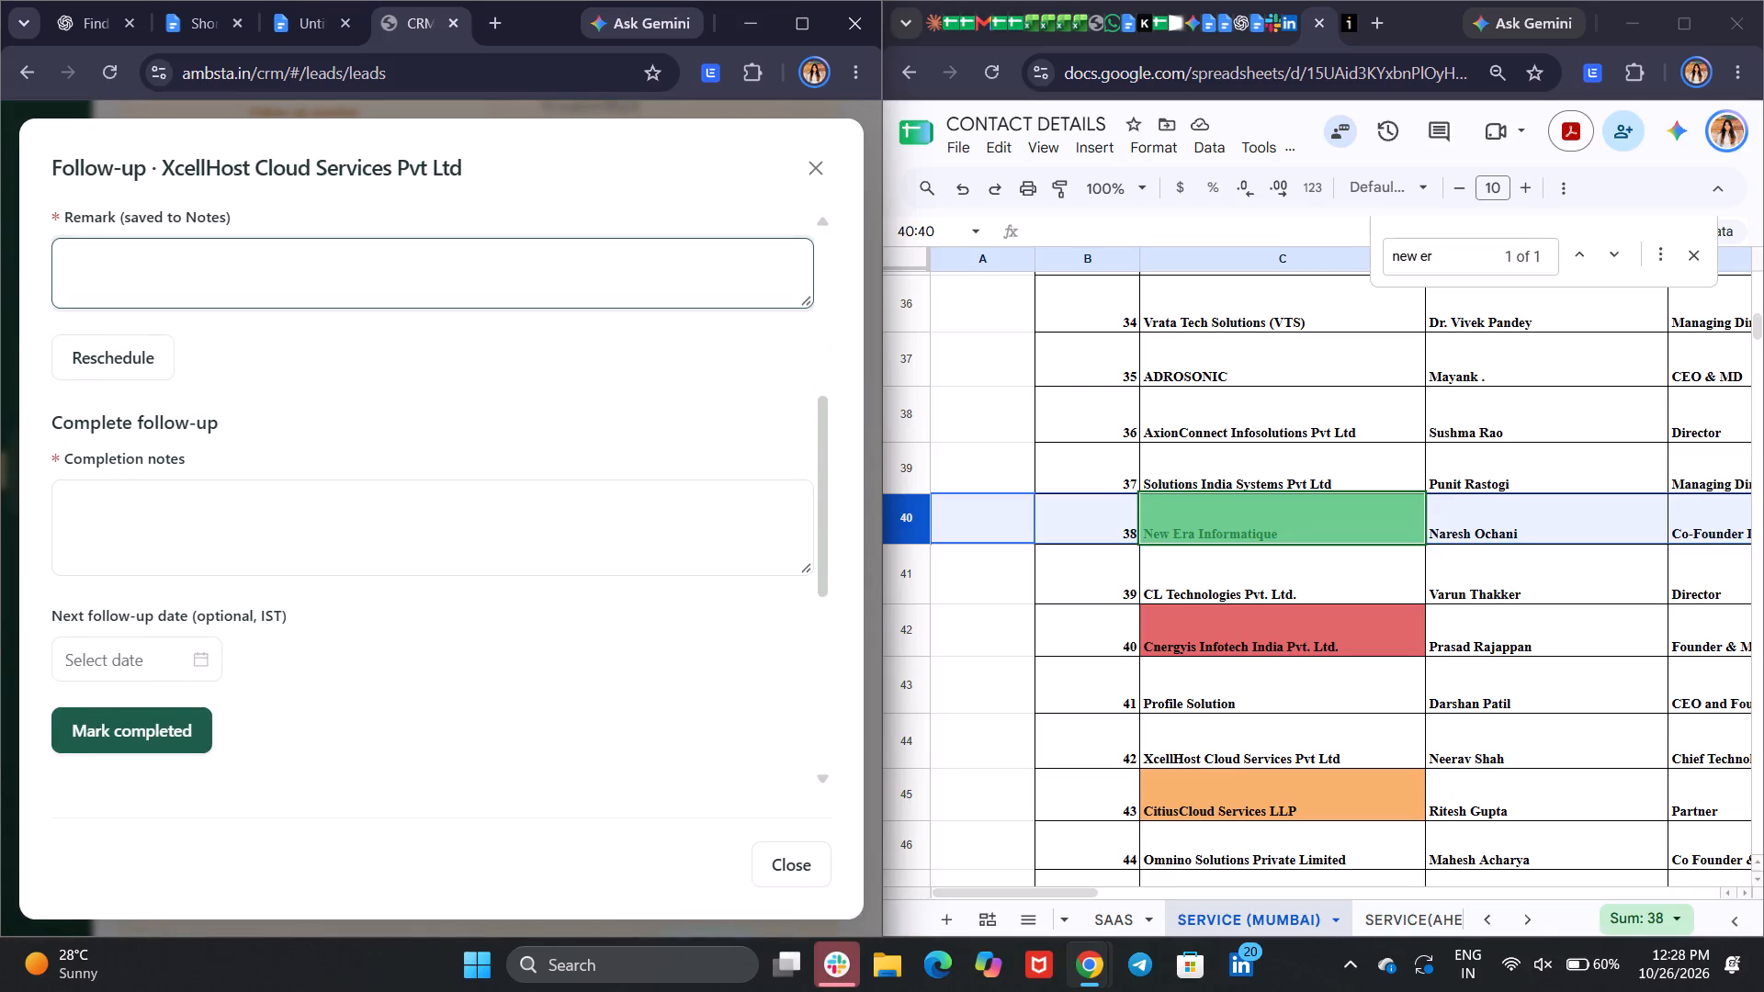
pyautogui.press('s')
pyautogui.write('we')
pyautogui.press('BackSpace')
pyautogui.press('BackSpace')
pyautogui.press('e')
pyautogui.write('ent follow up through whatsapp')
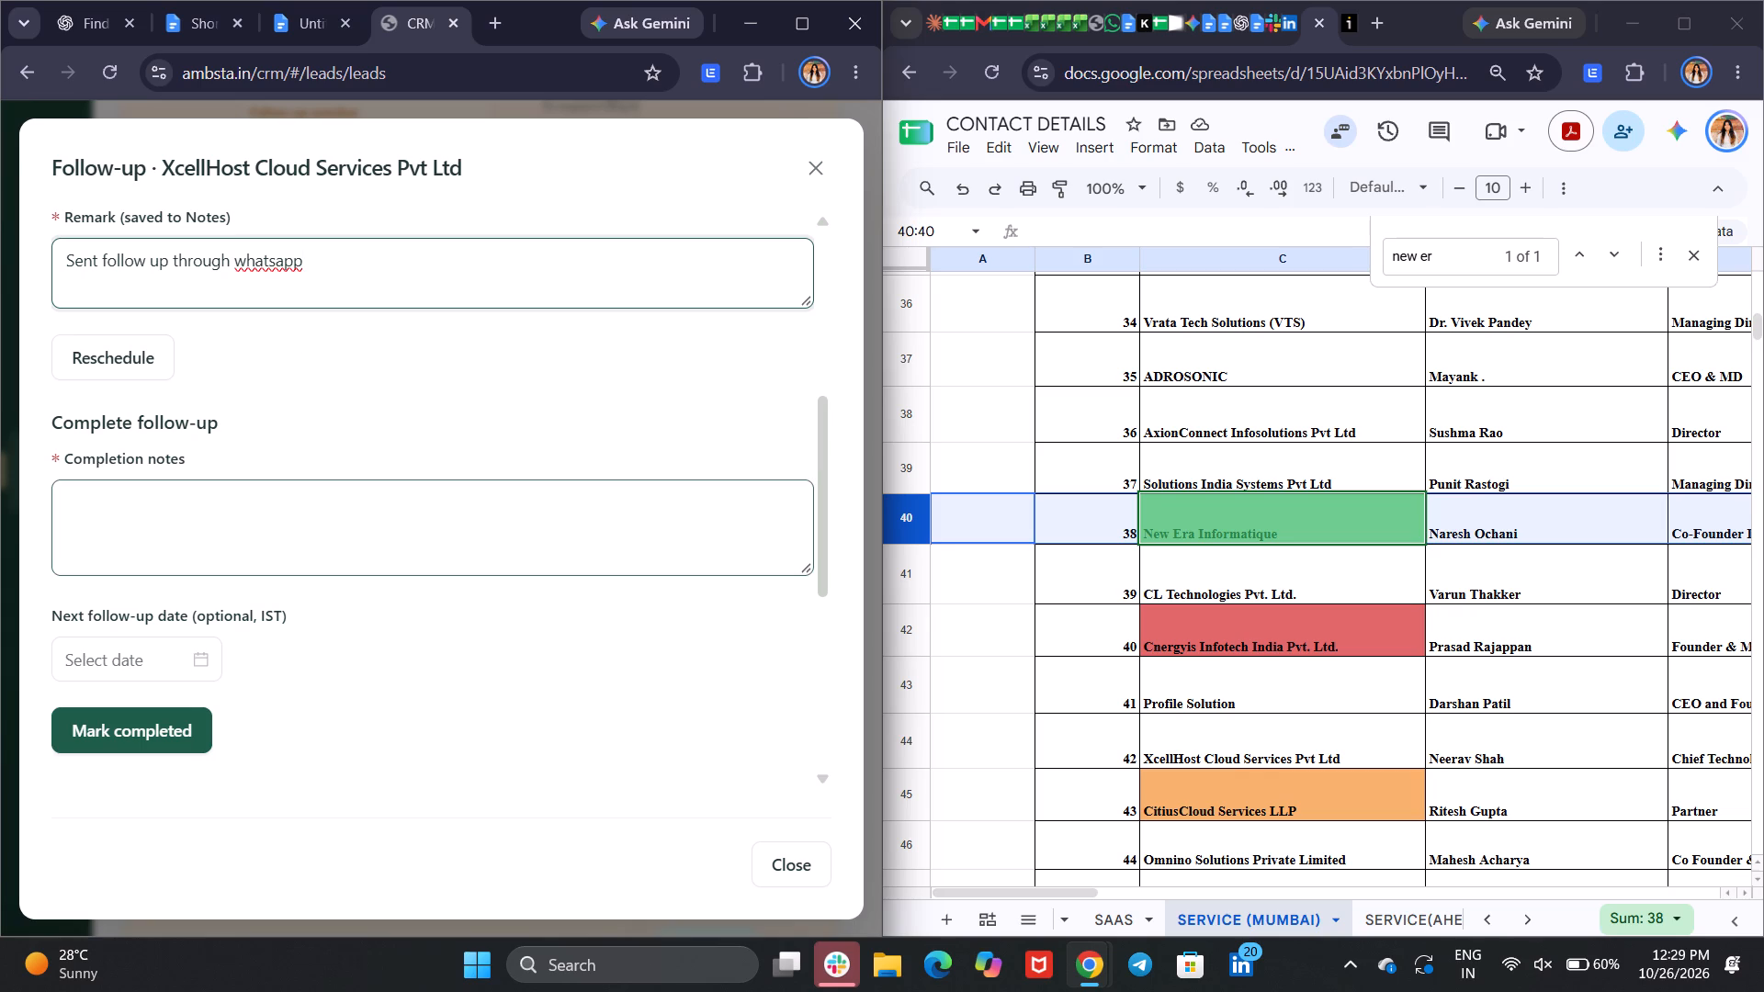
# Mark XcellHost's follow-up completed with the completion notes "Sent follow up through whatsapp.", leaving the next follow-up date empty, and close the form.
pyautogui.click(262, 490)
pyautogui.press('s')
pyautogui.press('BackSpace')
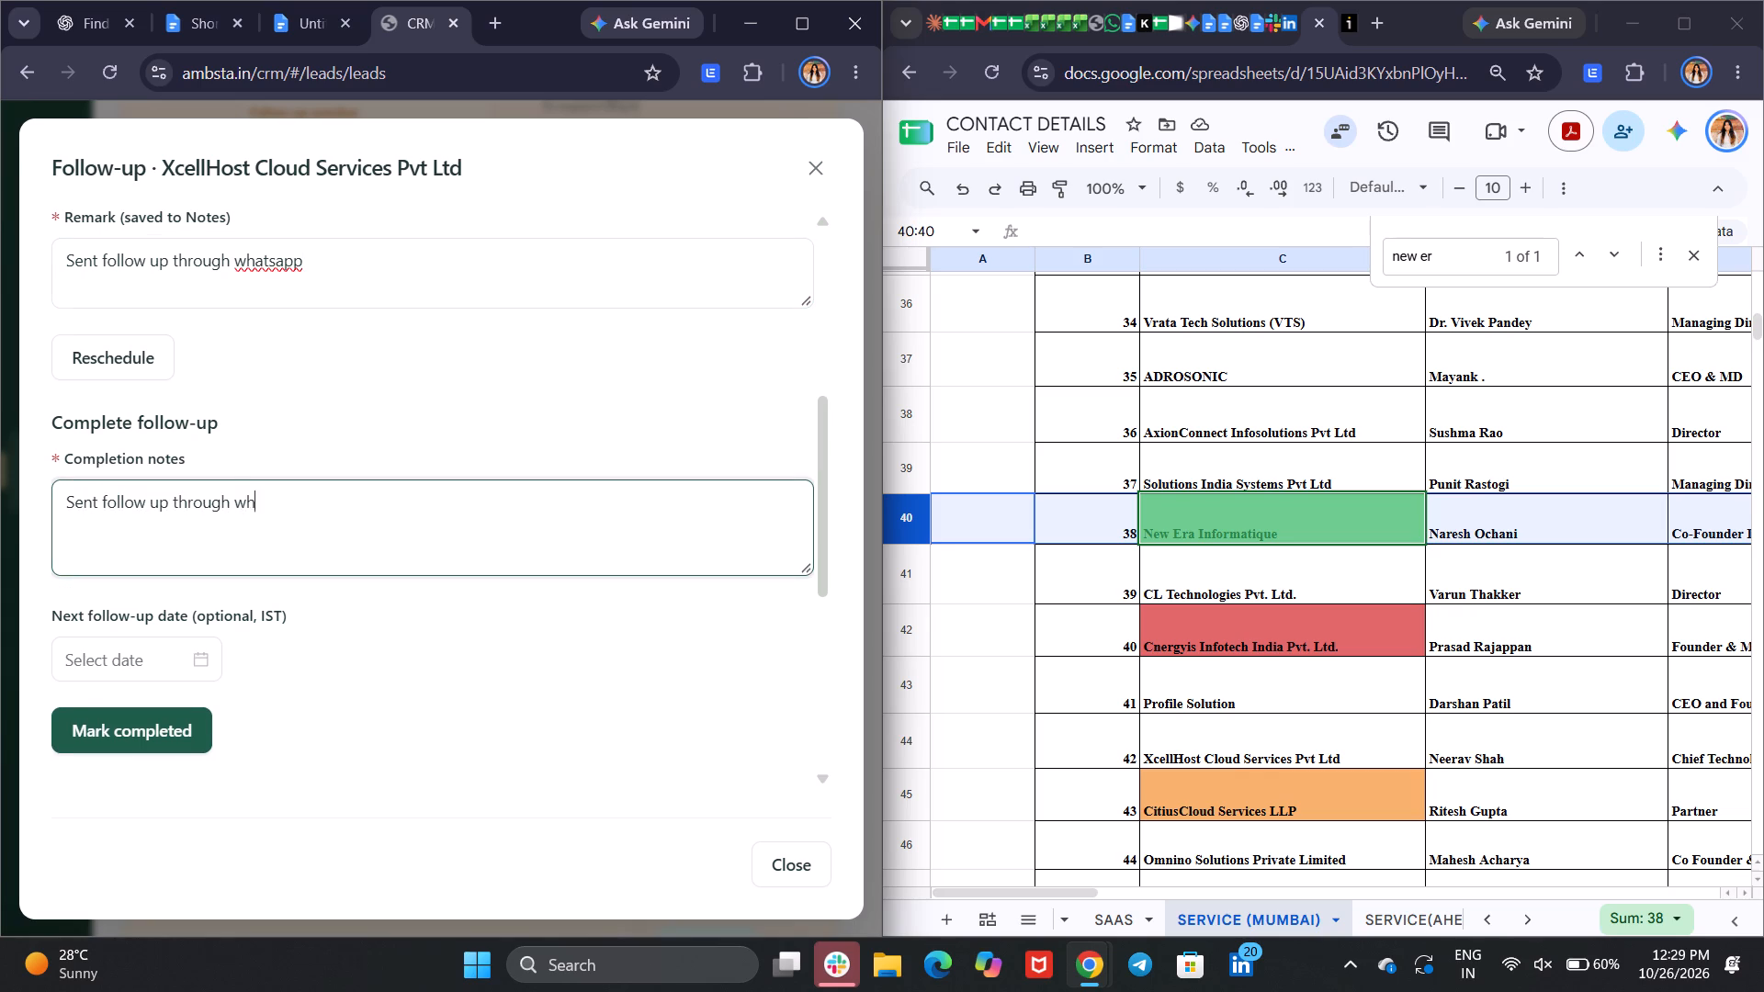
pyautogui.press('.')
pyautogui.scroll(-1, 390, 424)
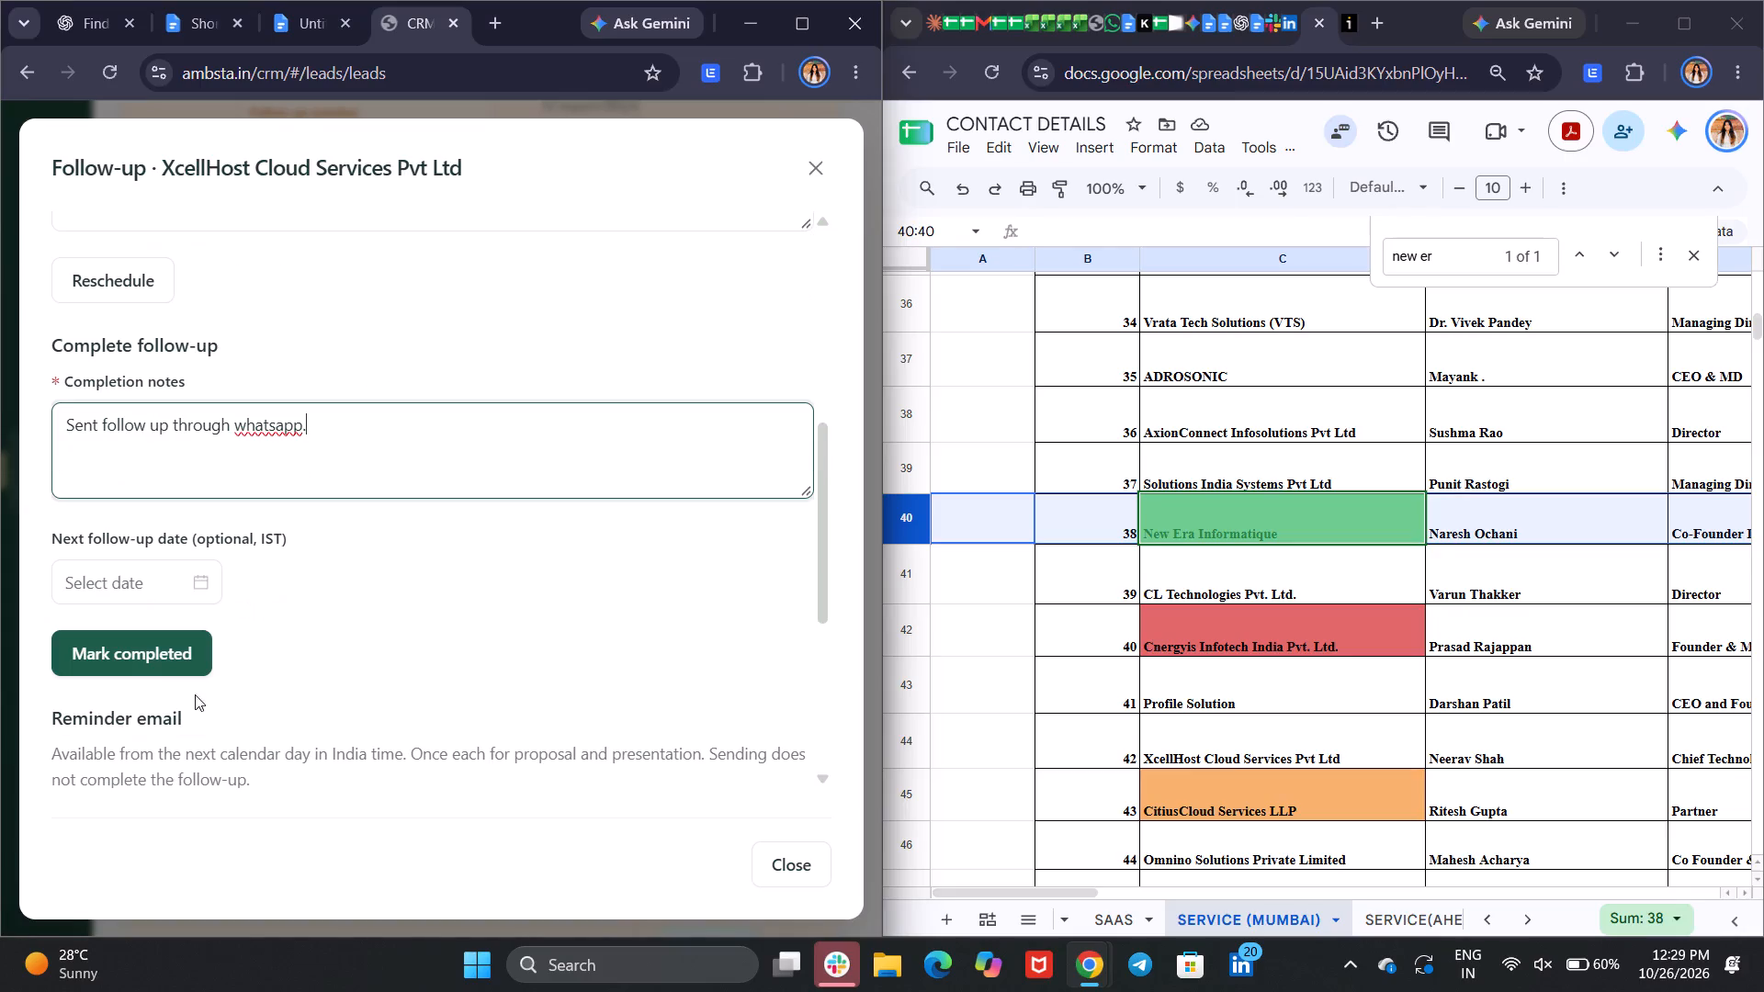
pyautogui.click(164, 653)
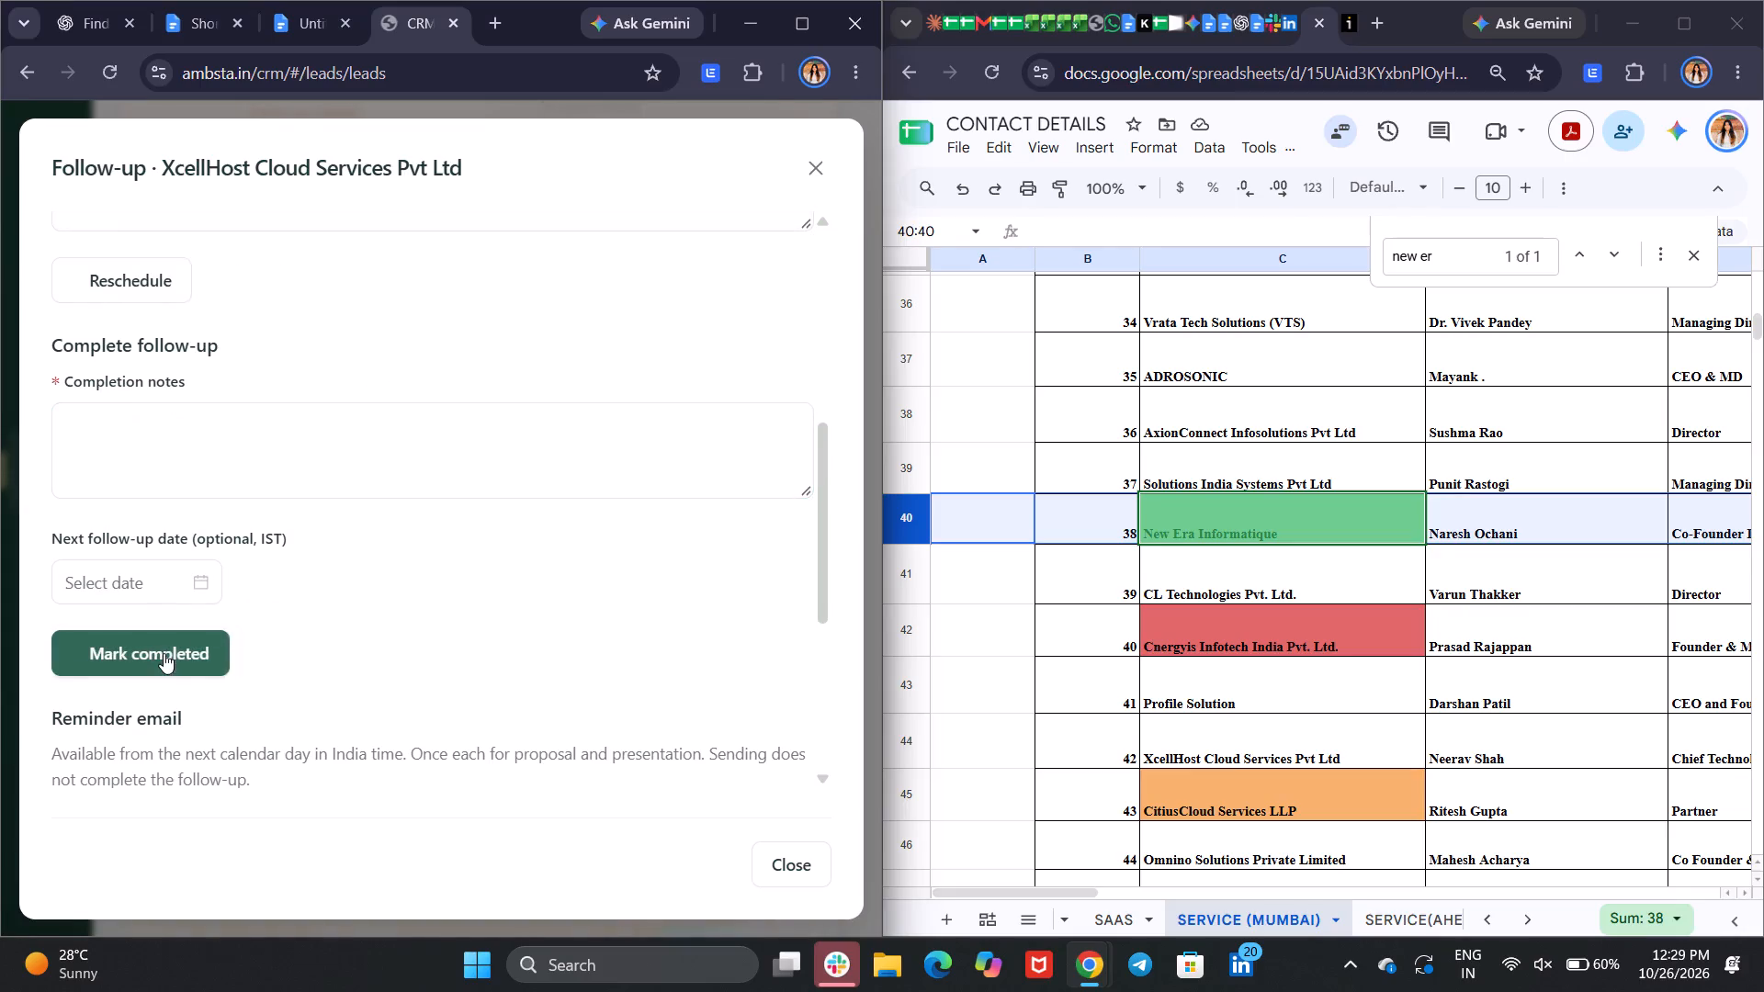
pyautogui.click(816, 168)
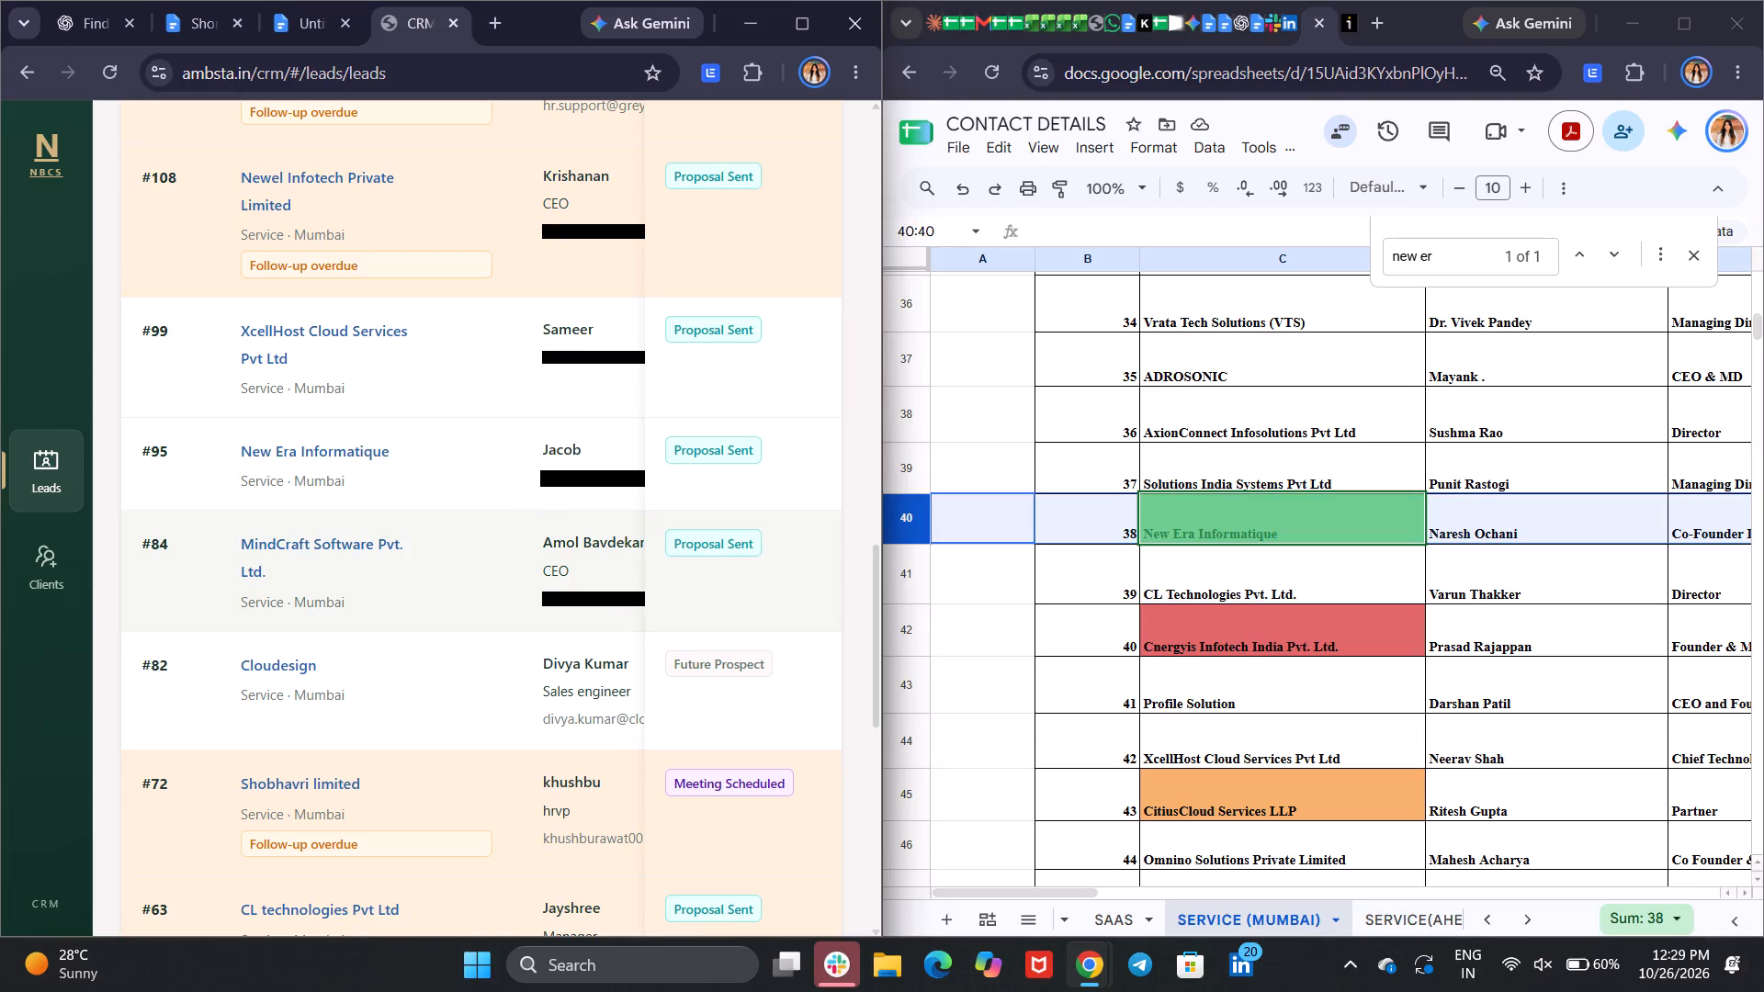
# Locate Markss Infotech Ltd in row 47 of the SERVICE (MUMBAI) sheet and examine its call remarks.
pyautogui.scroll(3, 467, 439)
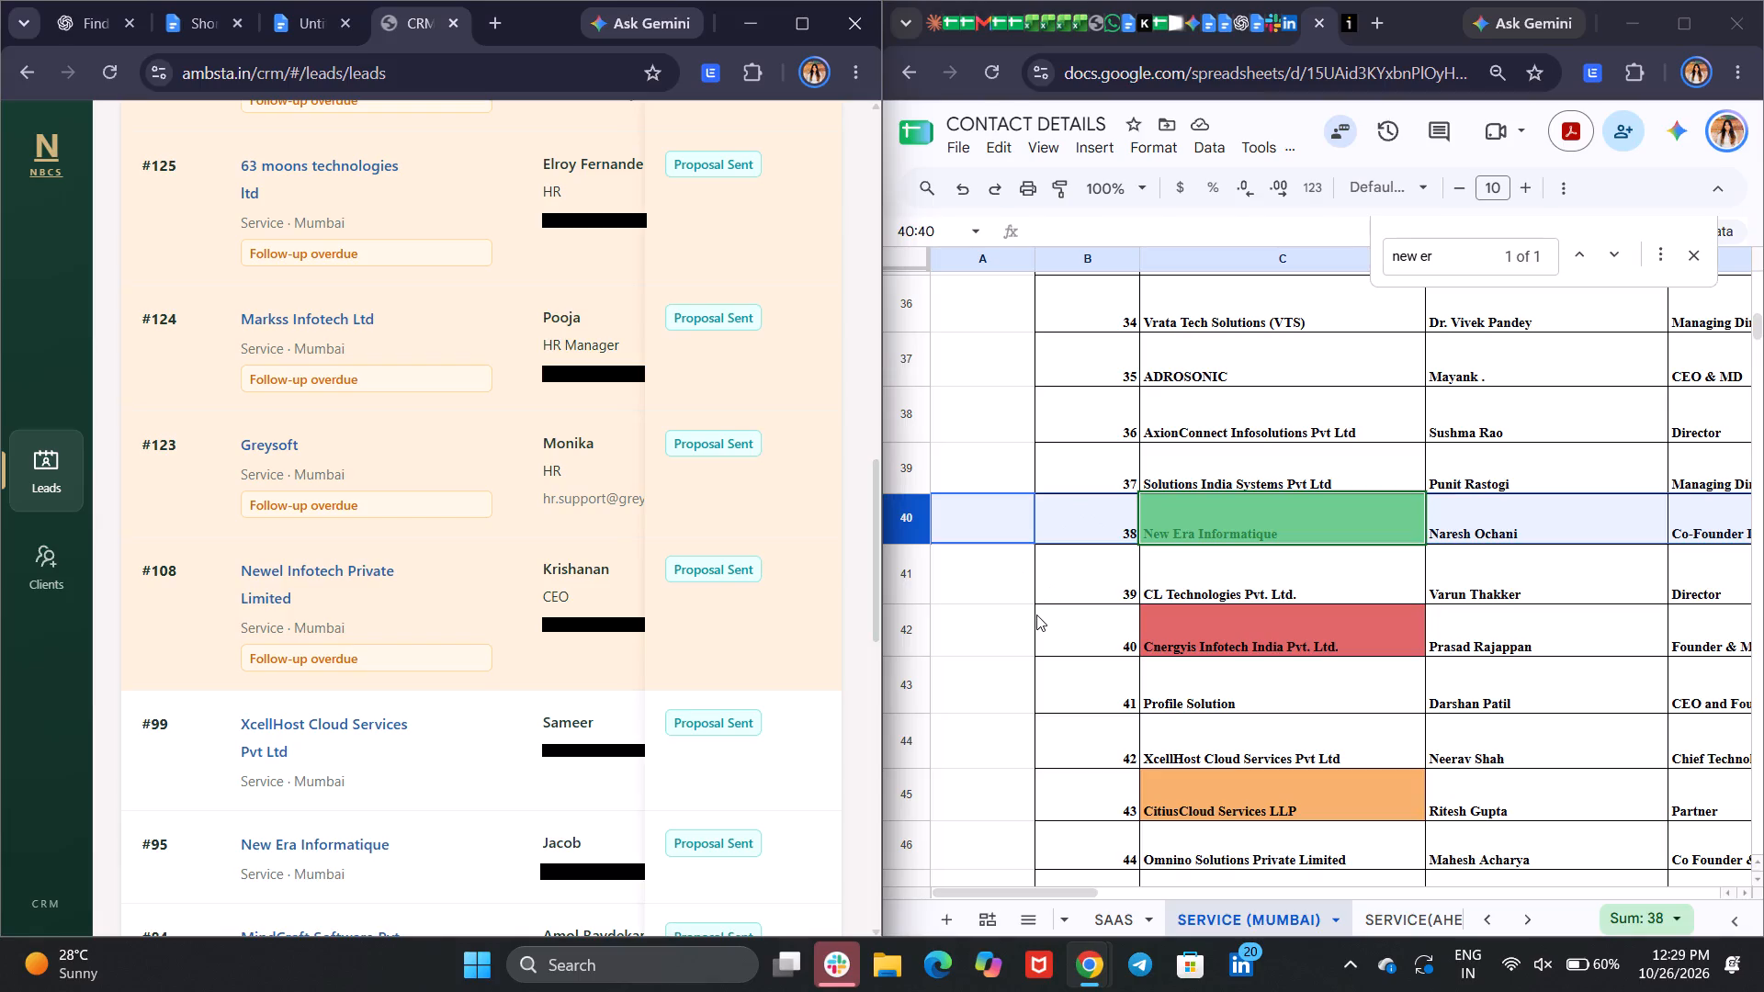
pyautogui.click(1036, 614)
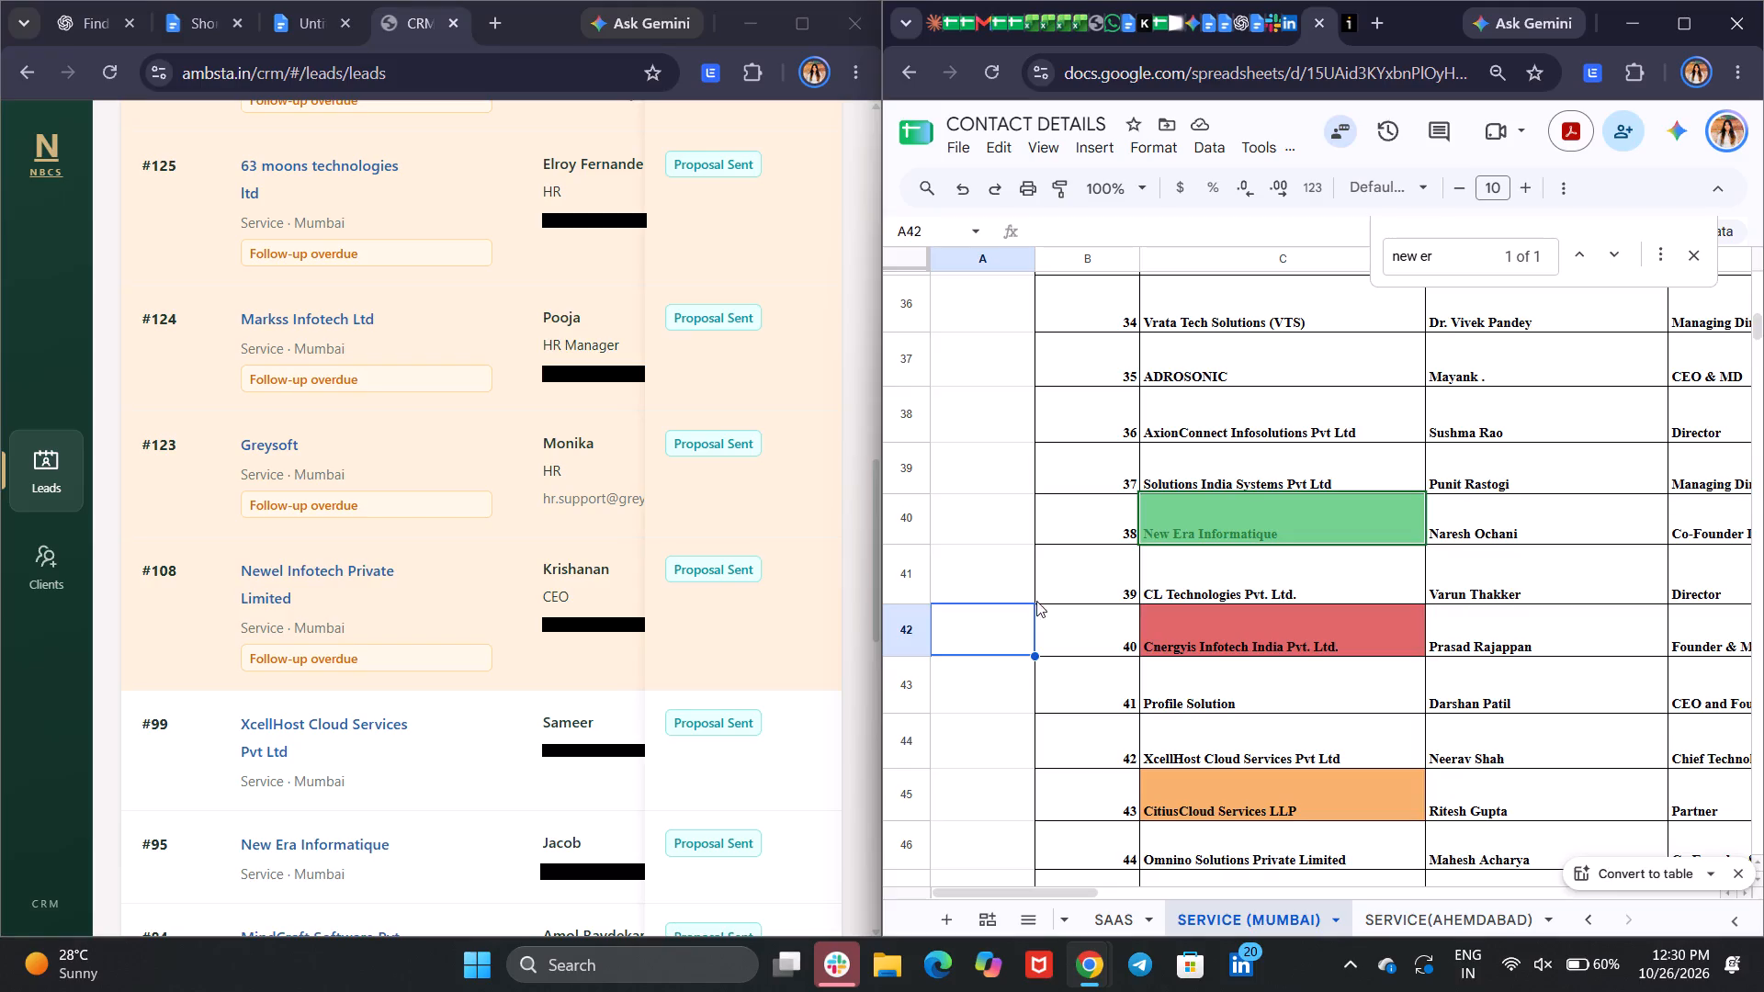
pyautogui.hscroll(4, 1285, 548)
pyautogui.scroll(-1, 1285, 548)
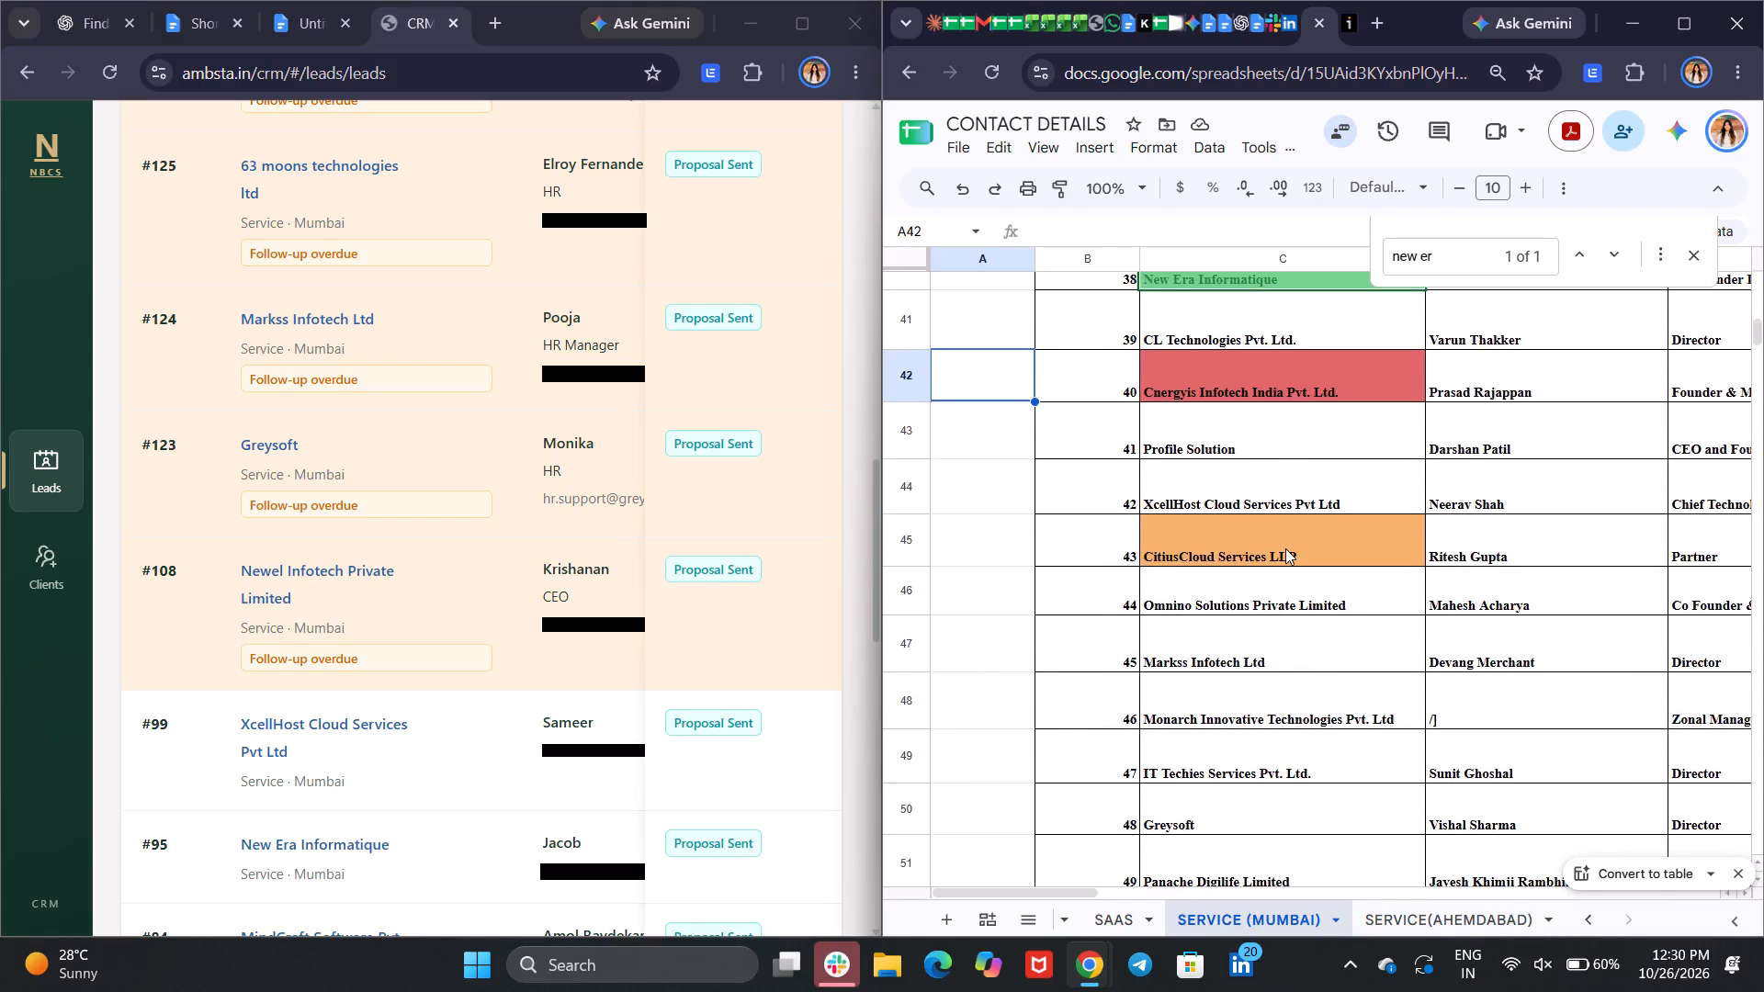
pyautogui.scroll(-1, 1285, 548)
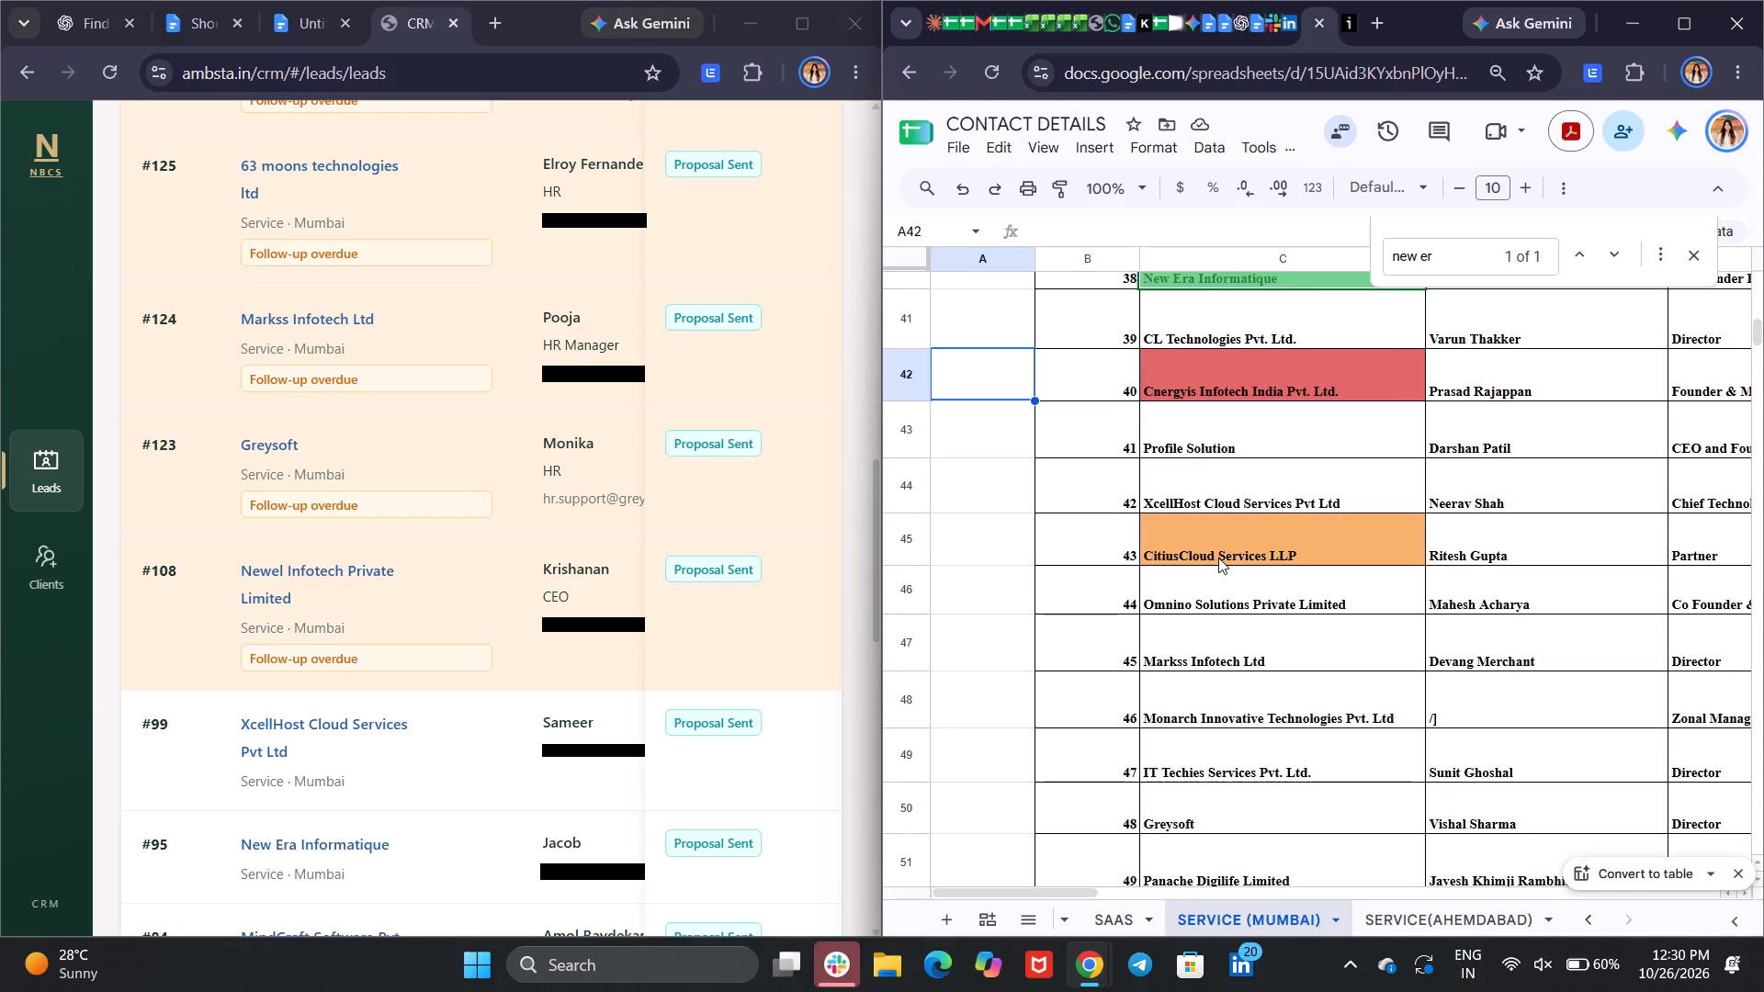
pyautogui.click(903, 658)
pyautogui.hscroll(-10, 1469, 689)
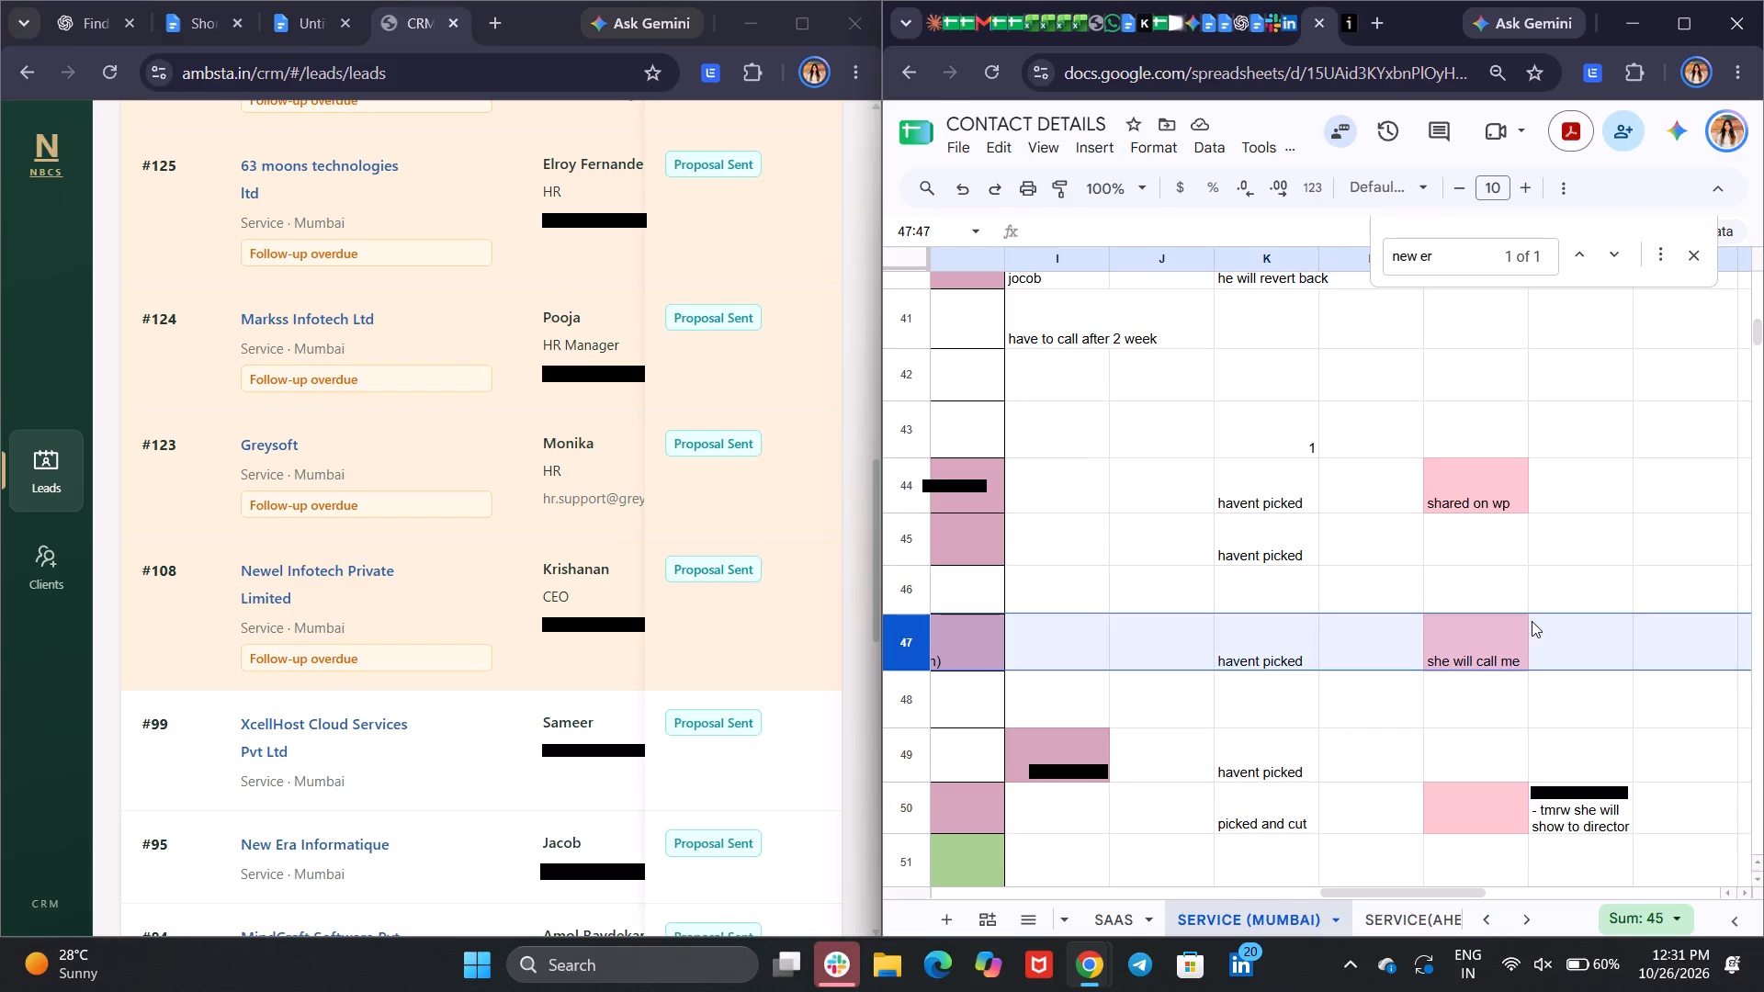
# Look through the overdue CRM leads and the company names in the SERVICE (MUMBAI) sheet to locate 63 moons technologies ltd.
pyautogui.scroll(2, 361, 382)
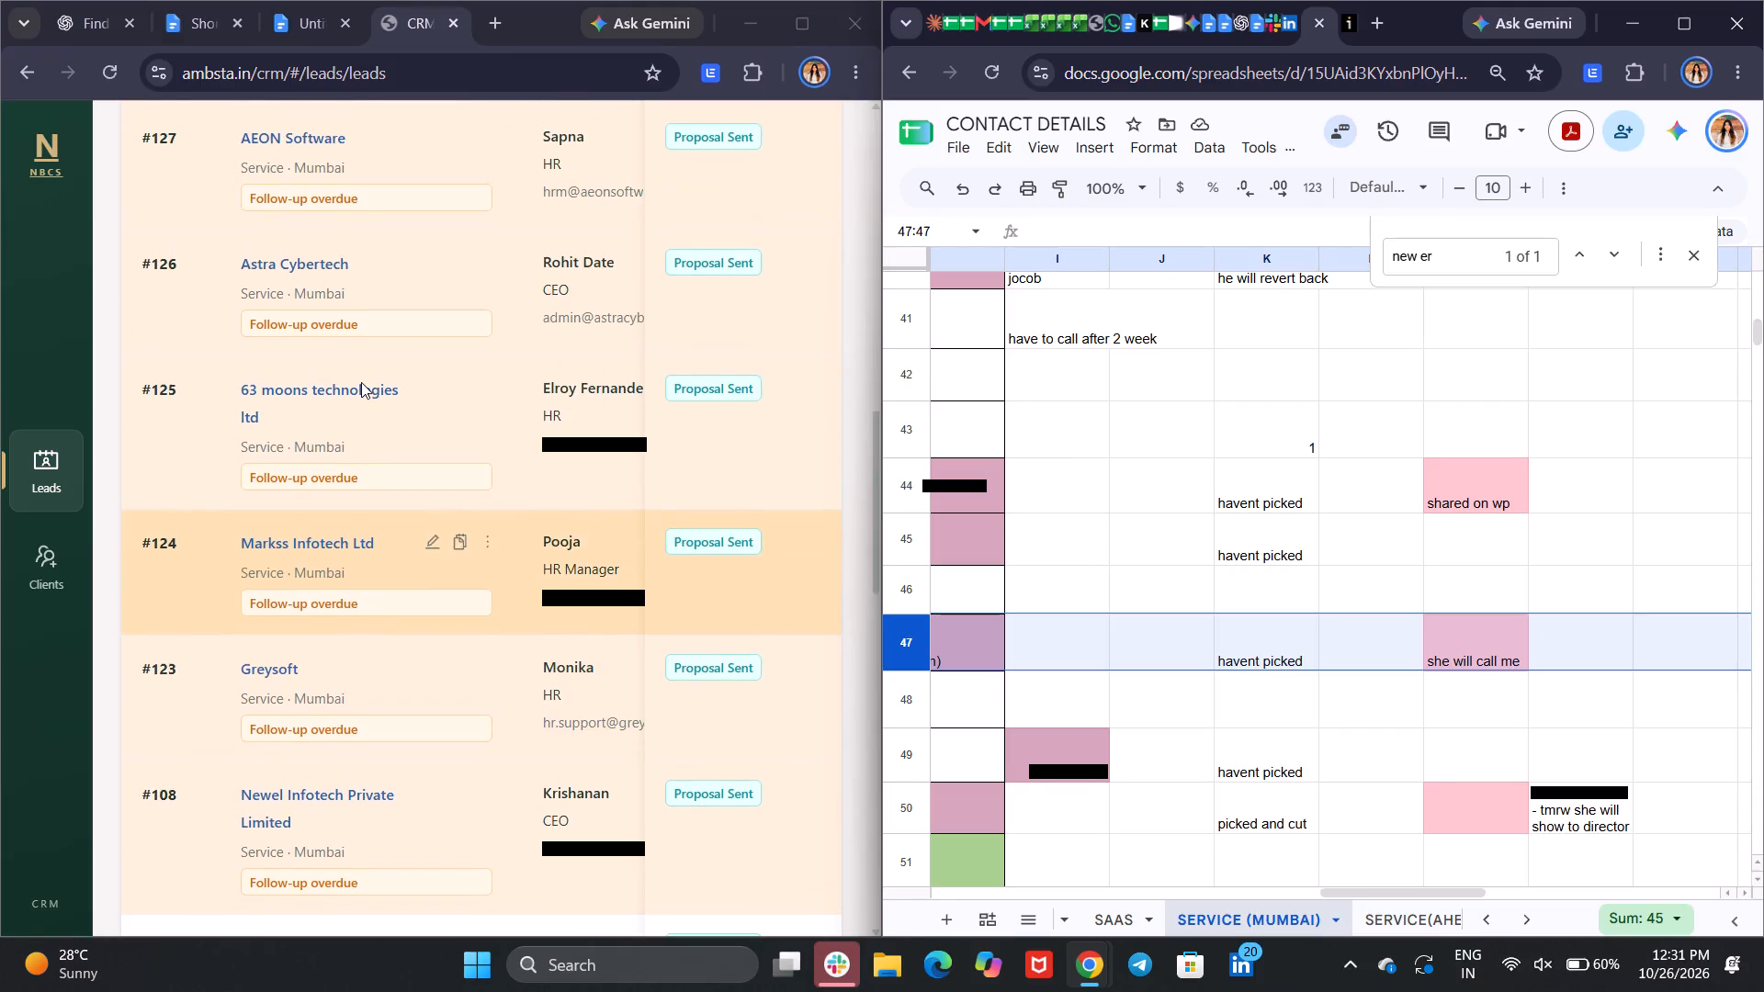
pyautogui.scroll(1, 361, 382)
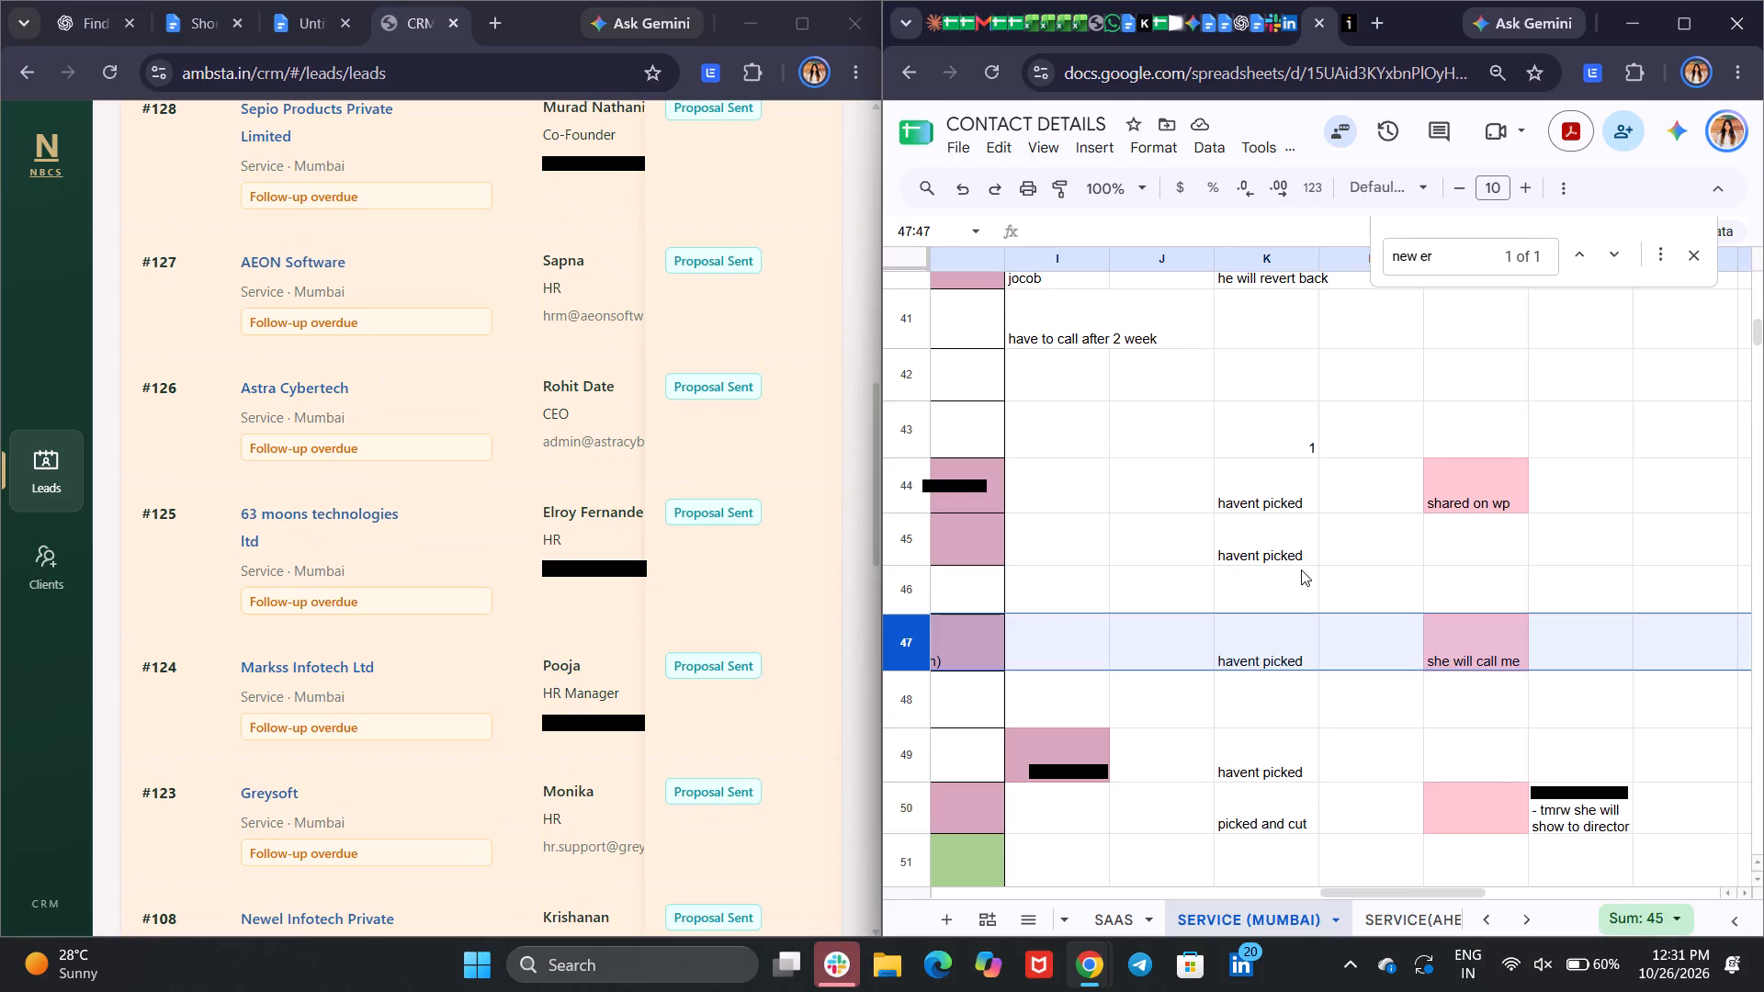
pyautogui.hscroll(7, 1301, 569)
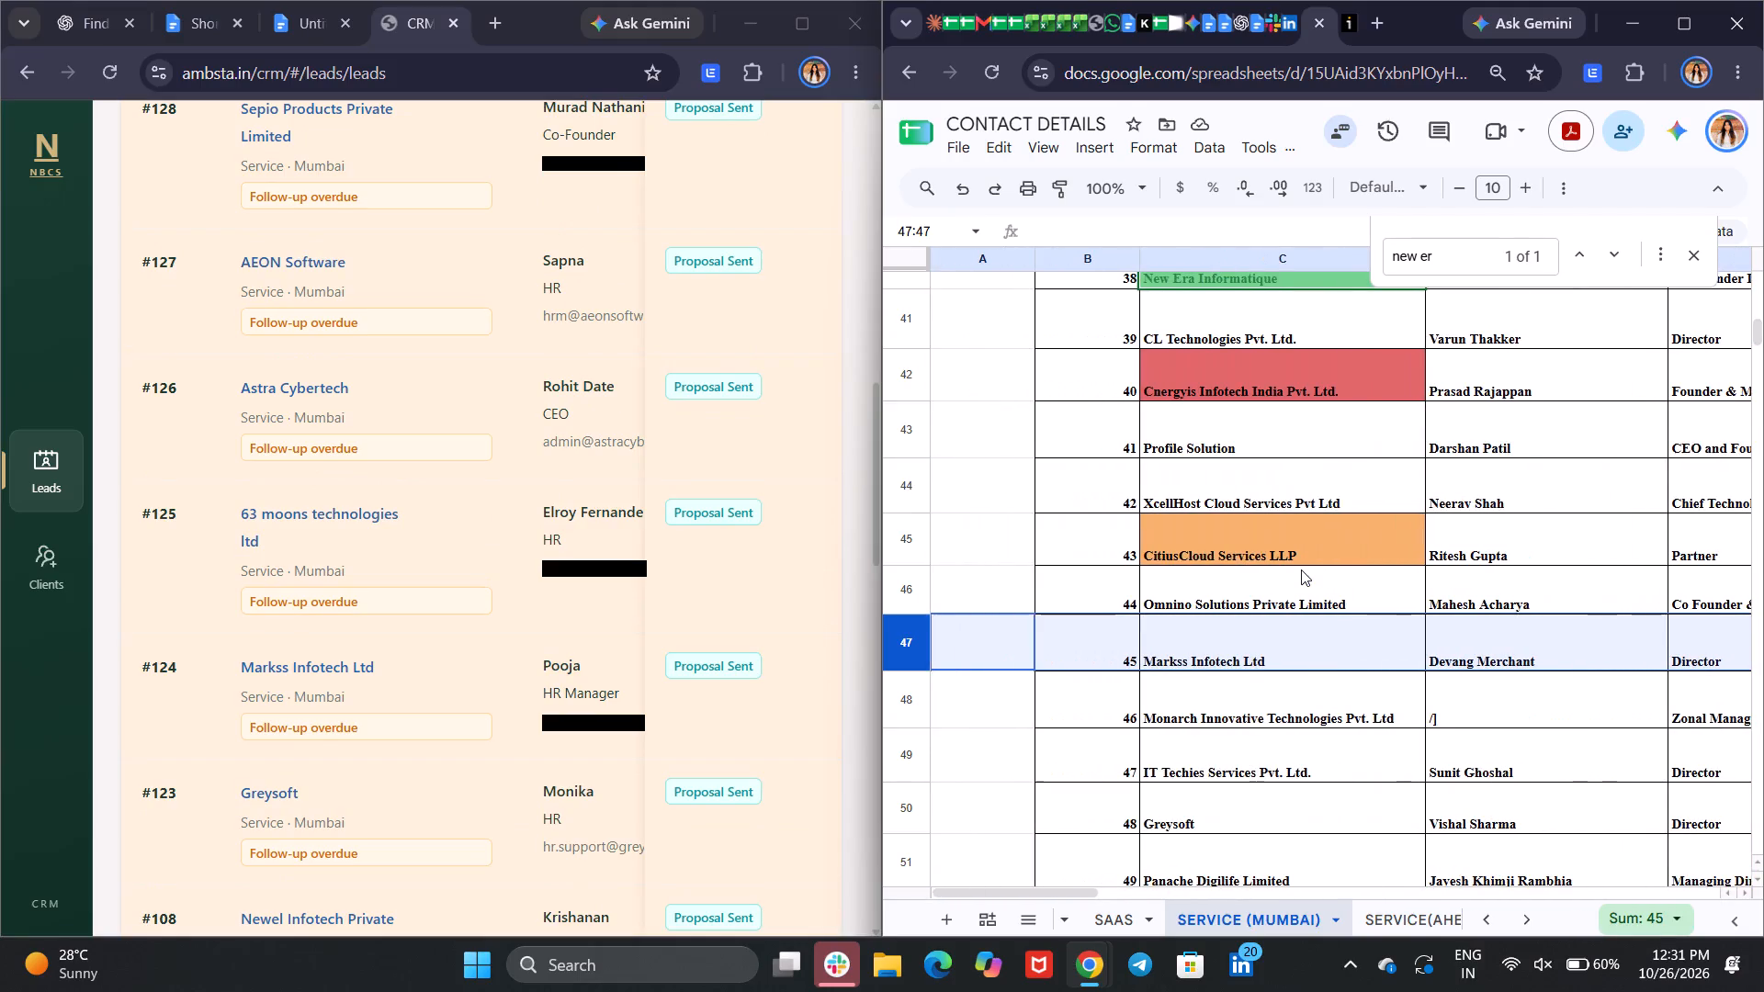
pyautogui.scroll(-3, 1346, 685)
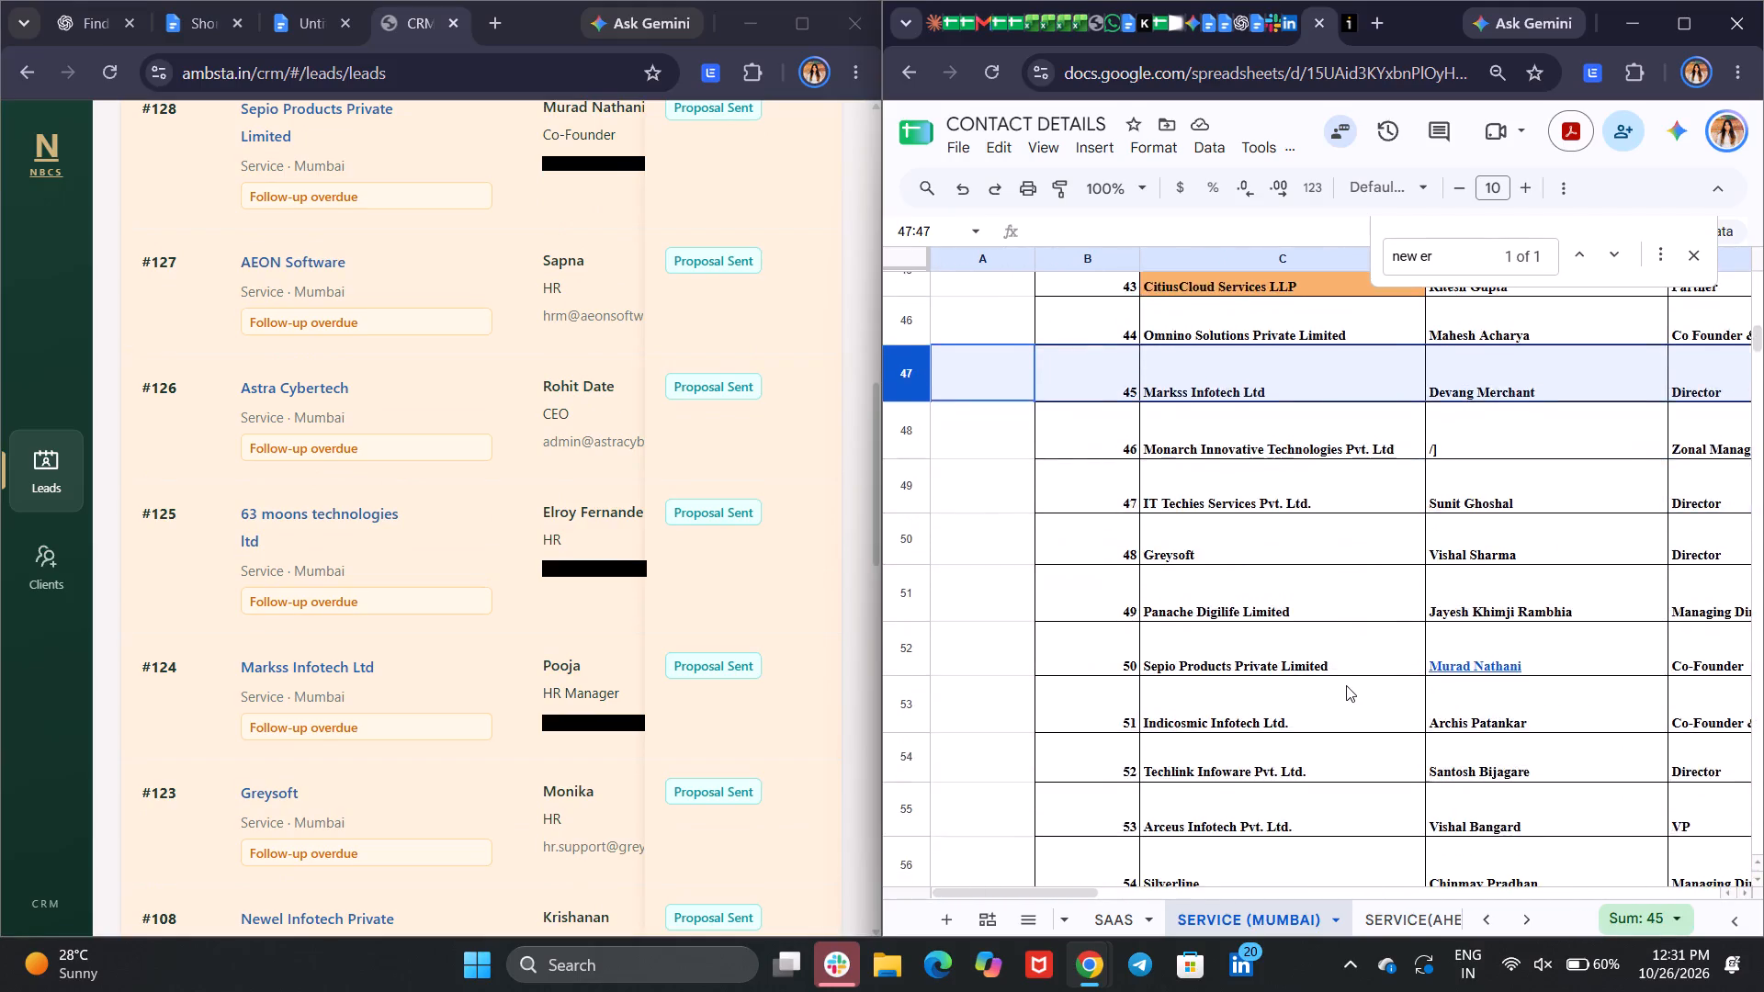
pyautogui.scroll(-6, 1346, 685)
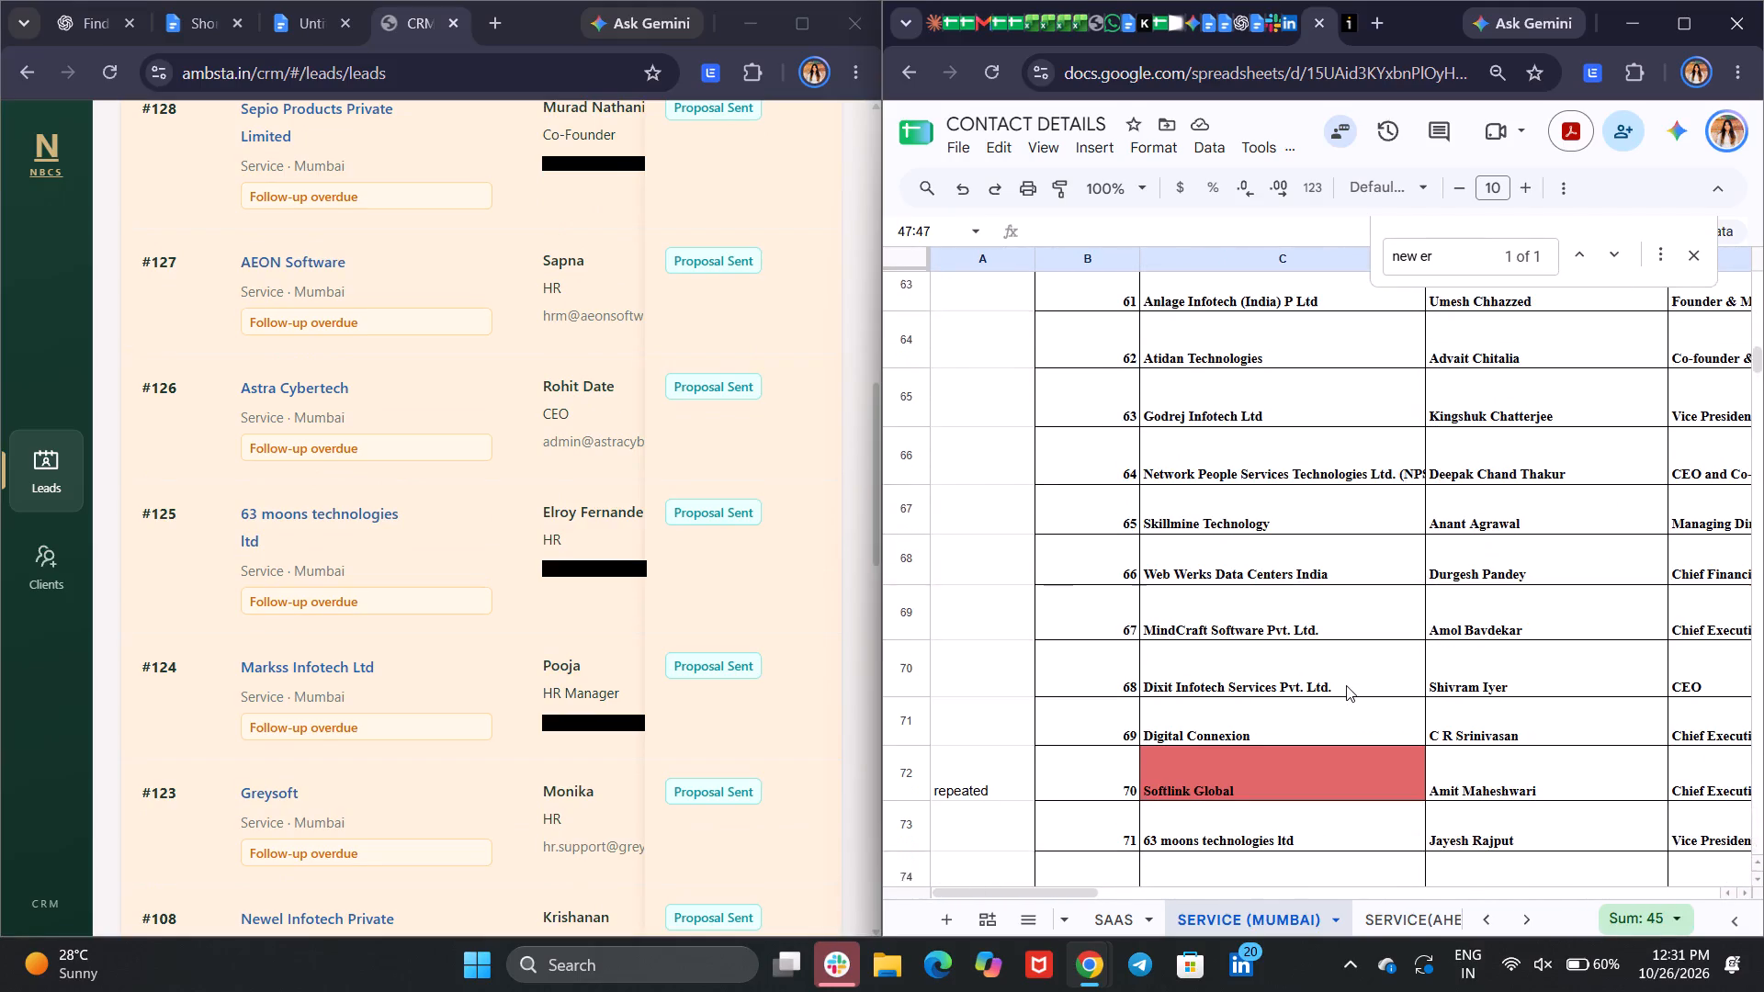
pyautogui.scroll(-1, 1346, 685)
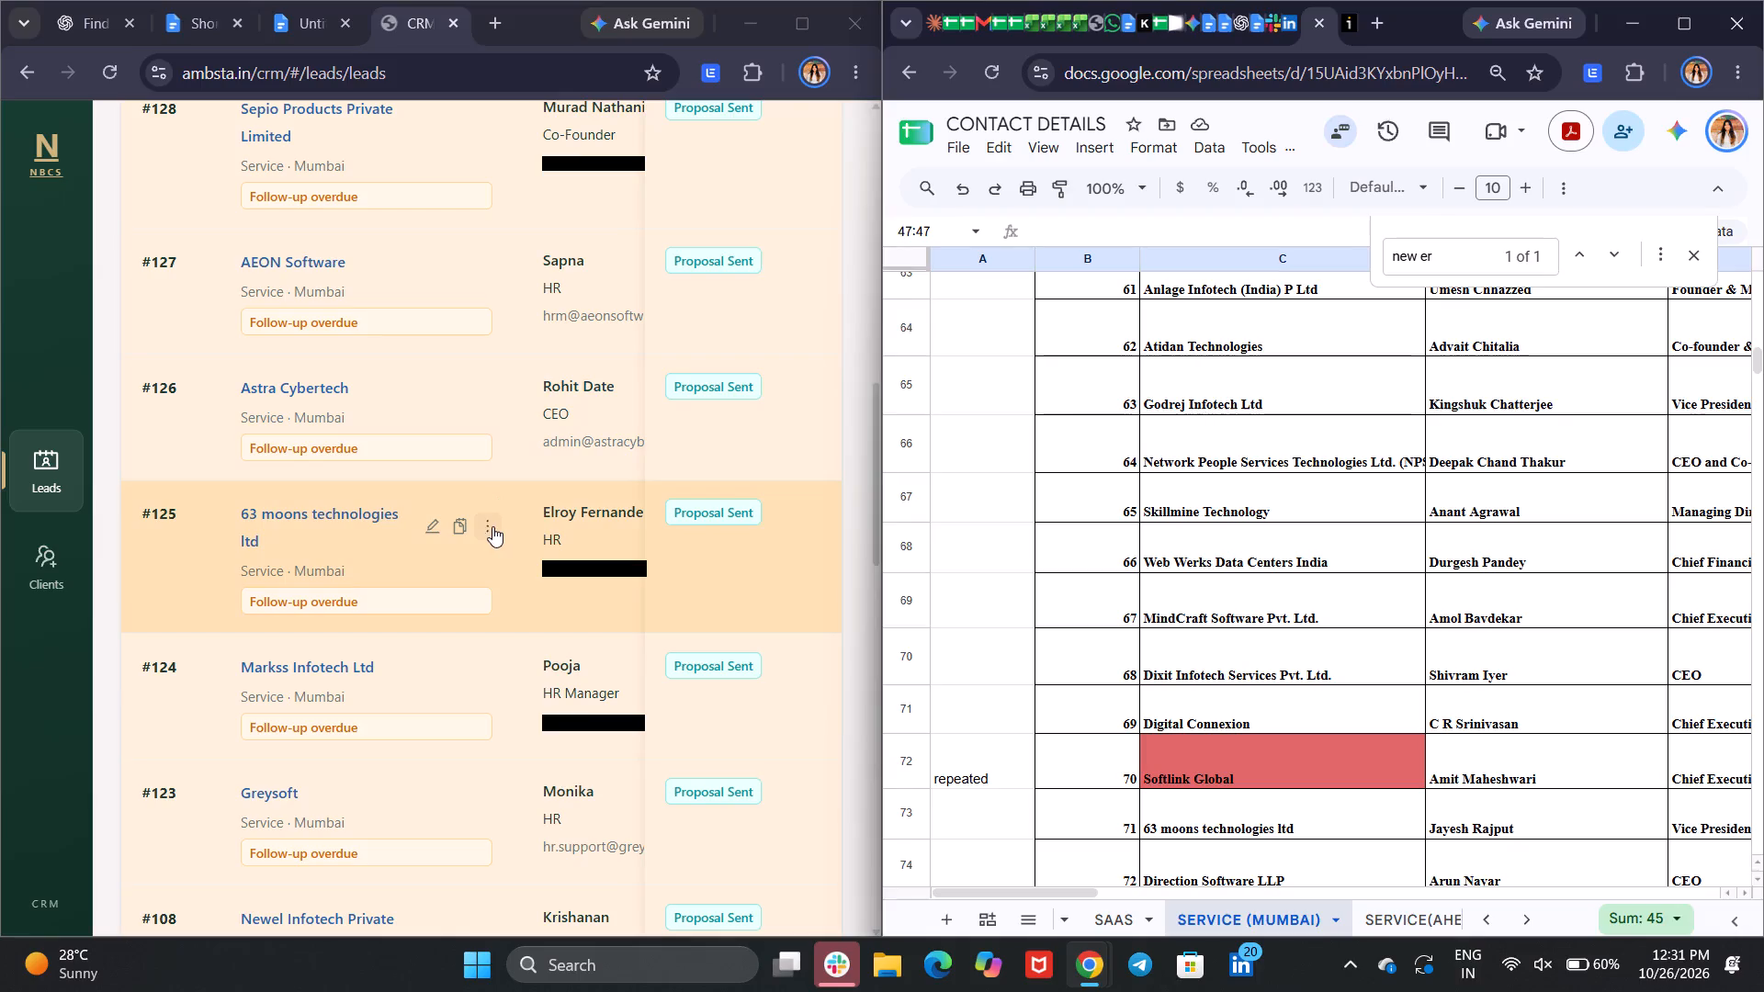
# Open the lead actions for 63 moons technologies ltd (#125) to handle its proposal follow-up.
pyautogui.click(492, 526)
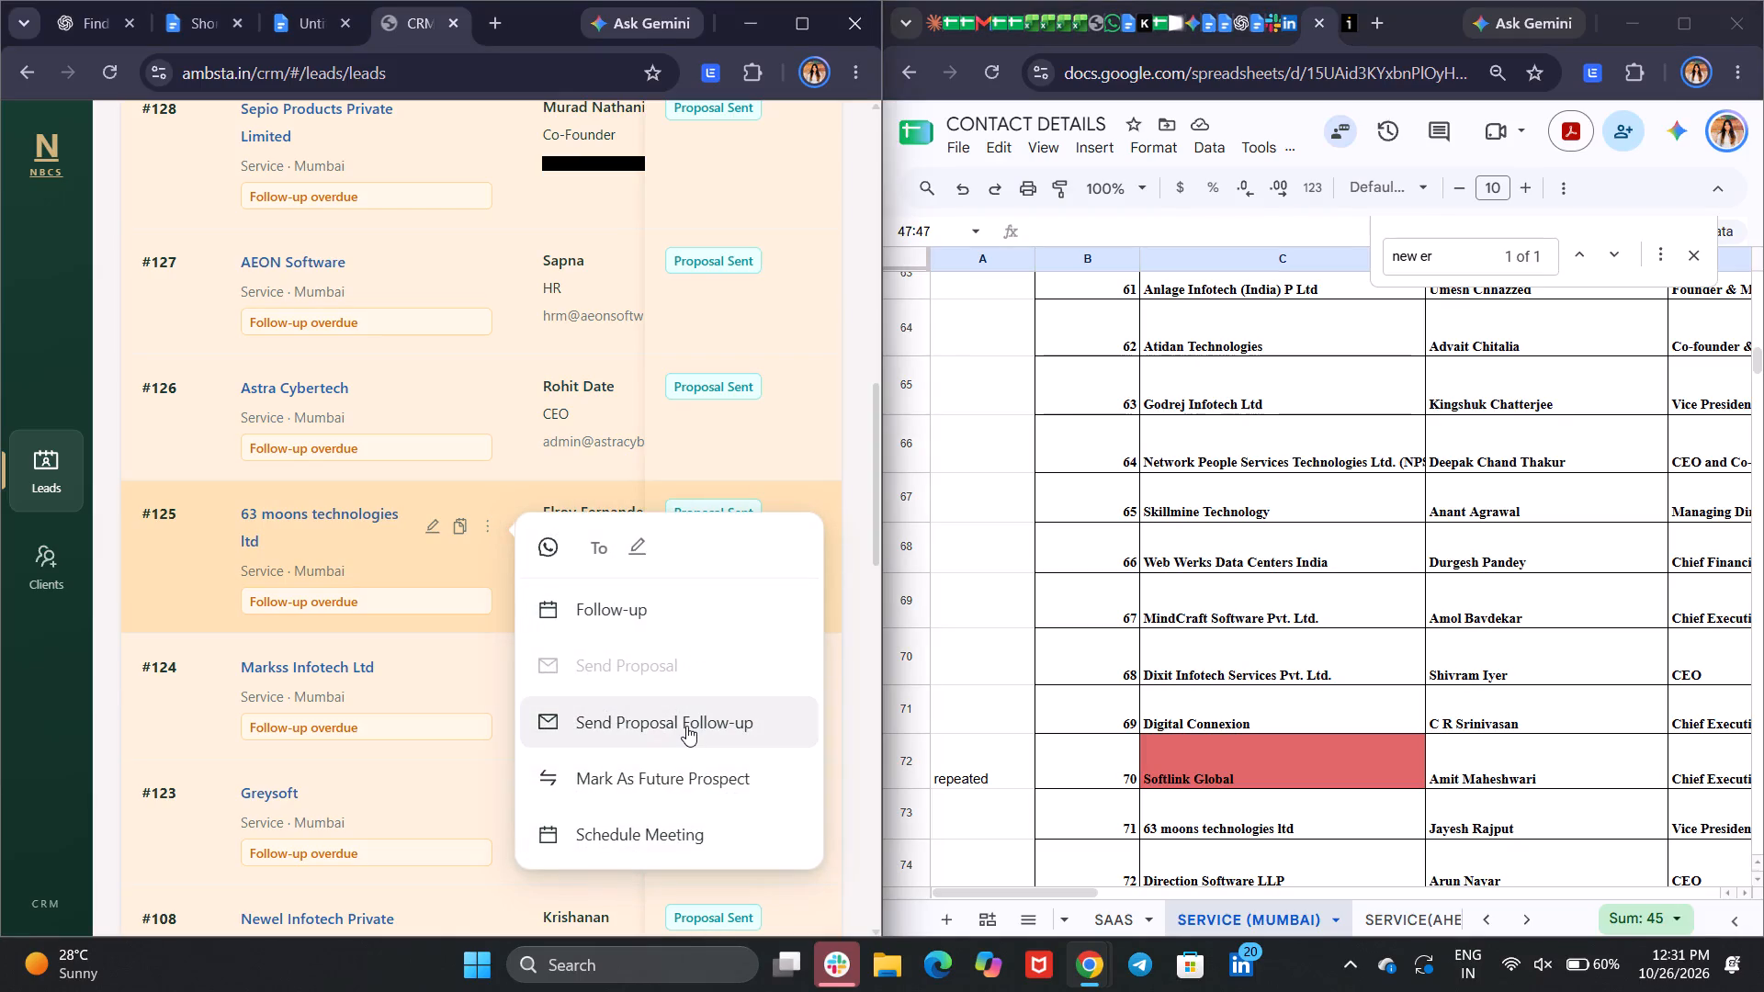
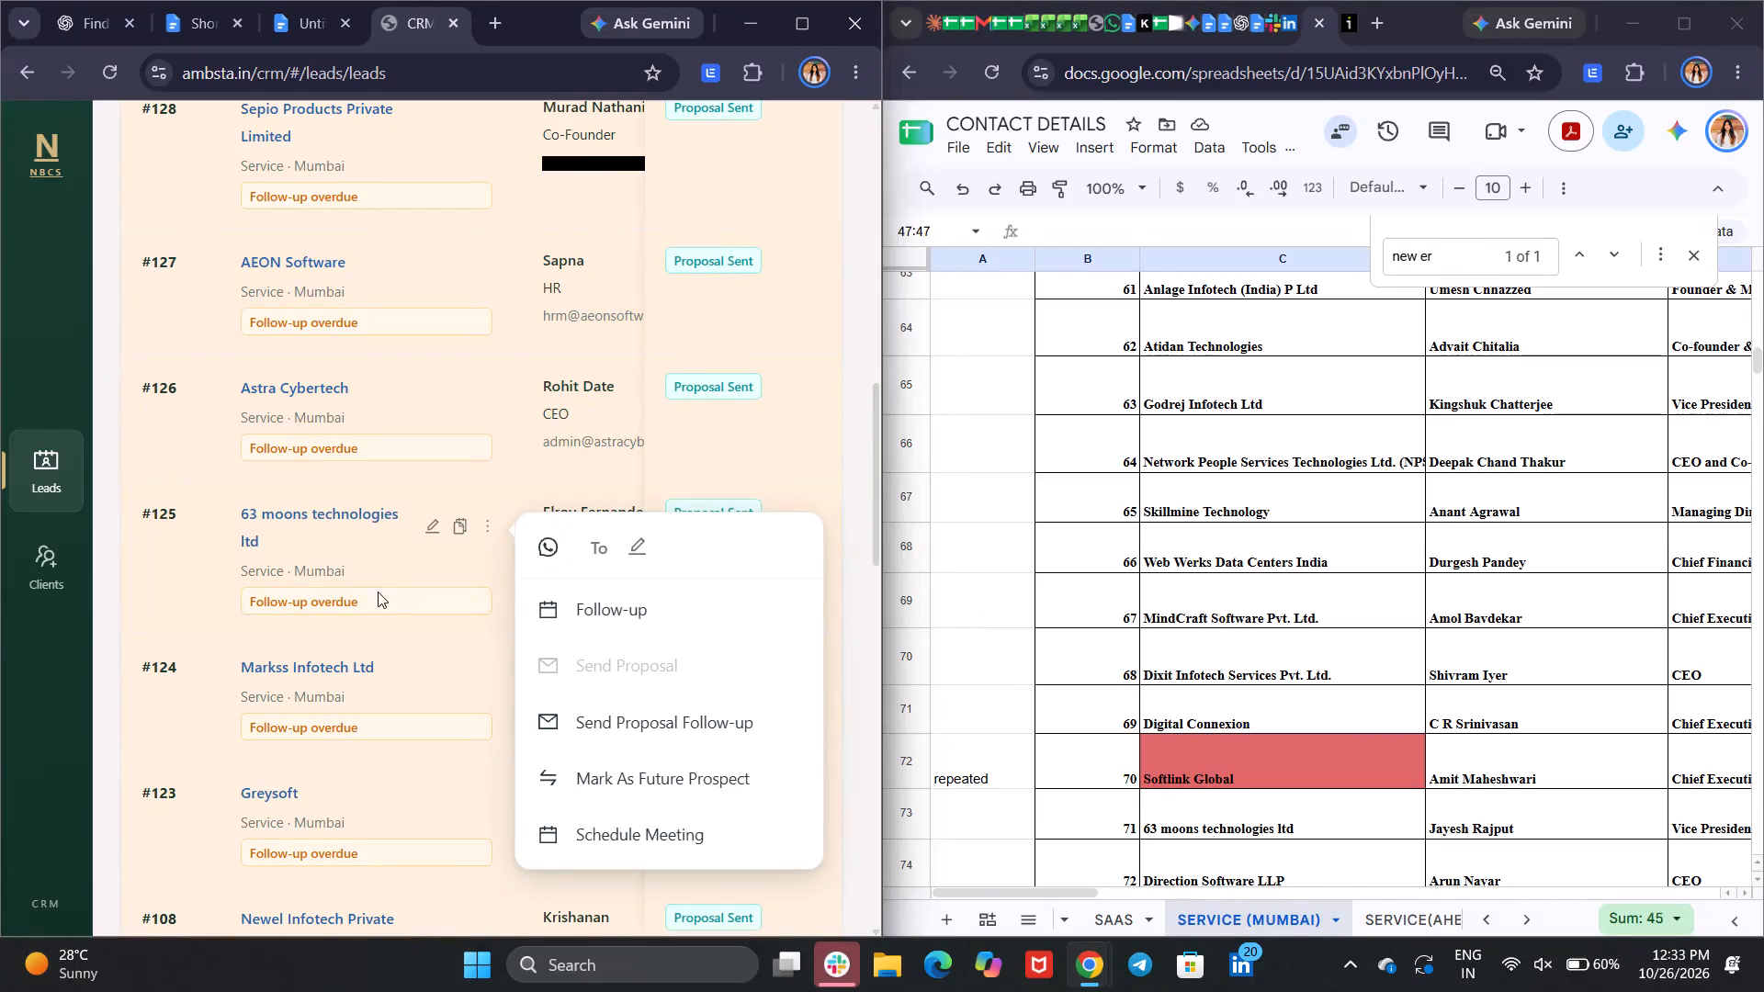
# Send the proposal follow-up email to 63 moons technologies ltd and review the sent message.
pyautogui.click(700, 714)
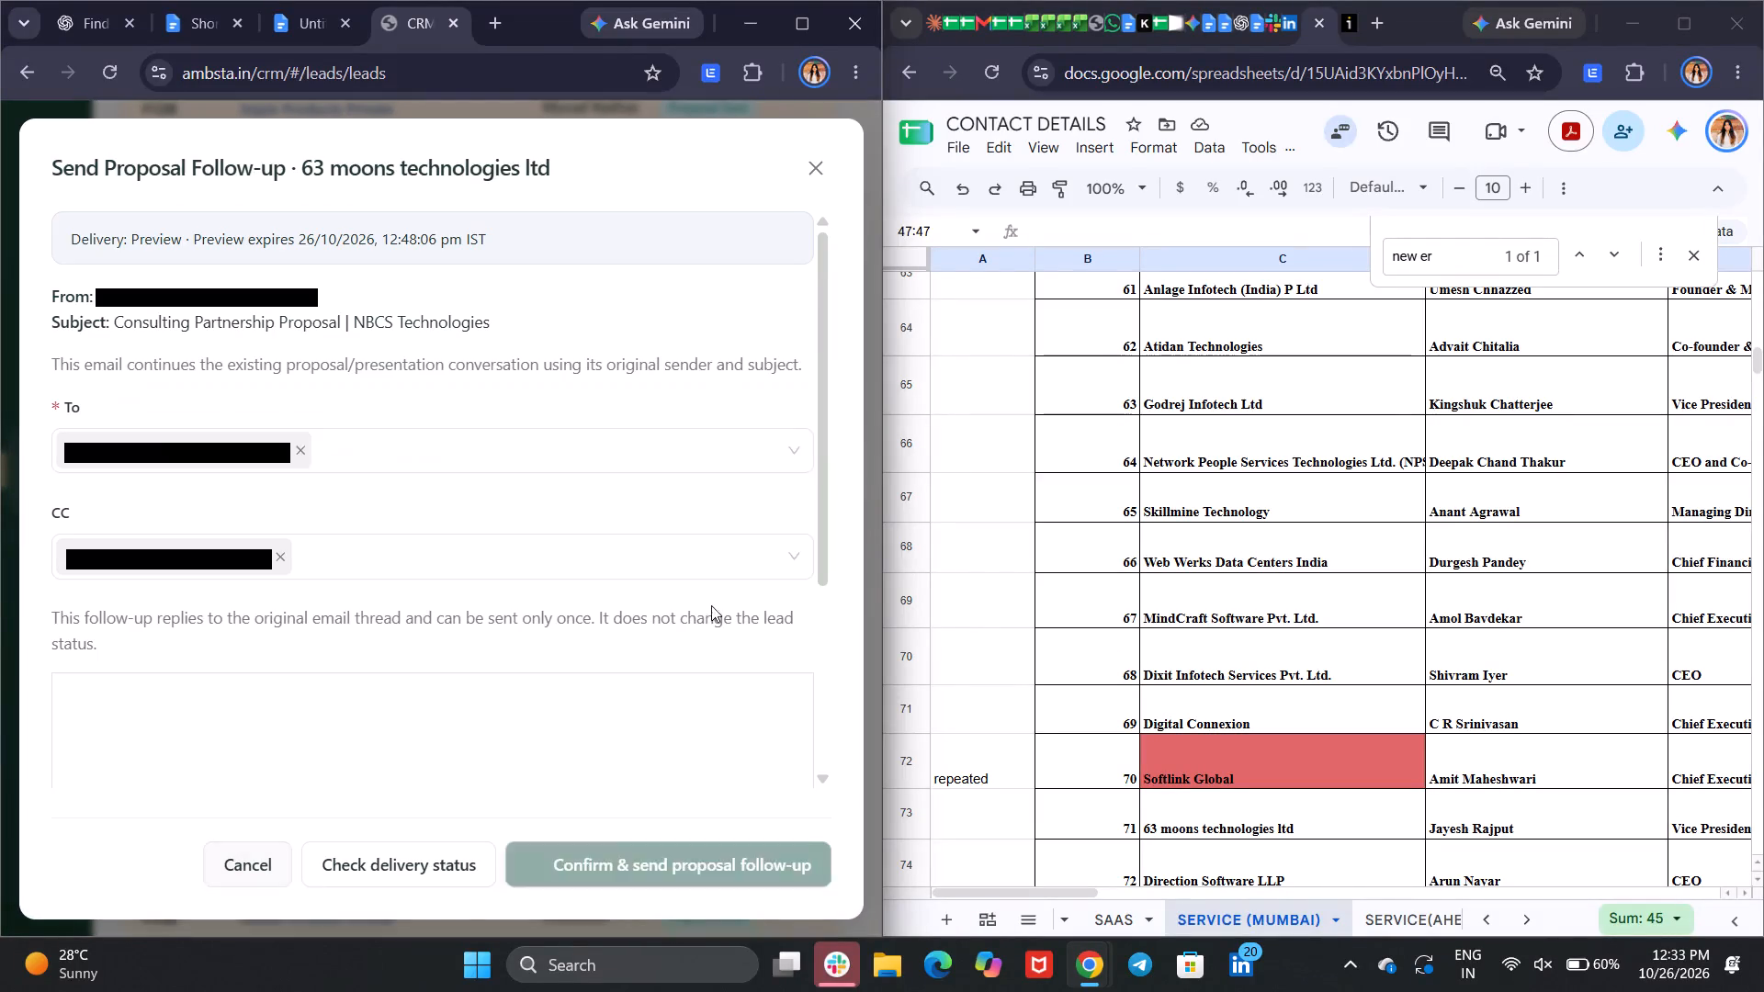
pyautogui.click(694, 867)
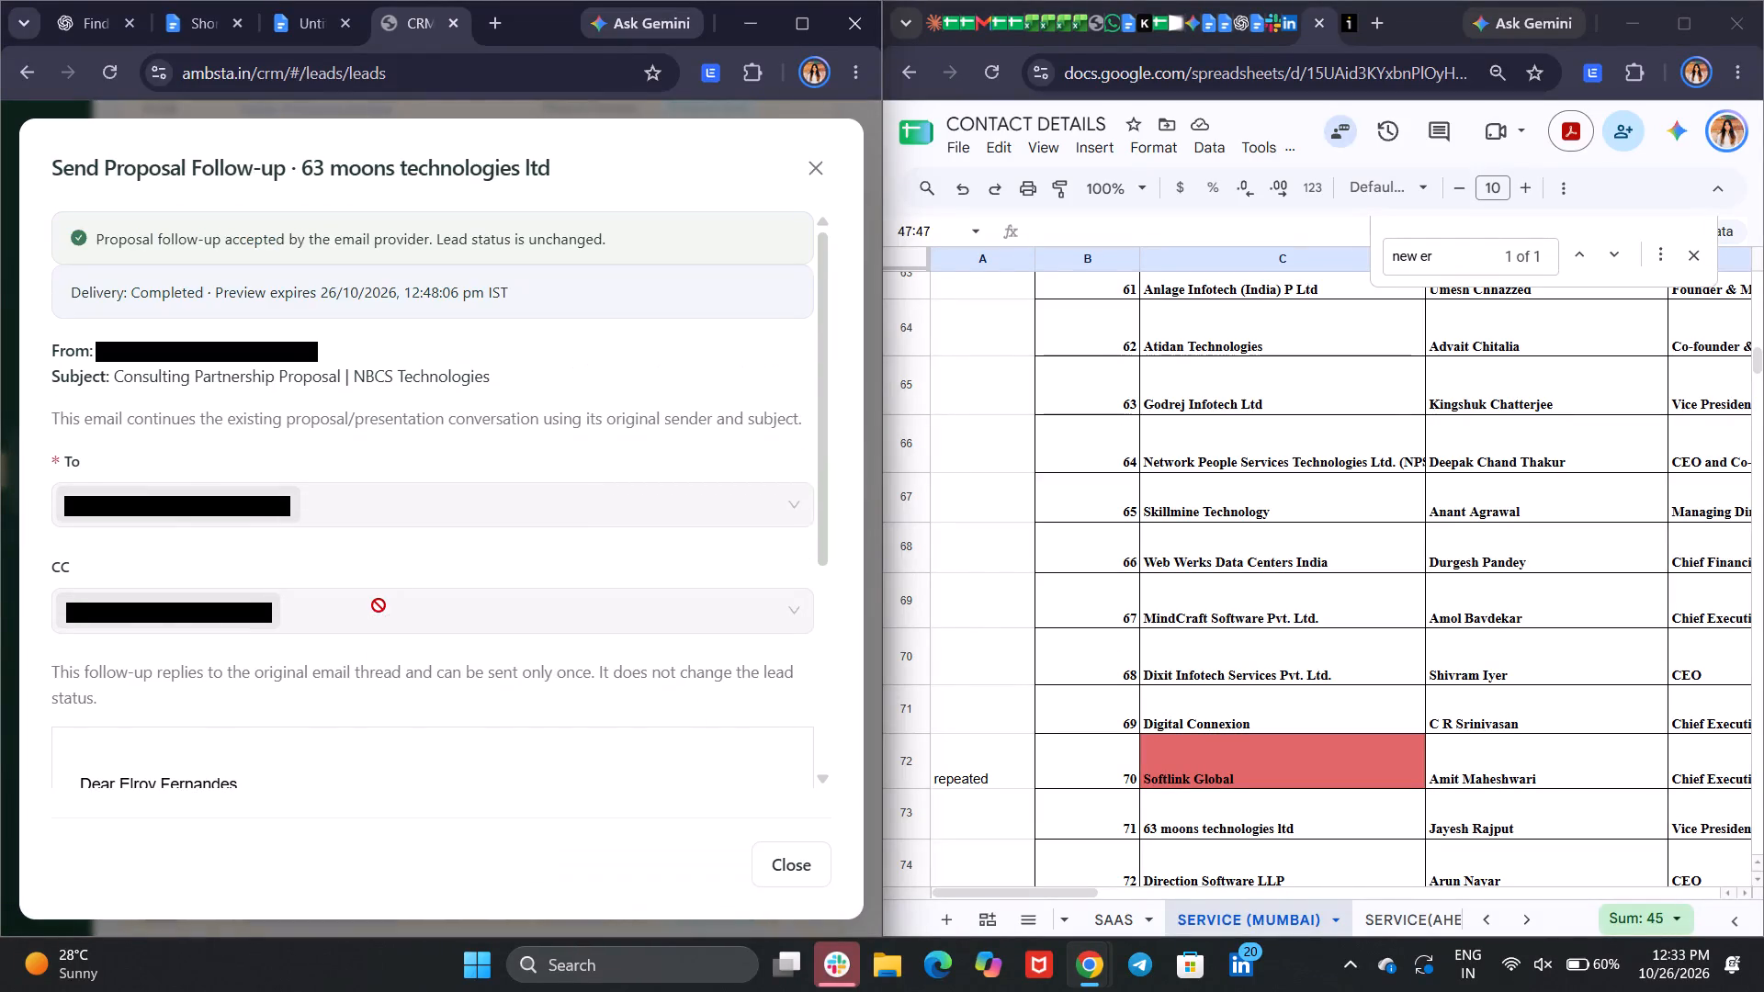
pyautogui.scroll(-3, 226, 503)
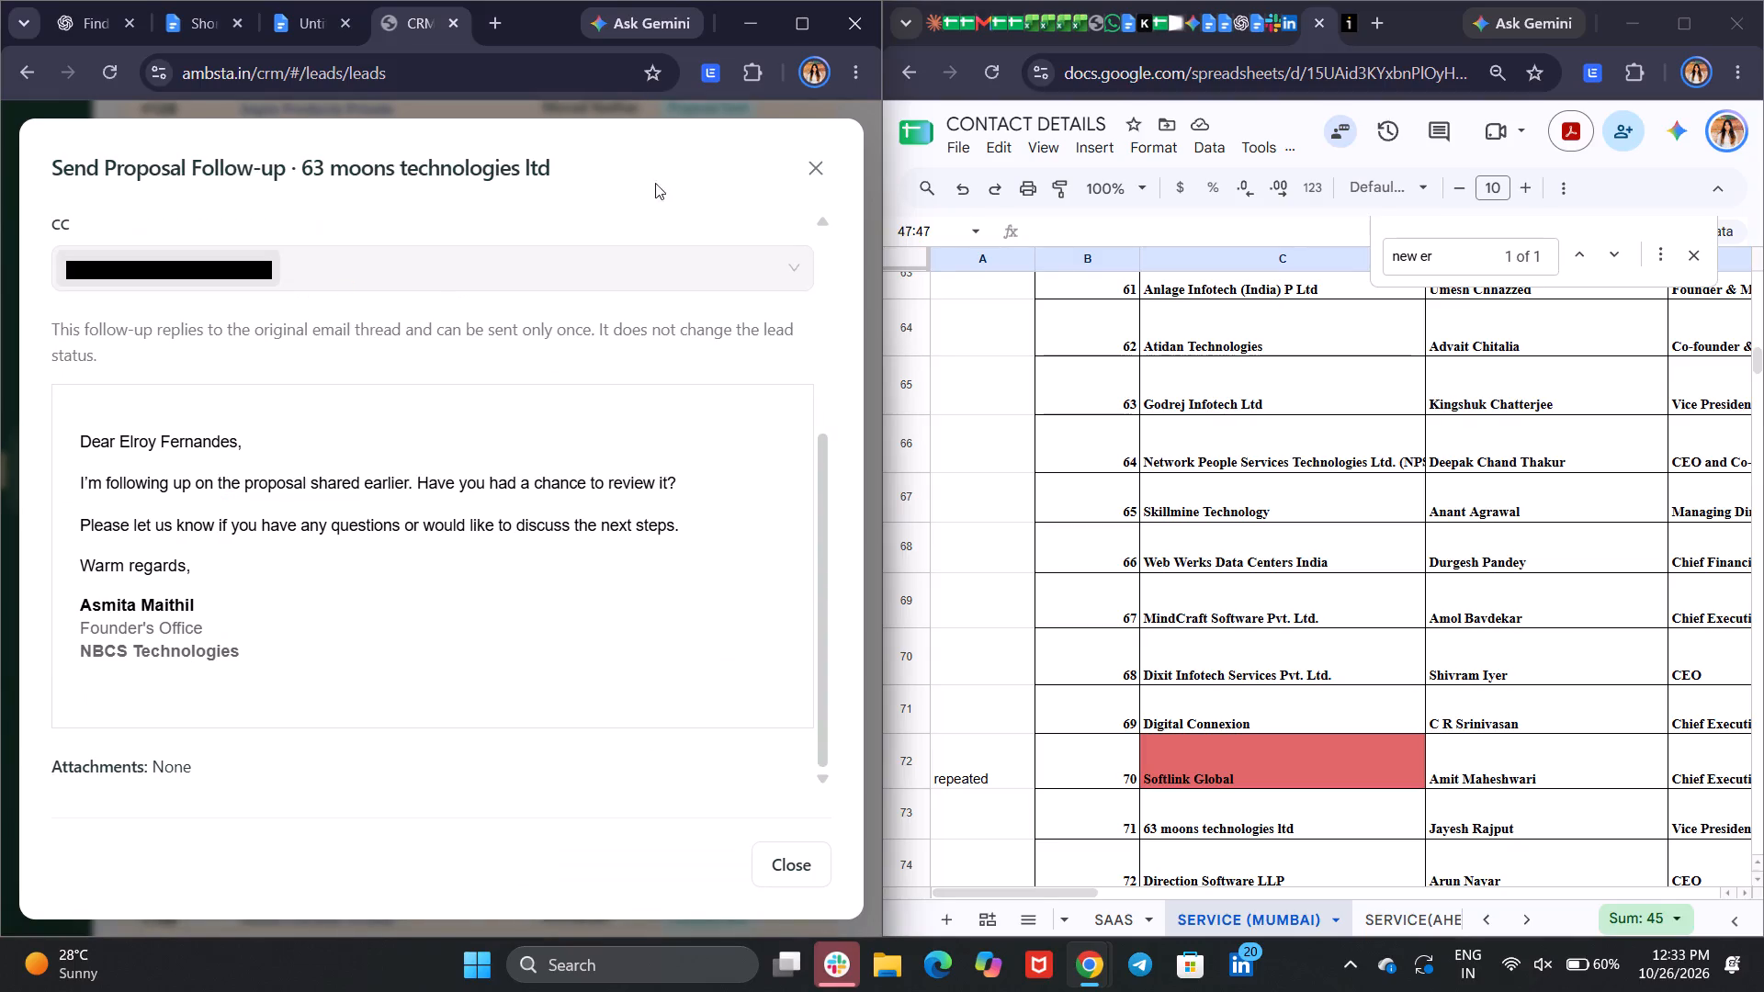
pyautogui.click(821, 173)
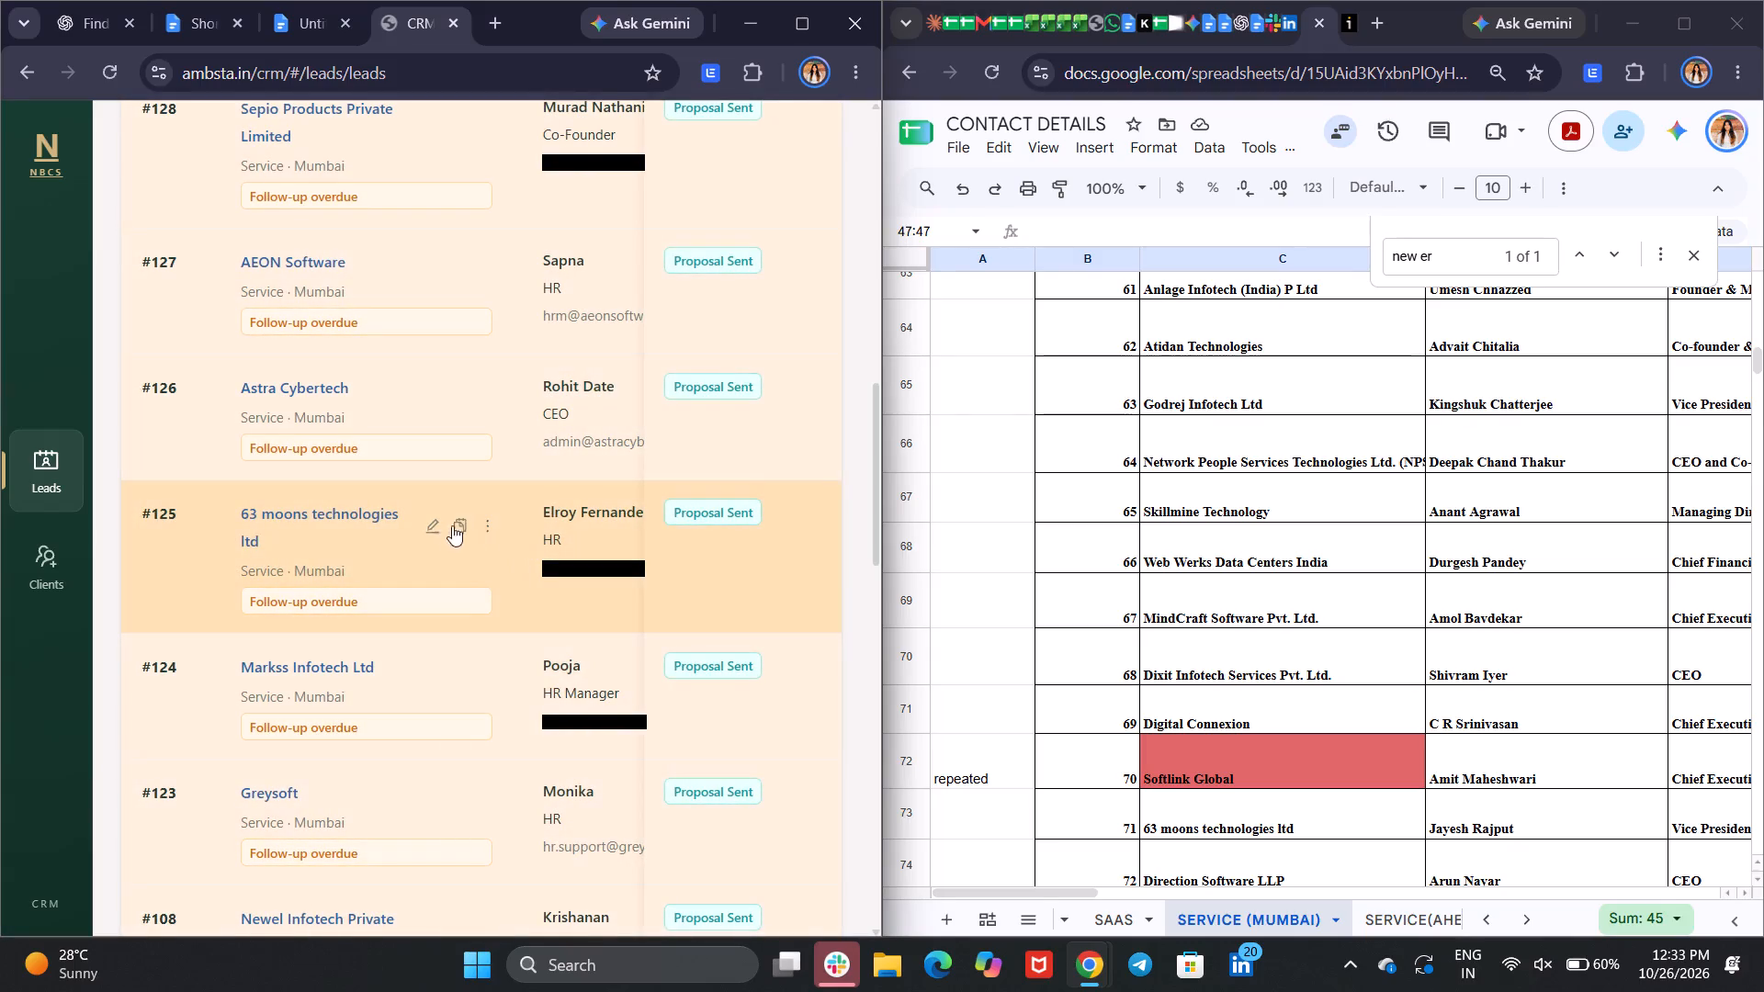
# Open the follow-up record of 63 moons technologies ltd and enter the reschedule remark "Sent follow up through mail.".
pyautogui.click(480, 525)
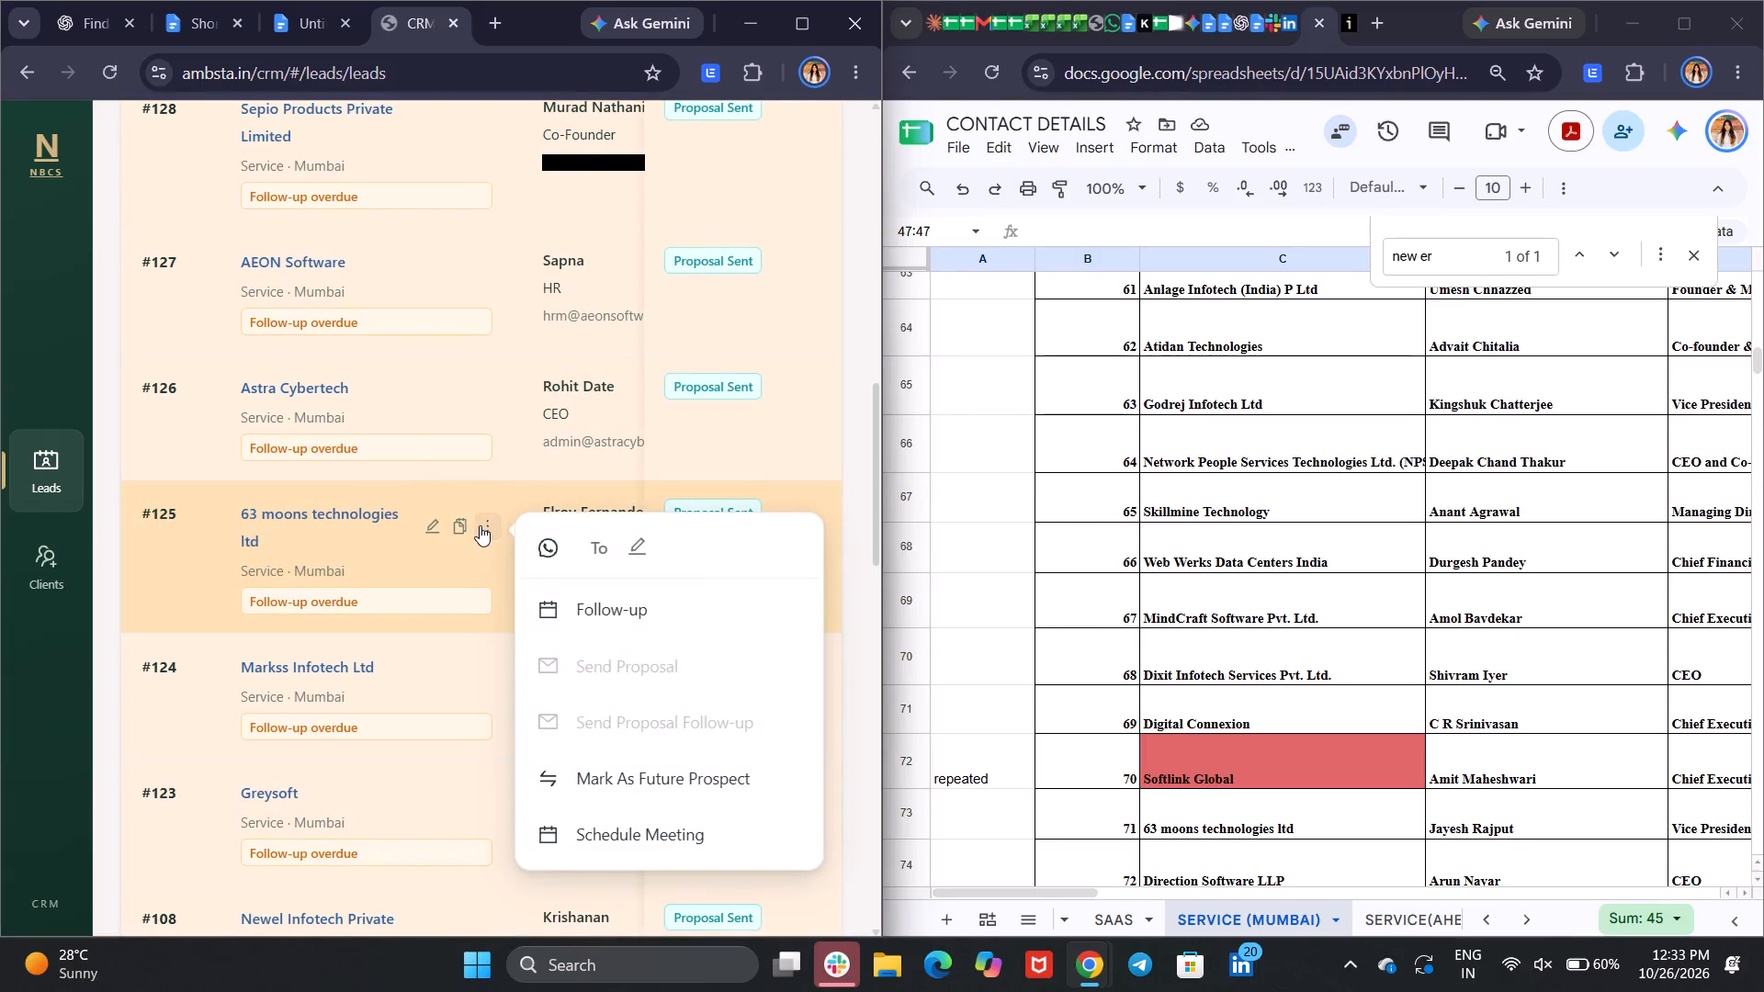
pyautogui.click(600, 602)
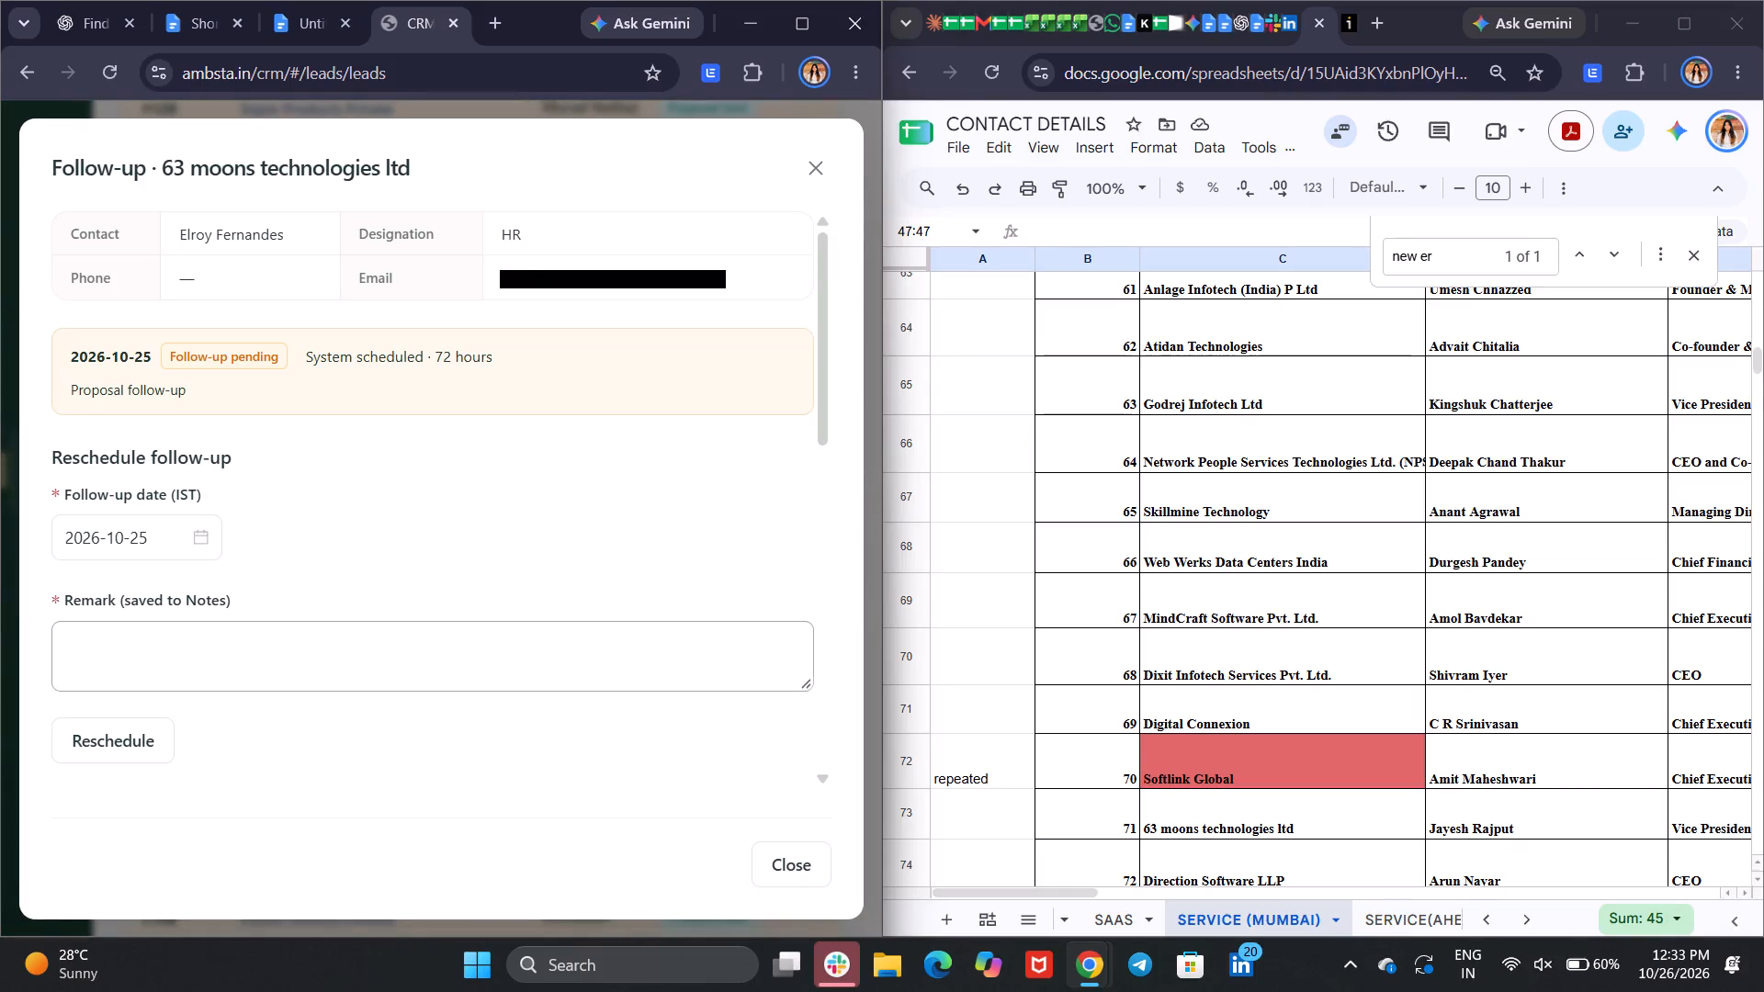
pyautogui.click(261, 653)
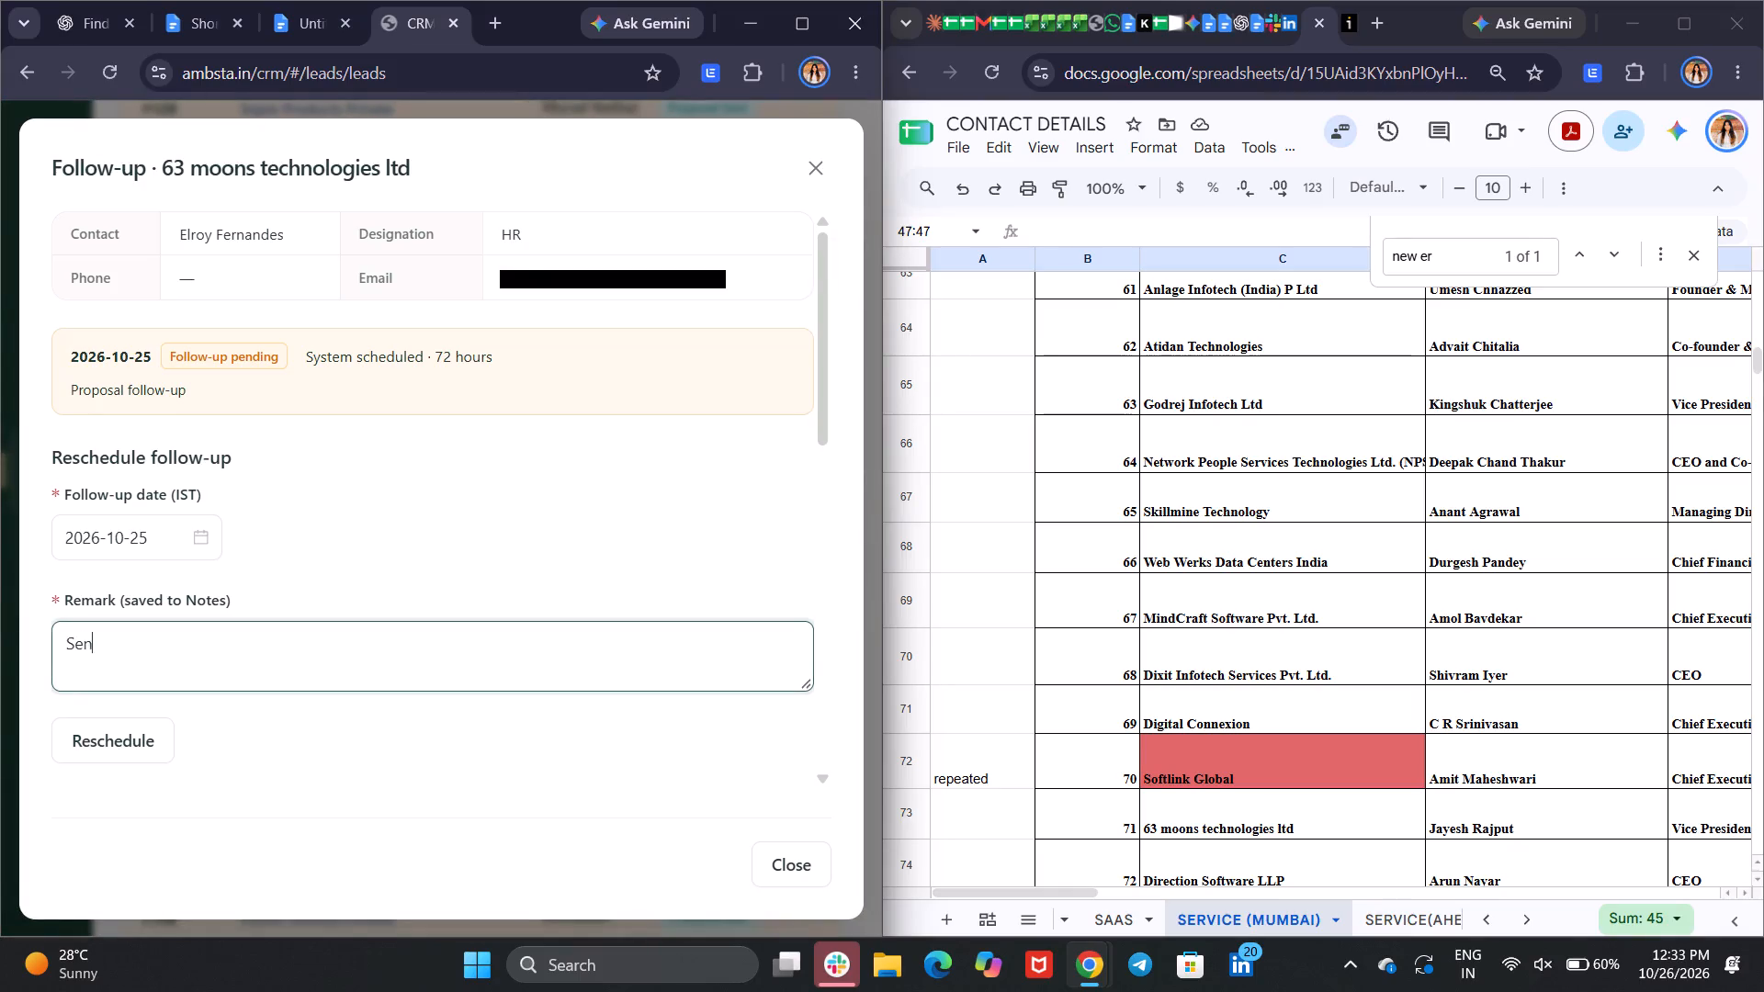
pyautogui.write('follow up through p')
pyautogui.press('BackSpace')
pyautogui.write('mail')
pyautogui.press('.')
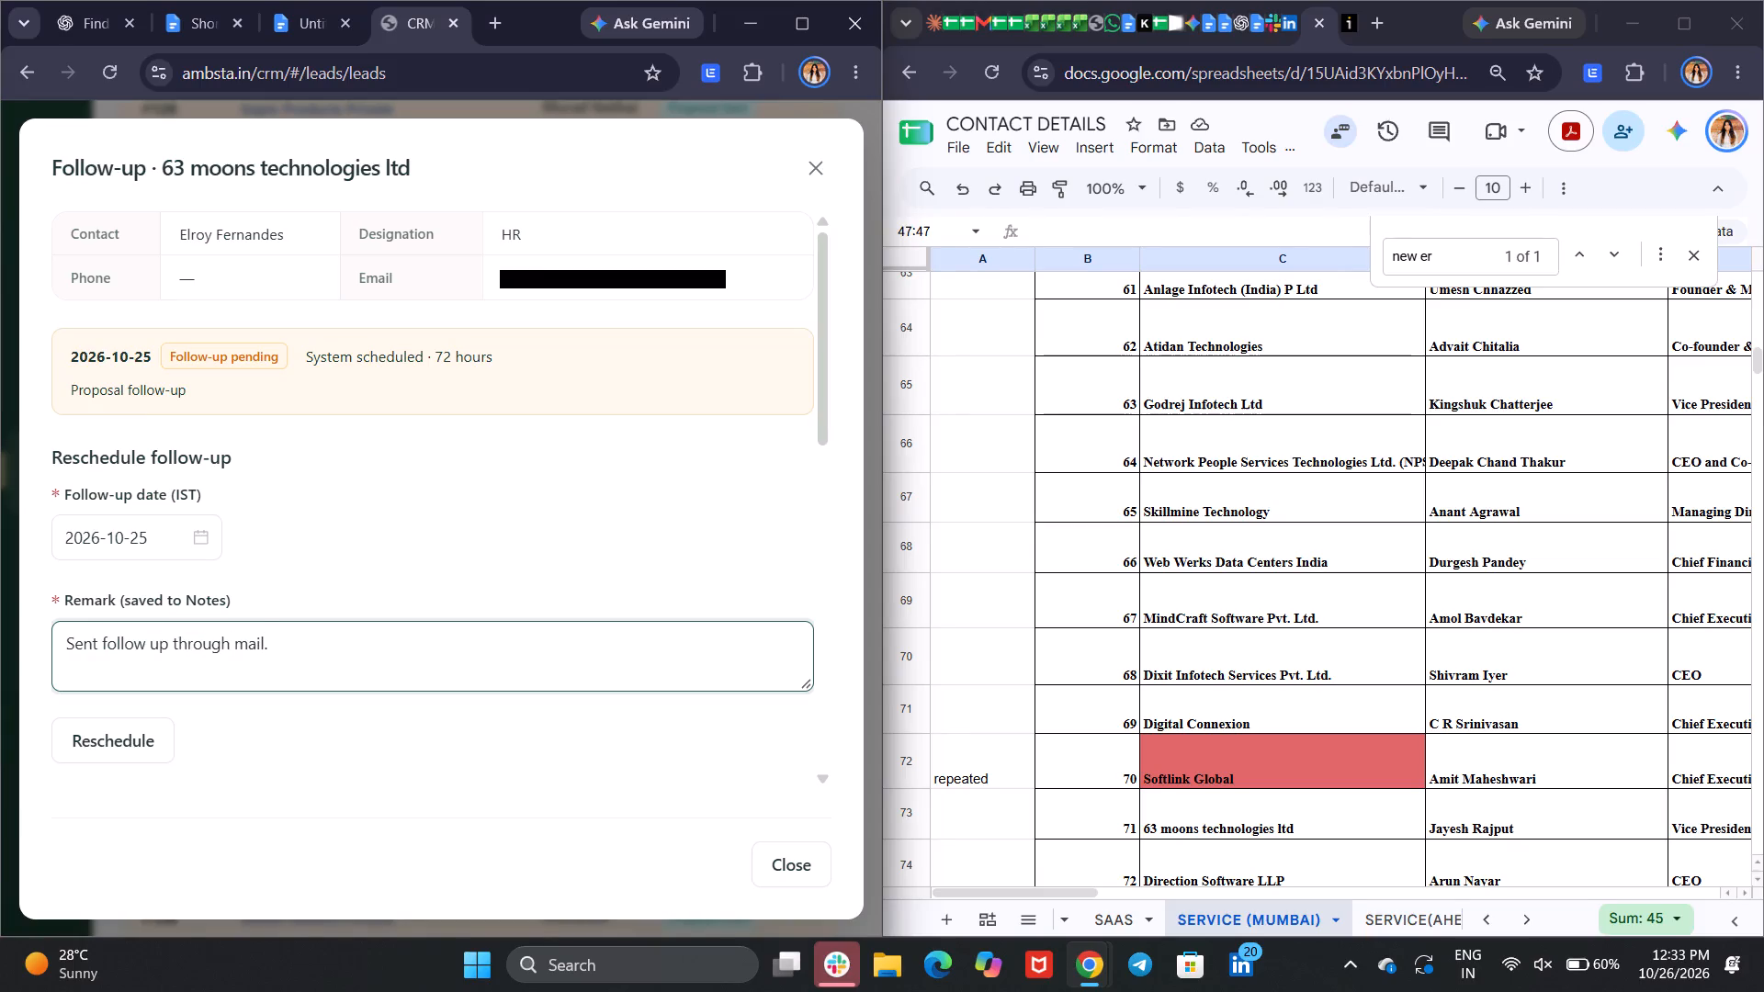
# Mark the 63 moons technologies ltd follow-up completed with the completion note "Sent follow up through mail." and close the record.
pyautogui.scroll(-3, 242, 630)
pyautogui.click(204, 468)
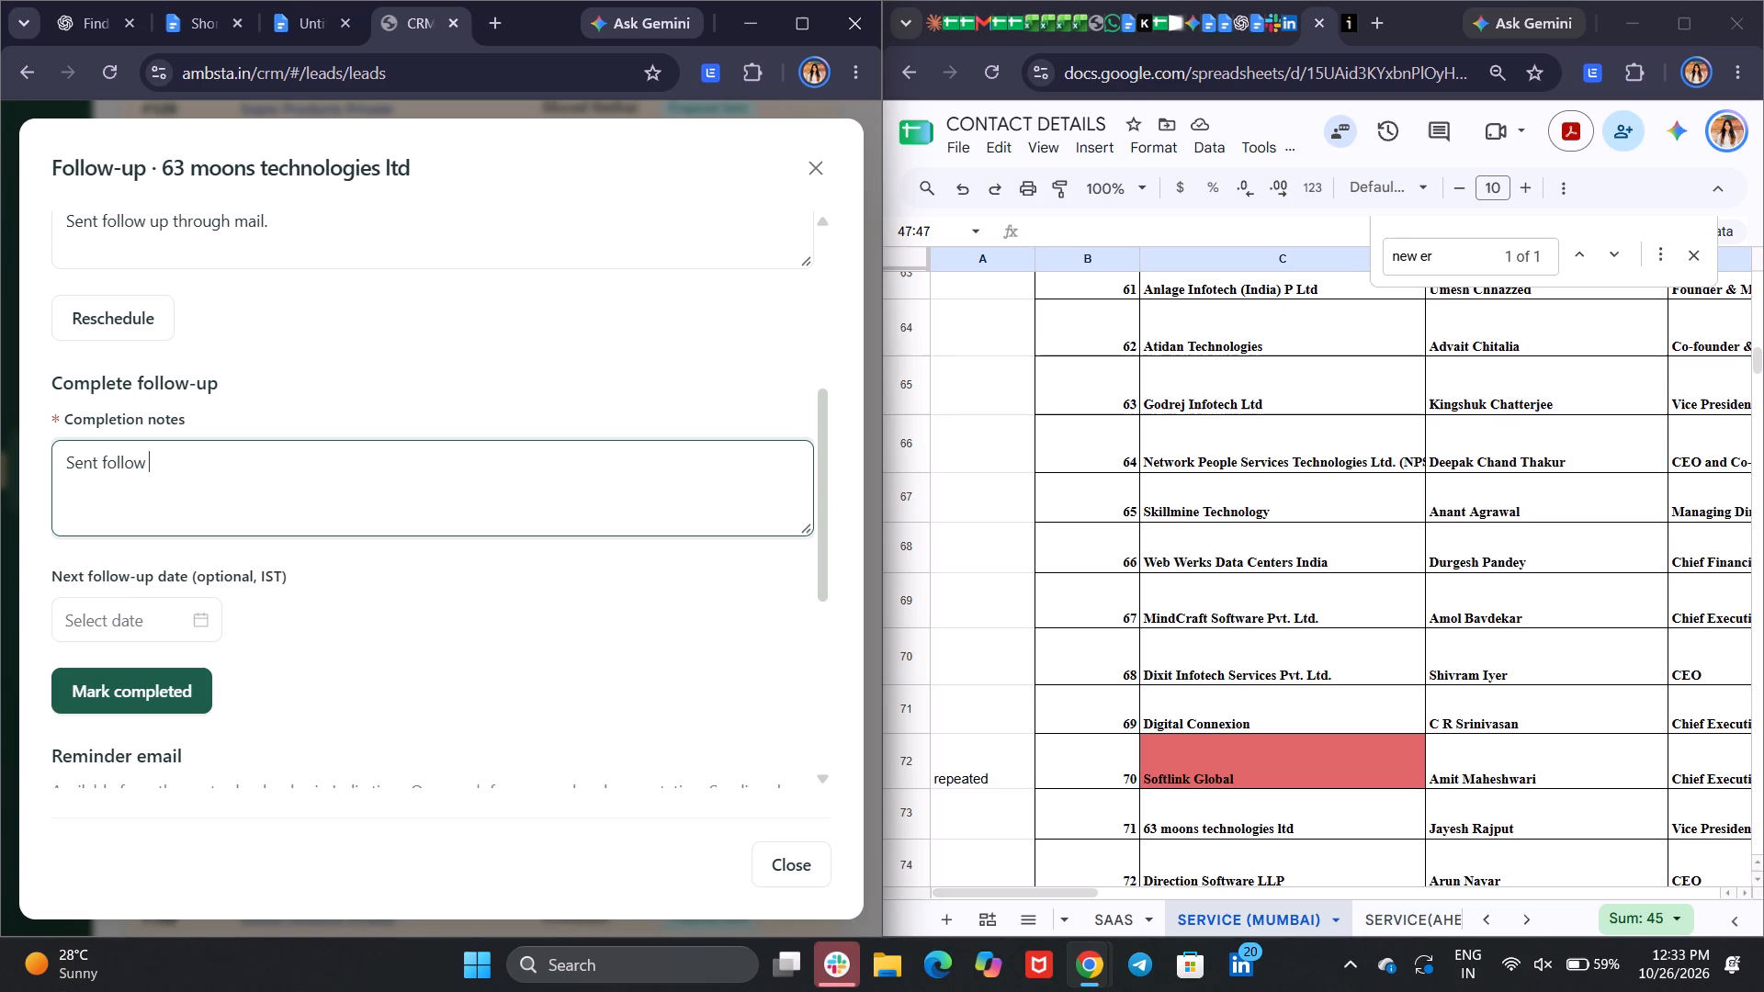
pyautogui.write('up through mqi')
pyautogui.press('BackSpace')
pyautogui.press('BackSpace')
pyautogui.write('ail.')
pyautogui.click(147, 690)
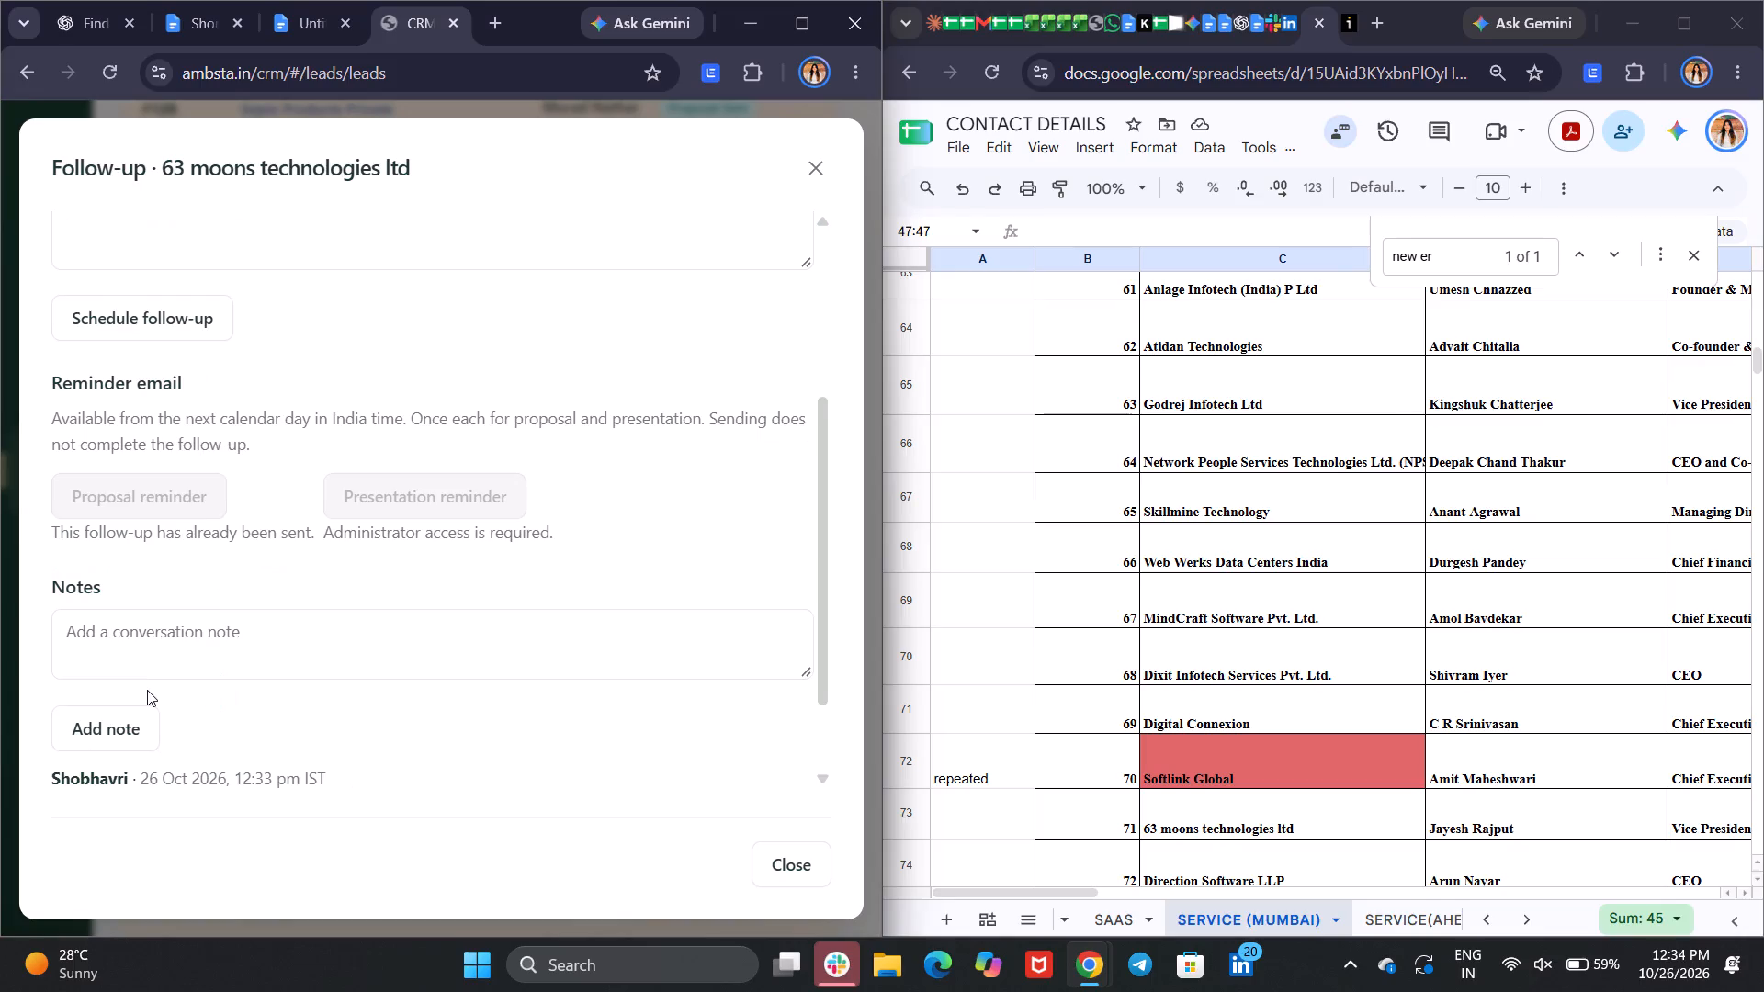
pyautogui.scroll(-2, 249, 609)
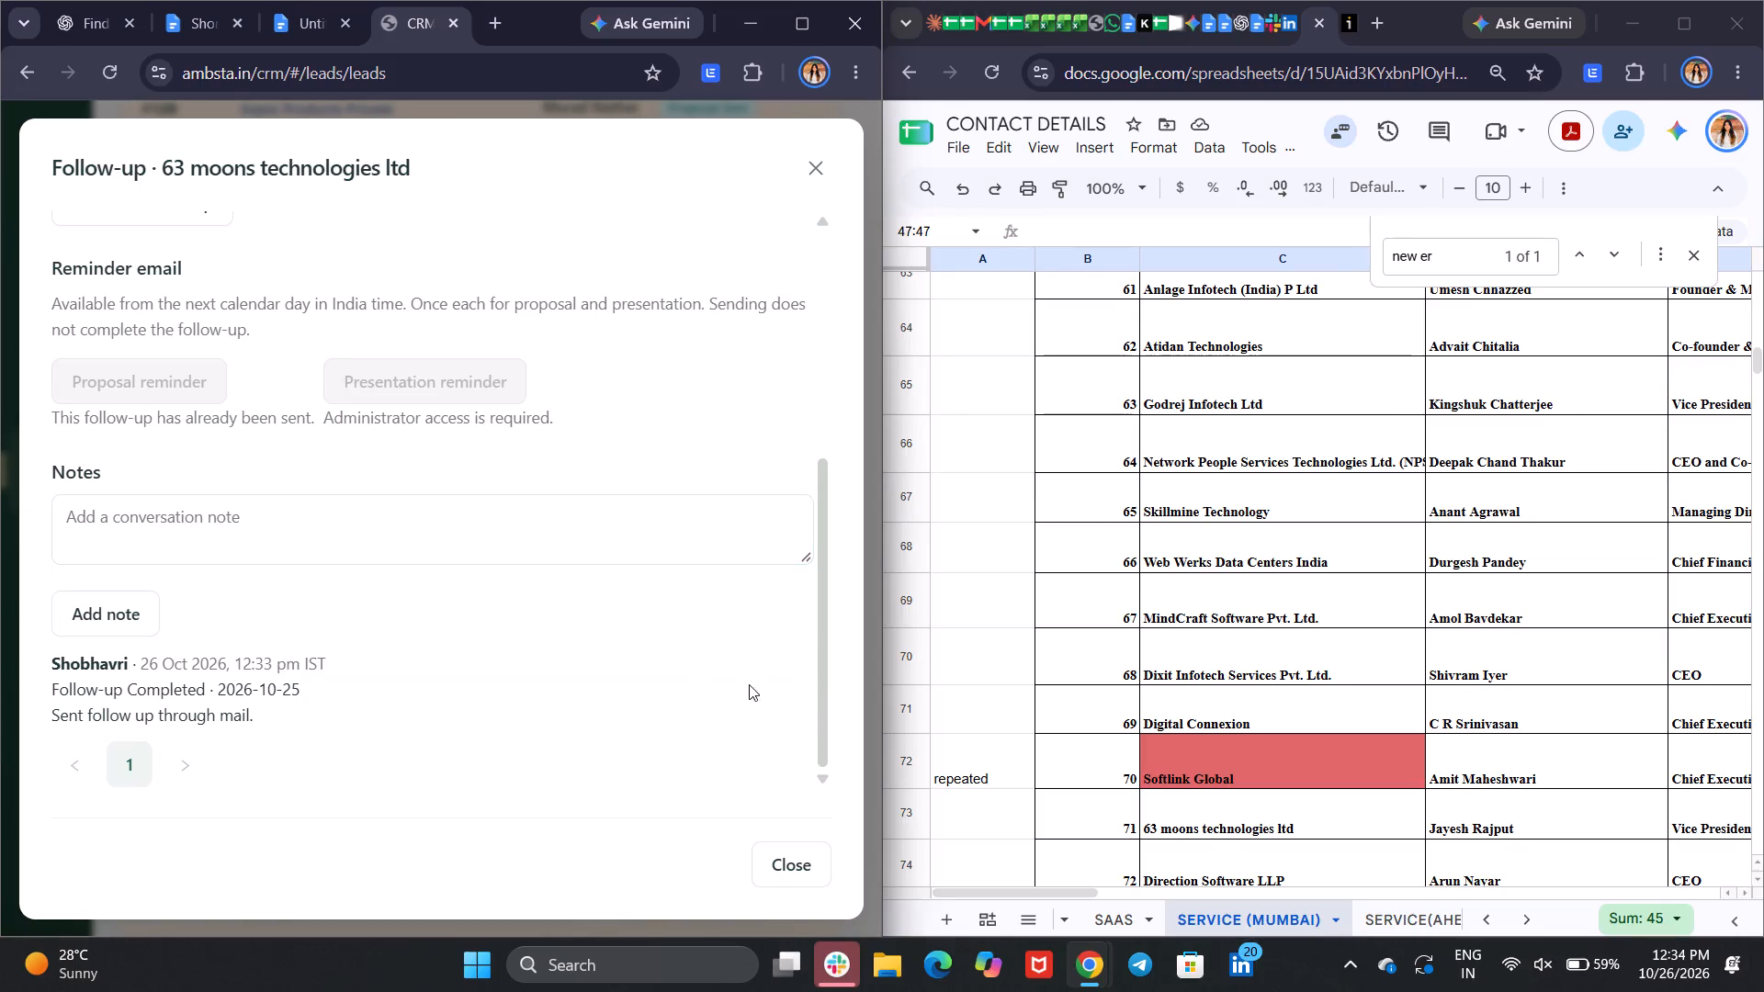
pyautogui.click(814, 163)
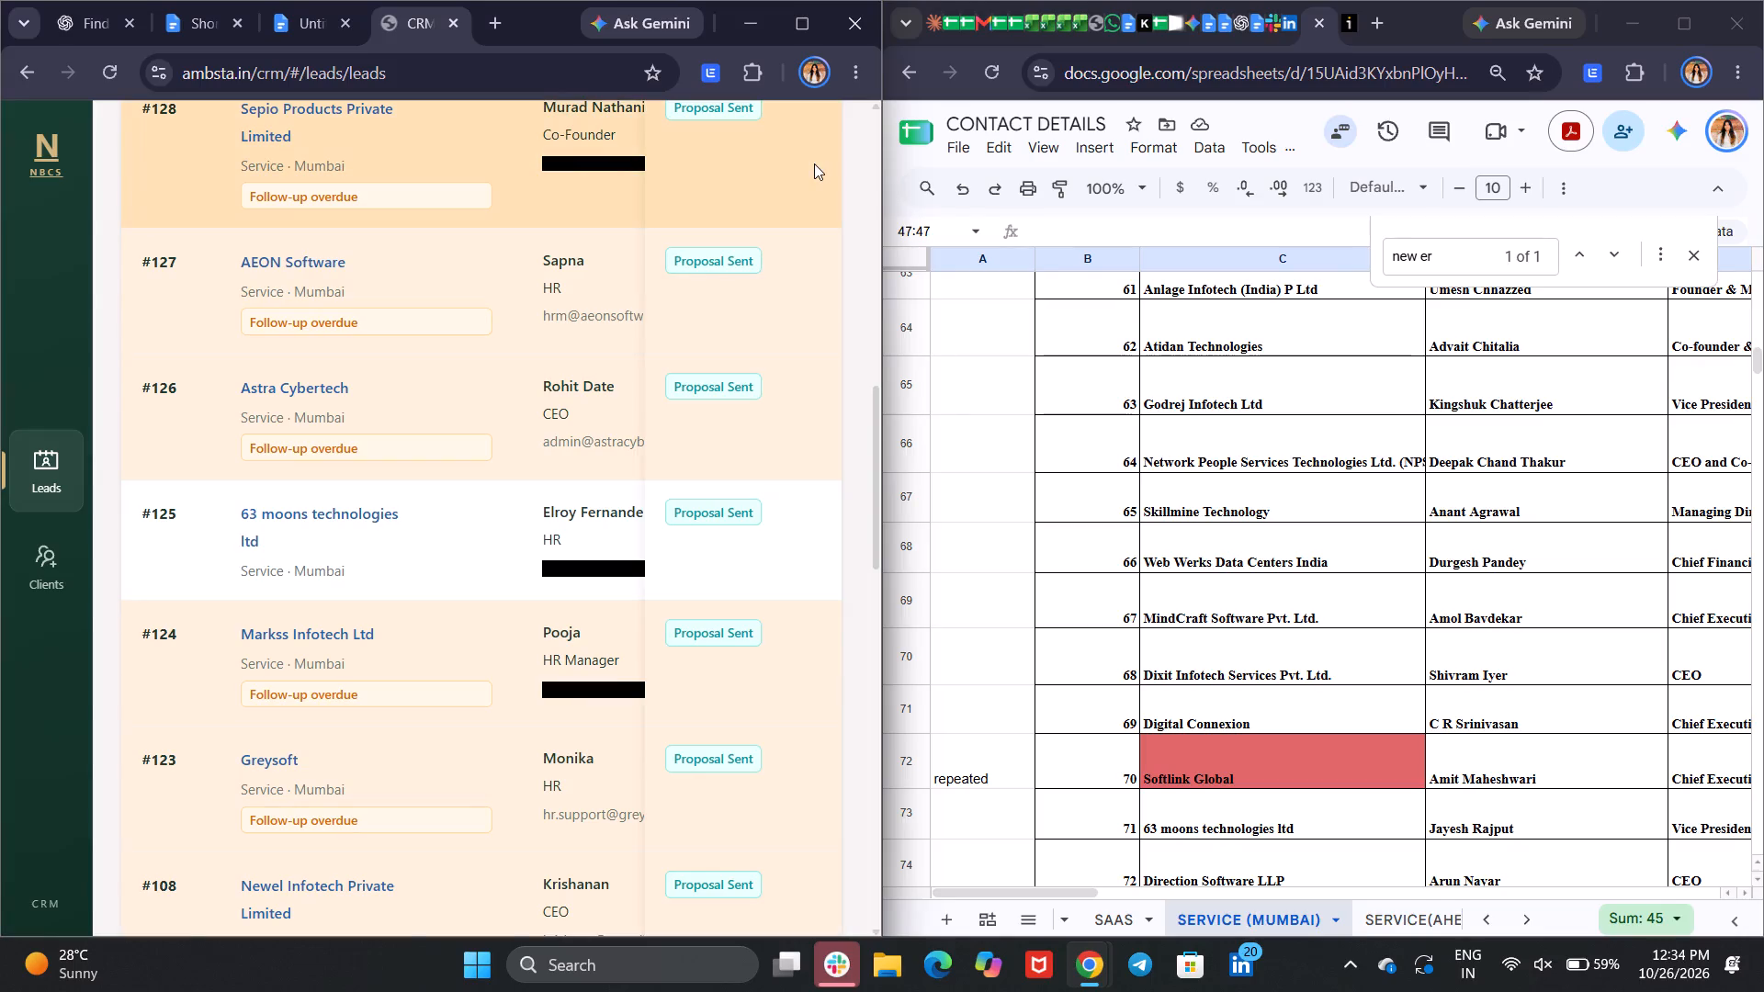
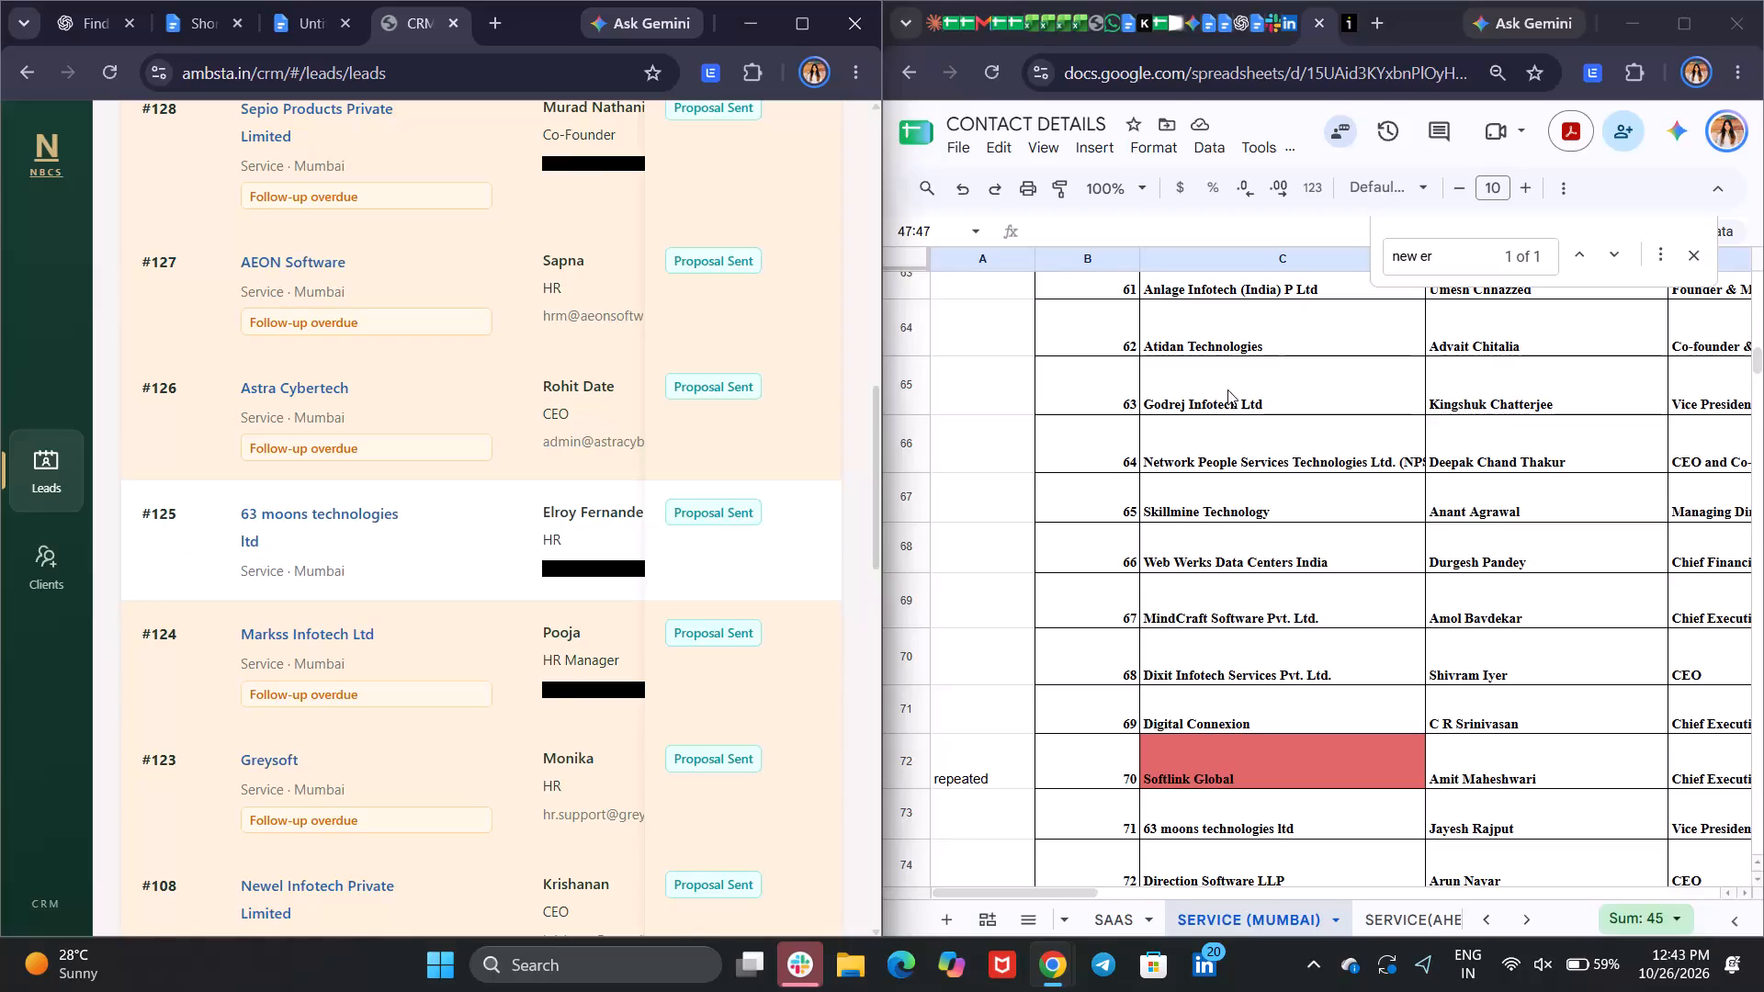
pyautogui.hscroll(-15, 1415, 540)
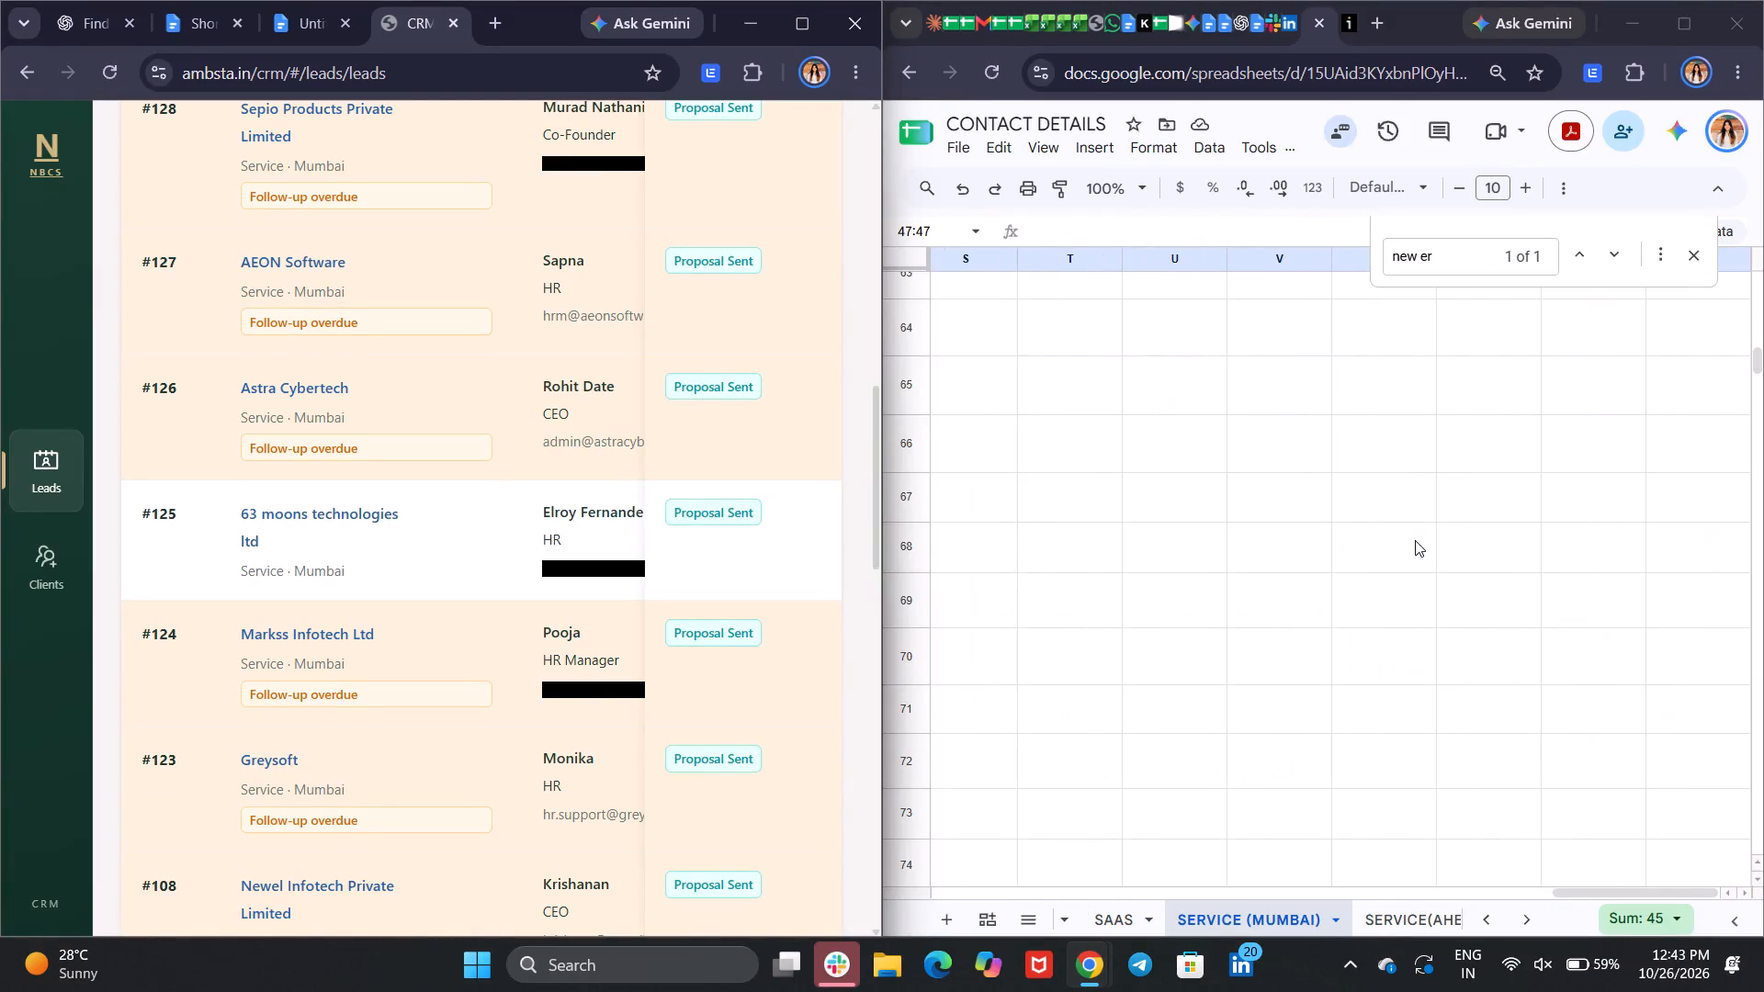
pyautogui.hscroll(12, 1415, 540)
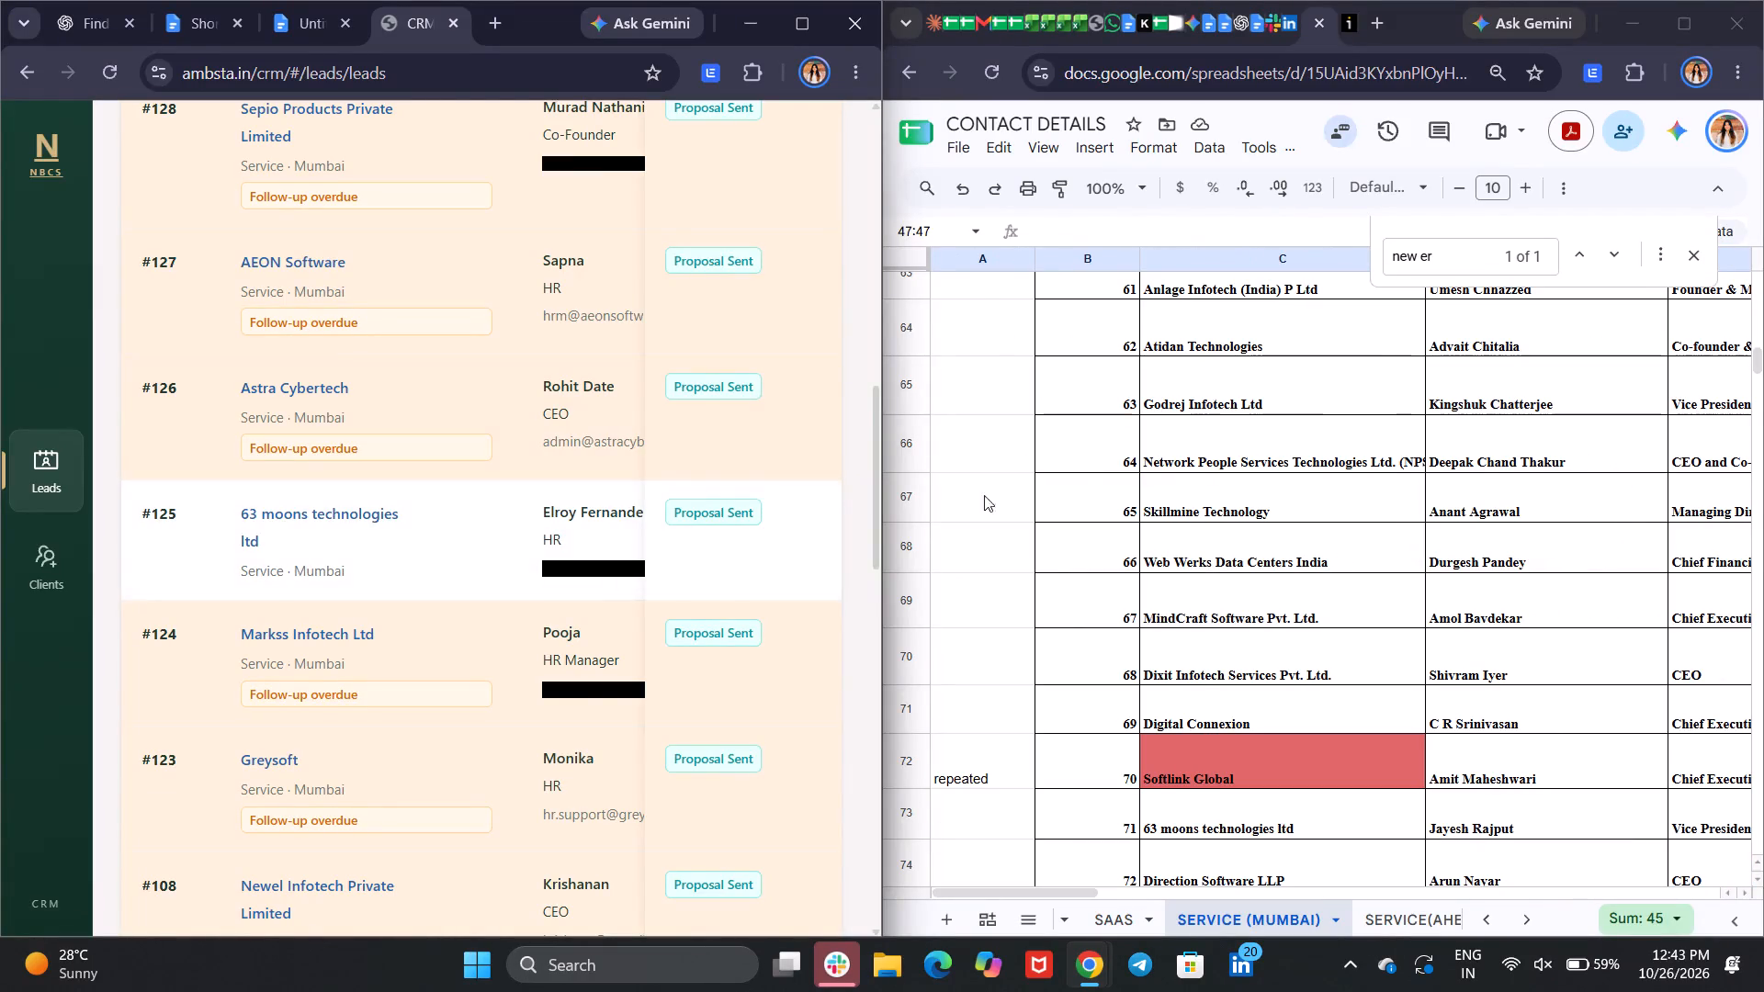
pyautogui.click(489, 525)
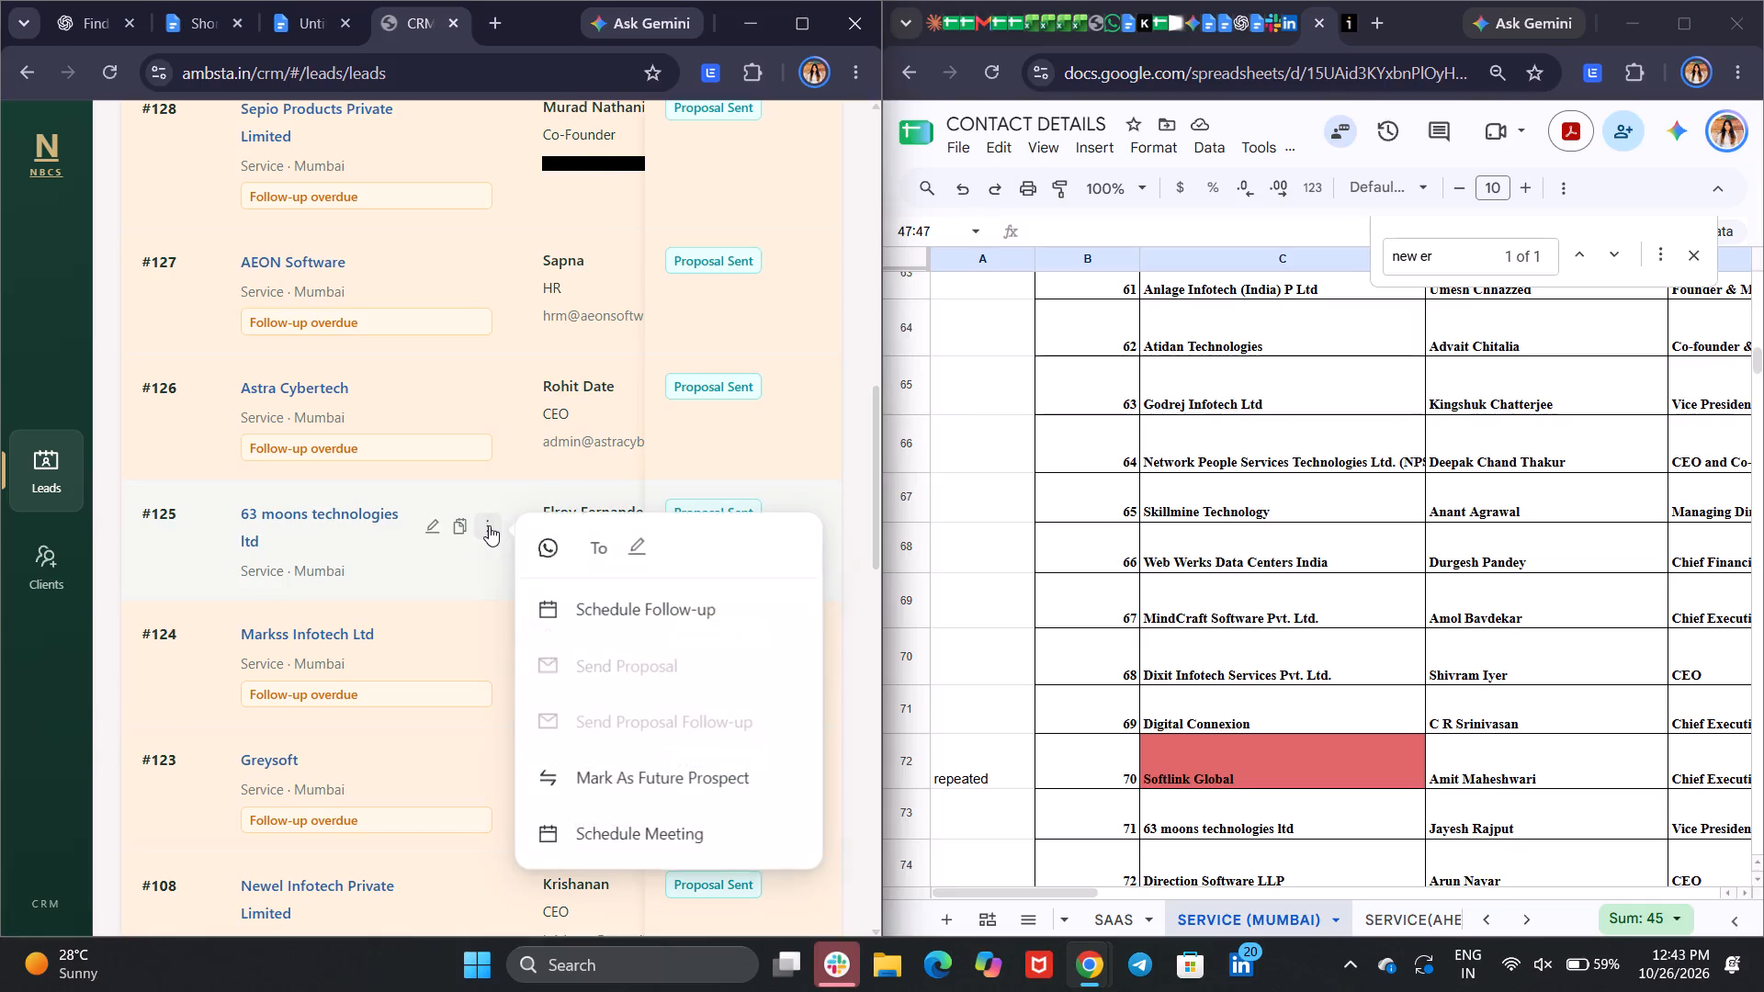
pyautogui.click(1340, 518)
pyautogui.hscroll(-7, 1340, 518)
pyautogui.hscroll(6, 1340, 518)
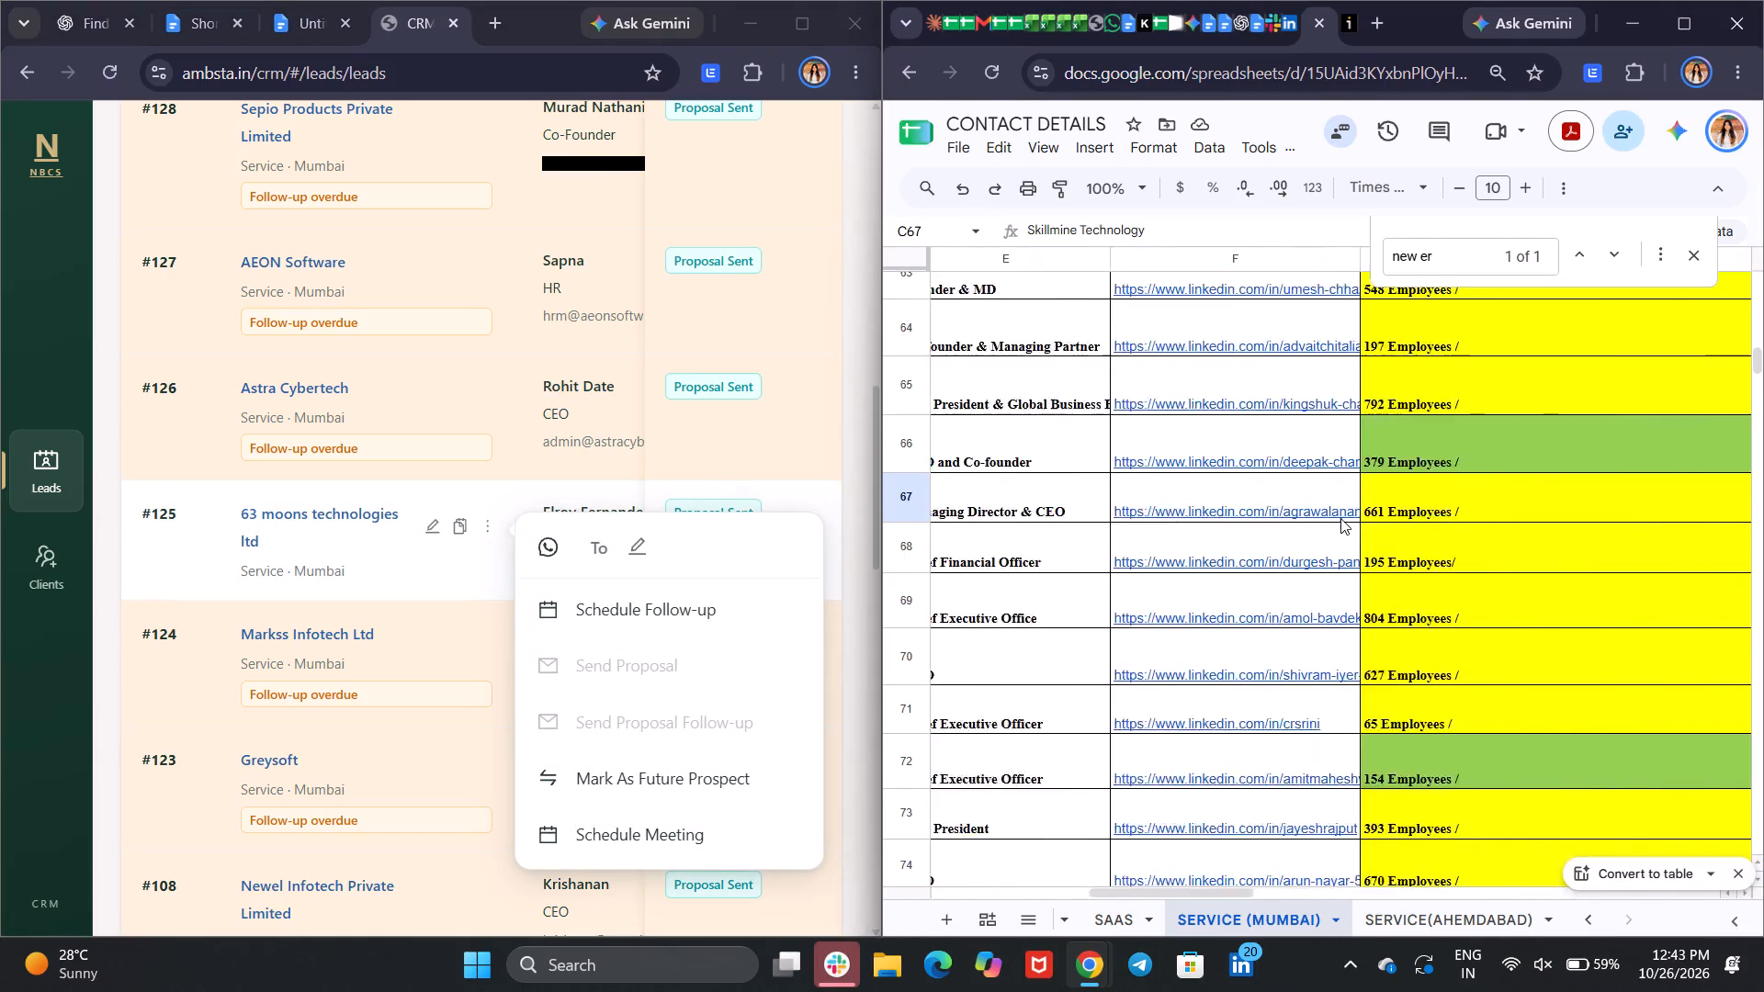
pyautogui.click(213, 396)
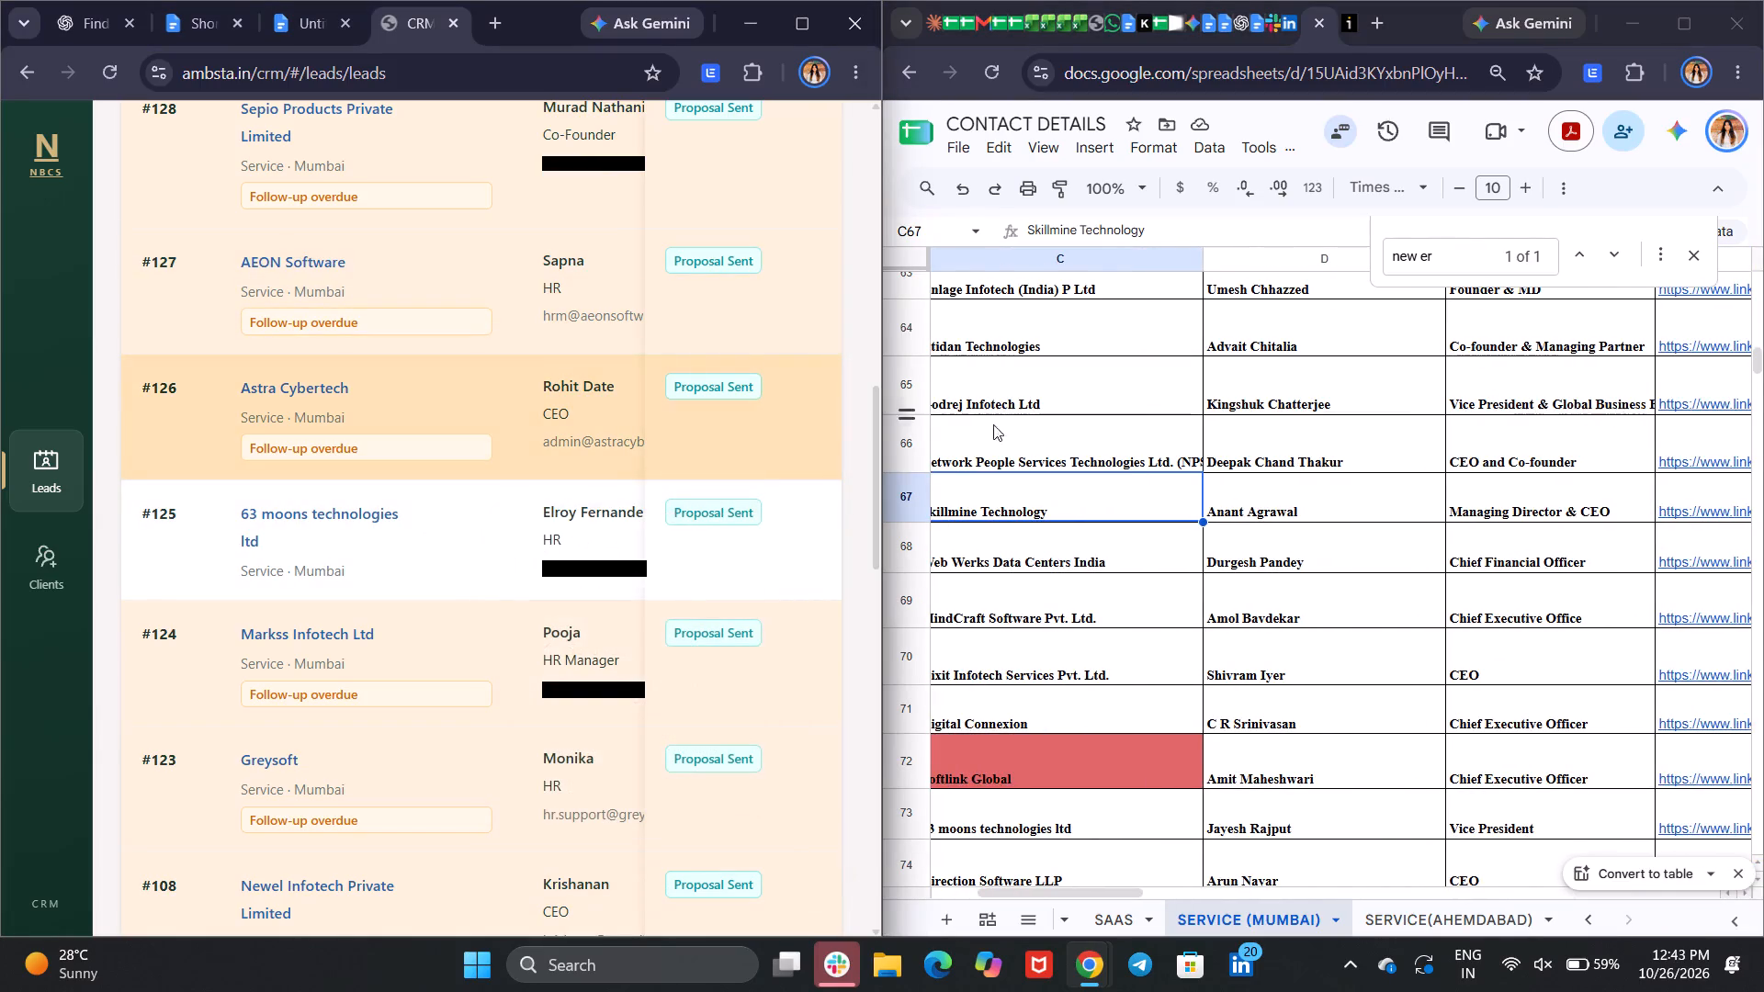
# Locate the Astra Cybertech row in the SERVICE (MUMBAI) sheet and check its call remarks.
pyautogui.hscroll(7, 1052, 440)
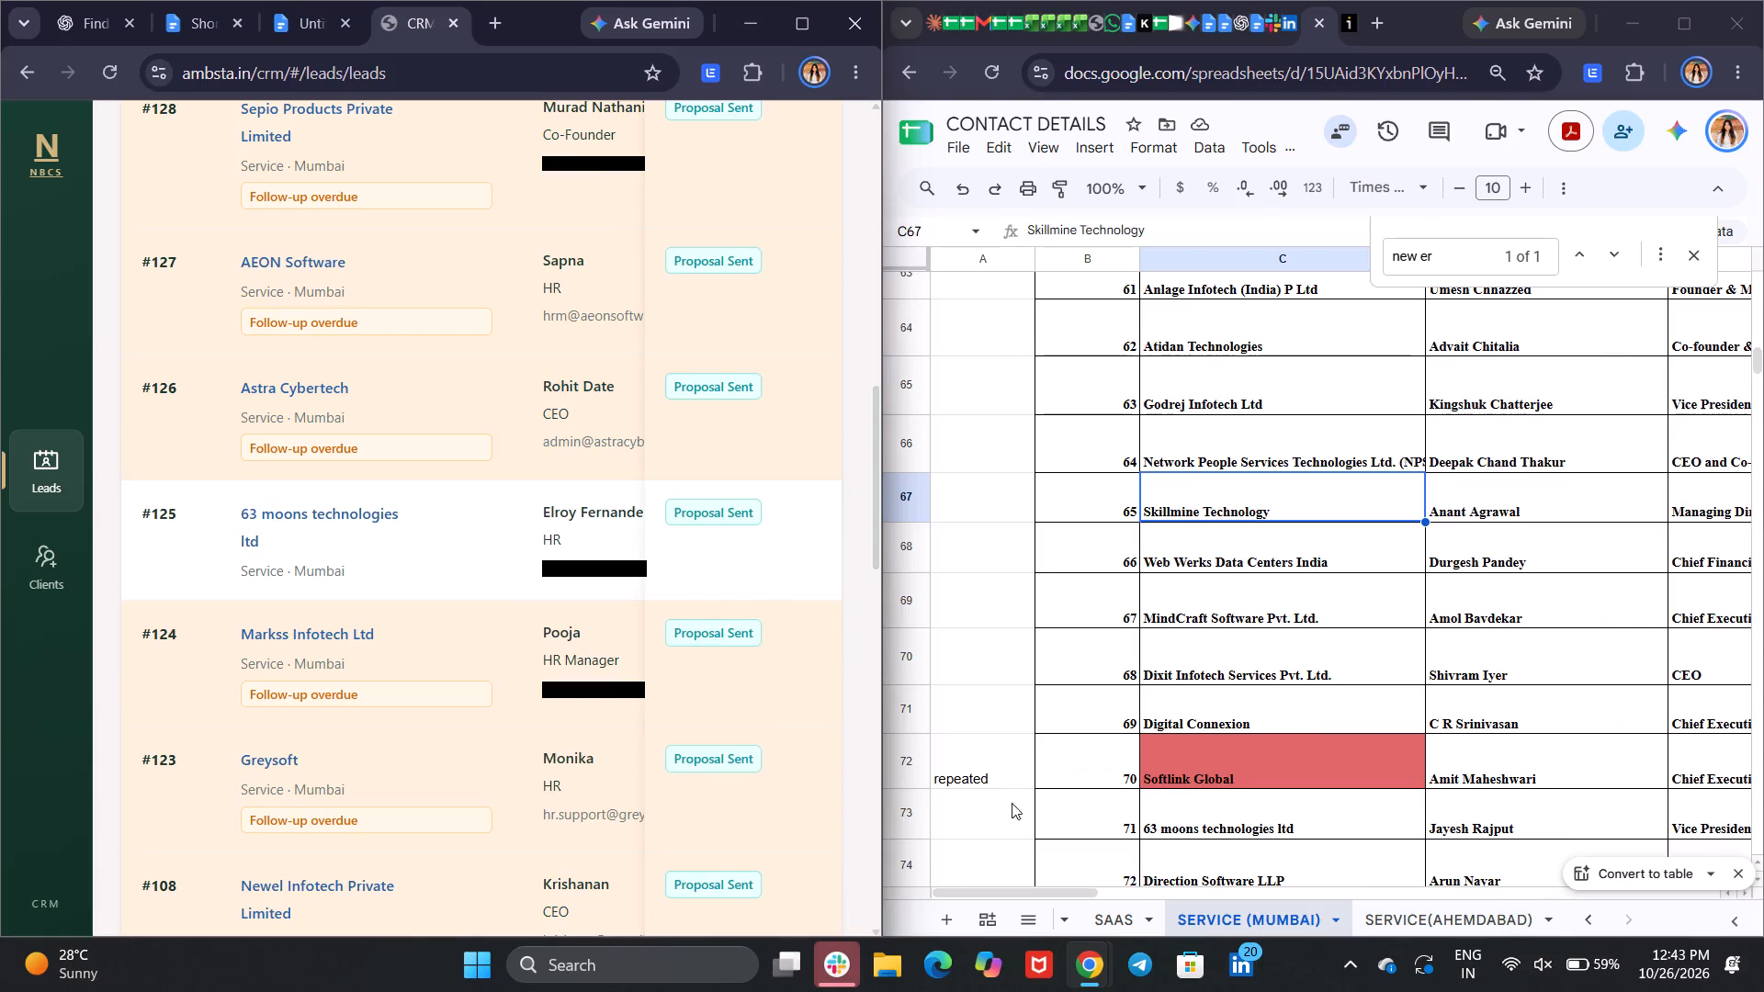
pyautogui.scroll(-4, 1474, 590)
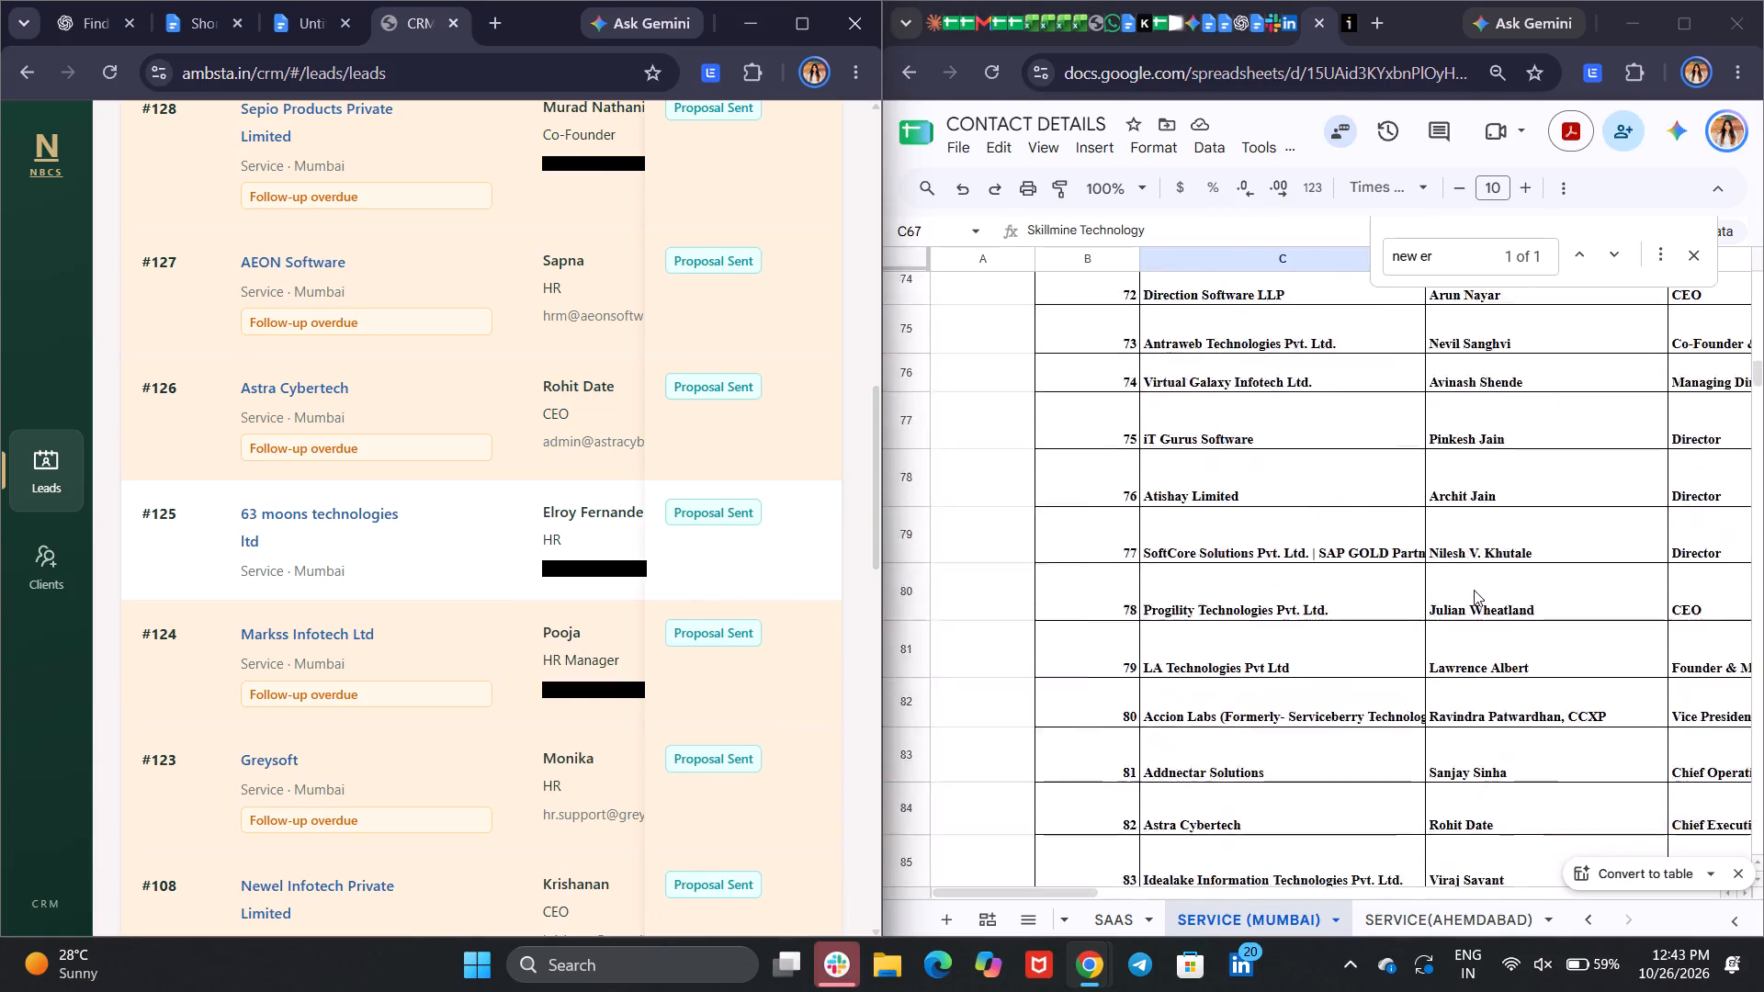
pyautogui.scroll(-2, 1474, 590)
pyautogui.scroll(5, 1474, 590)
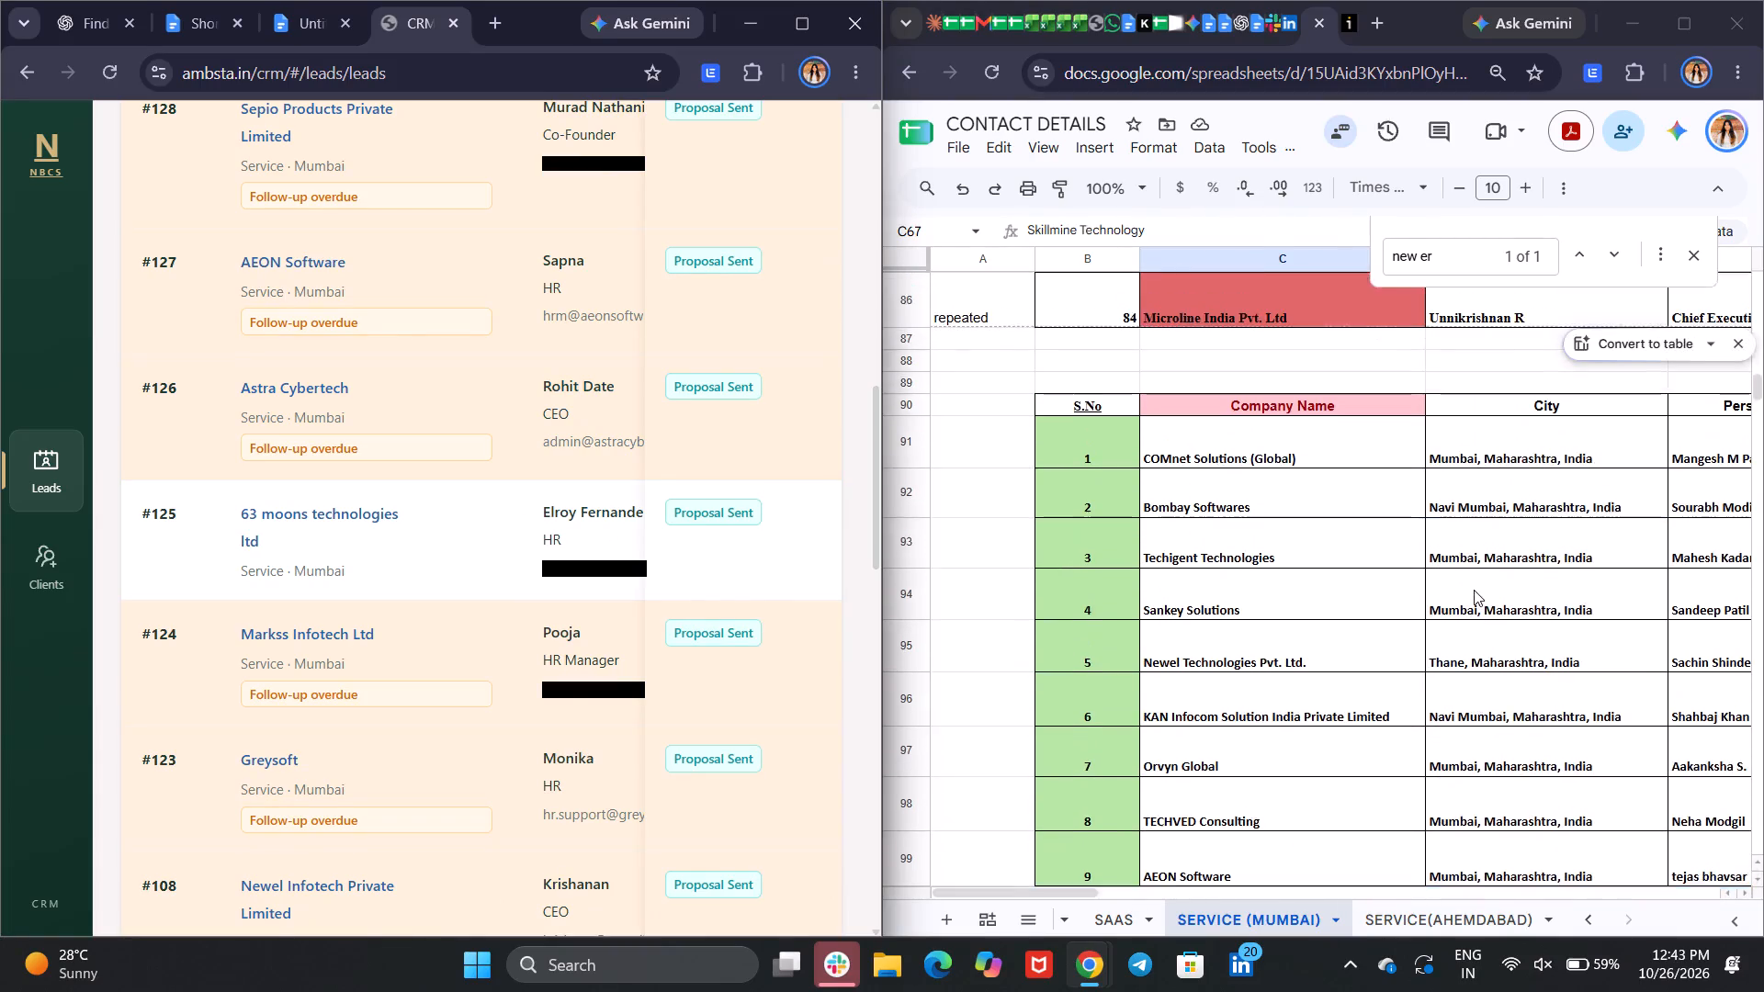
pyautogui.scroll(3, 1474, 590)
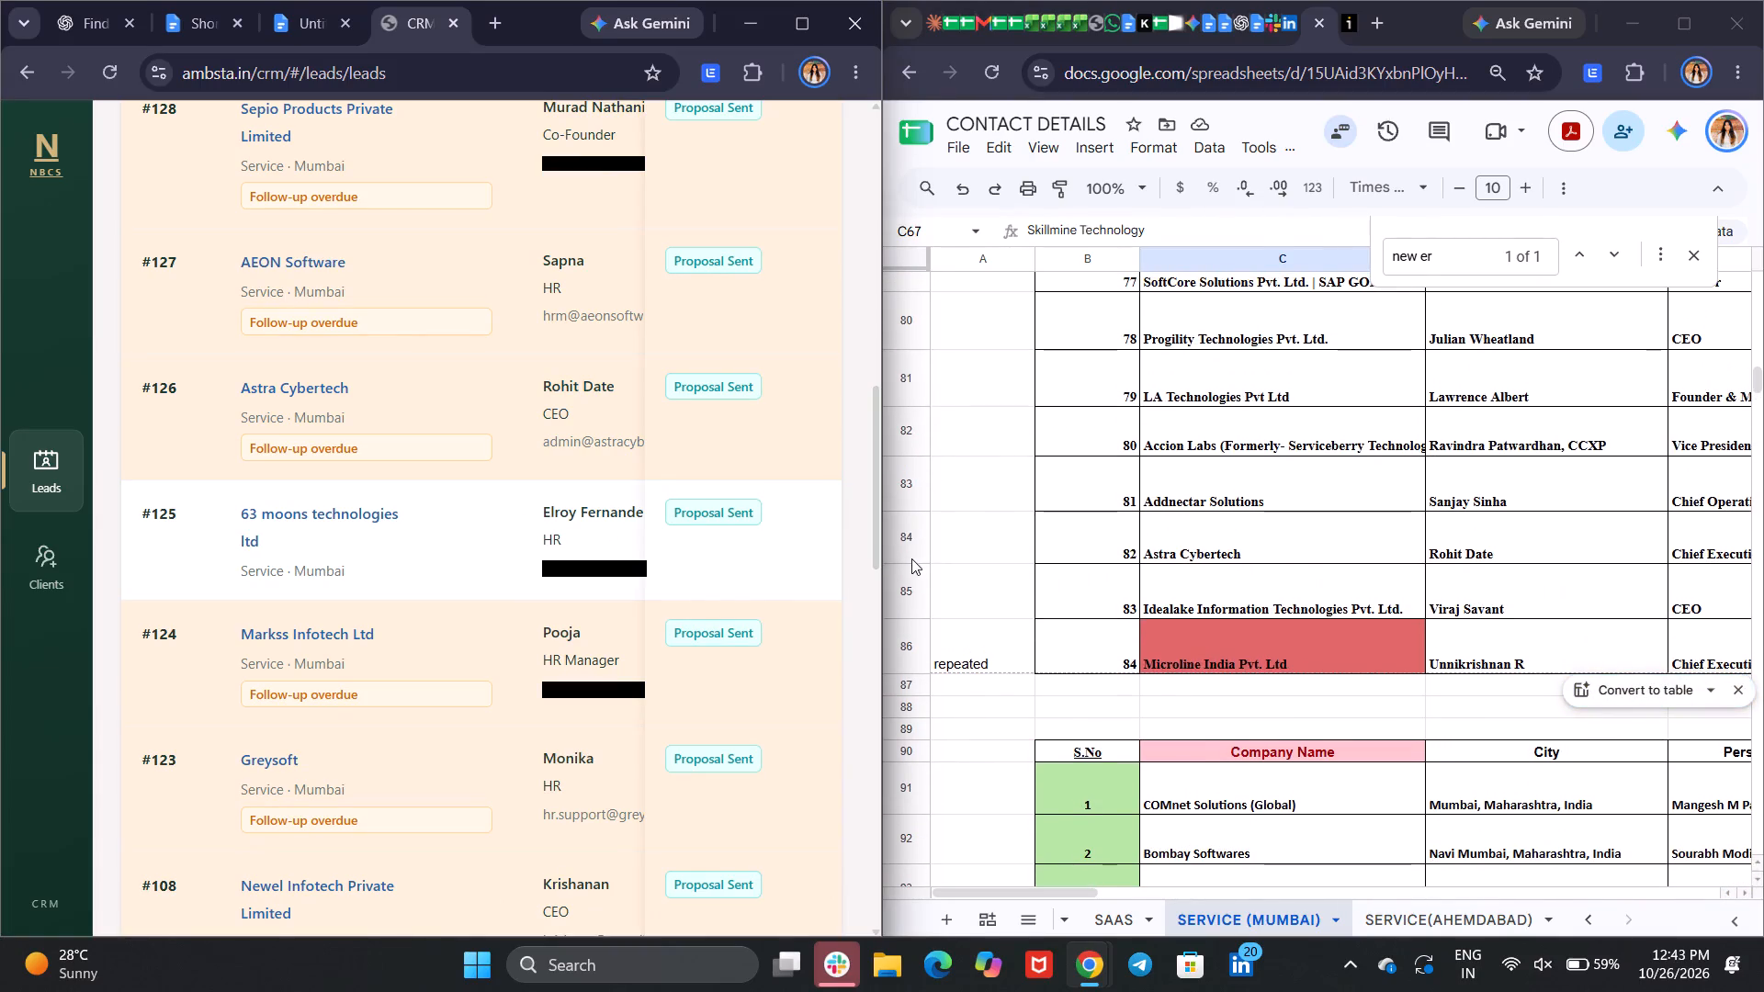
pyautogui.click(911, 558)
pyautogui.hscroll(6, 1450, 605)
pyautogui.hscroll(-7, 1450, 605)
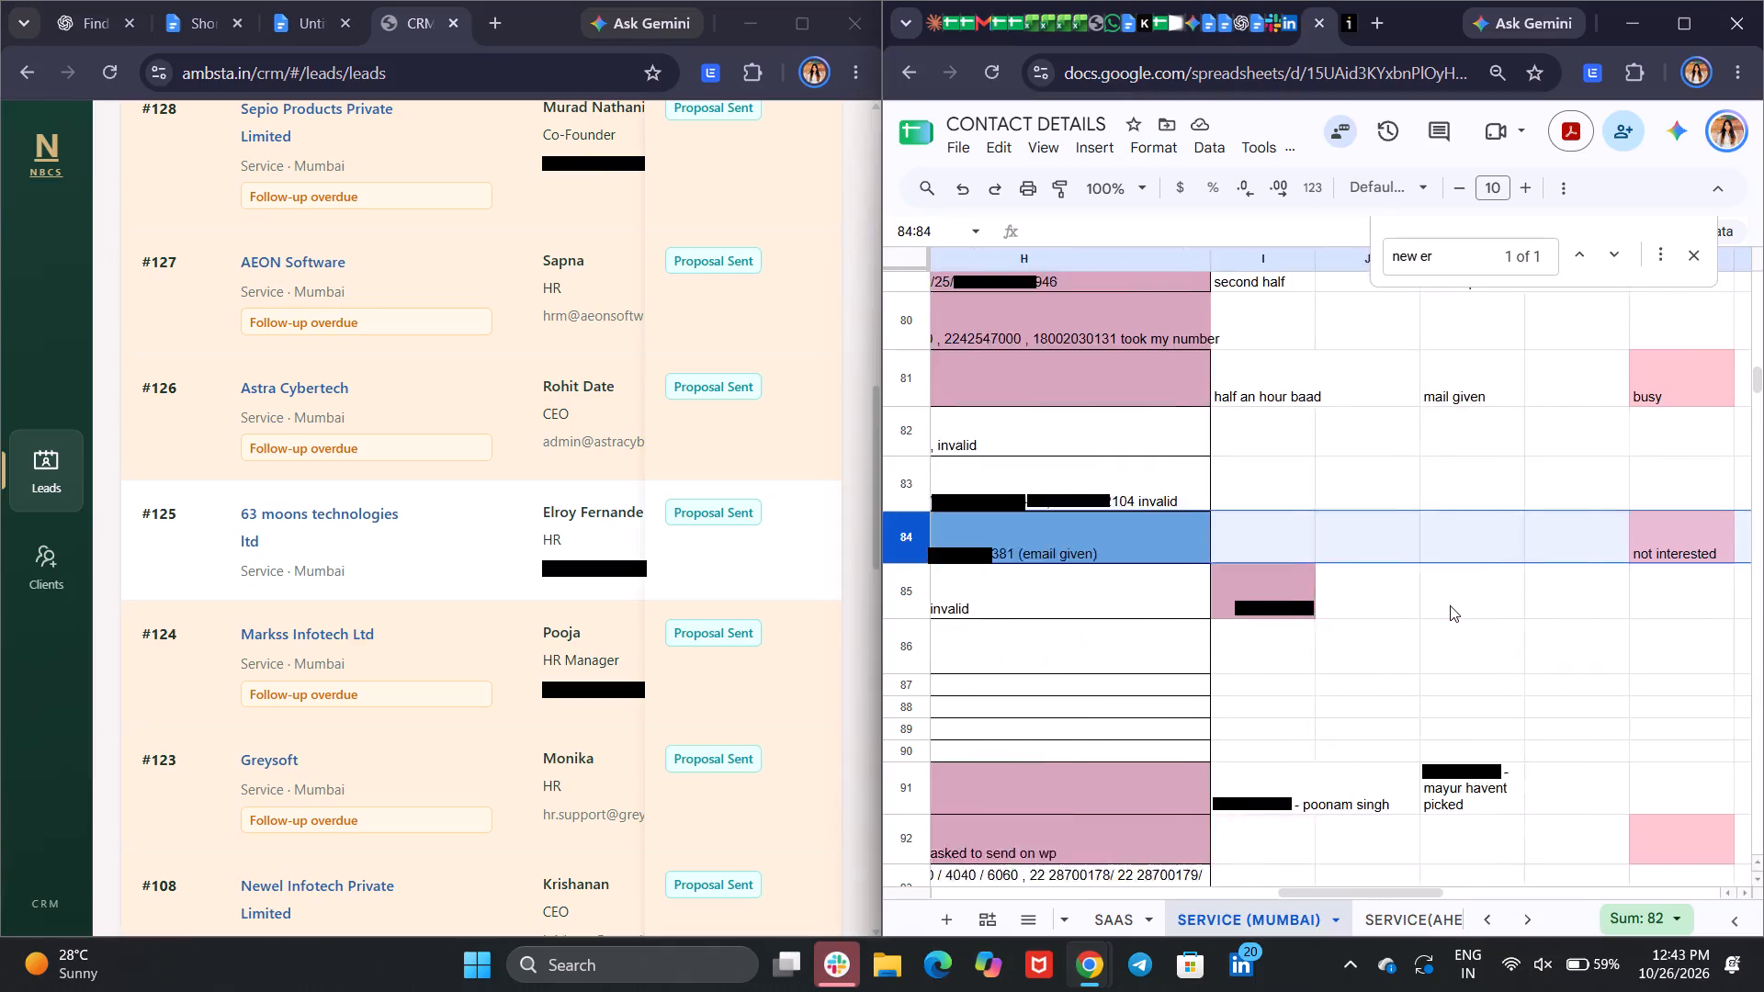
pyautogui.hscroll(-3, 1450, 605)
pyautogui.hscroll(7, 1450, 605)
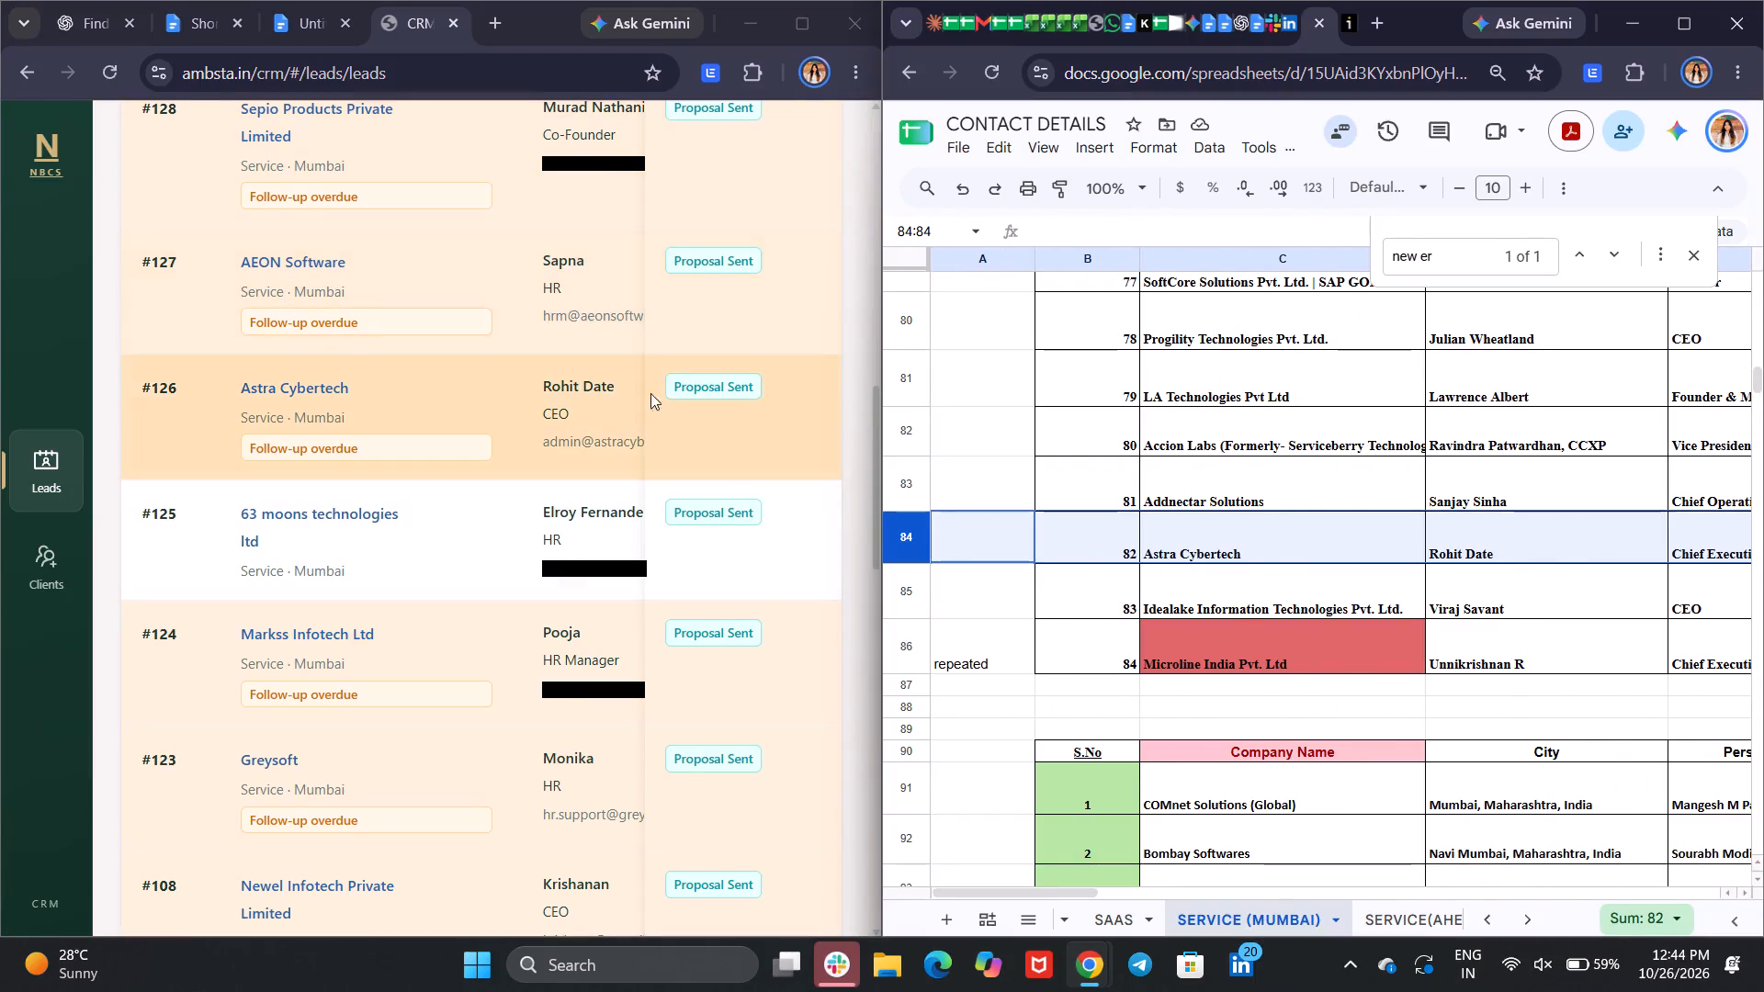
# Mark the Astra Cybertech lead as a future prospect with the remark "not interested" and save the status.
pyautogui.click(486, 378)
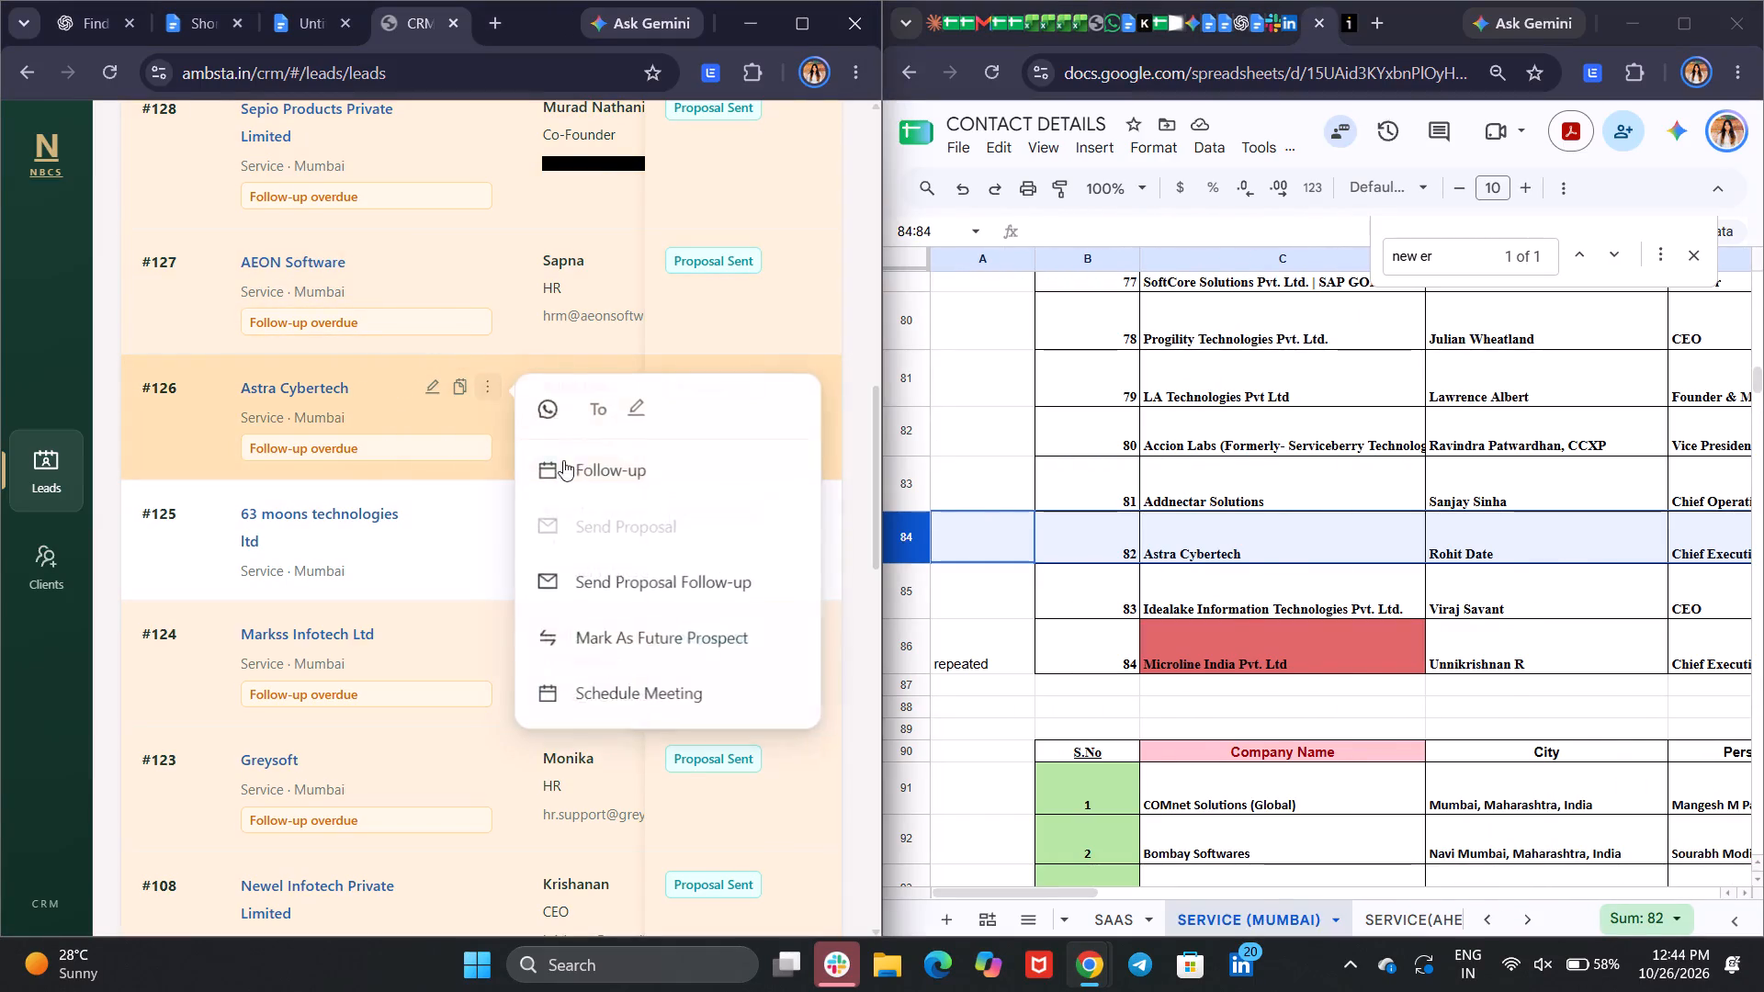
pyautogui.click(678, 638)
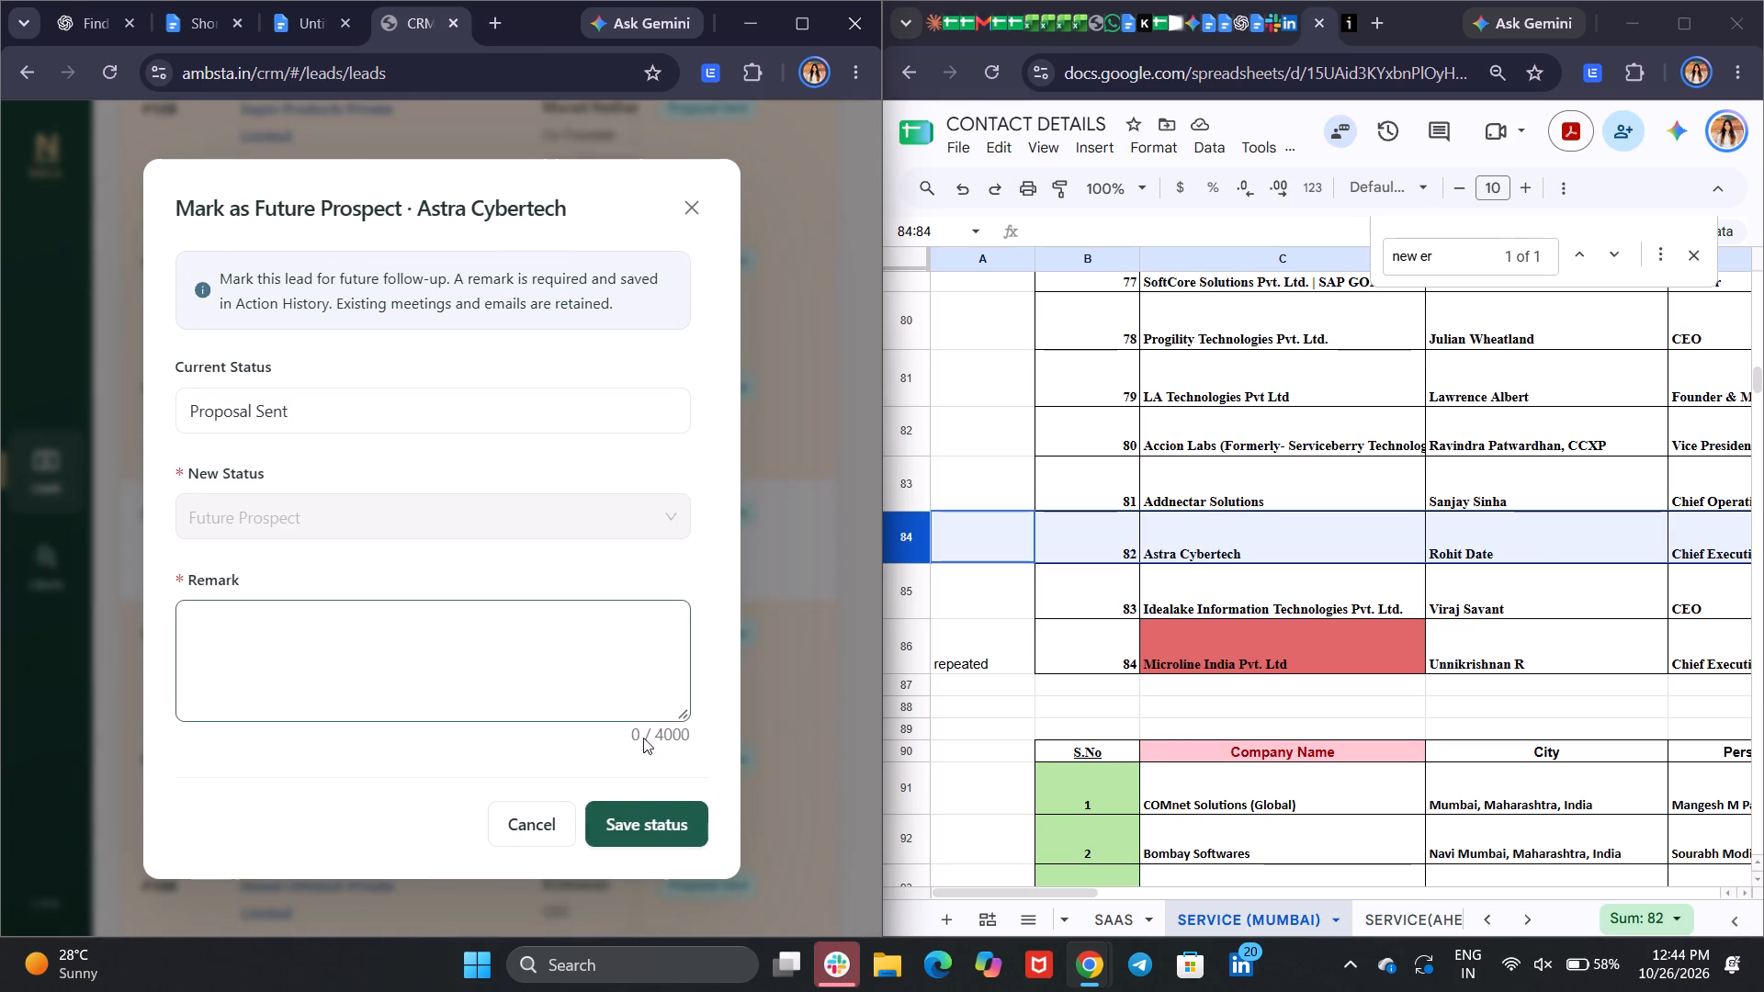
pyautogui.click(401, 653)
pyautogui.write('noy')
pyautogui.press('BackSpace')
pyautogui.write('t ij=')
pyautogui.press('BackSpace')
pyautogui.press('BackSpace')
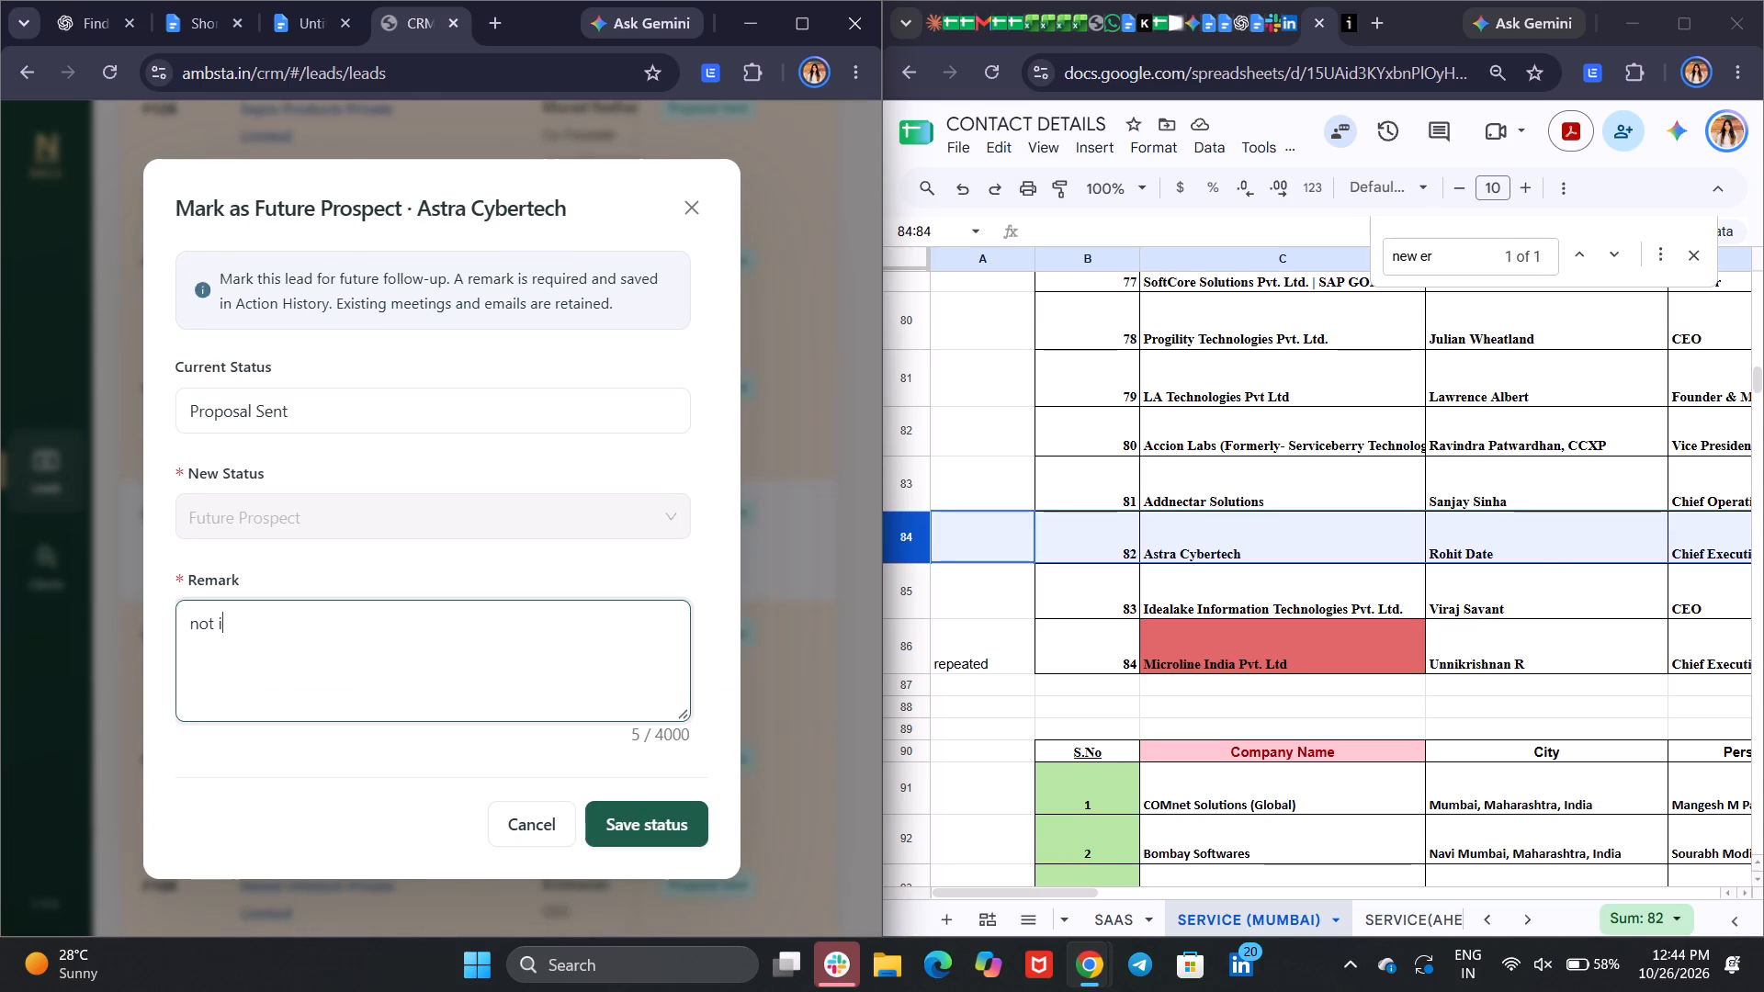
pyautogui.write('nterested')
pyautogui.press('space')
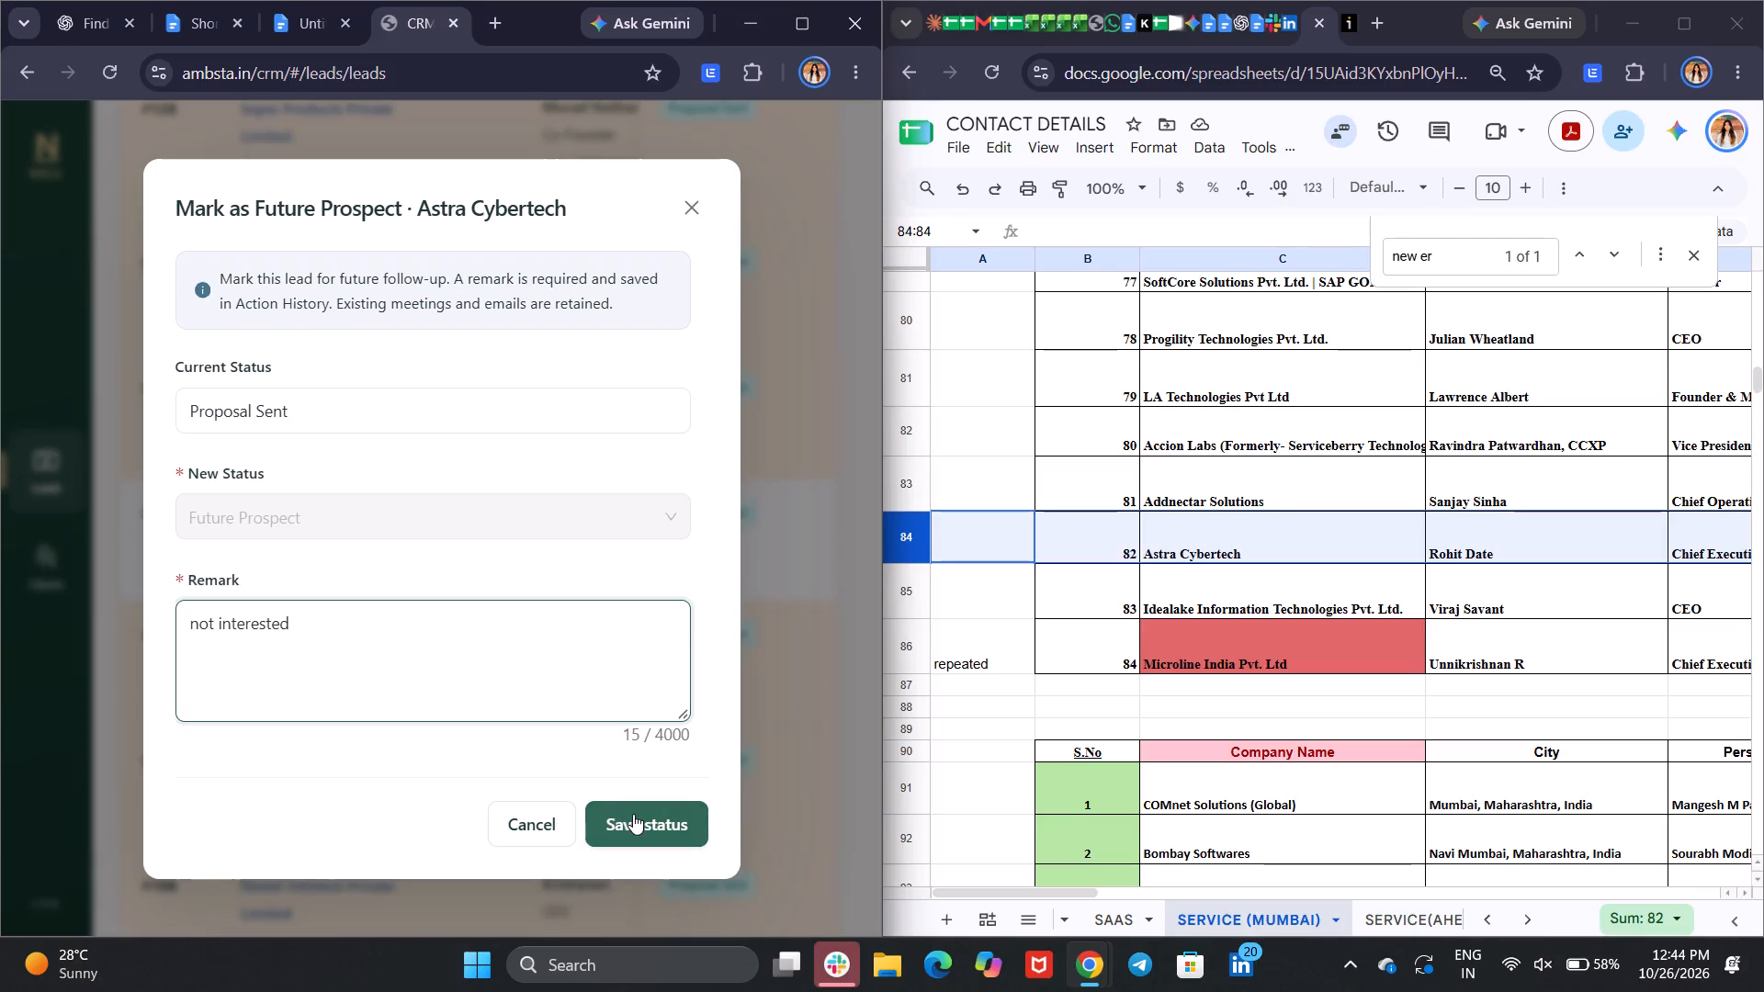
pyautogui.click(633, 814)
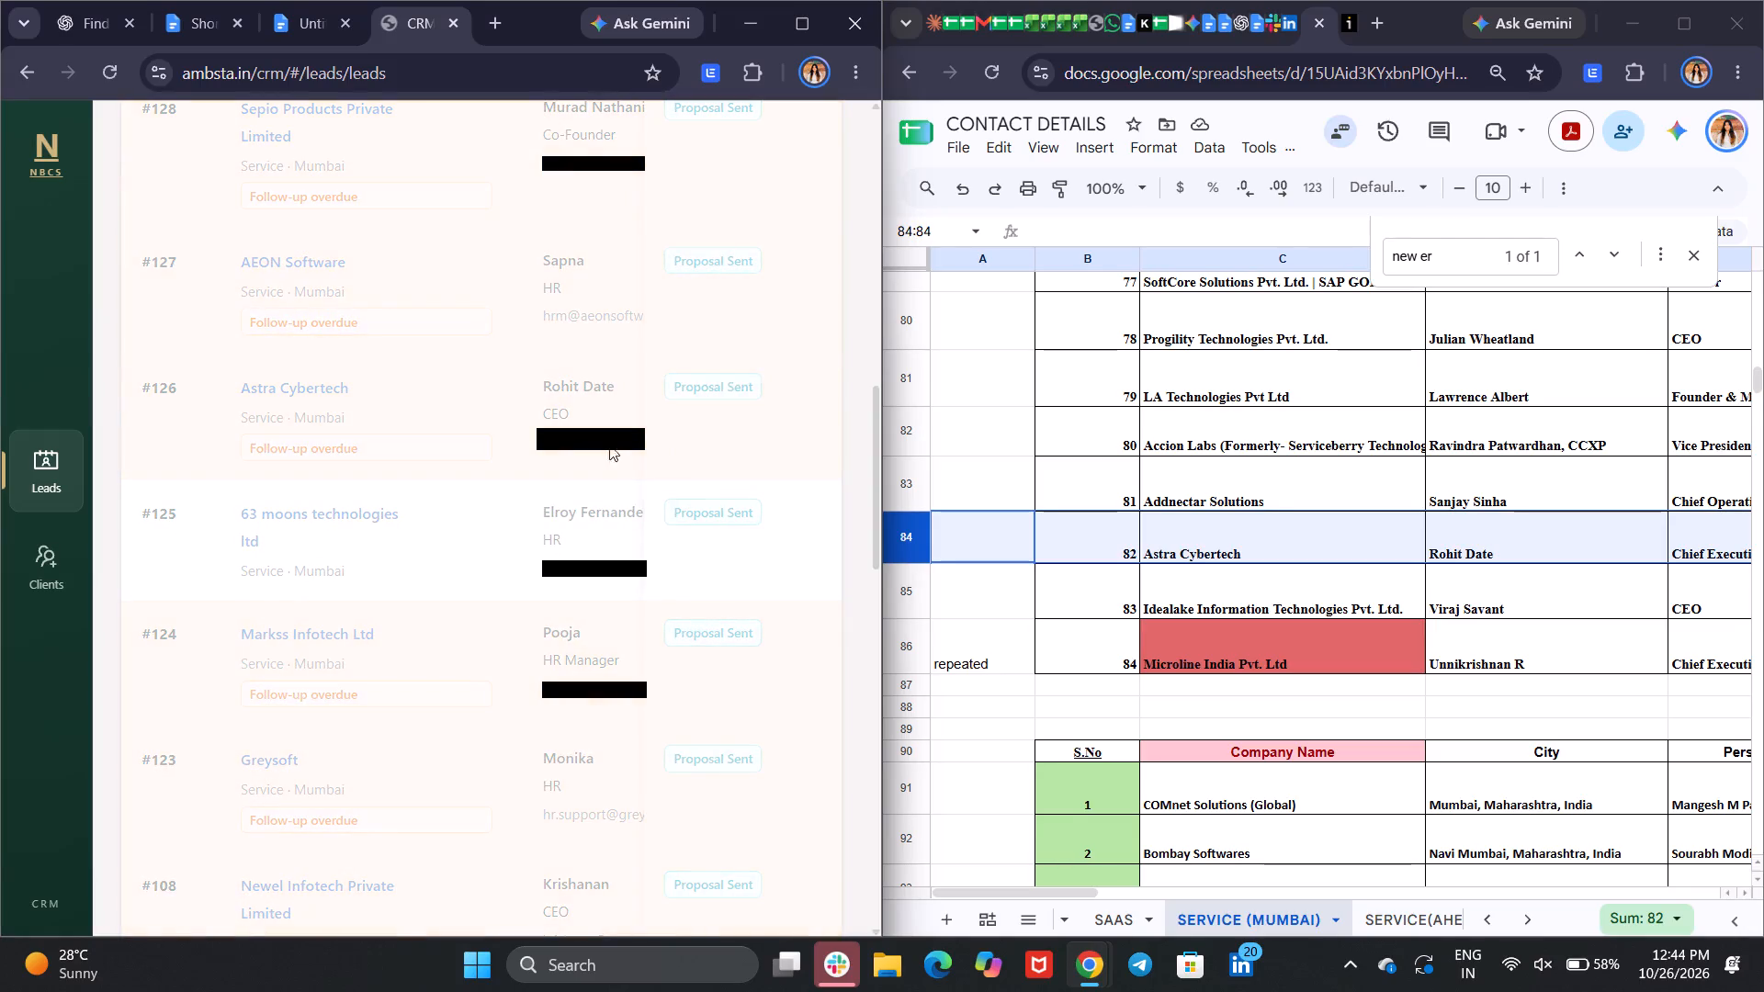
# Locate the AEON Software row in the SERVICE (MUMBAI) sheet and check its call remarks.
pyautogui.scroll(-3, 1293, 489)
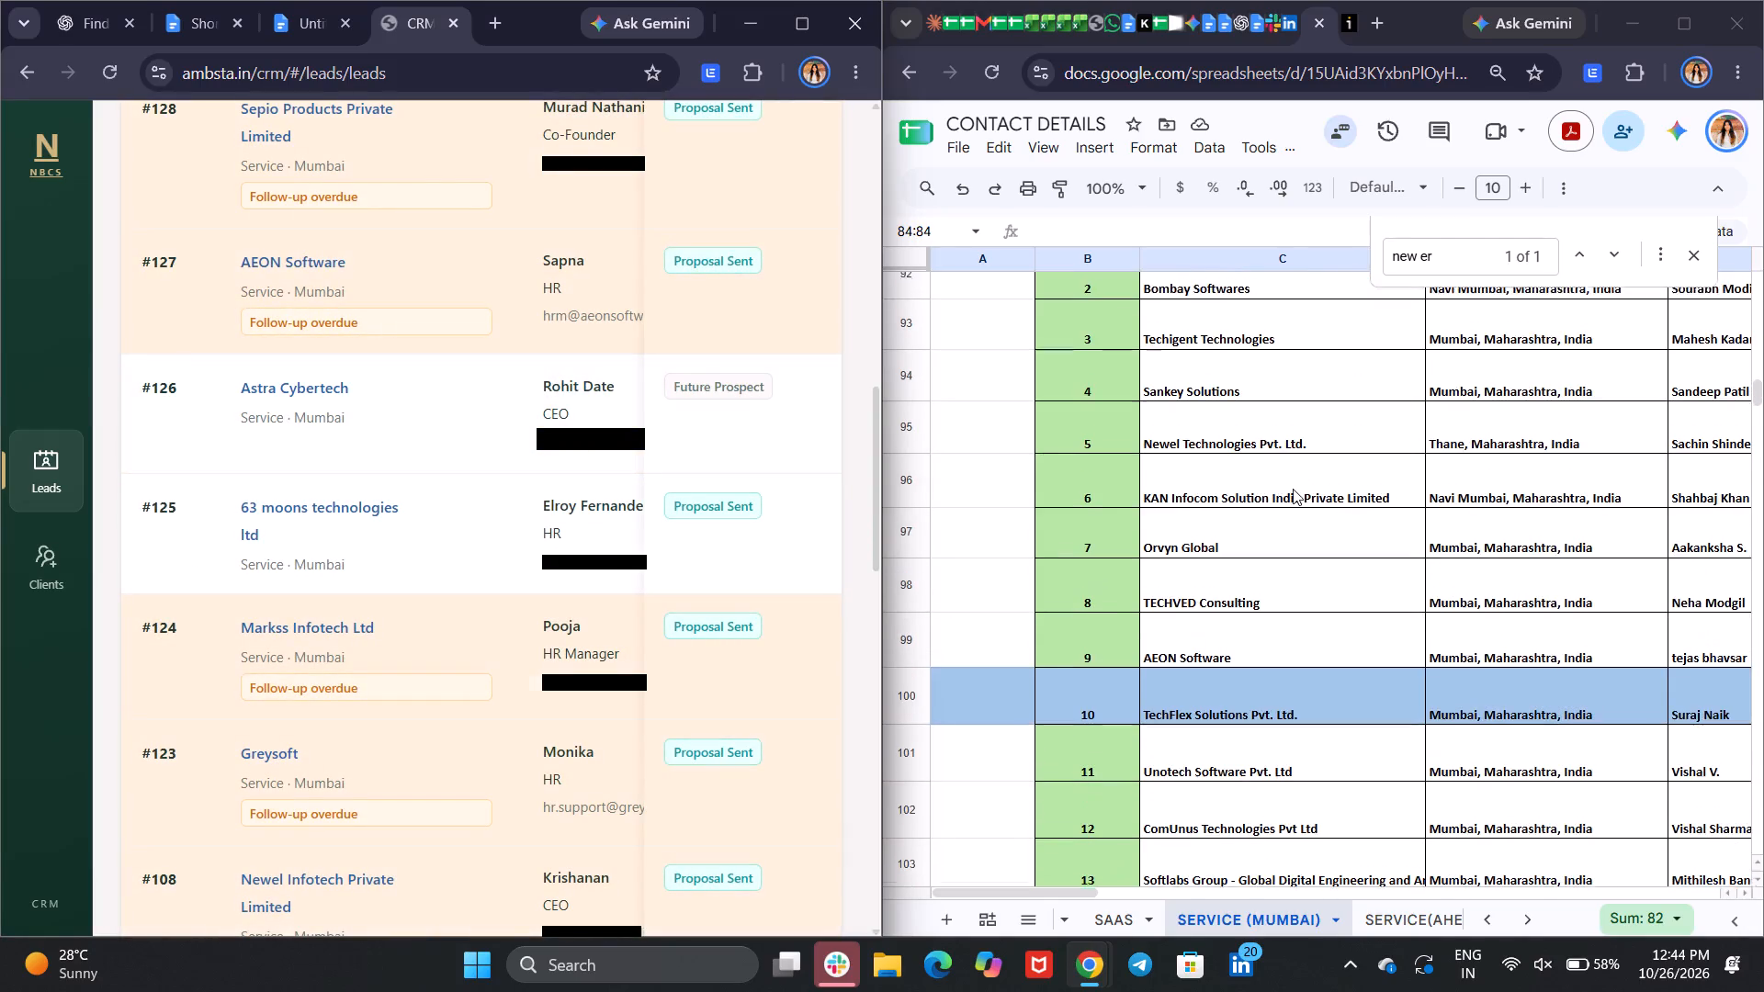
pyautogui.scroll(-2, 1293, 489)
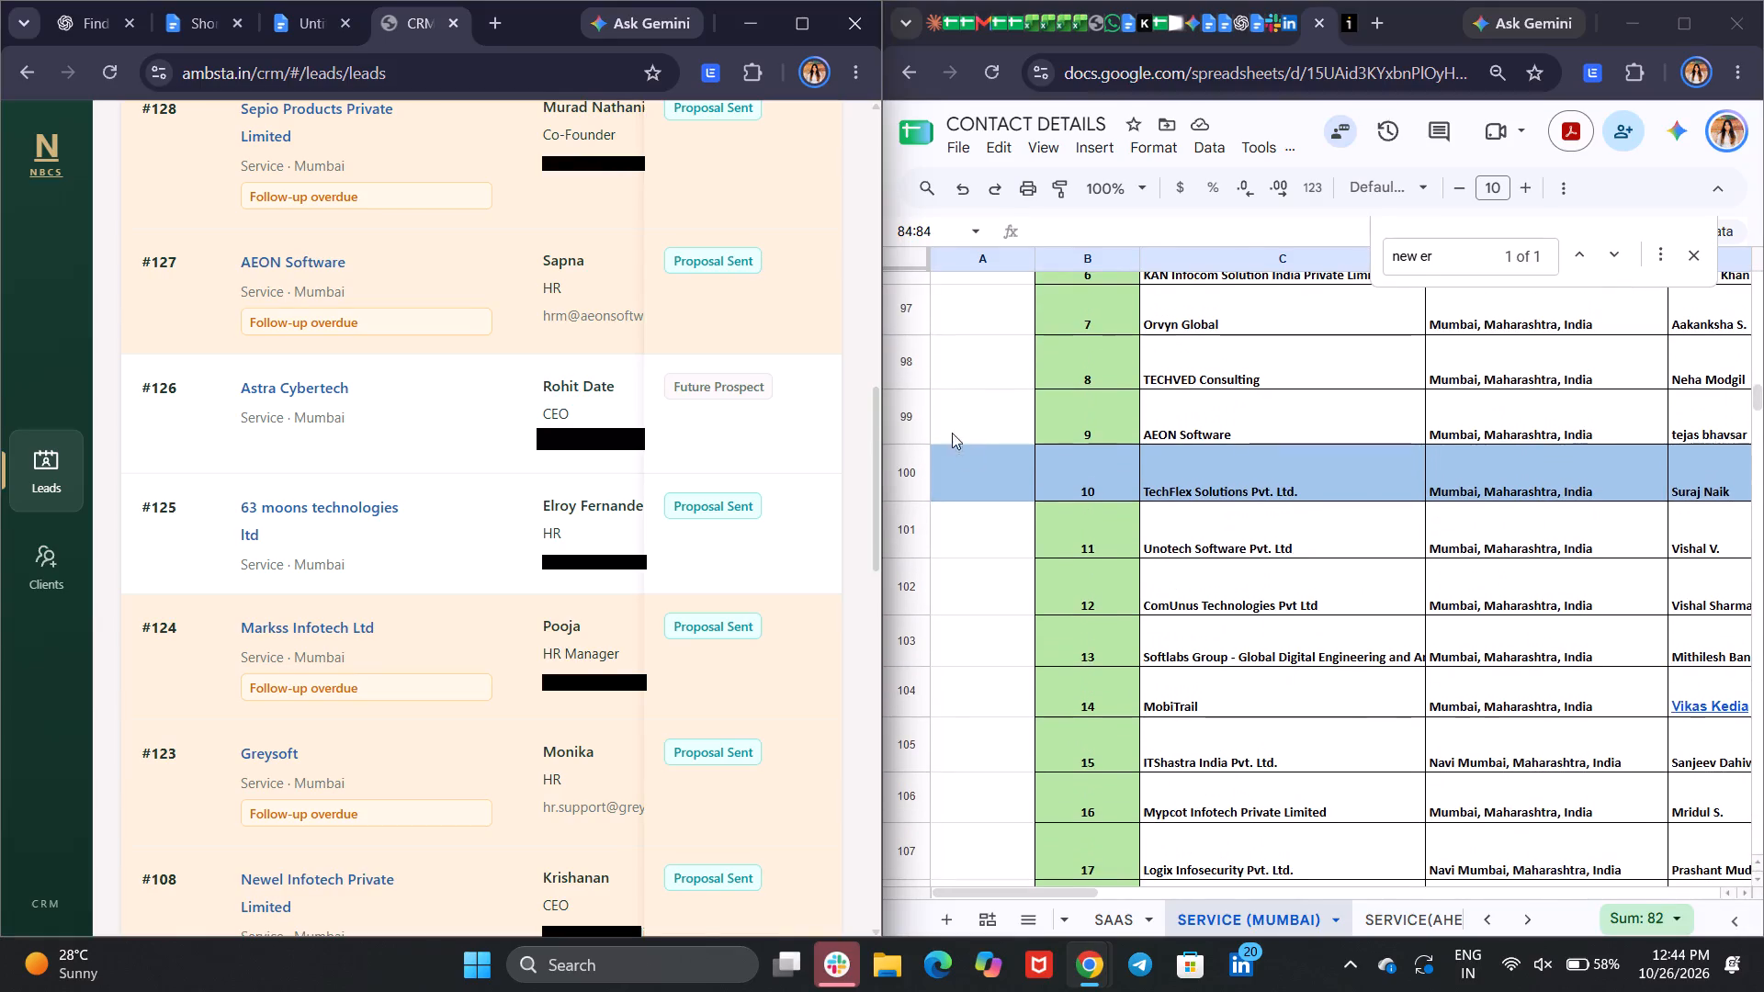
pyautogui.click(914, 420)
pyautogui.hscroll(-6, 1487, 434)
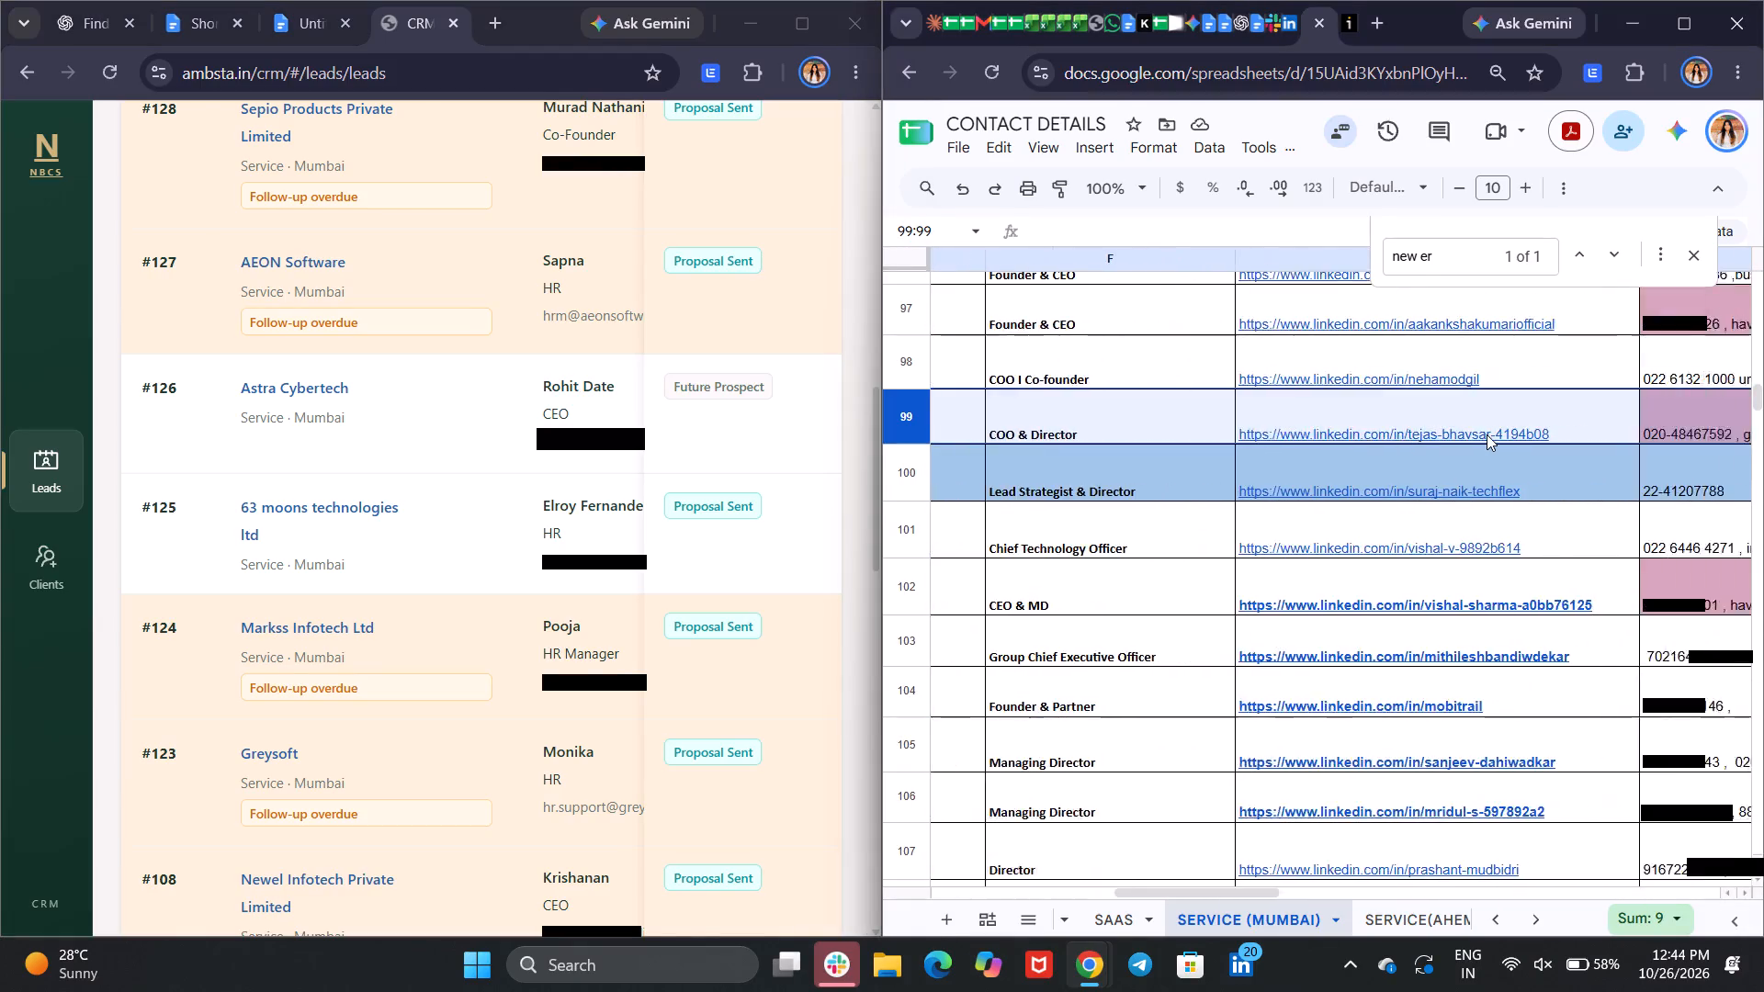
pyautogui.hscroll(-4, 1487, 434)
pyautogui.hscroll(4, 1487, 434)
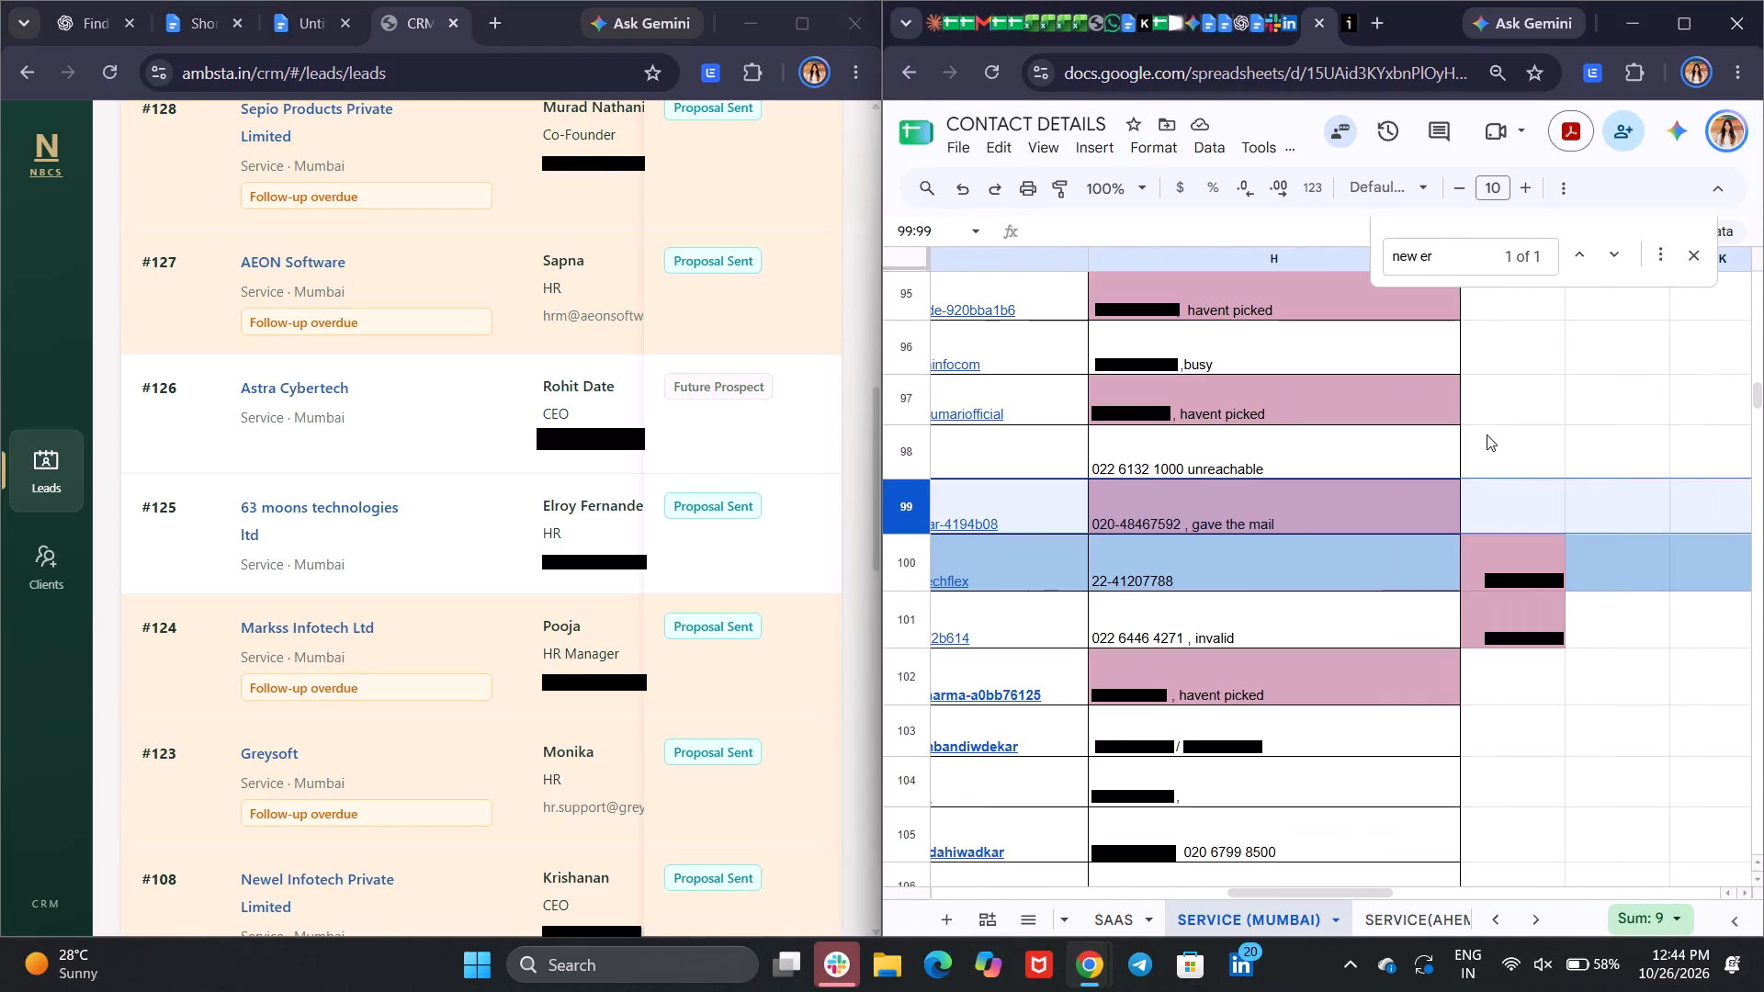
pyautogui.hscroll(8, 1274, 475)
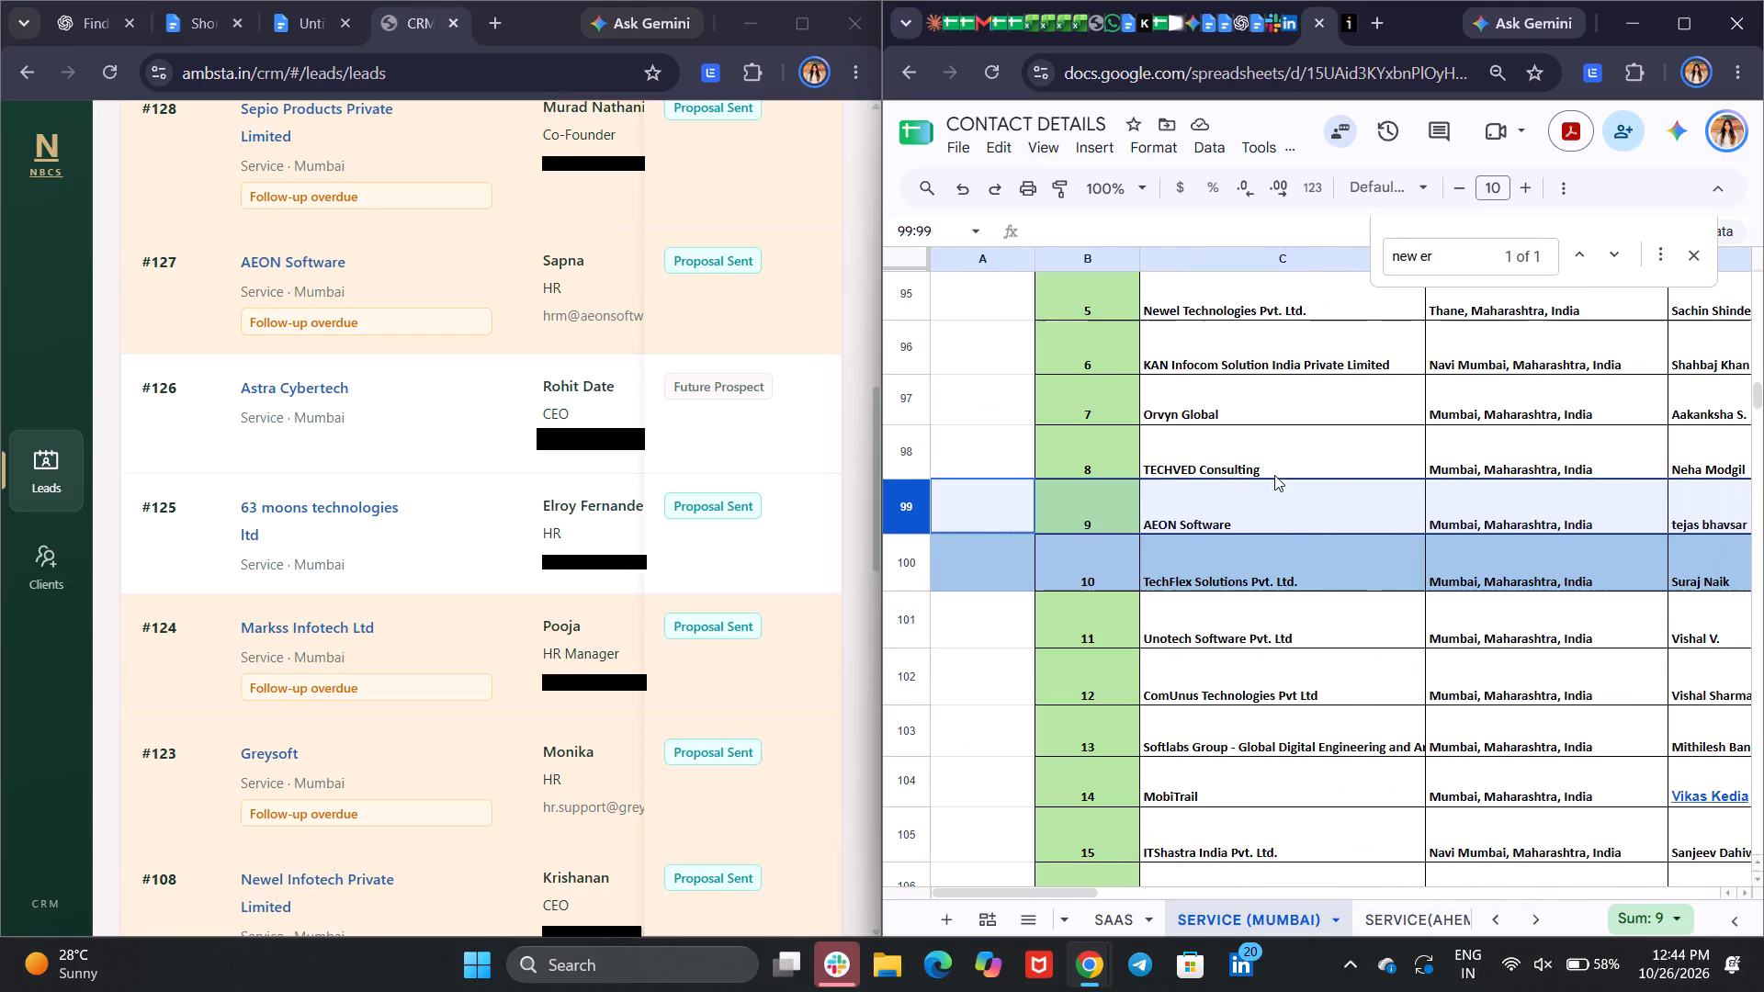
# Look for the overdue Sepio Products Private Limited lead in the contact sheet, replacing the search text with "sepi".
pyautogui.scroll(3, 549, 306)
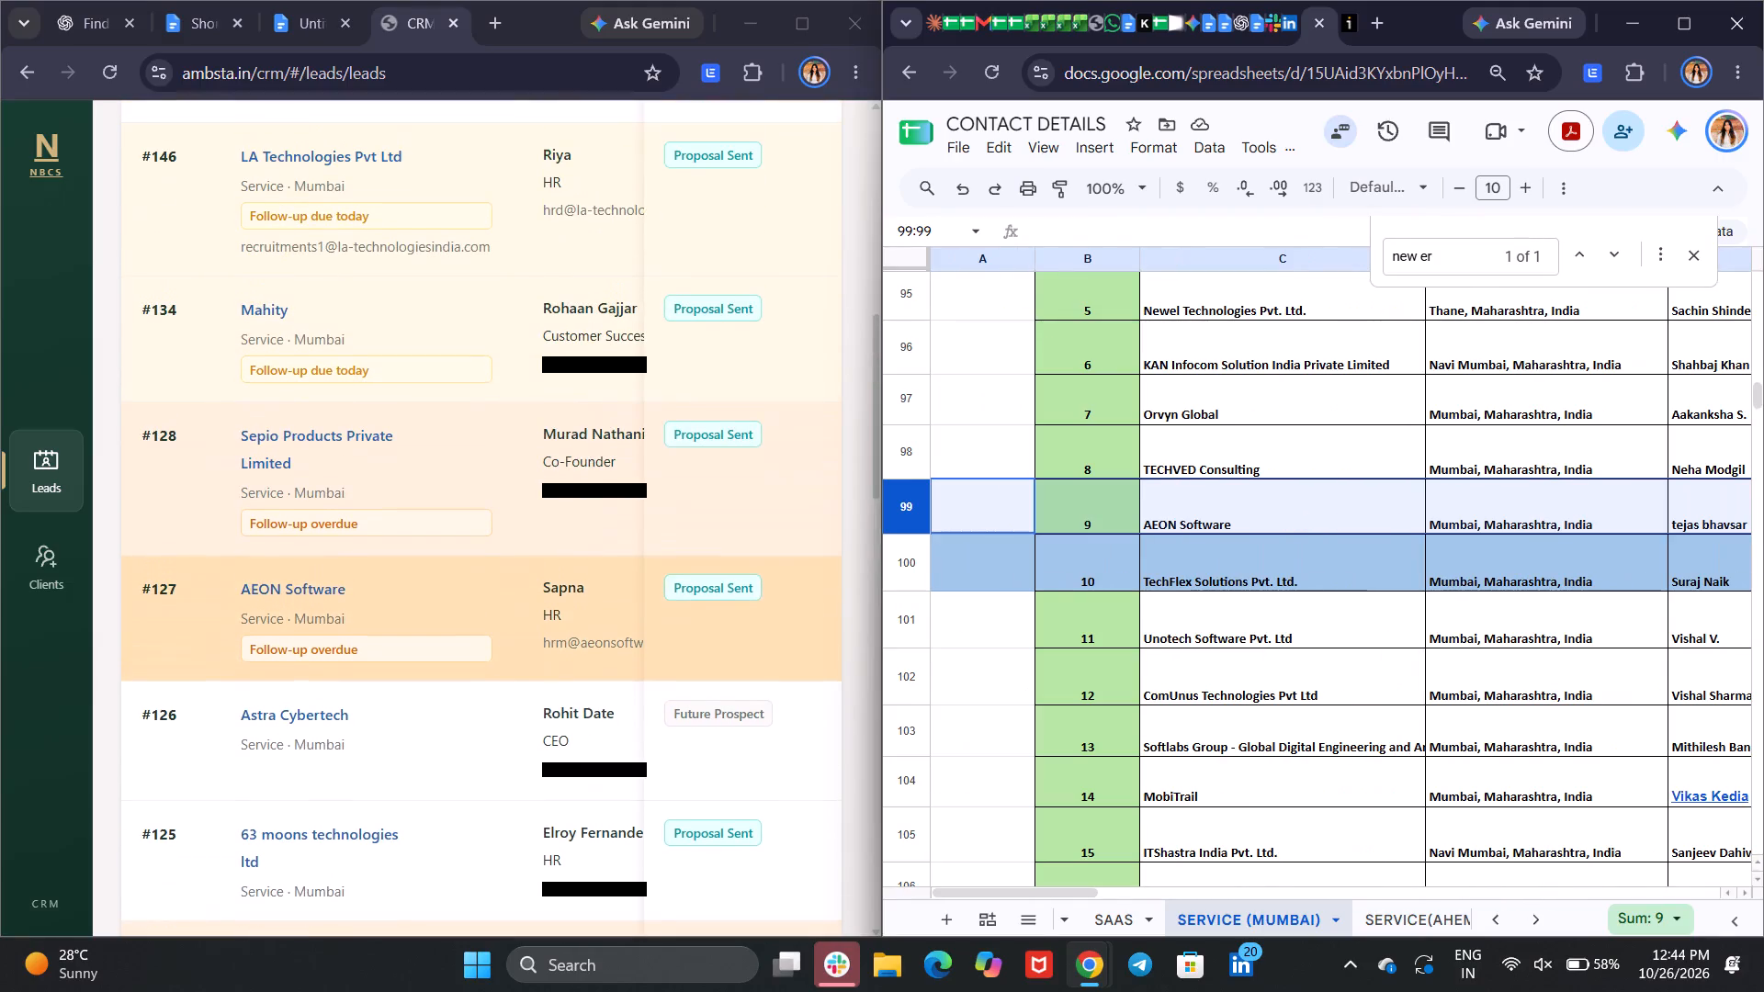
pyautogui.scroll(7, 1259, 596)
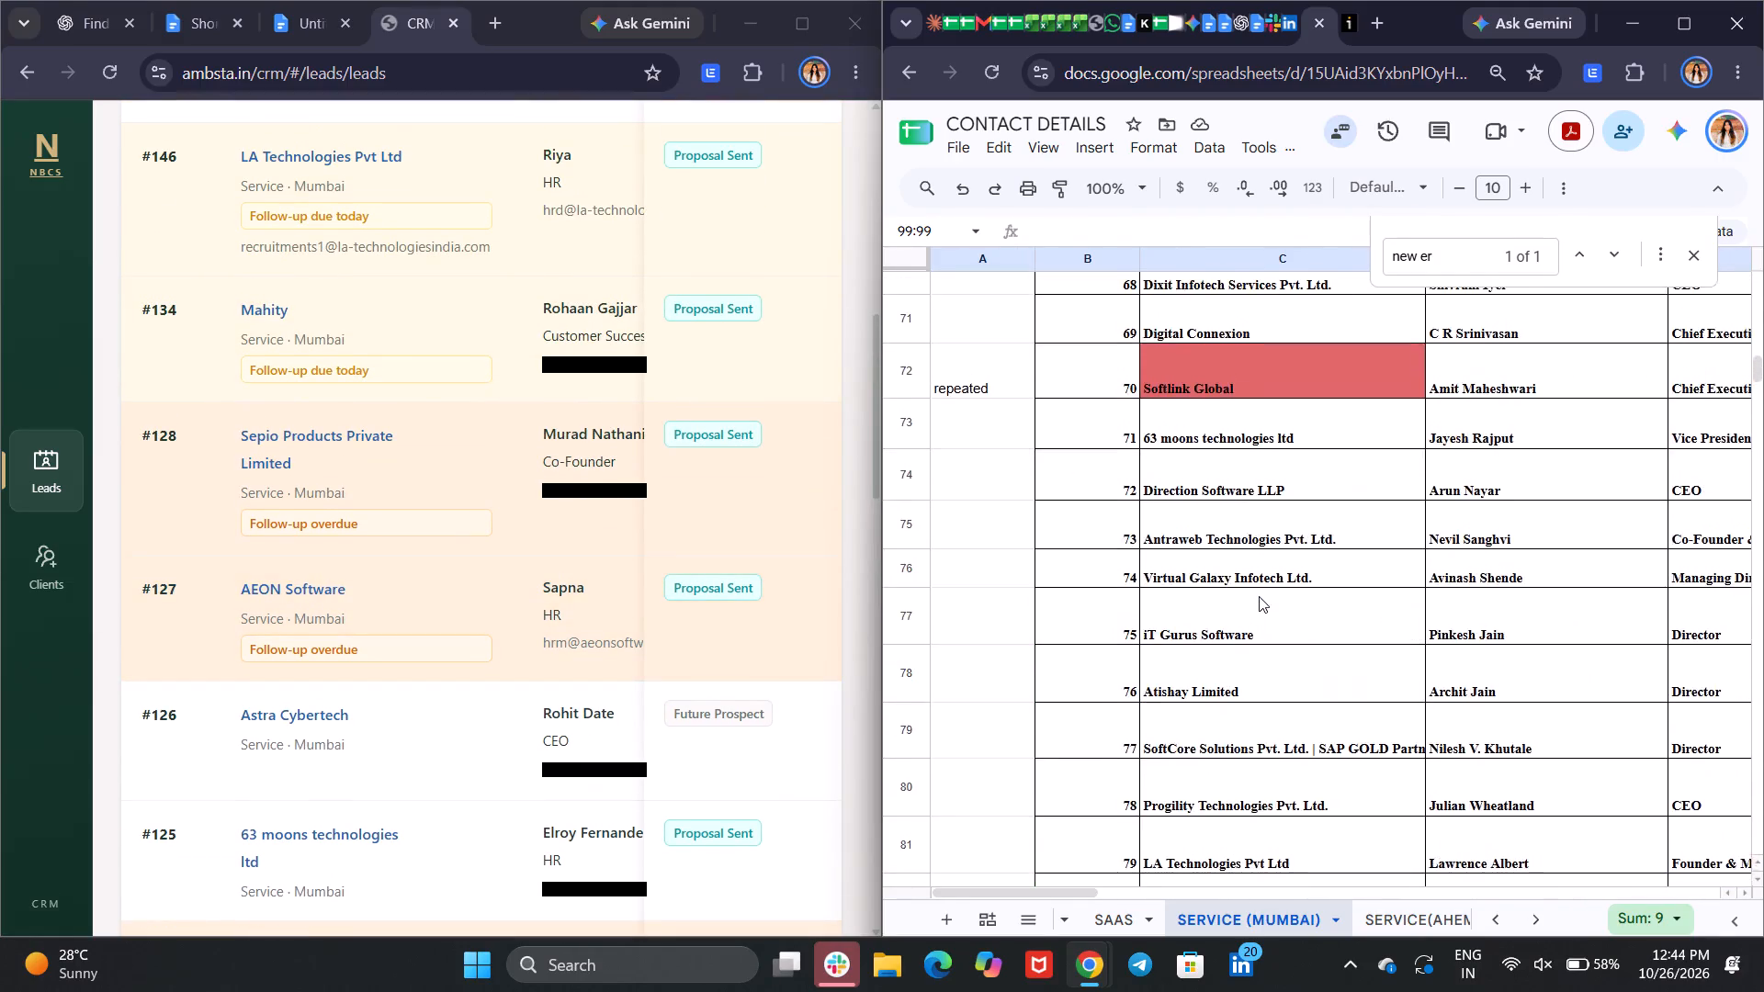
pyautogui.scroll(-1, 1259, 596)
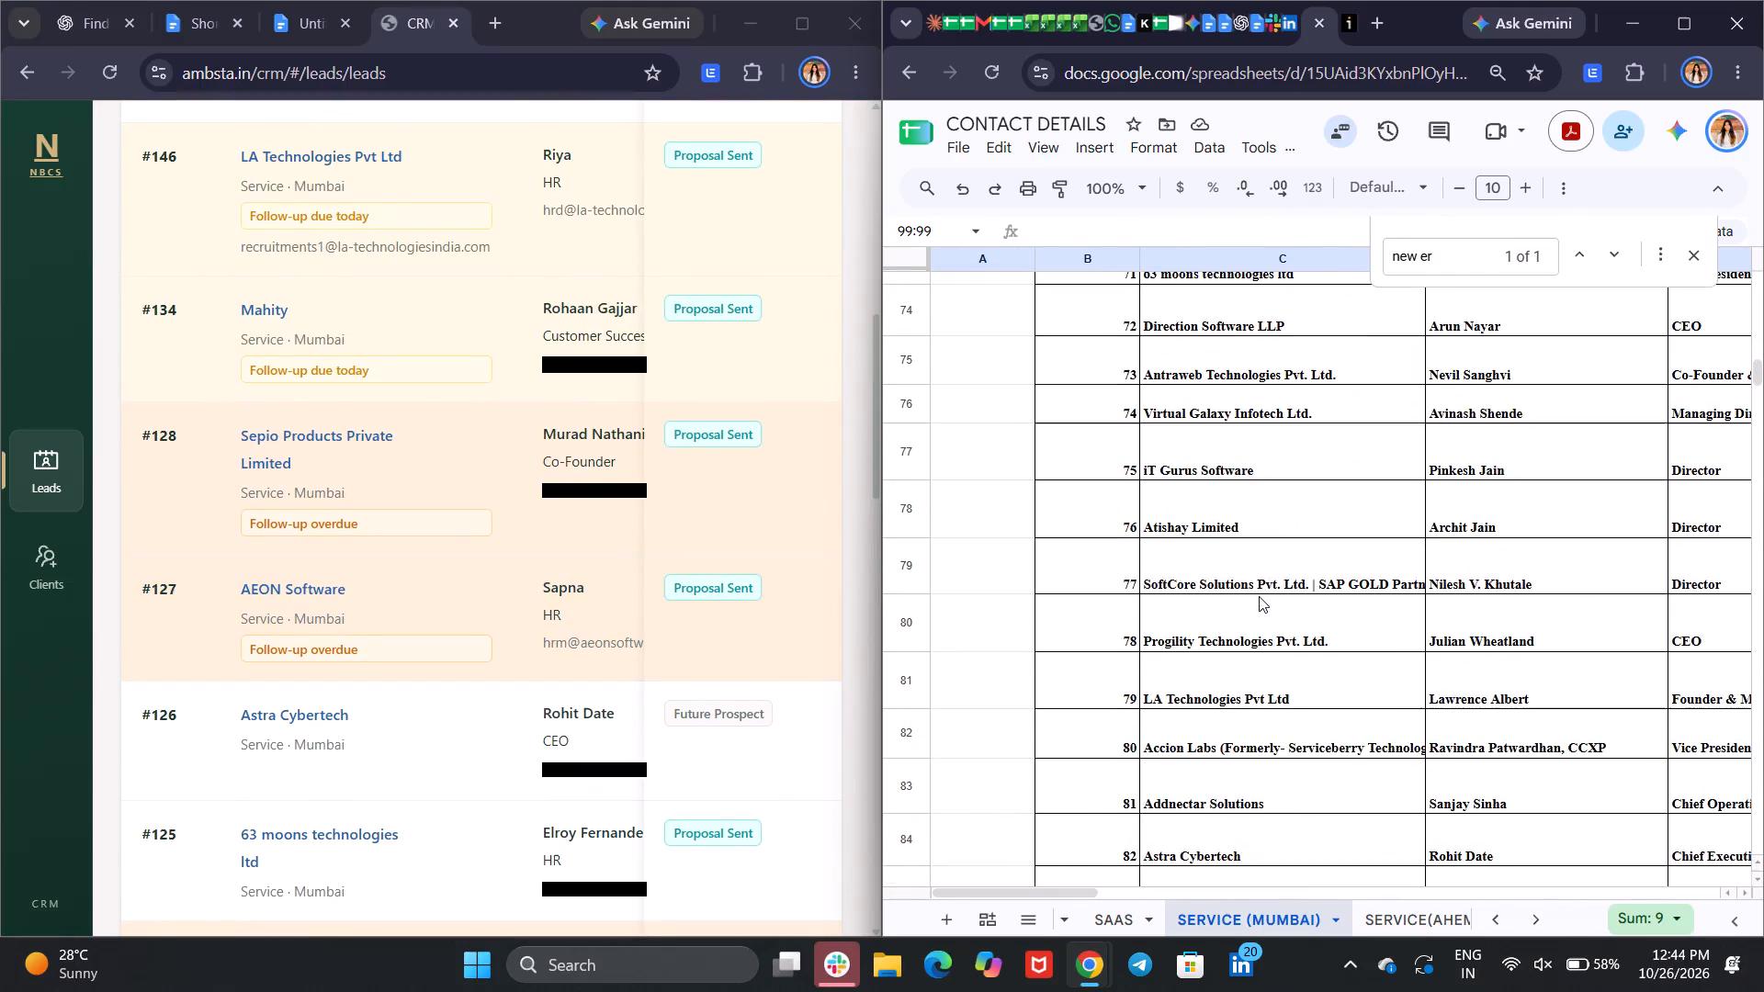
pyautogui.scroll(6, 1259, 596)
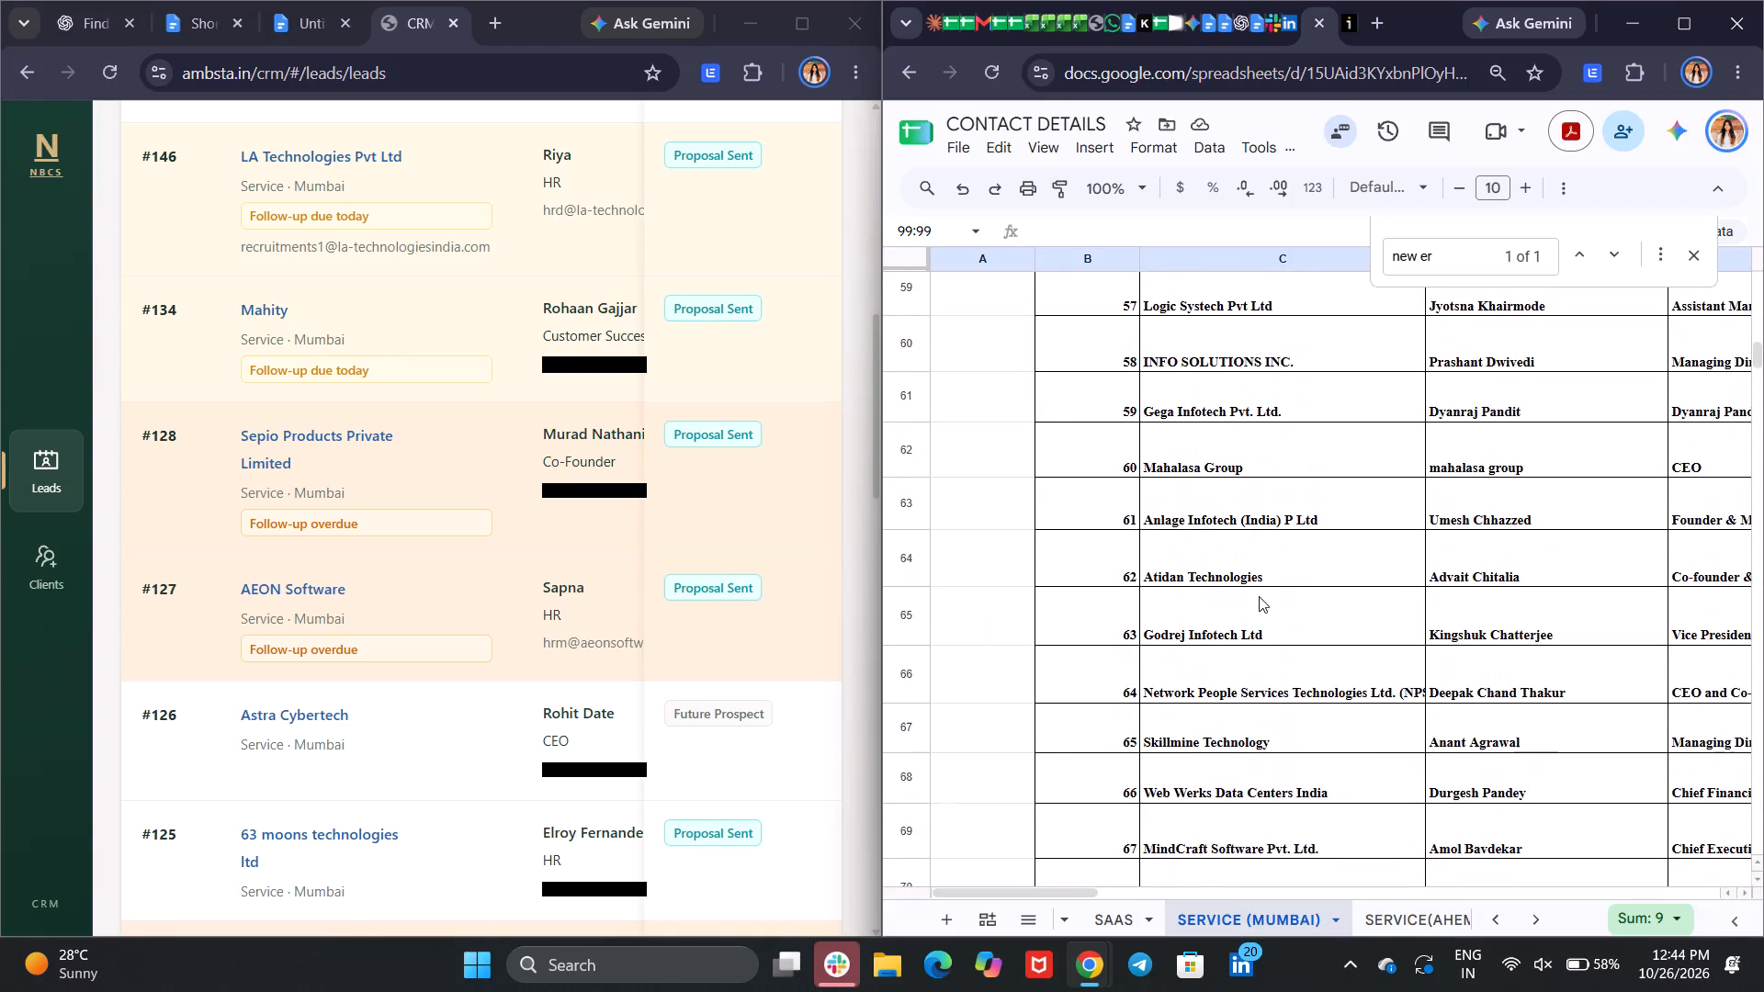
pyautogui.scroll(2, 1259, 596)
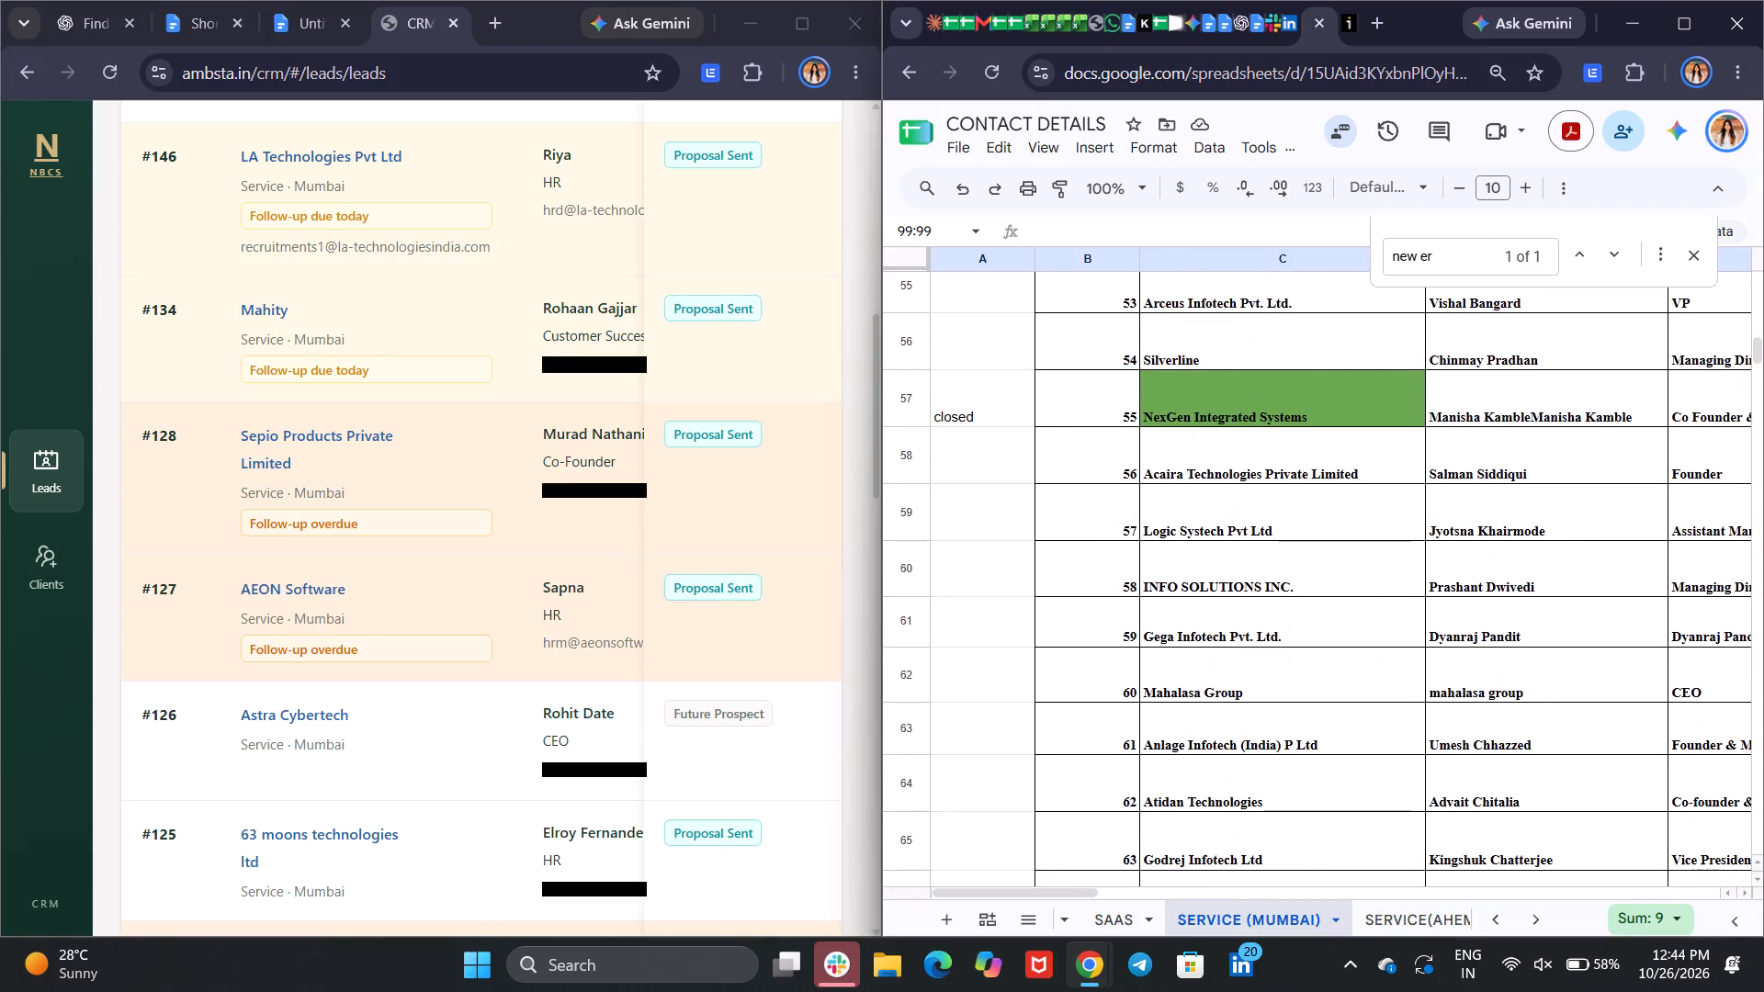
pyautogui.click(1464, 256)
pyautogui.press('BackSpace')
pyautogui.press('BackSpace')
pyautogui.press('BackSpace')
pyautogui.press('BackSpace')
pyautogui.press('BackSpace')
pyautogui.press('BackSpace')
pyautogui.press('BackSpace')
pyautogui.press('BackSpace')
pyautogui.press('BackSpace')
pyautogui.press('BackSpace')
pyautogui.press('BackSpace')
pyautogui.press('BackSpace')
pyautogui.press('BackSpace')
pyautogui.press('BackSpace')
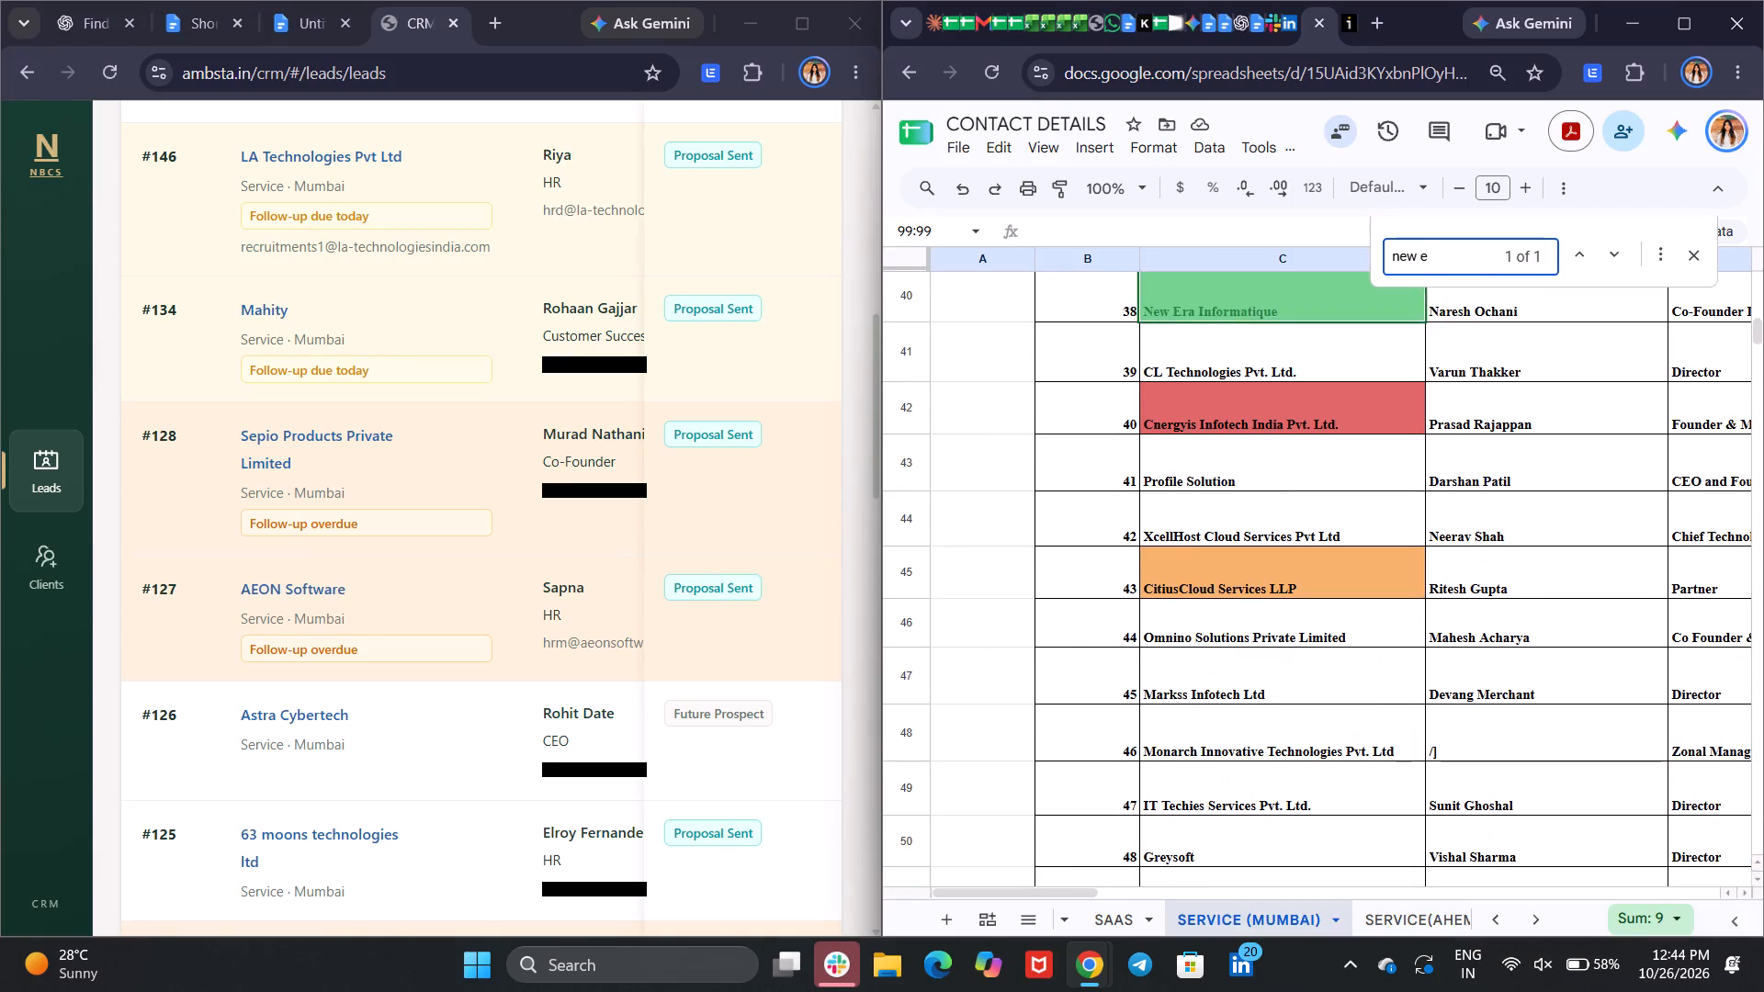
pyautogui.write('se')
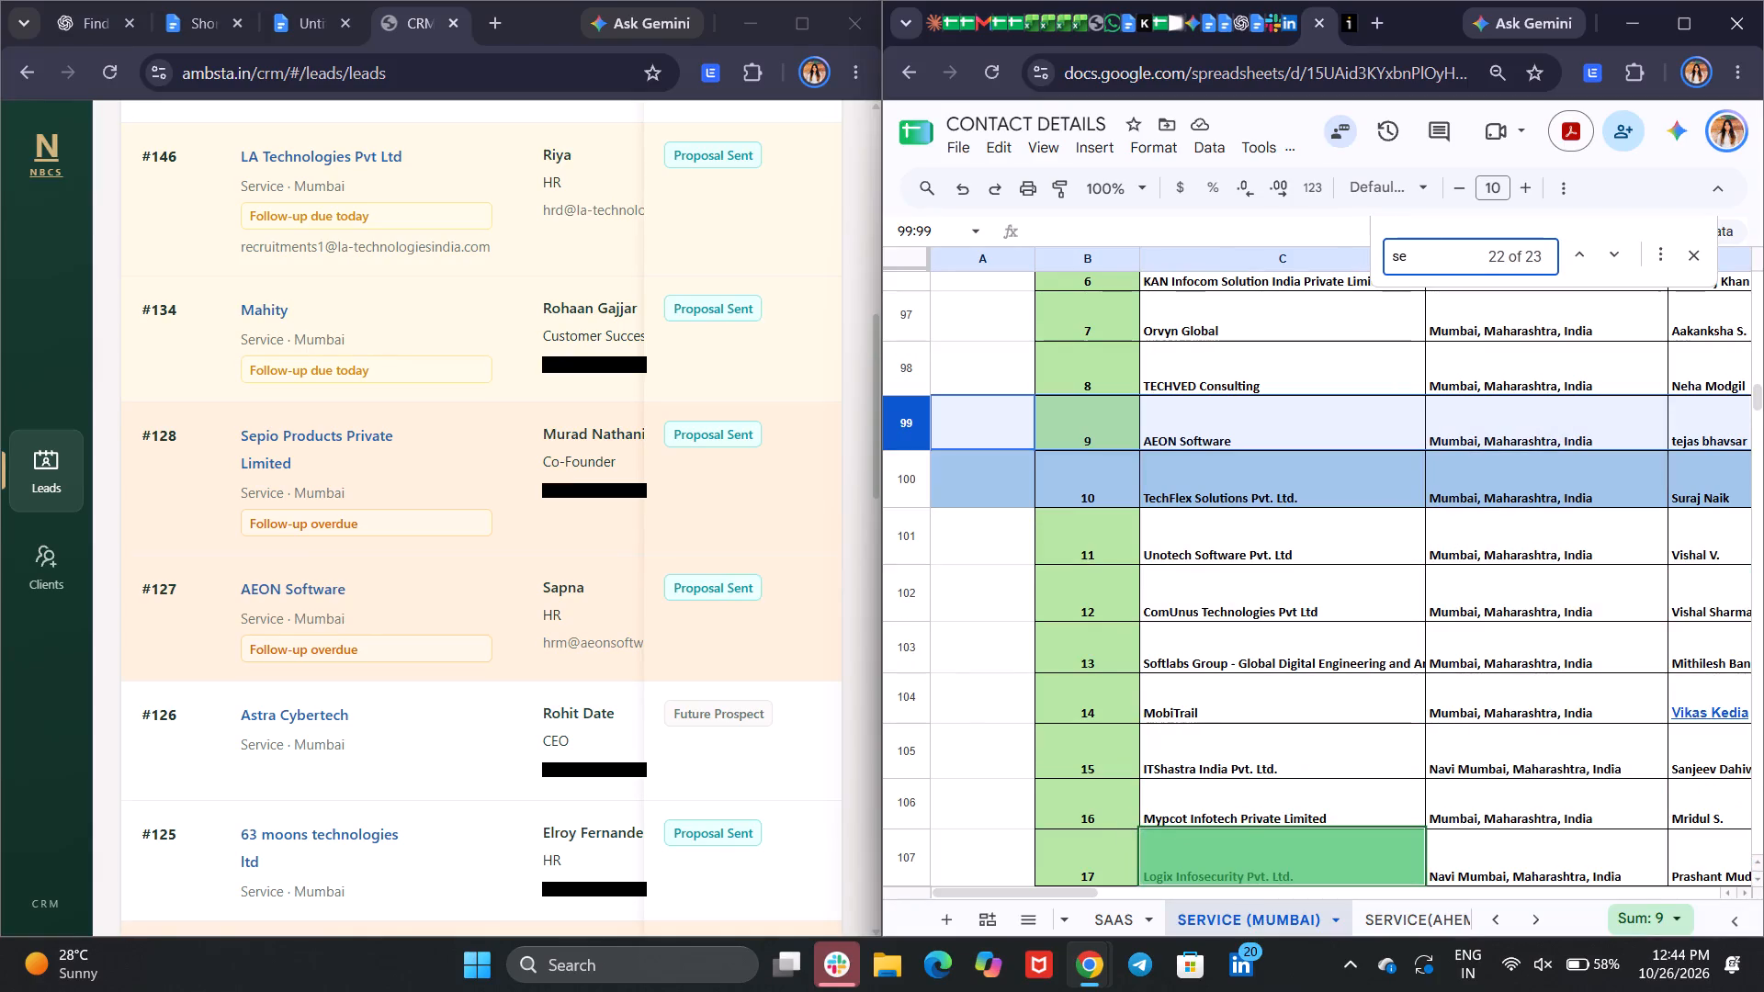
pyautogui.write('pi')
pyautogui.scroll(2, 1287, 518)
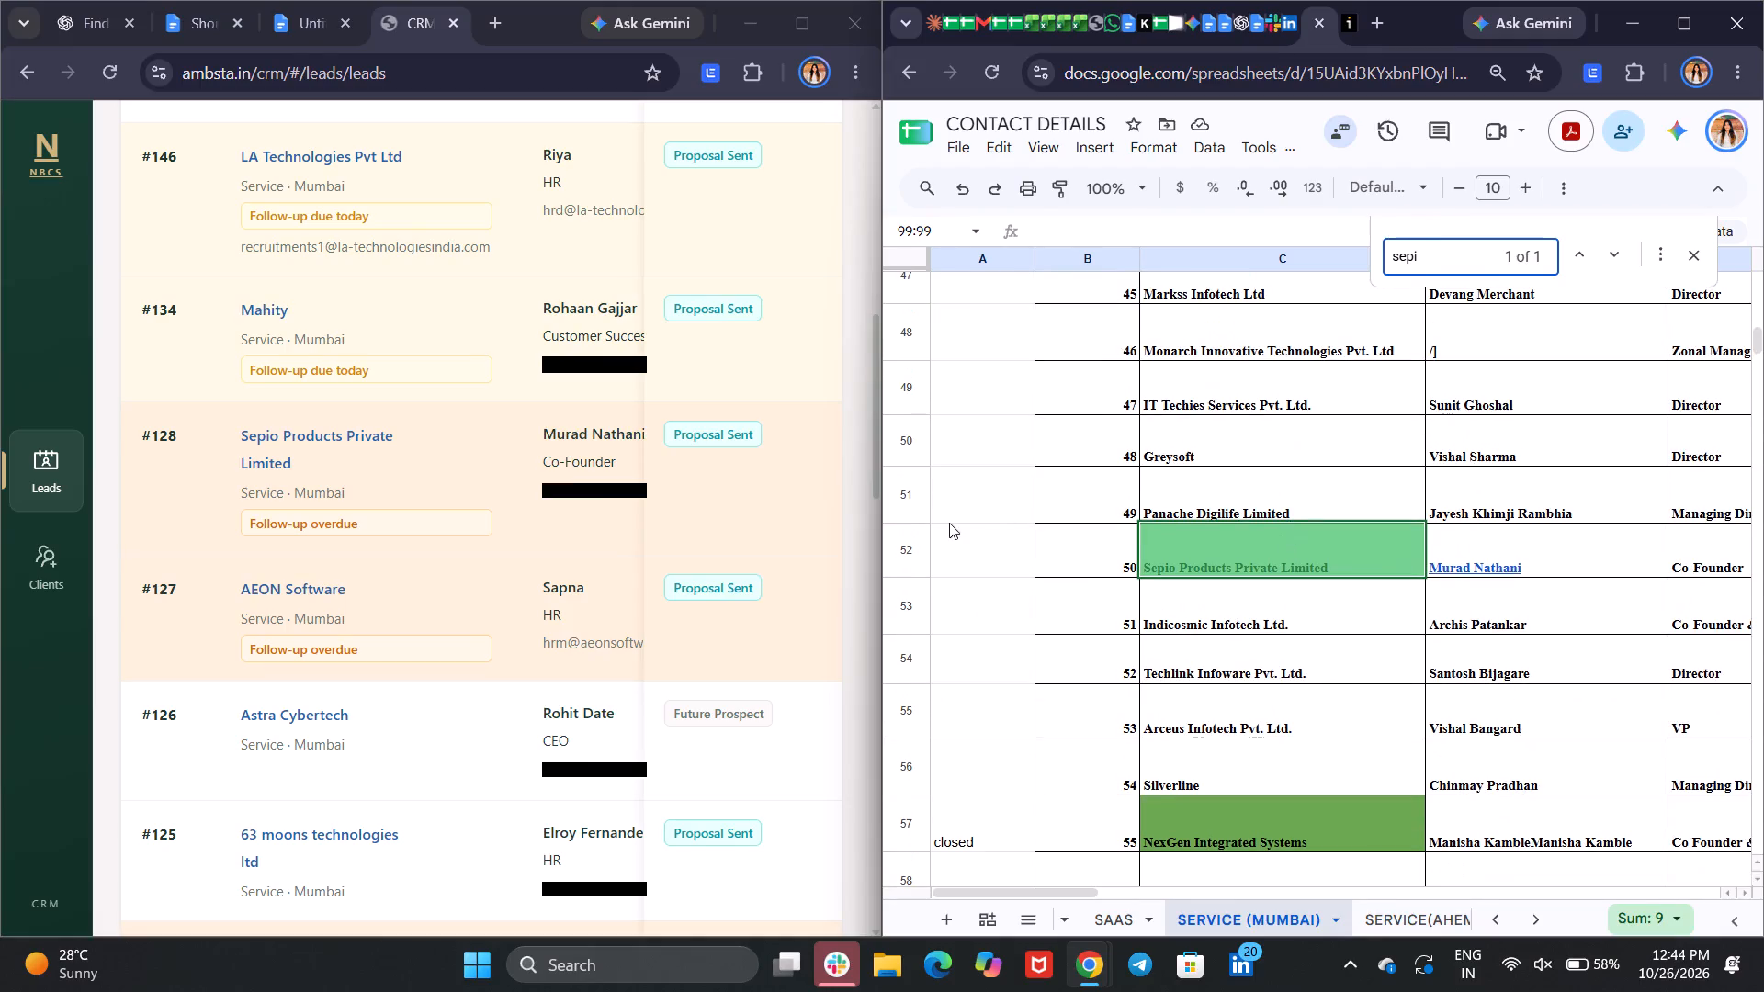
# Select the Sepio Products Private Limited row and check its call remarks against the lead in the CRM list.
pyautogui.click(914, 535)
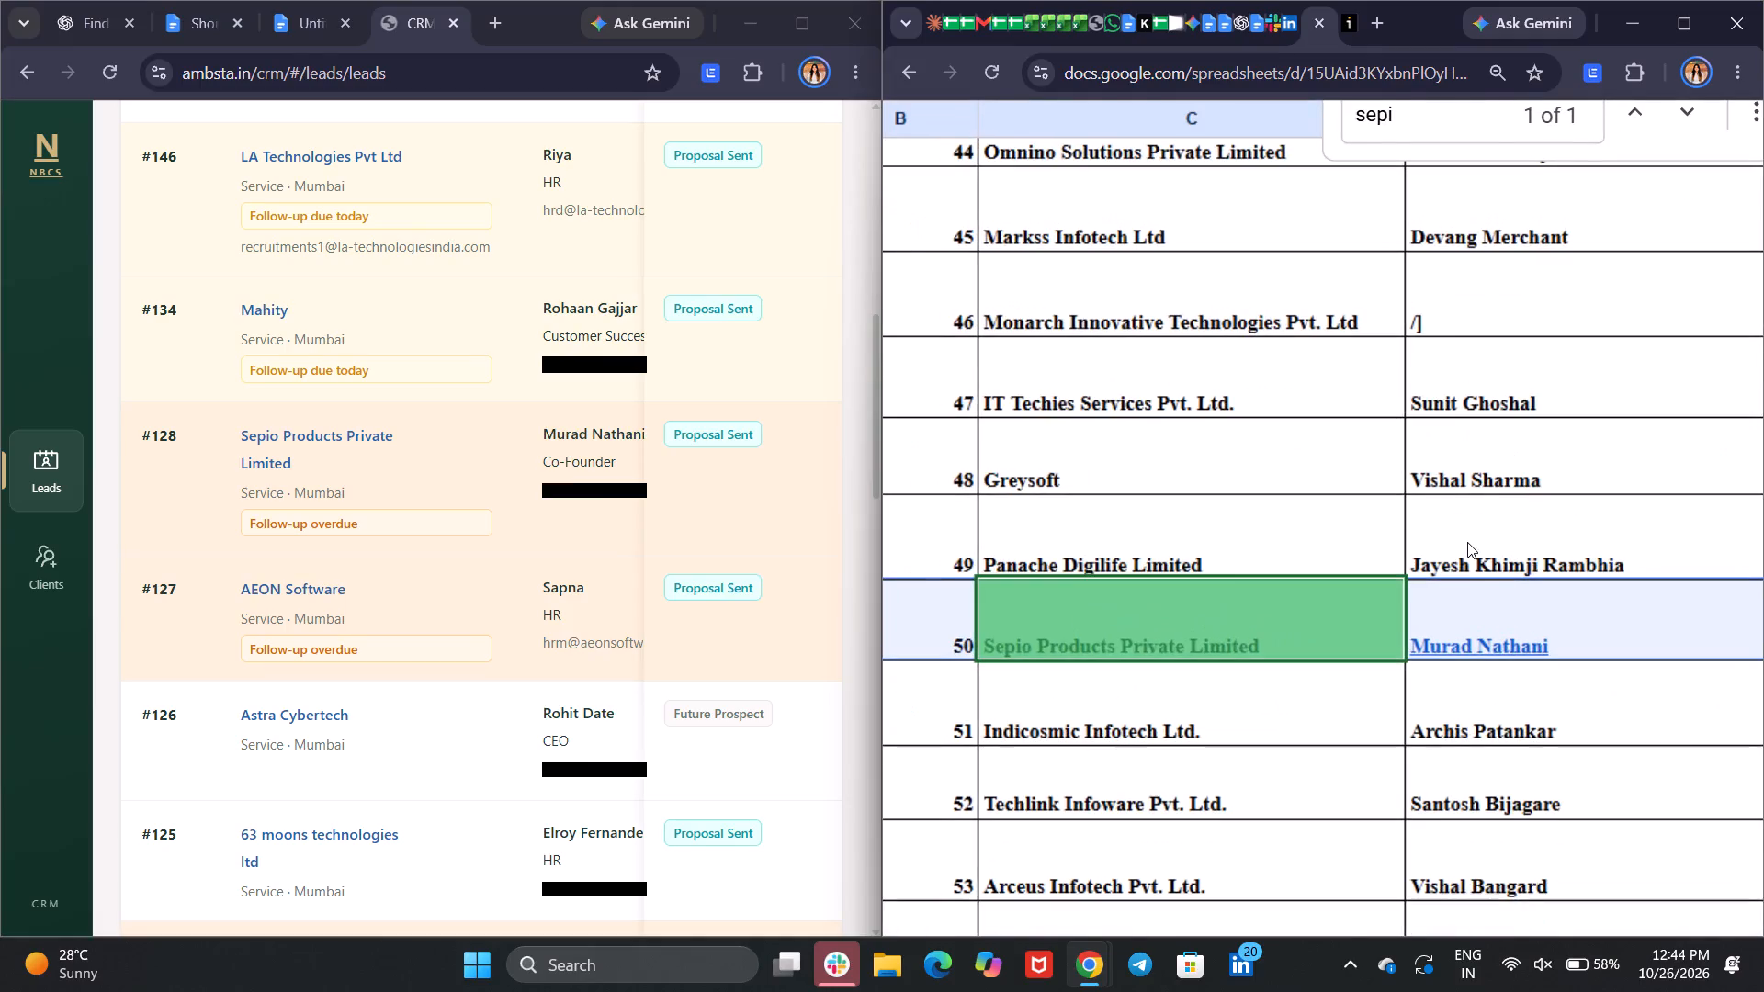
pyautogui.hscroll(-10, 1467, 542)
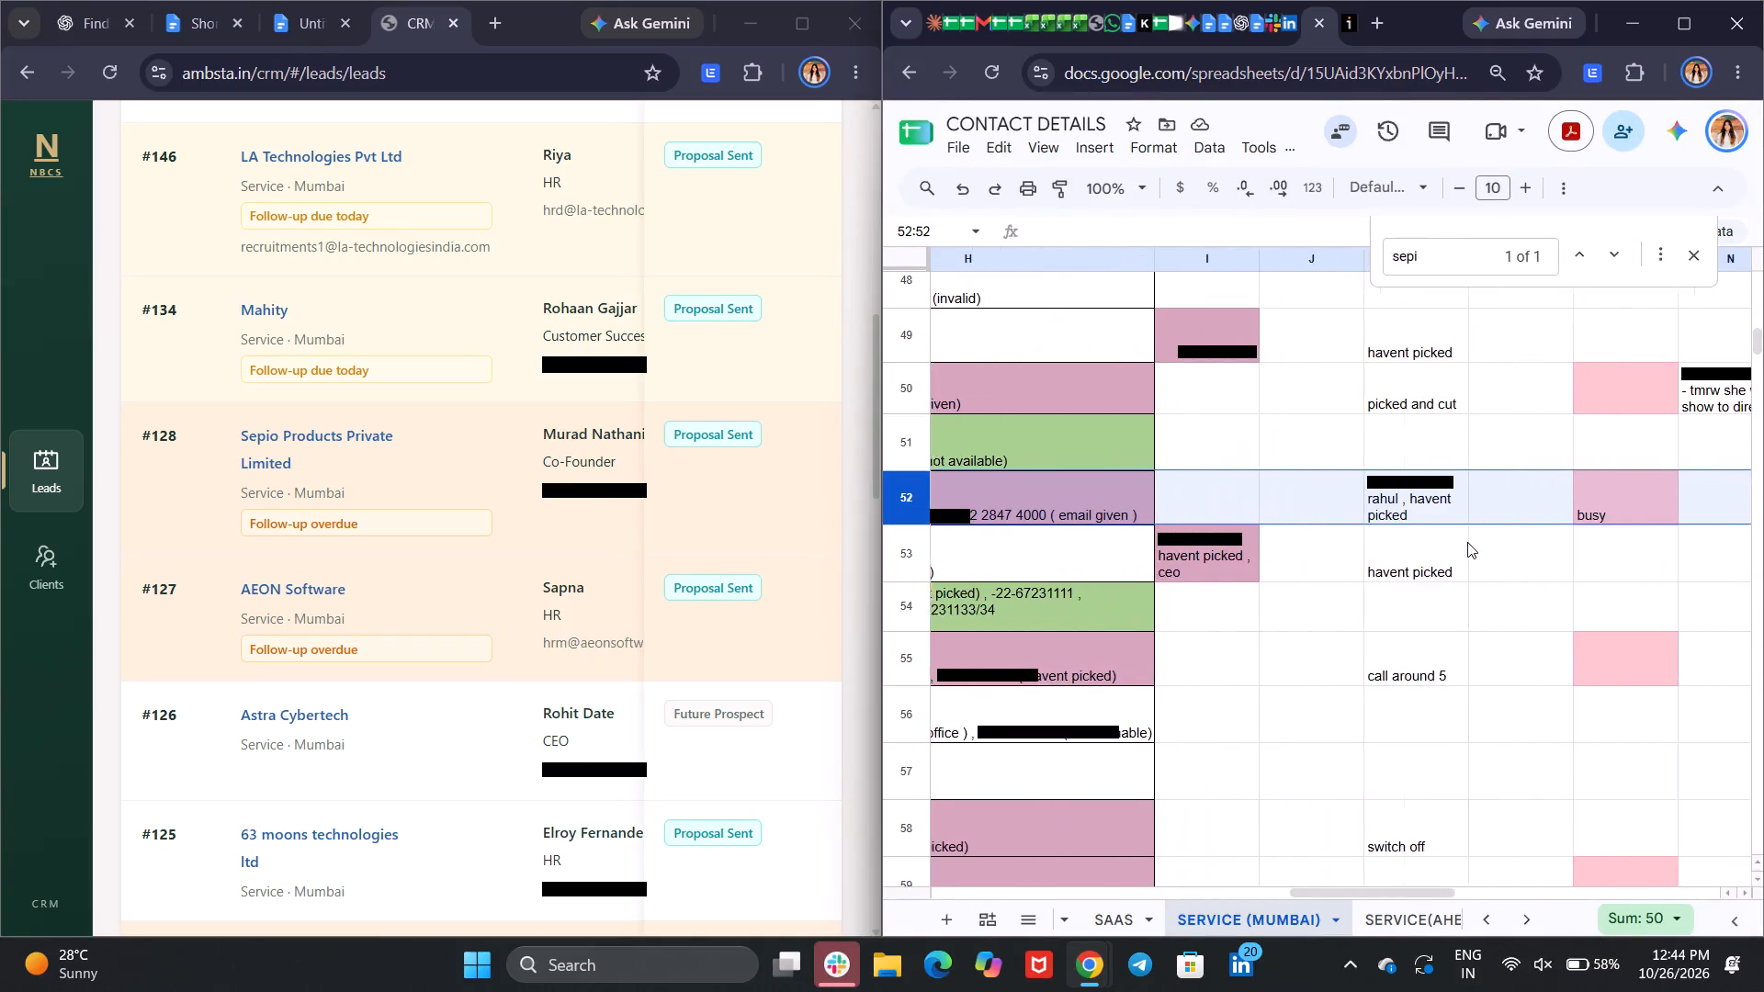
pyautogui.hscroll(-2, 1467, 542)
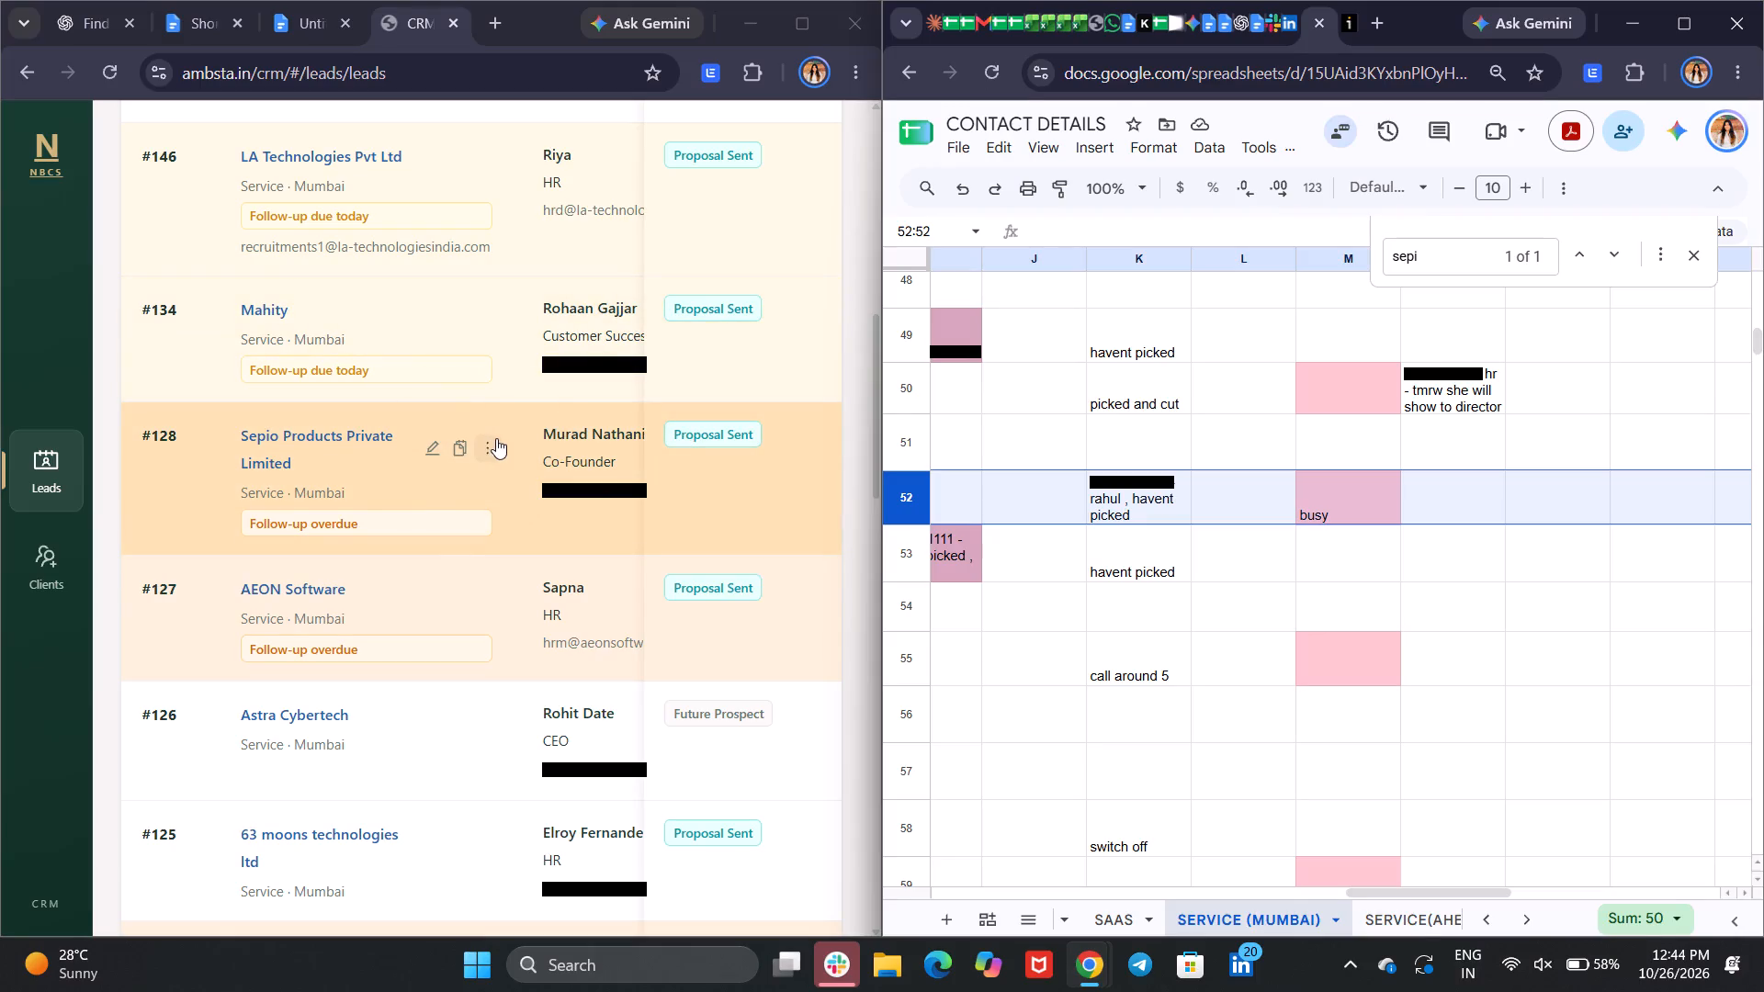
pyautogui.scroll(1, 496, 438)
pyautogui.click(496, 438)
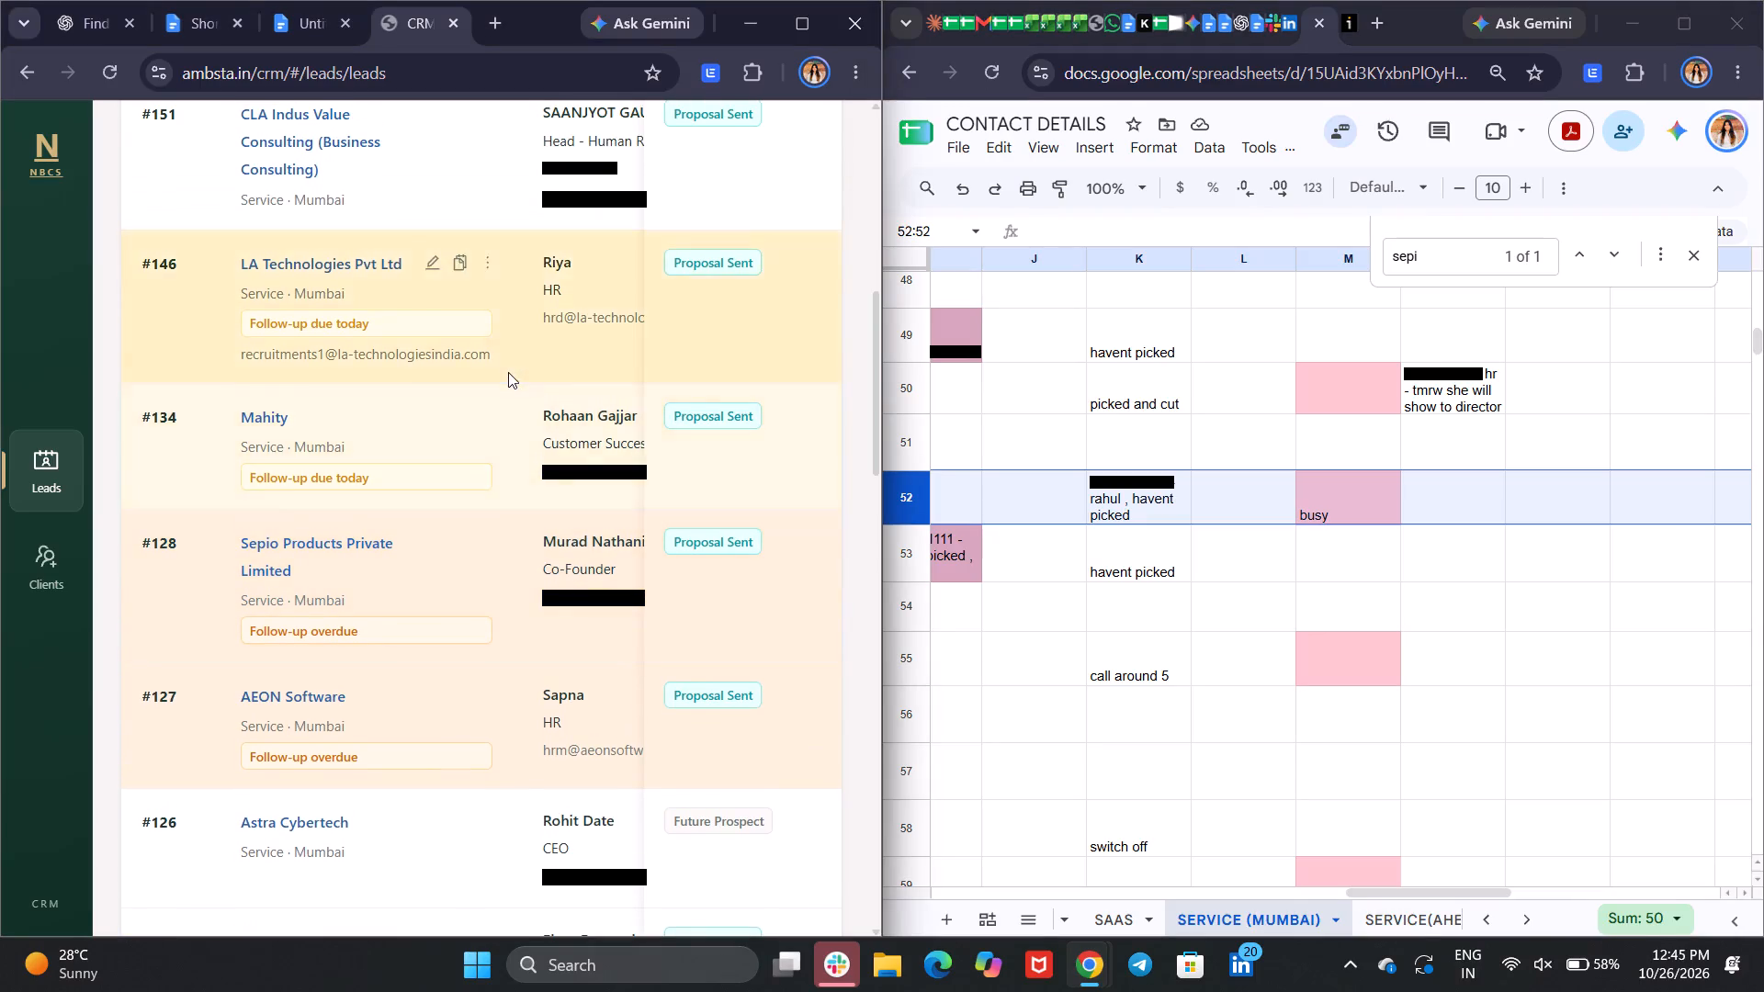
pyautogui.scroll(3, 508, 372)
pyautogui.hscroll(10, 1293, 529)
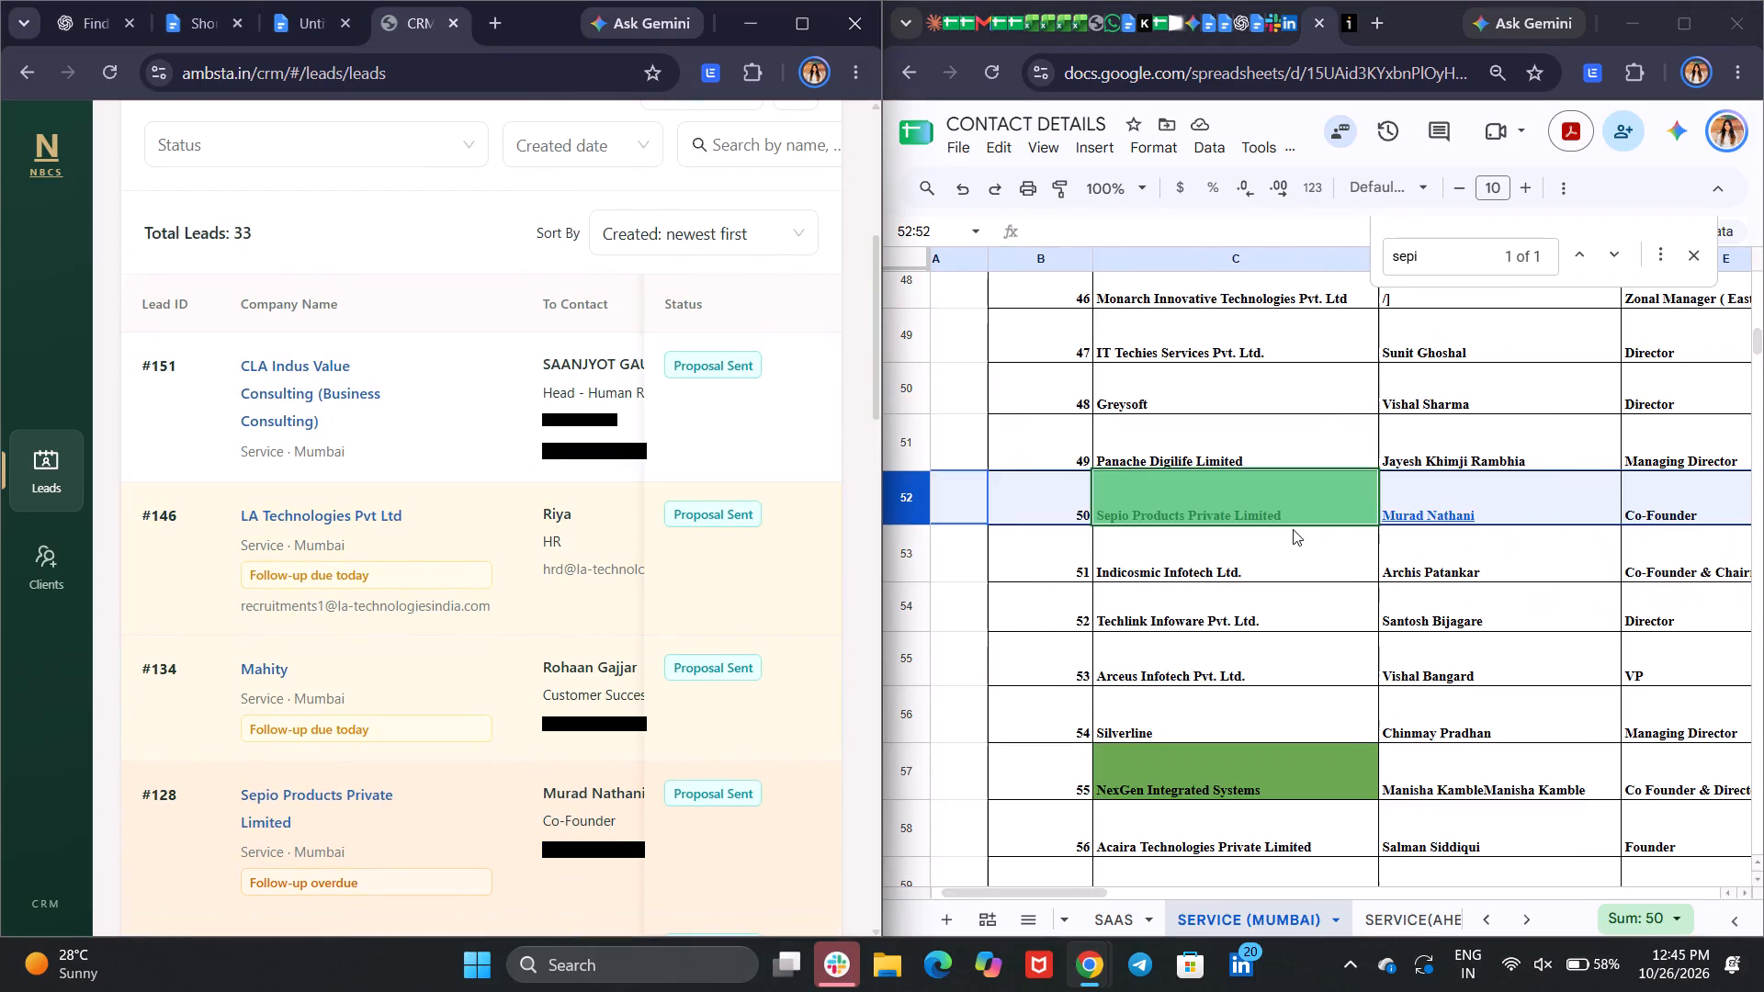
# Look through the company names in the SERVICE (MUMBAI) sheet for the LA Technologies Pvt Ltd row.
pyautogui.scroll(6, 1293, 529)
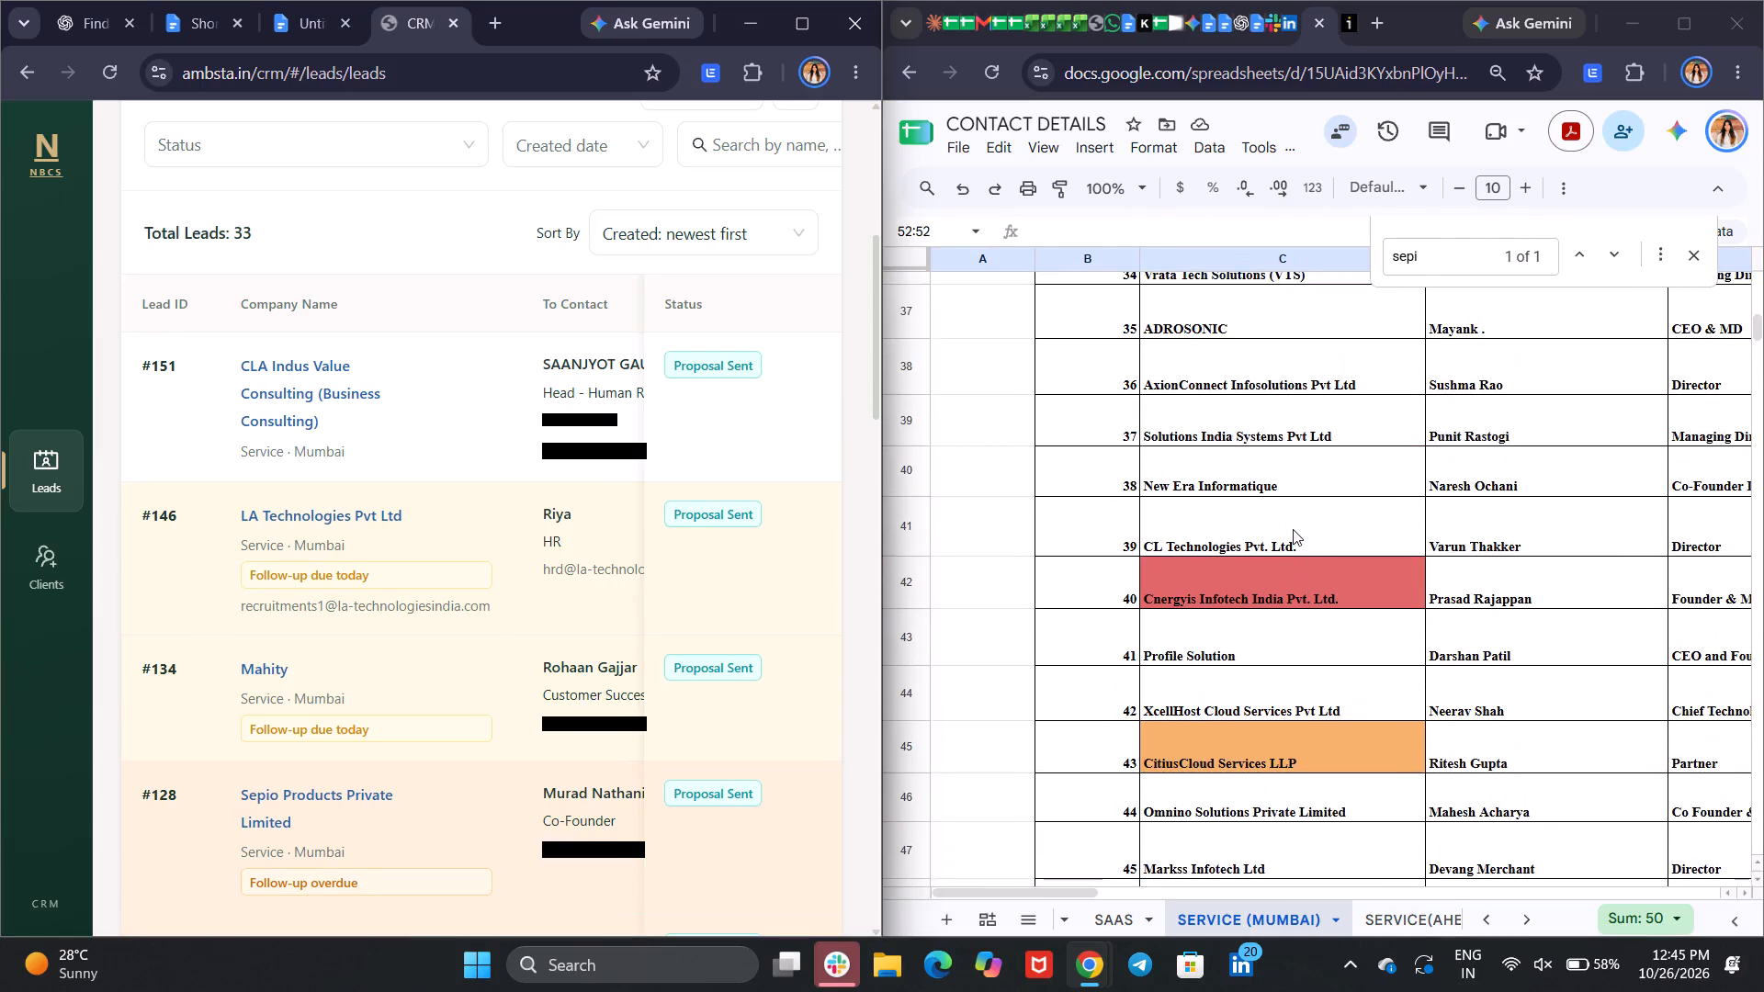
pyautogui.scroll(6, 1293, 529)
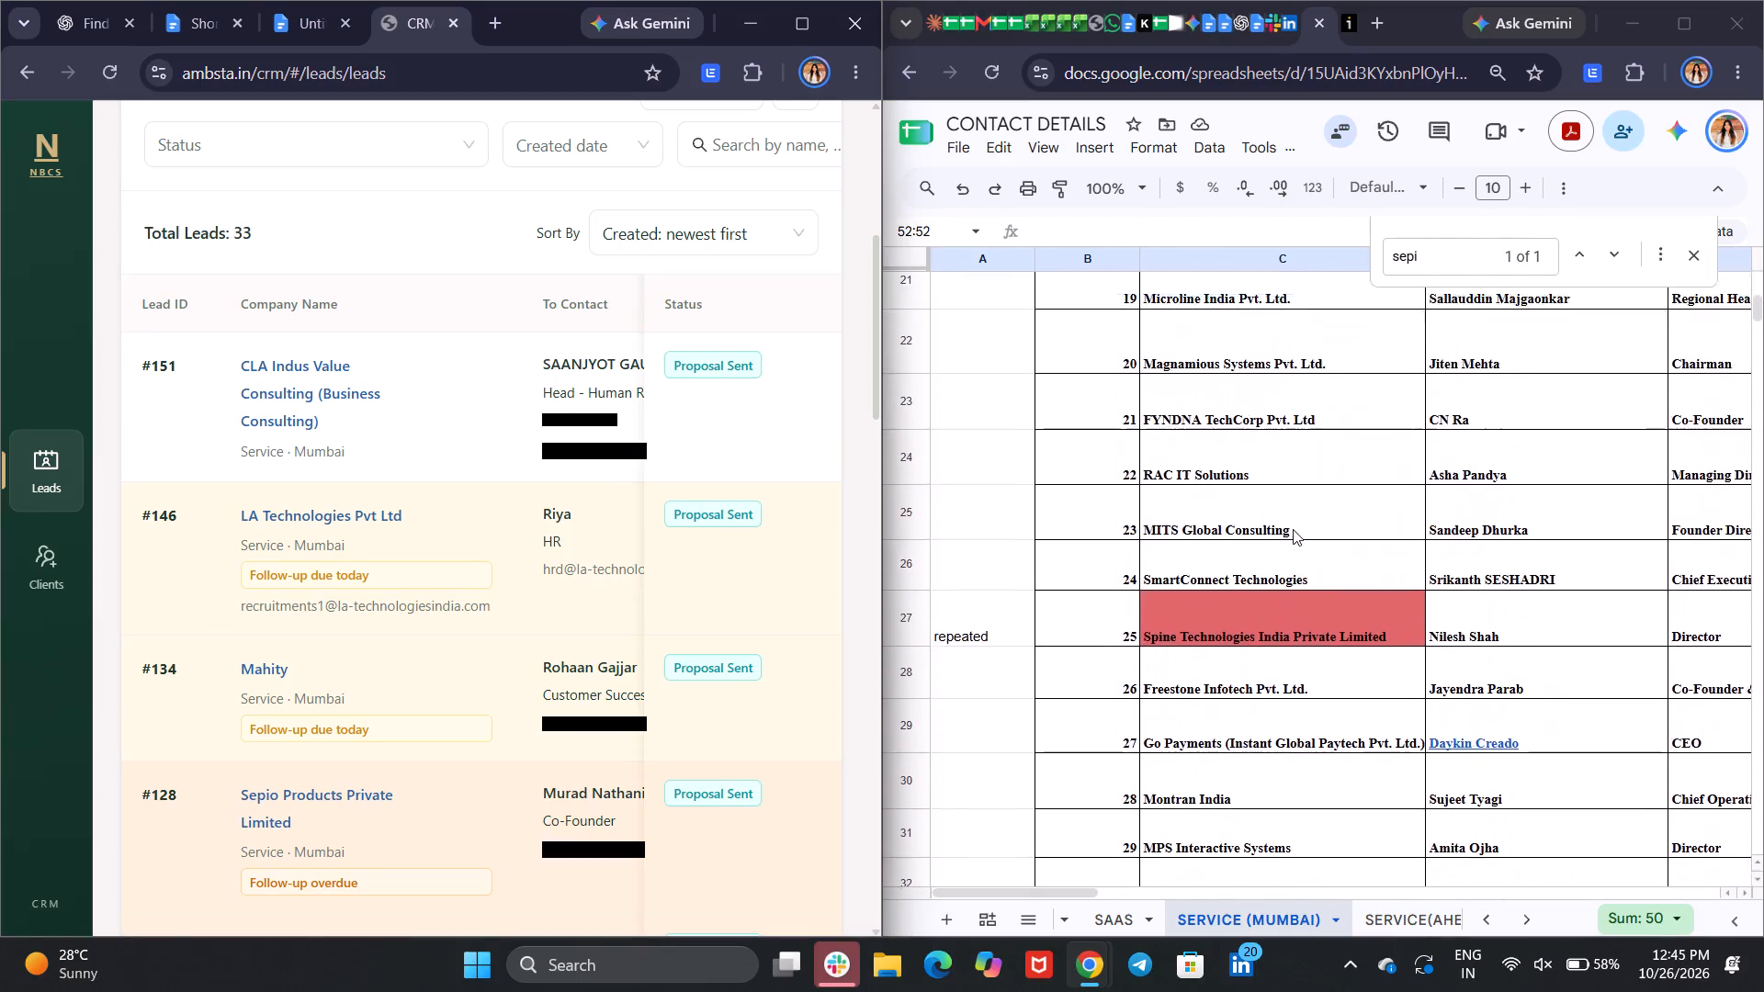
pyautogui.scroll(4, 1293, 529)
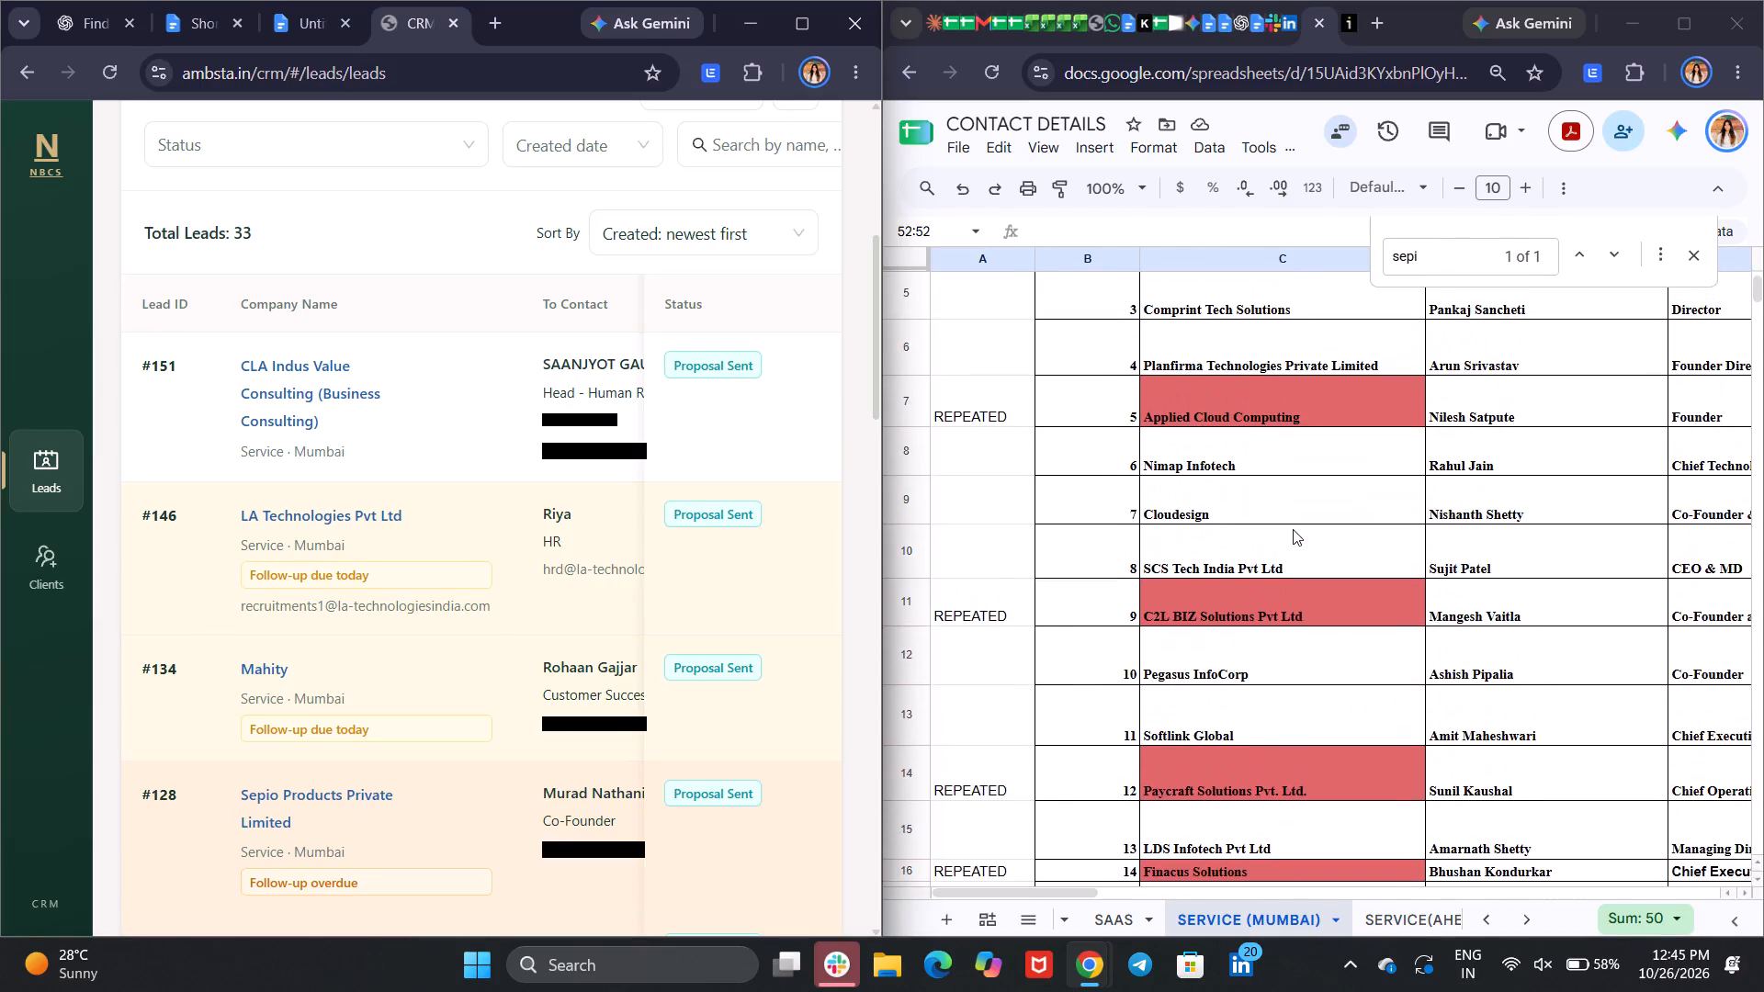
pyautogui.scroll(2, 1293, 529)
pyautogui.scroll(-6, 1293, 529)
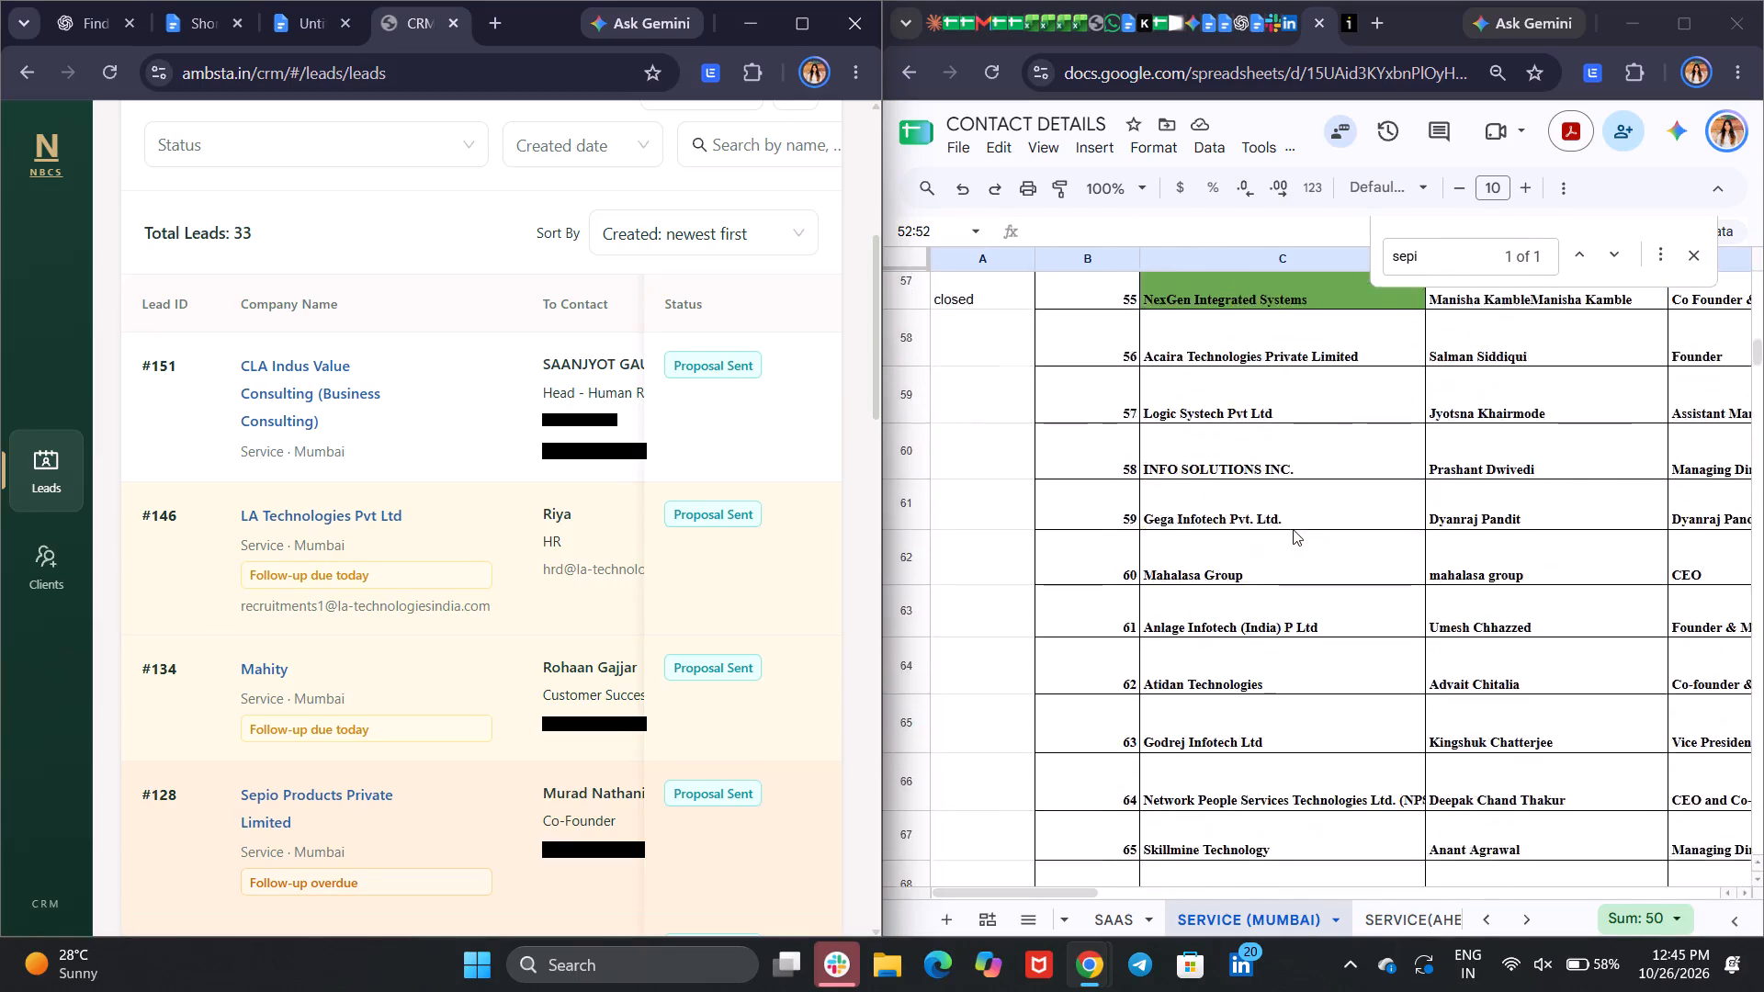
pyautogui.scroll(-8, 1293, 529)
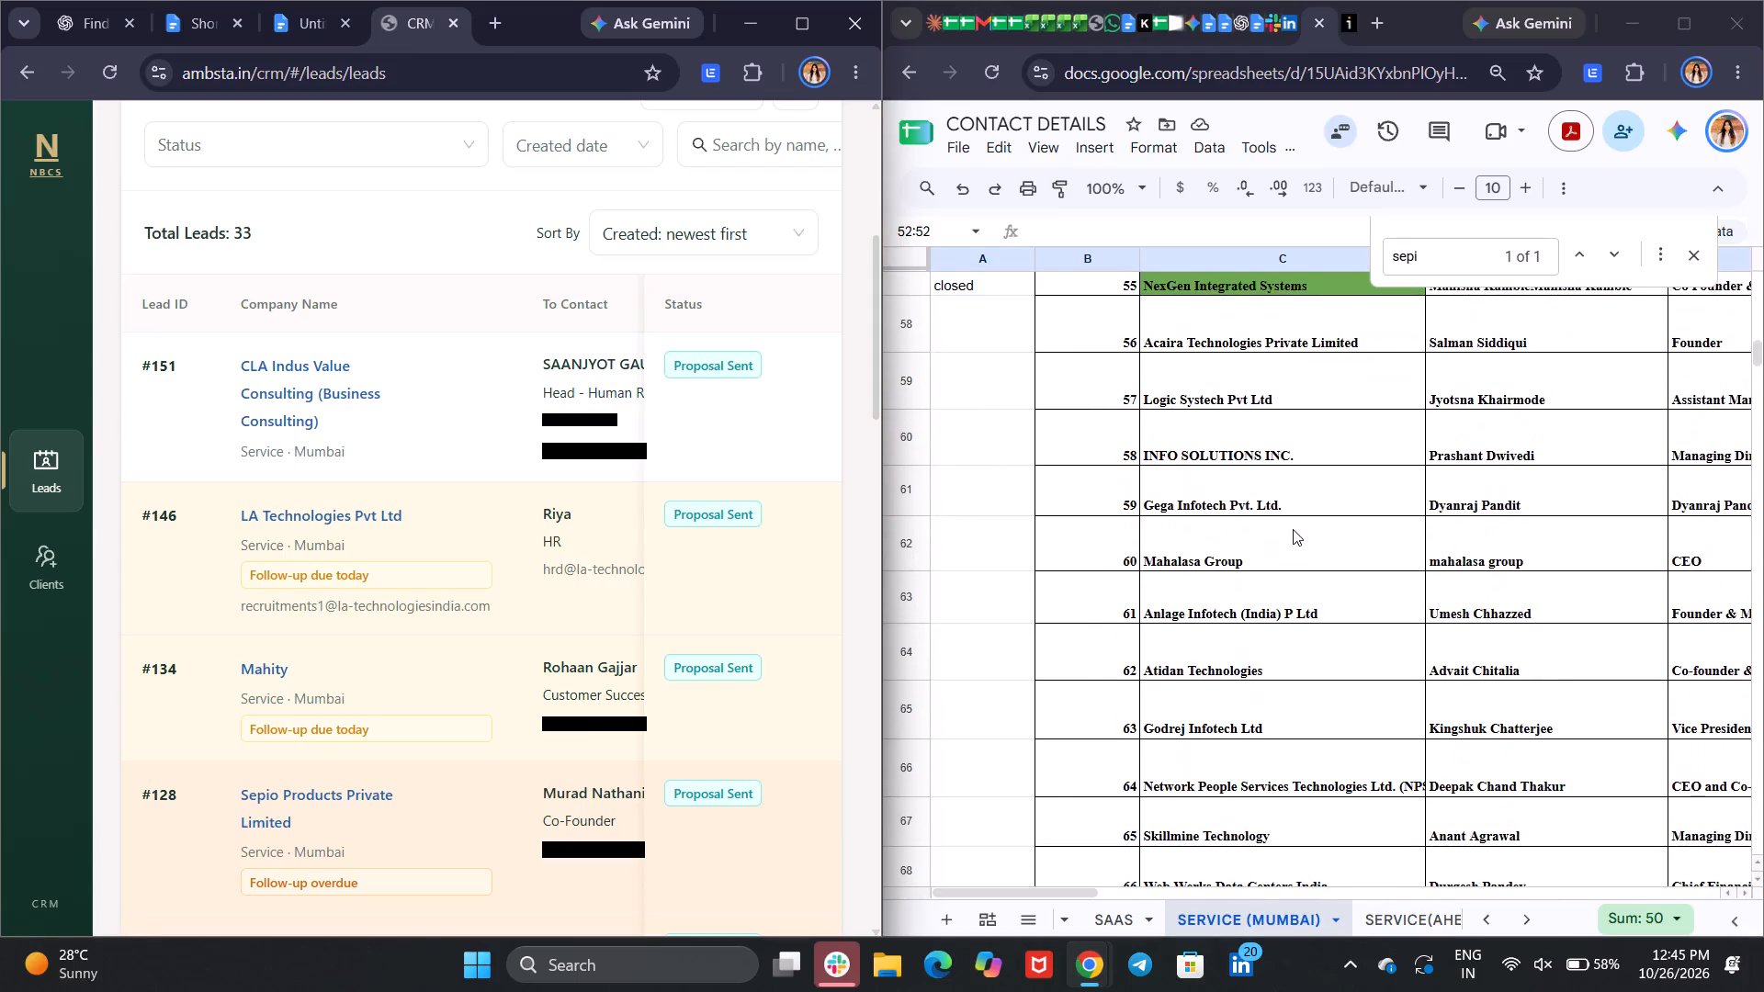
pyautogui.scroll(-6, 1293, 529)
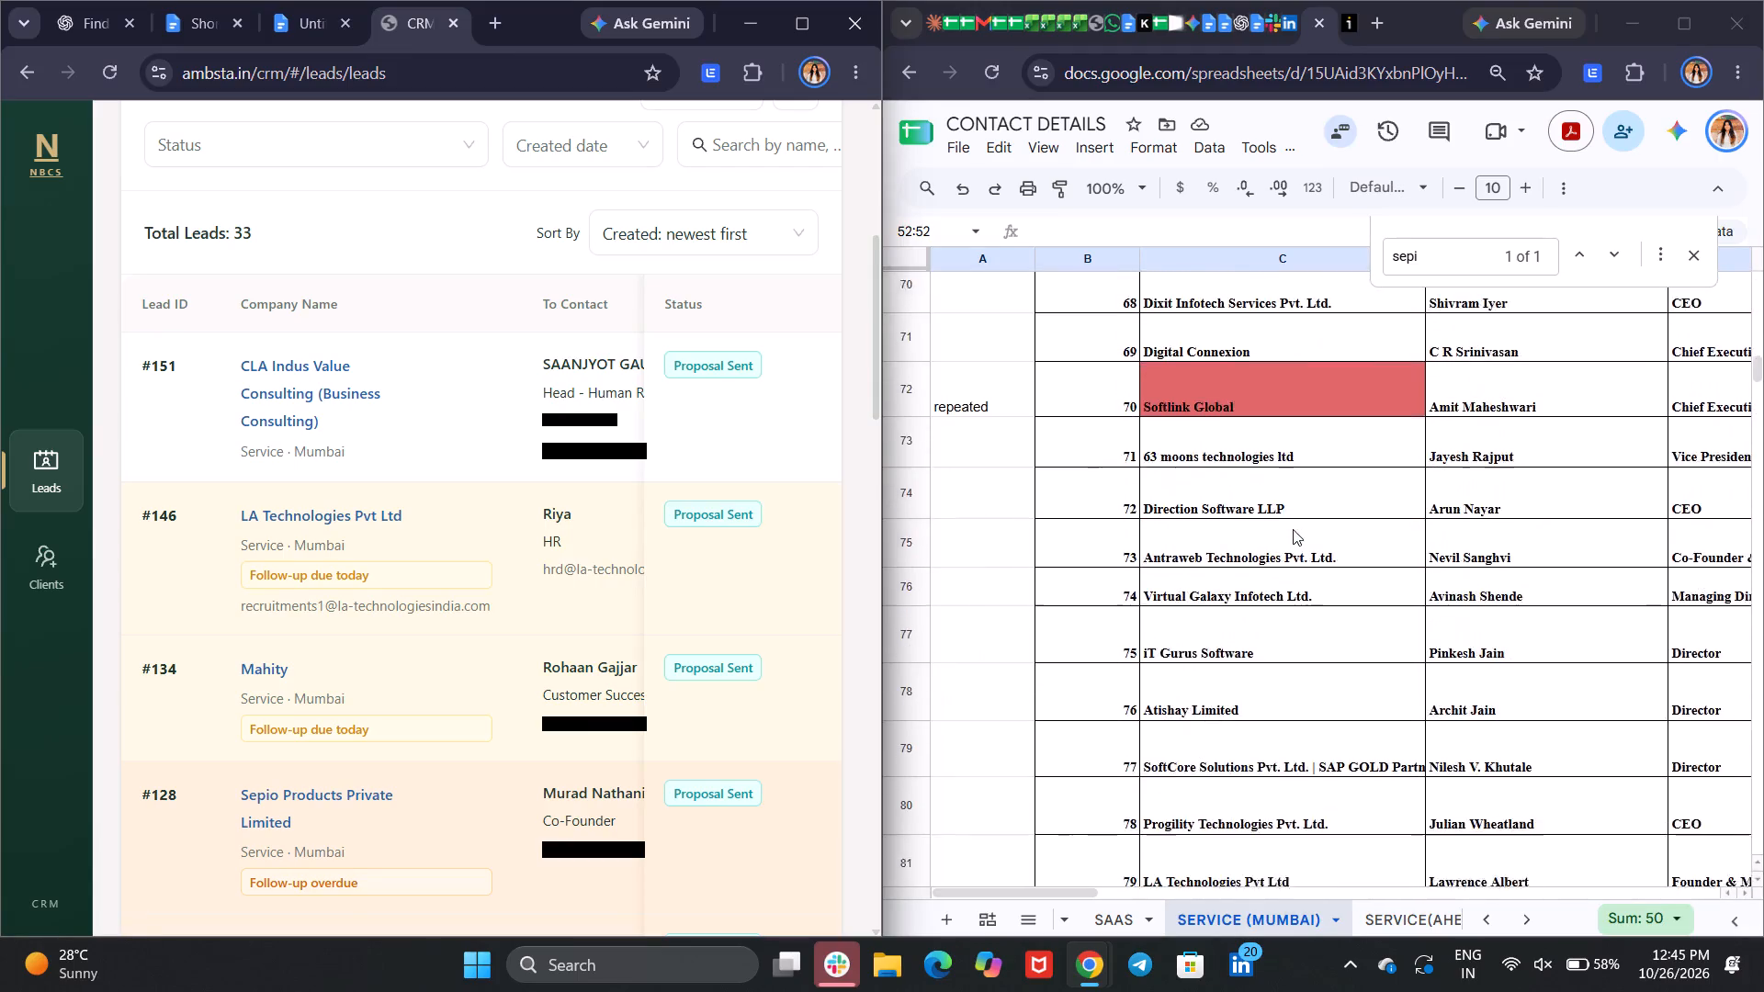
pyautogui.scroll(-5, 1293, 529)
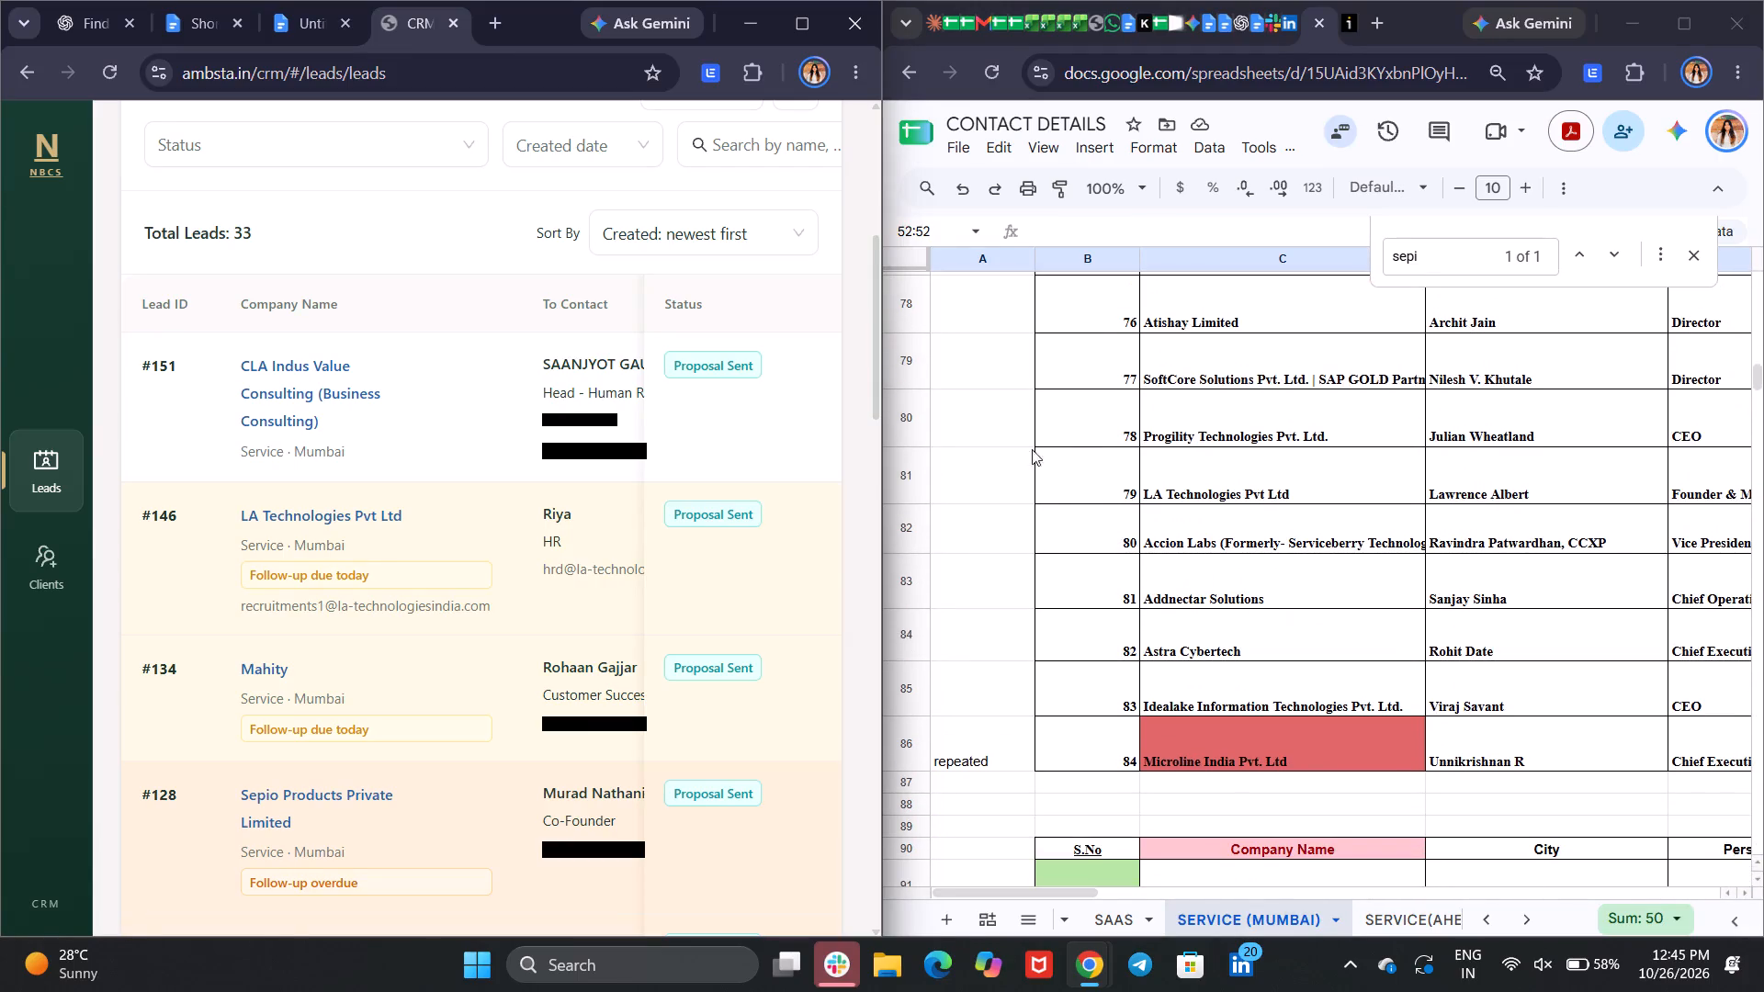
# Select the LA Technologies Pvt Ltd row and check its call remarks.
pyautogui.click(911, 478)
pyautogui.hscroll(-6, 1469, 517)
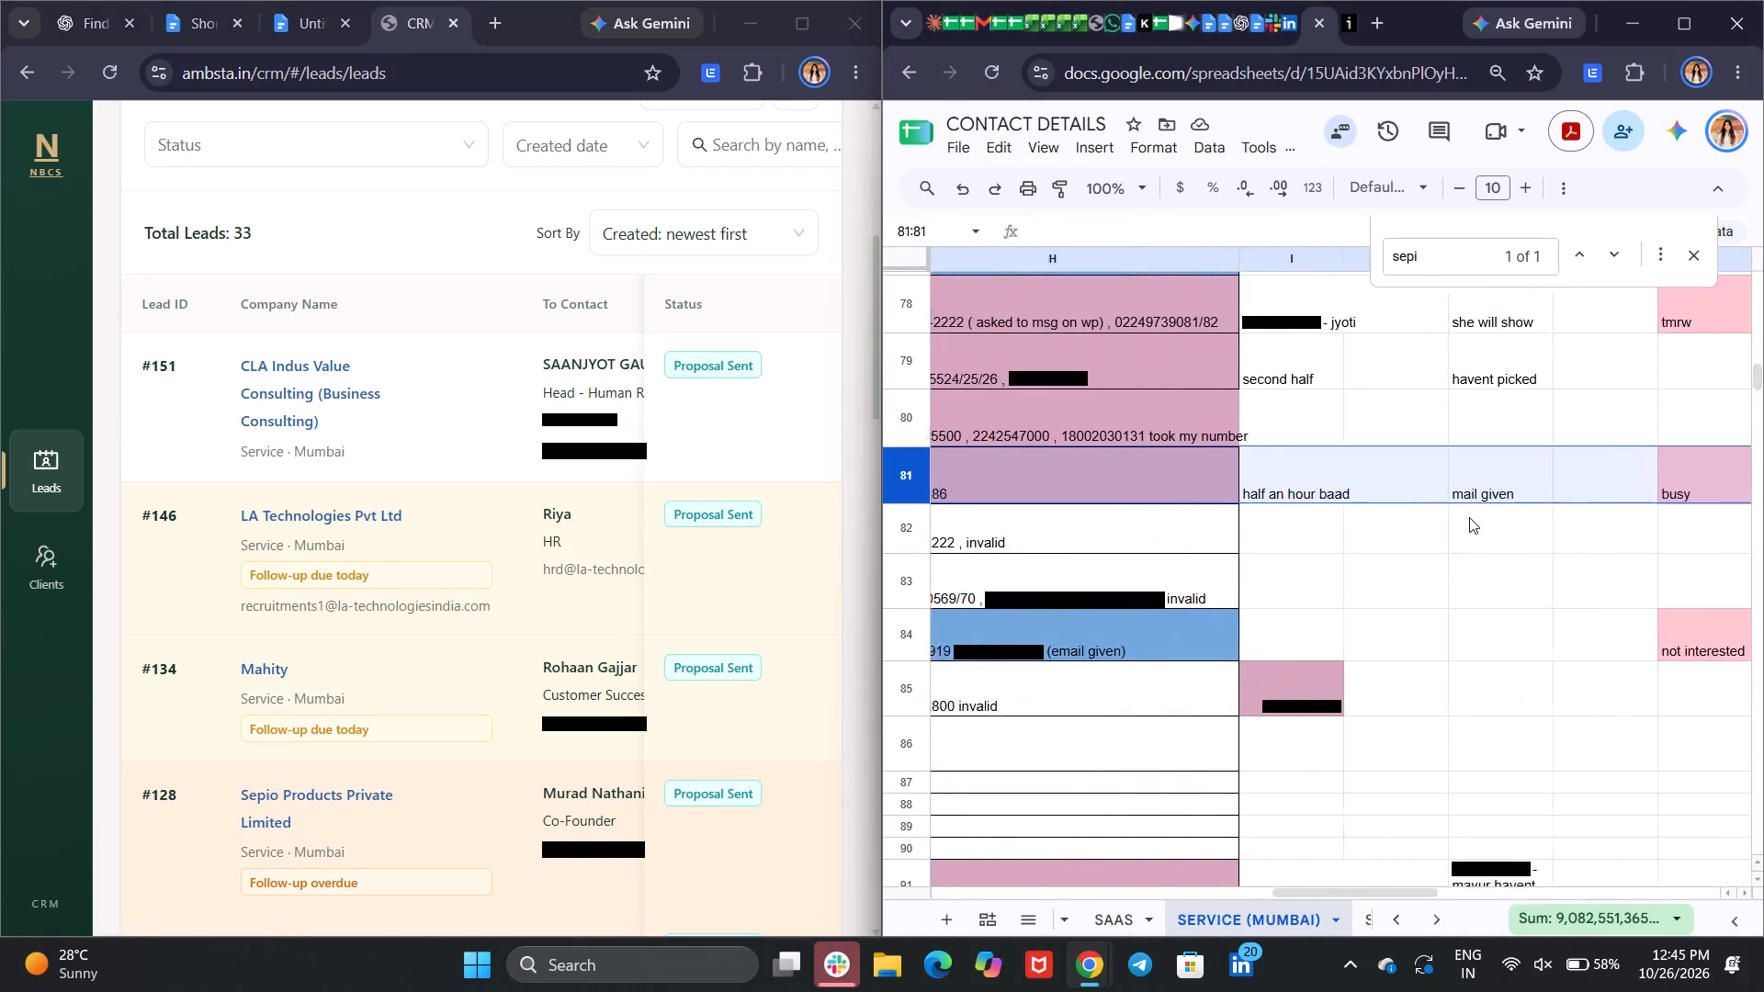
pyautogui.hscroll(-3, 1469, 517)
pyautogui.hscroll(1, 1469, 517)
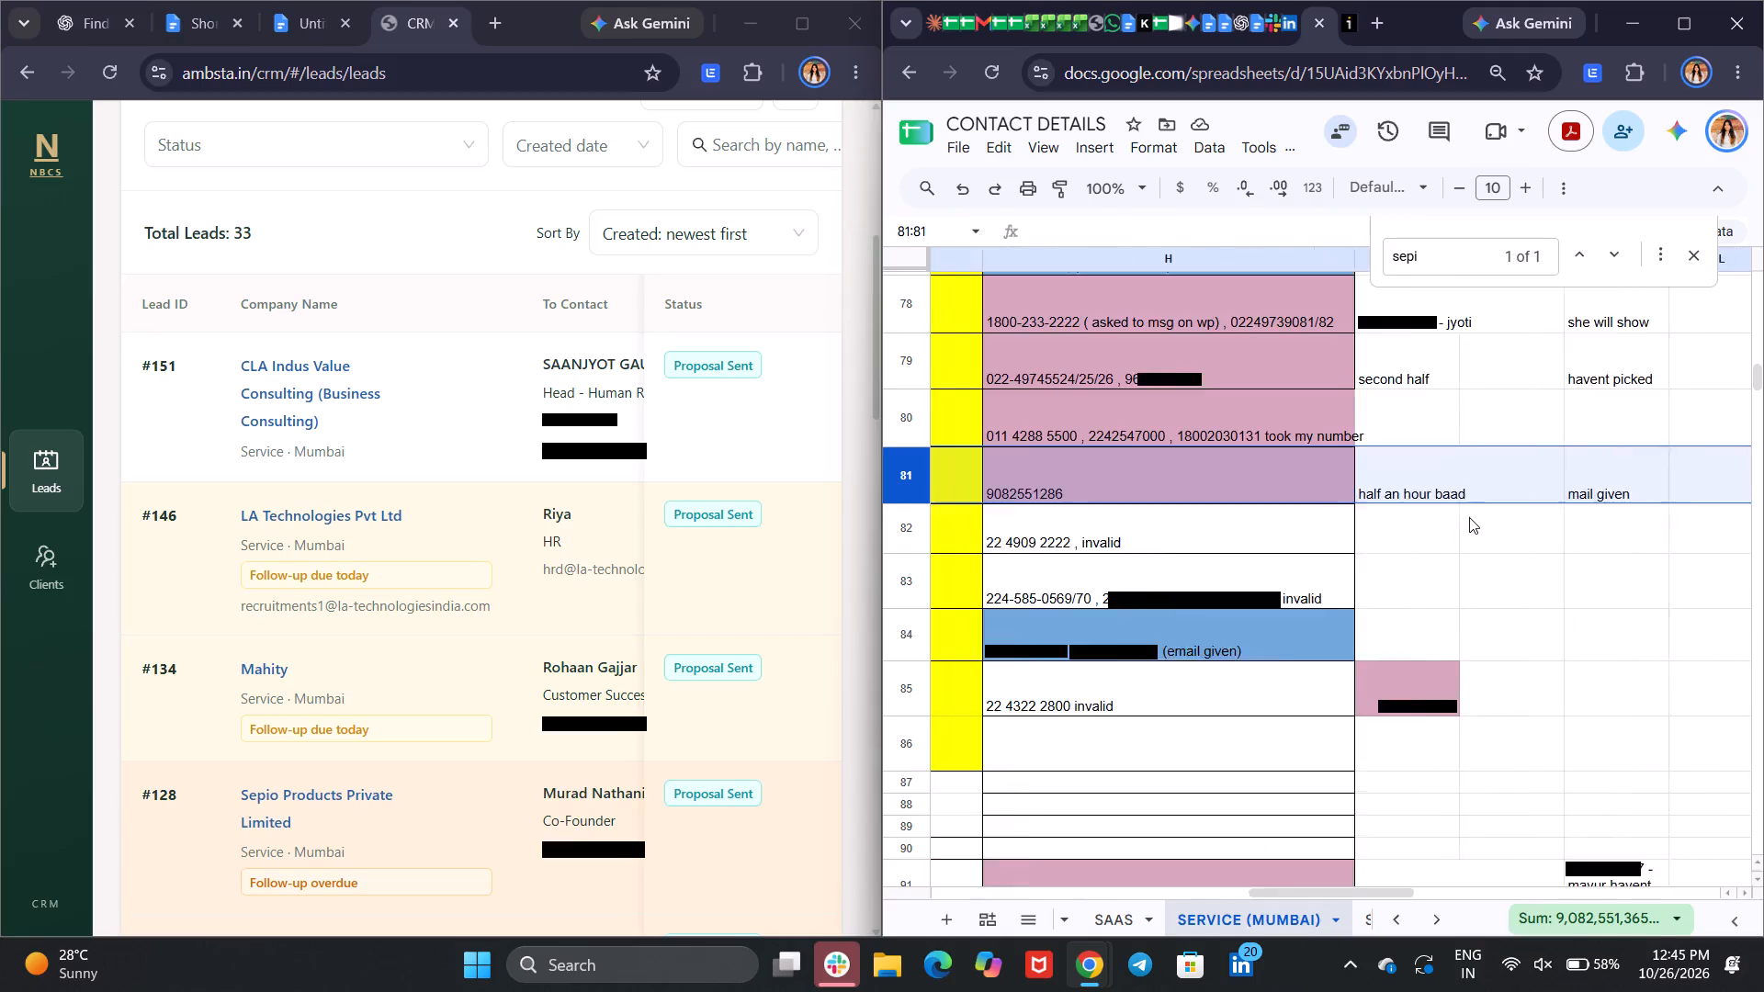
pyautogui.hscroll(10, 1469, 517)
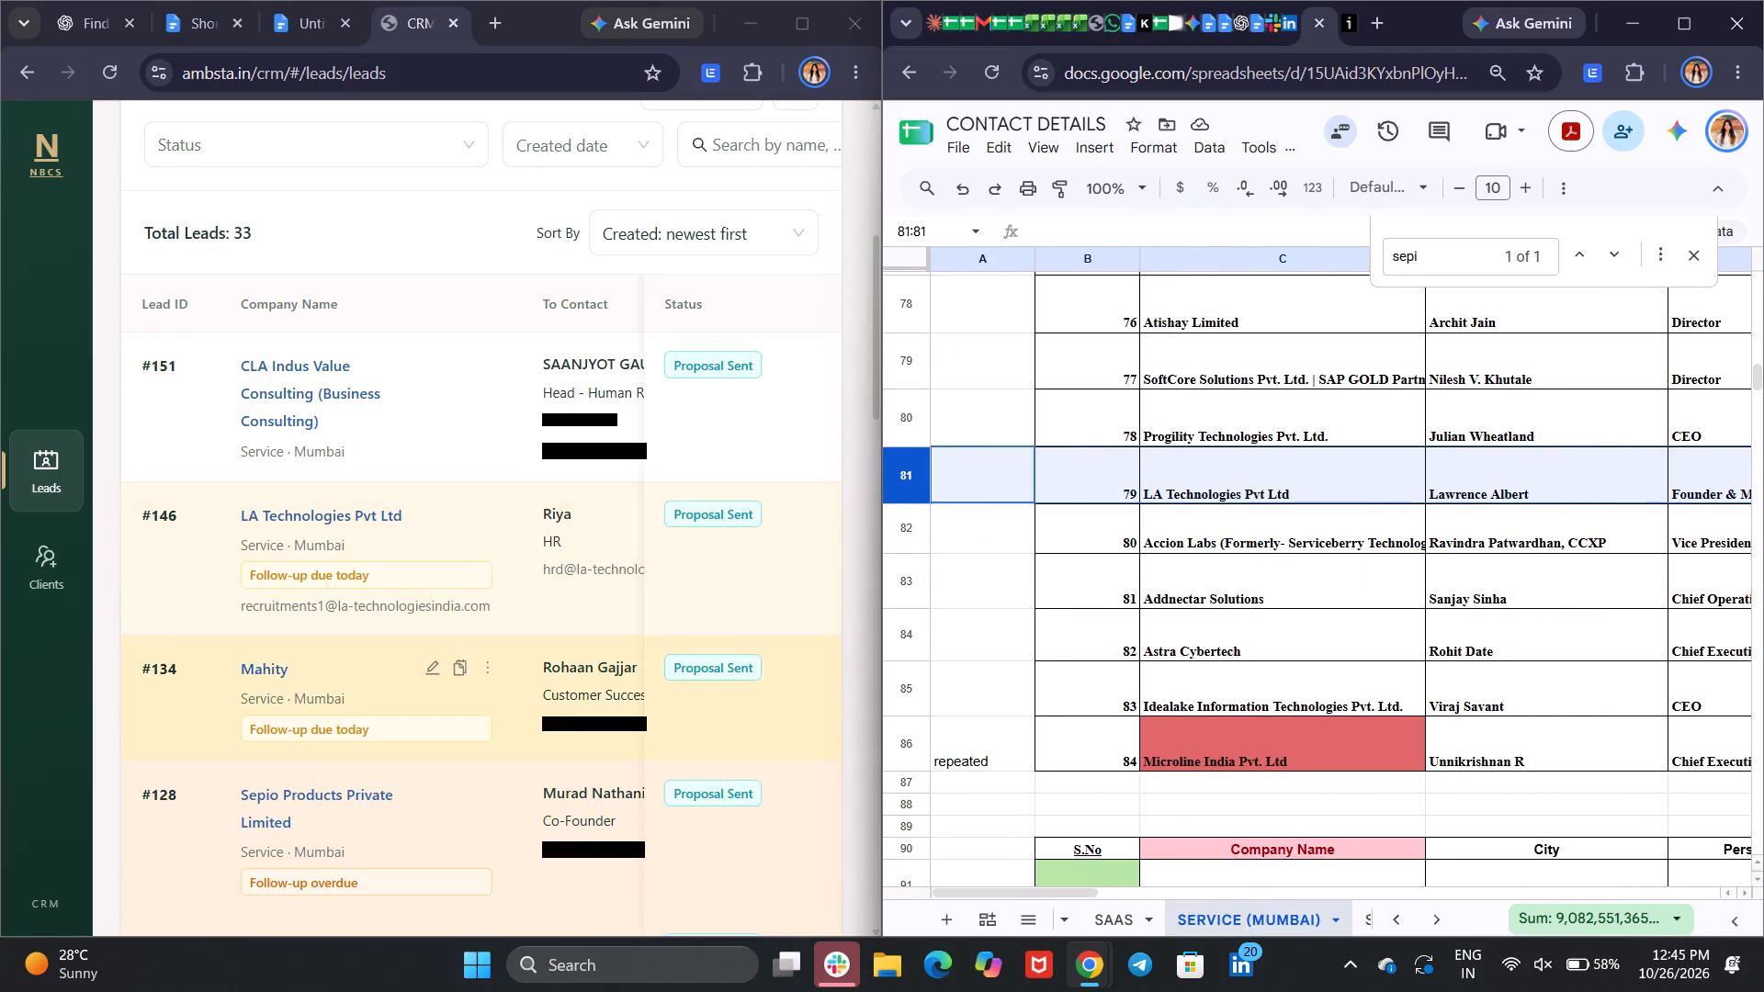
# Review the CRM leads list for Mumbai service leads with due or overdue follow-ups.
pyautogui.scroll(-13, 331, 691)
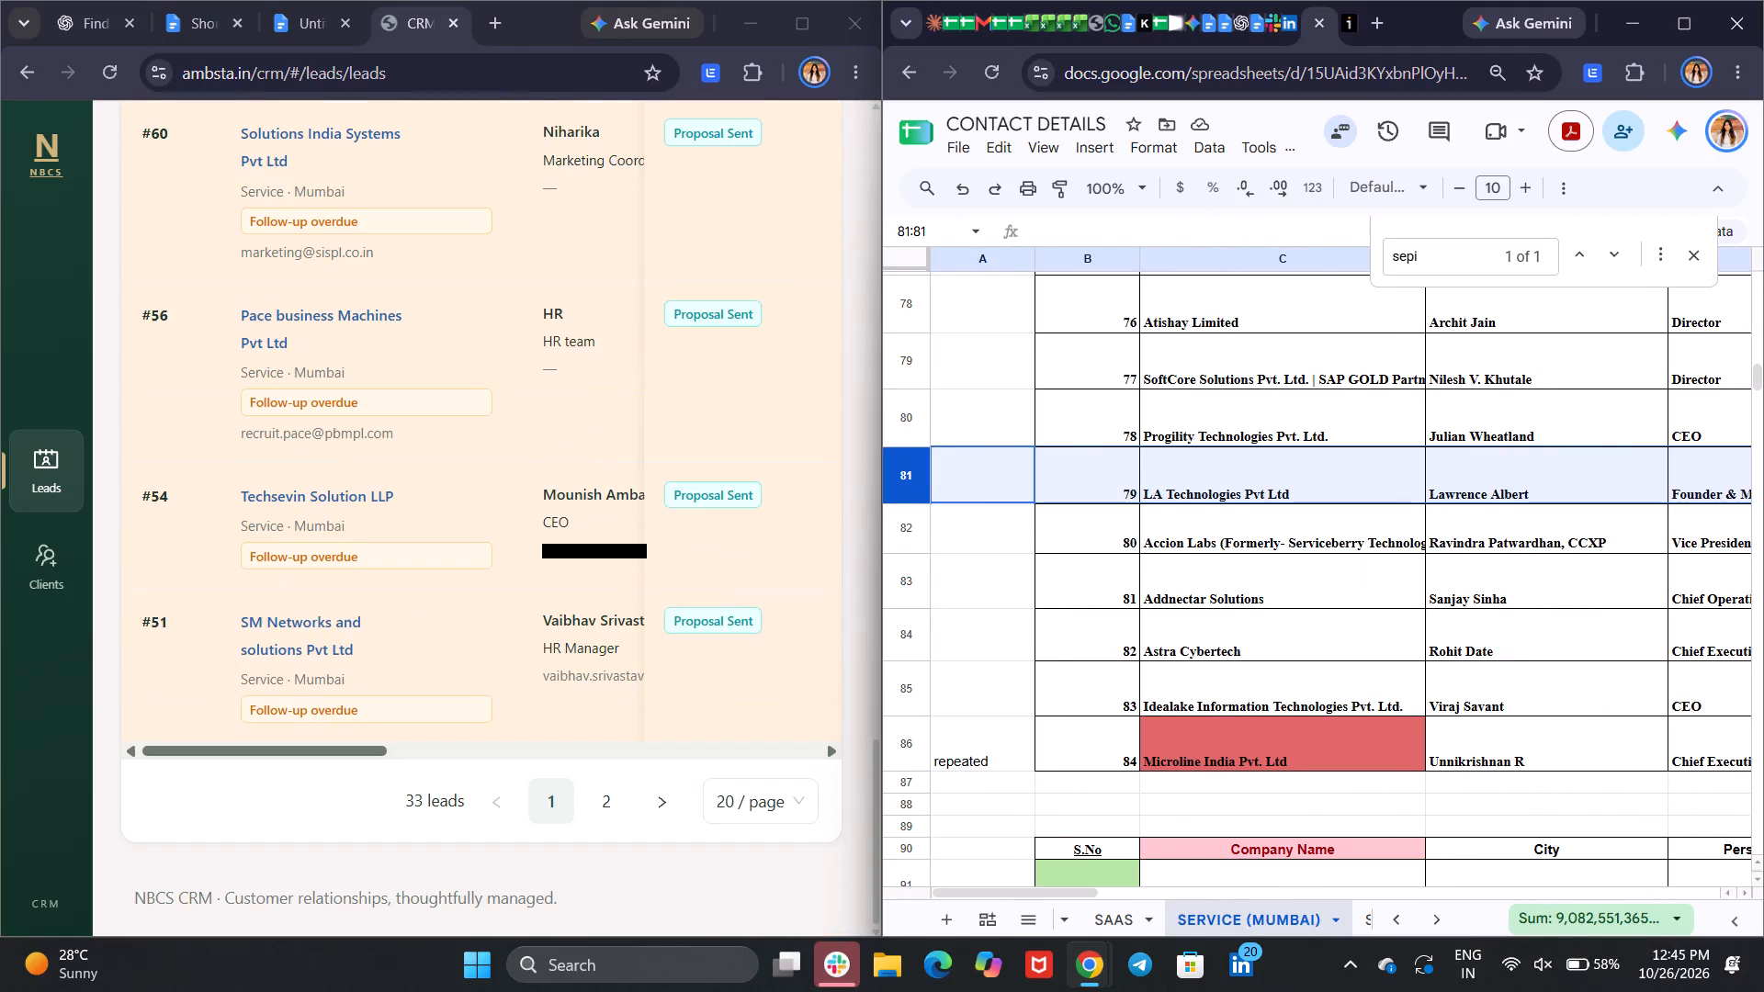
pyautogui.scroll(-5, 331, 691)
pyautogui.scroll(11, 331, 691)
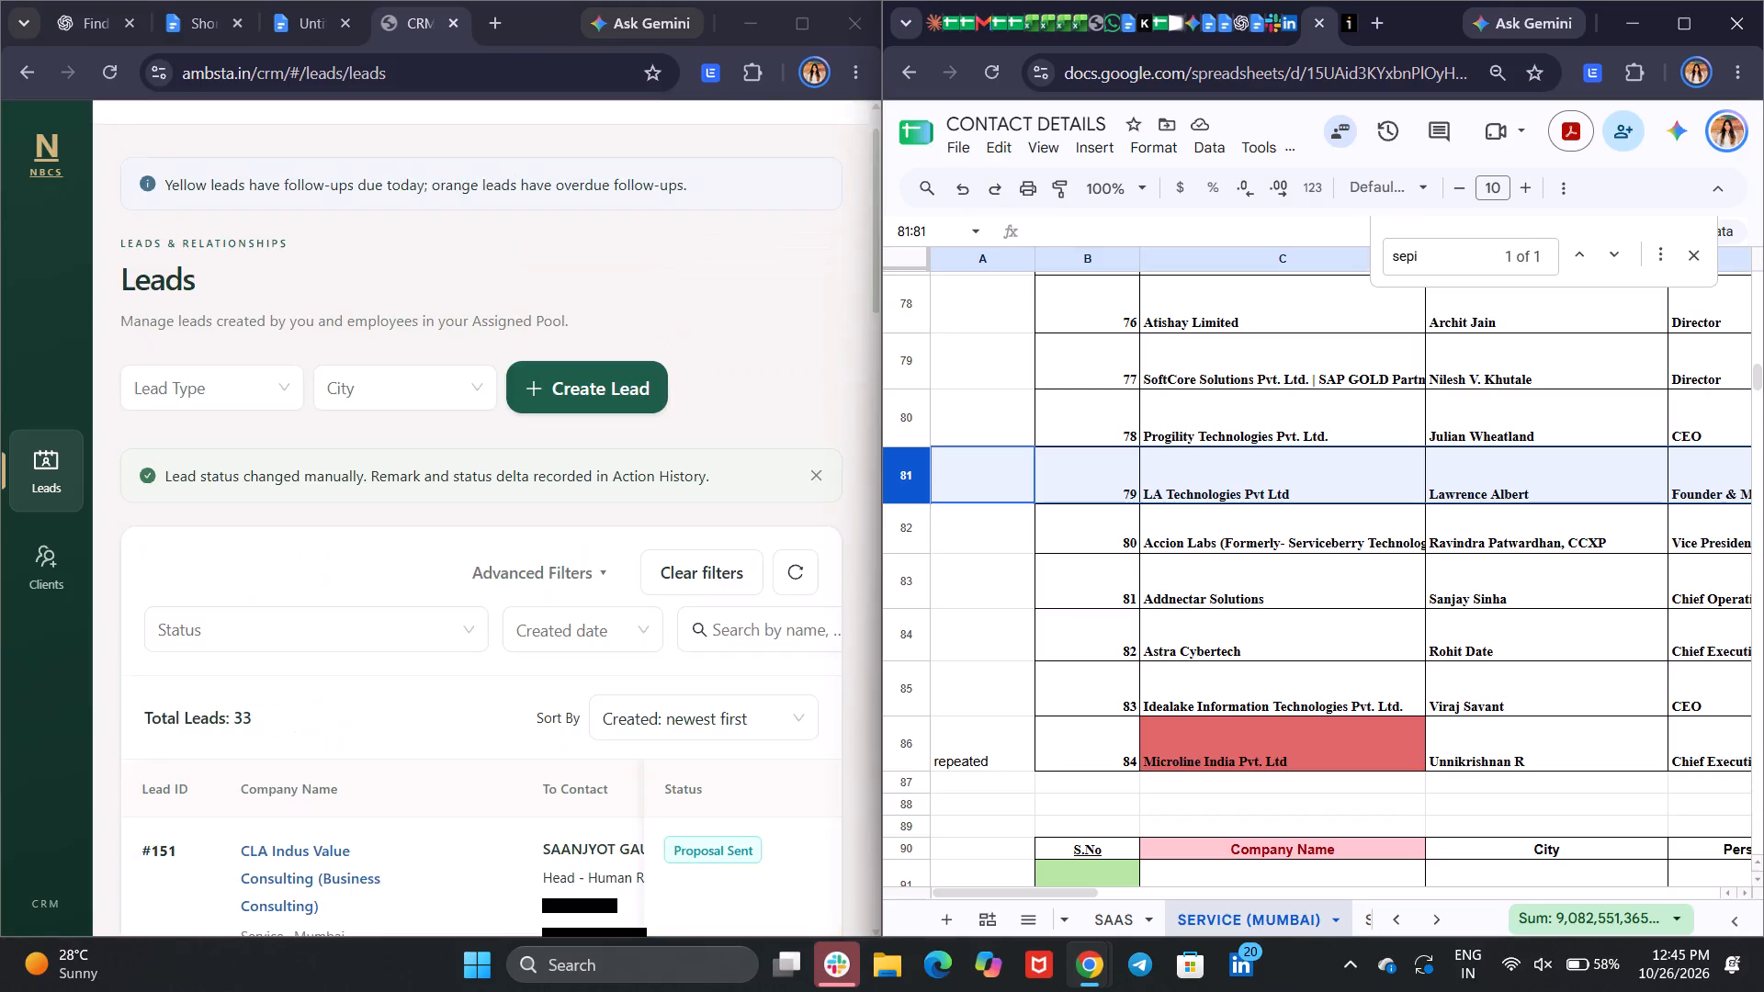
pyautogui.scroll(-15, 331, 691)
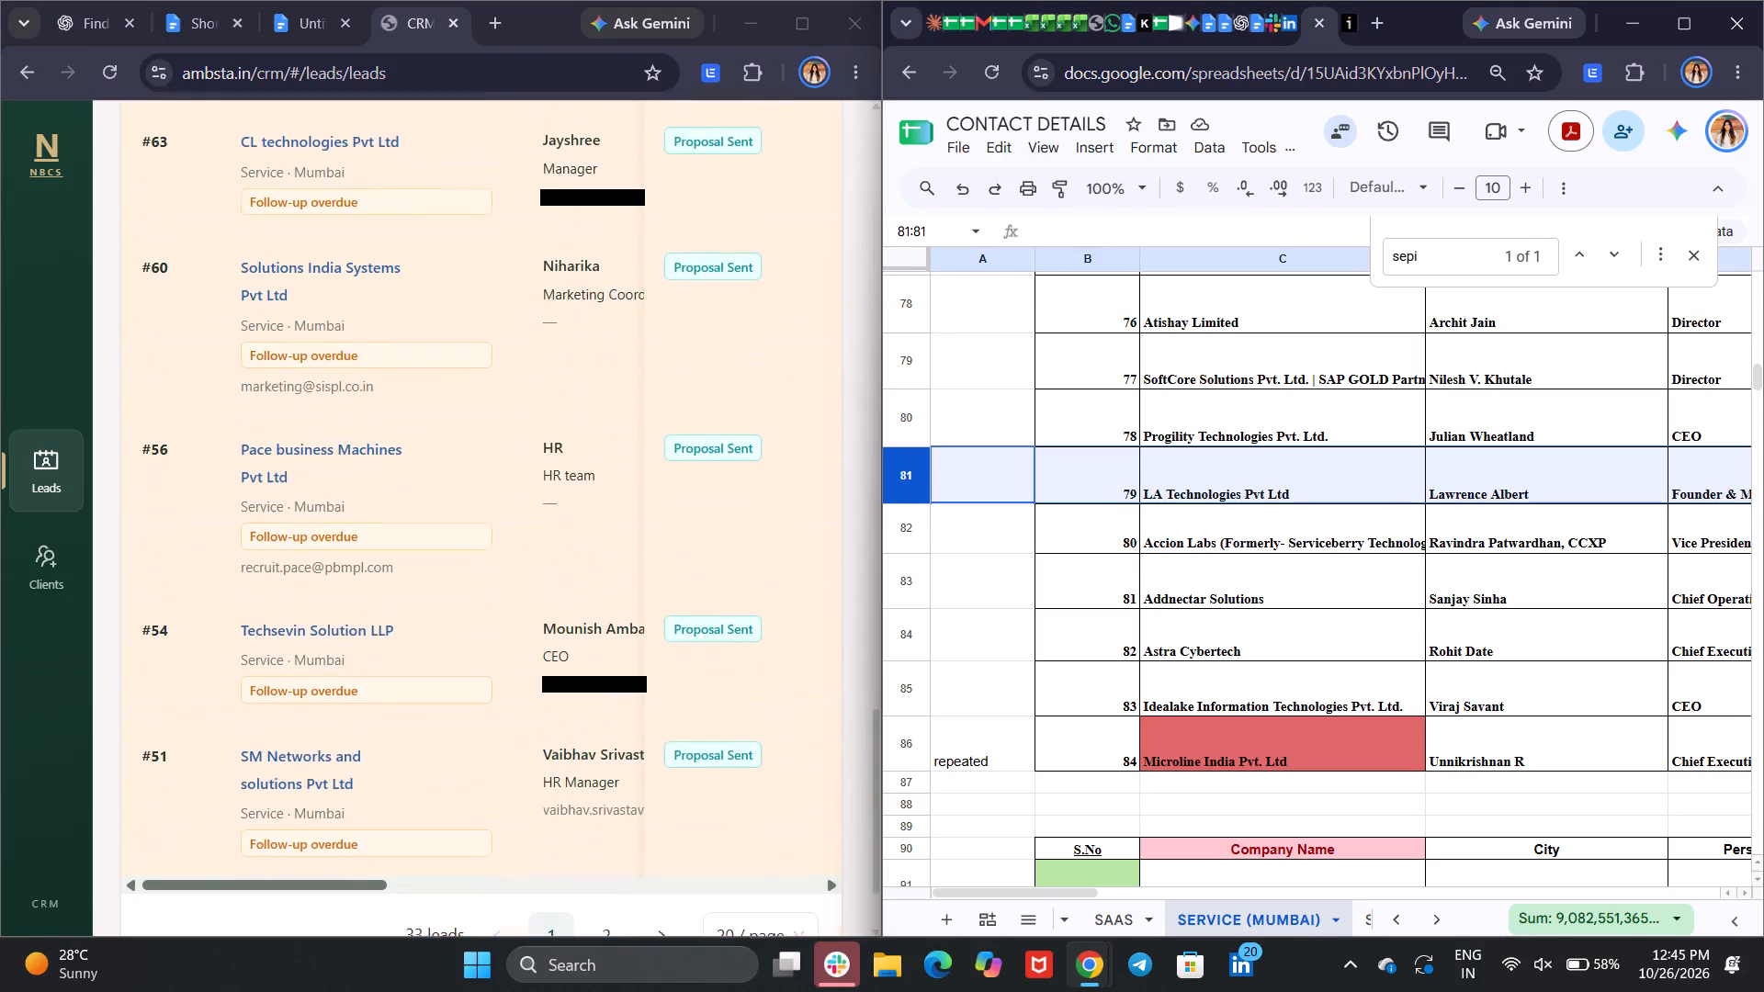
pyautogui.scroll(-1, 331, 691)
pyautogui.scroll(7, 331, 691)
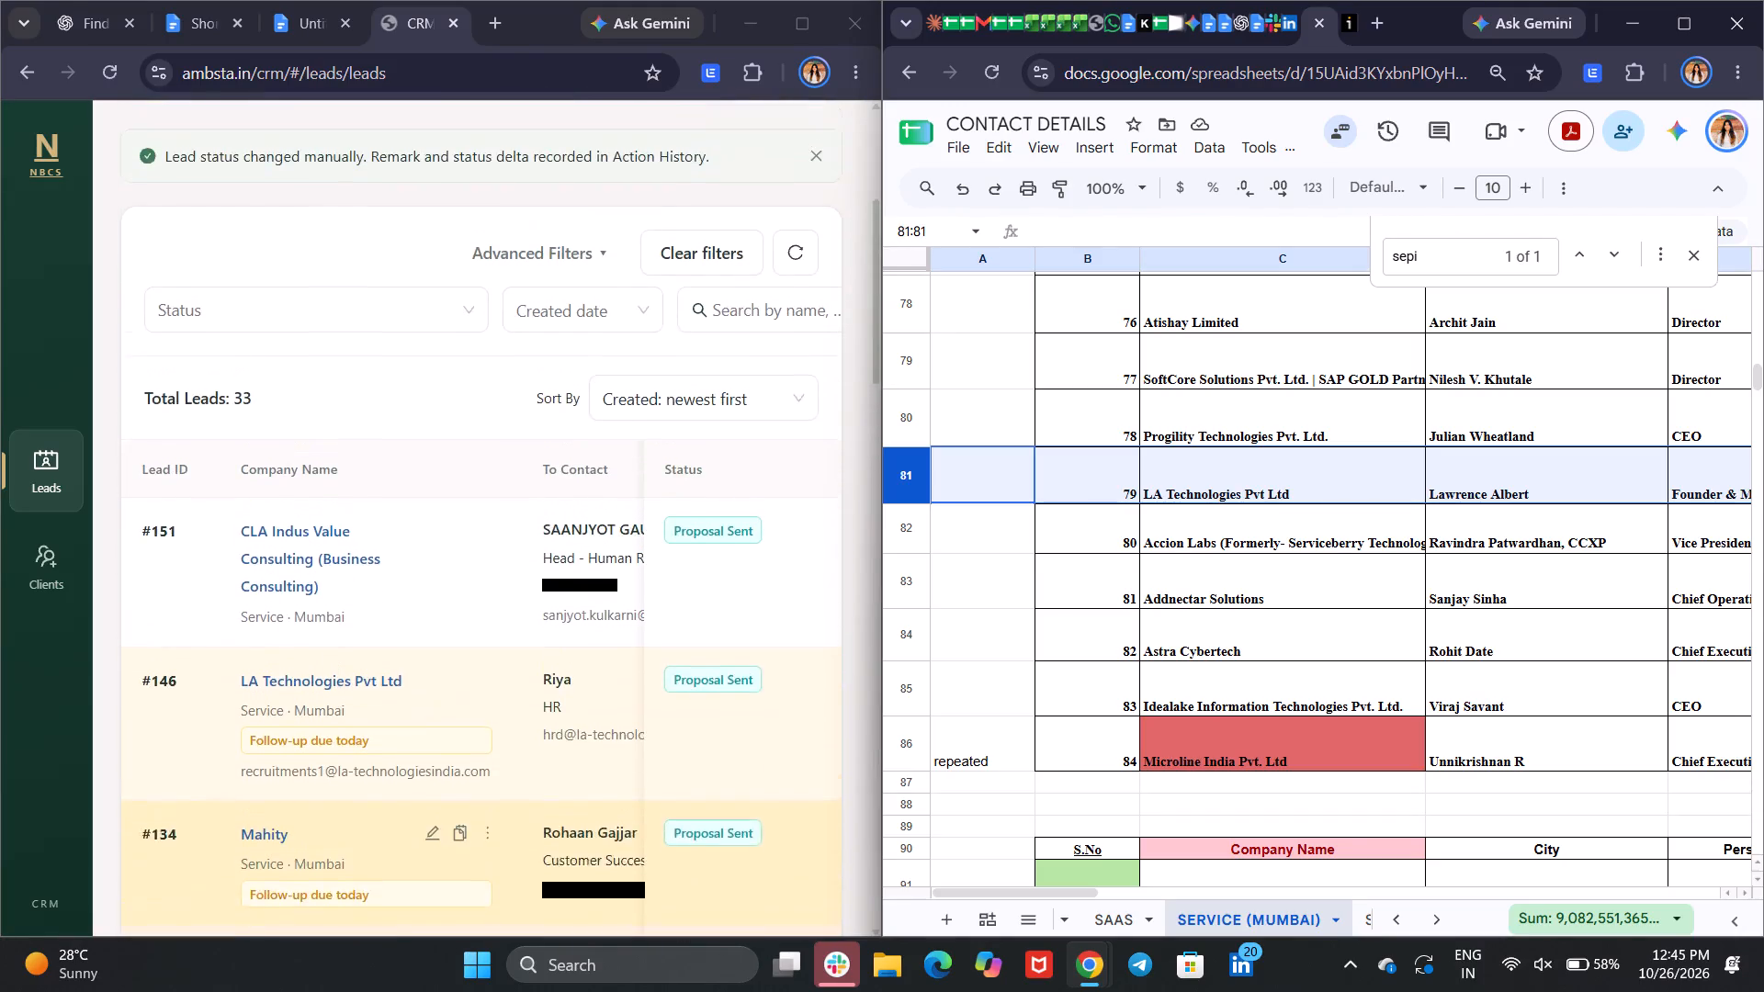
pyautogui.scroll(4, 342, 363)
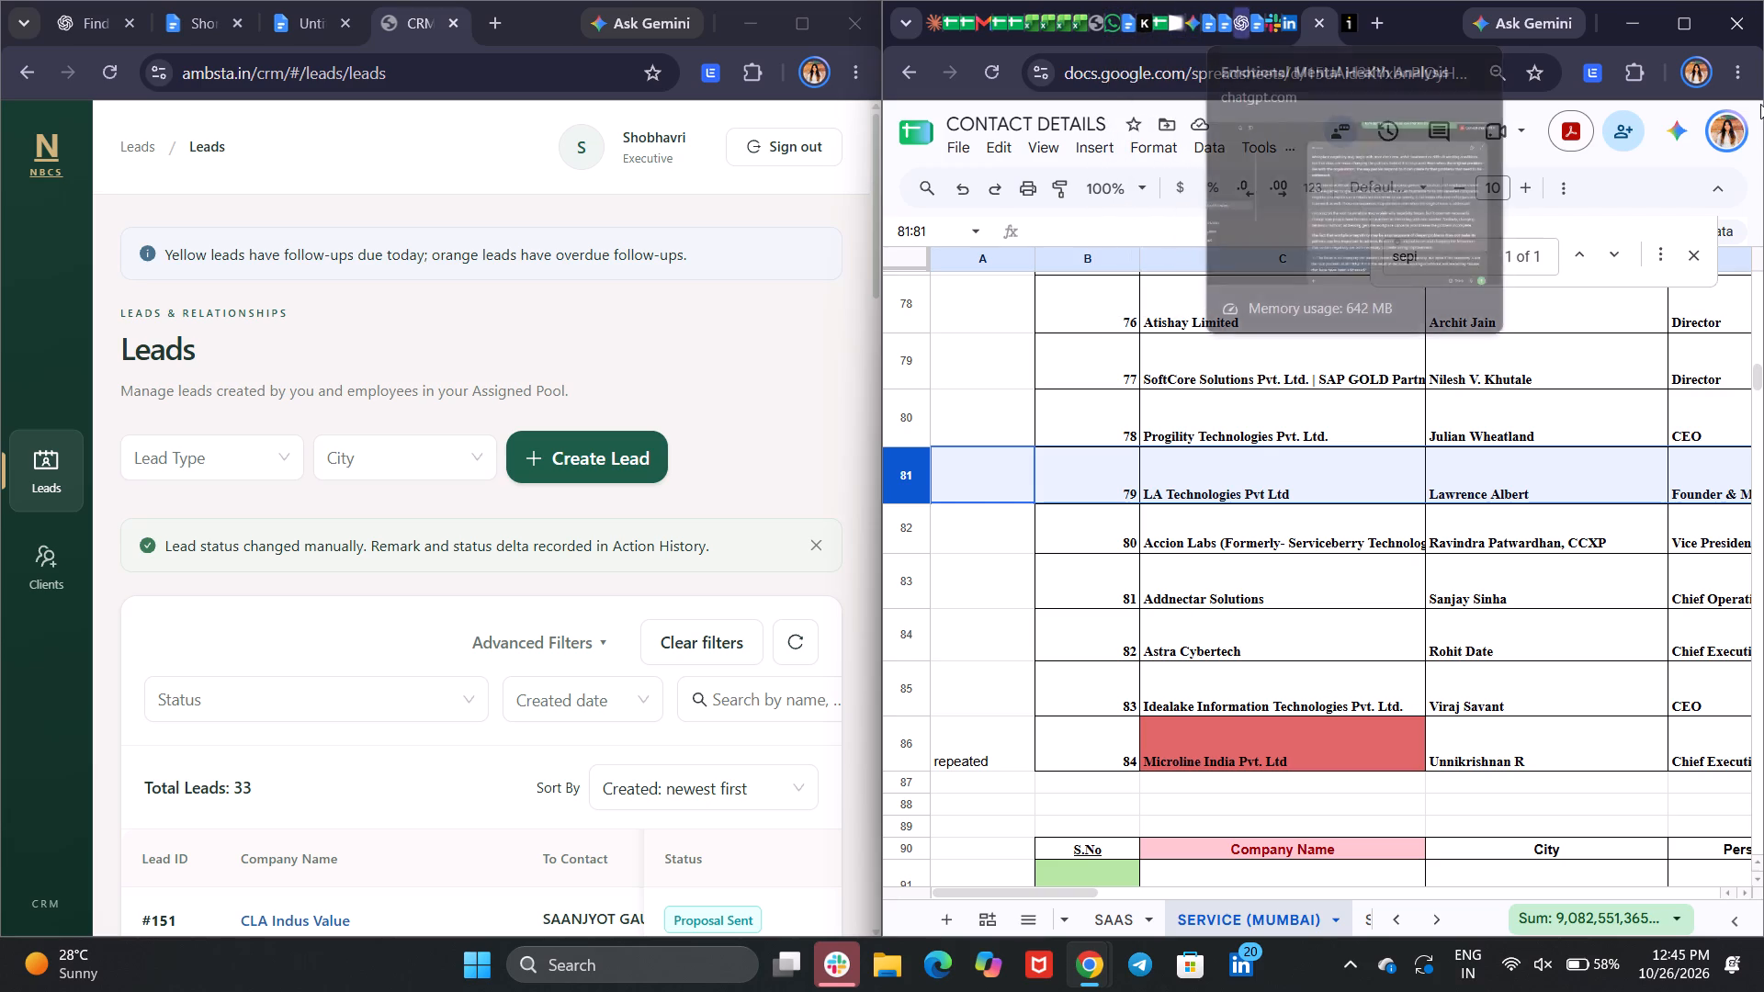
# Maximize the browser window containing the CONTACT DETAILS spreadsheet.
pyautogui.click(1681, 17)
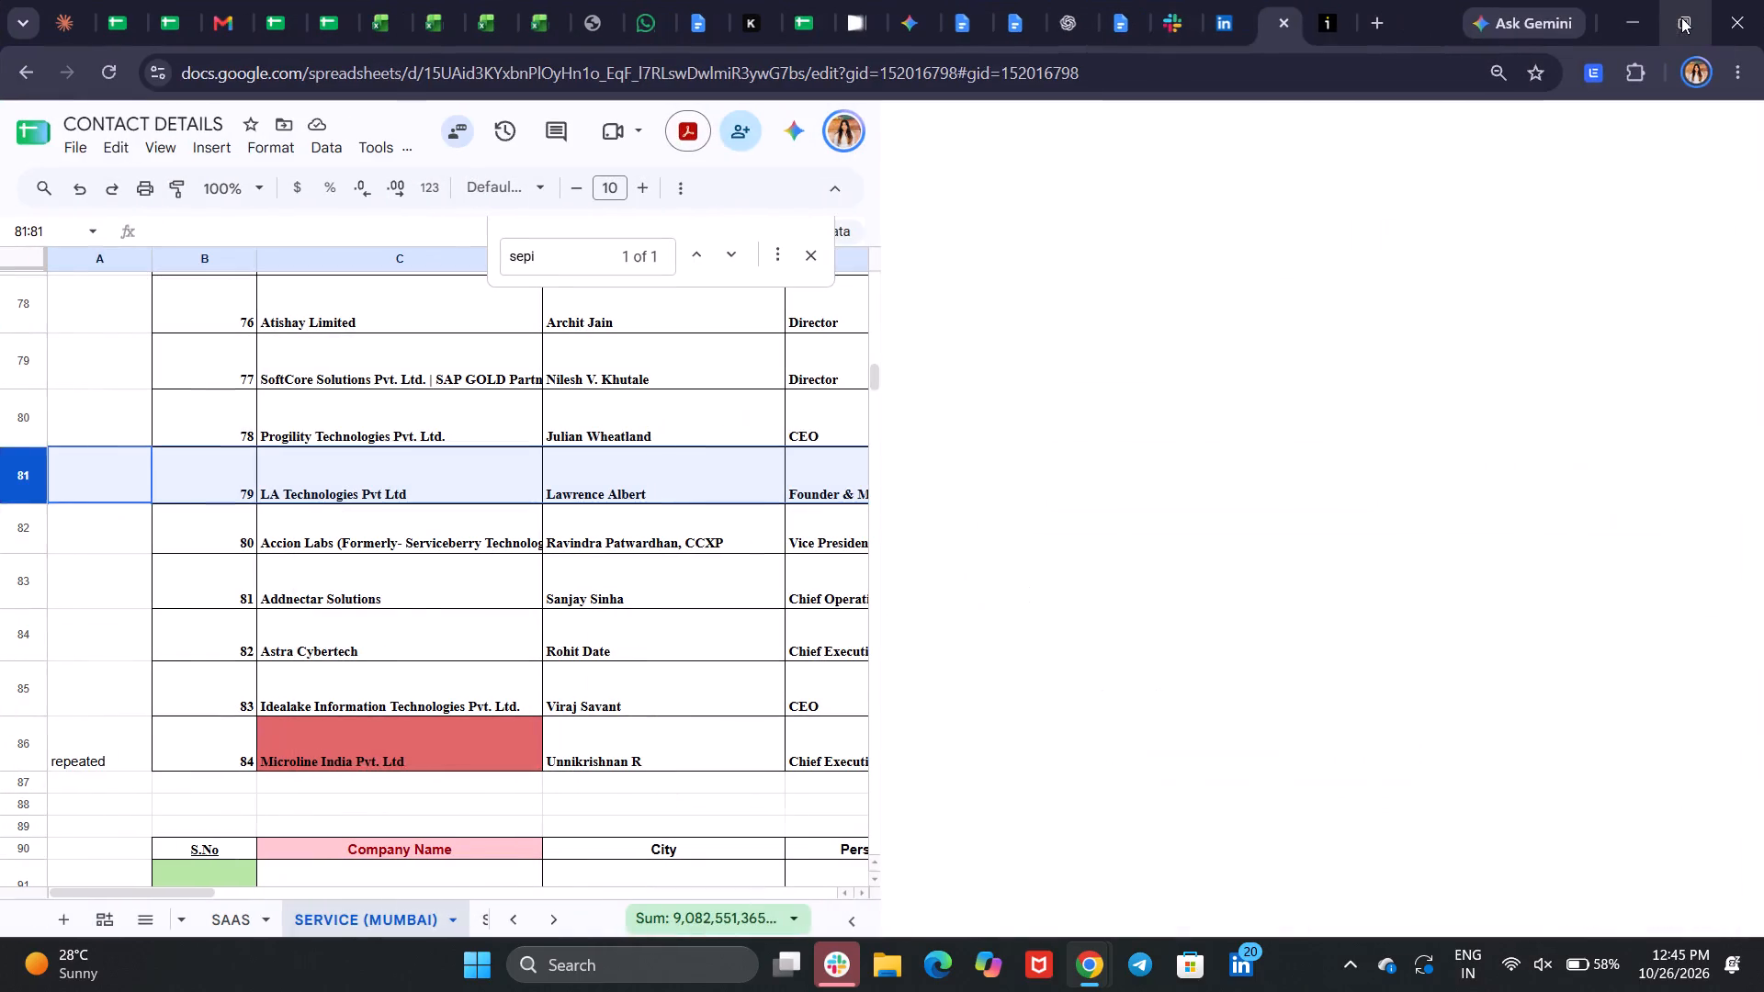